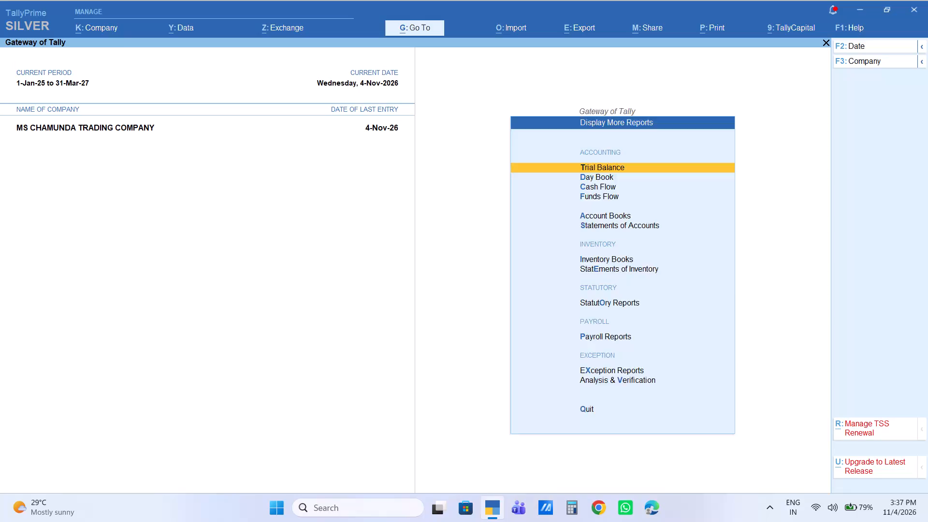
Open the ledger vouchers report for SUNNY TRADING COMPANY.
type("SUNNY")
key("Return")
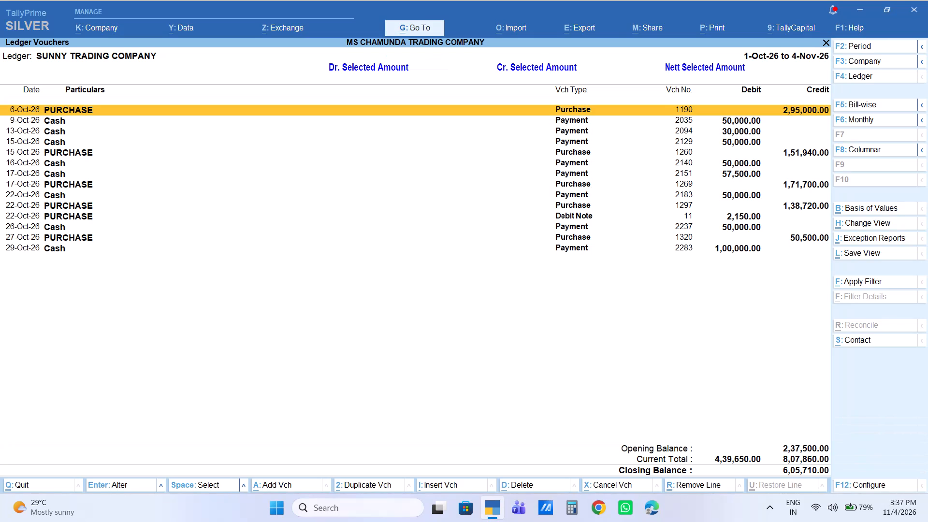
Go through the ledger's voucher list and examine the items in purchase voucher 1269 of 17-Oct-26, leaving it unaltered.
key("Down")
key("Down")
key("Down")
key("Down")
key("Down")
key("Down")
key("Down")
key("Down")
key("Down")
key("Down")
key("Down")
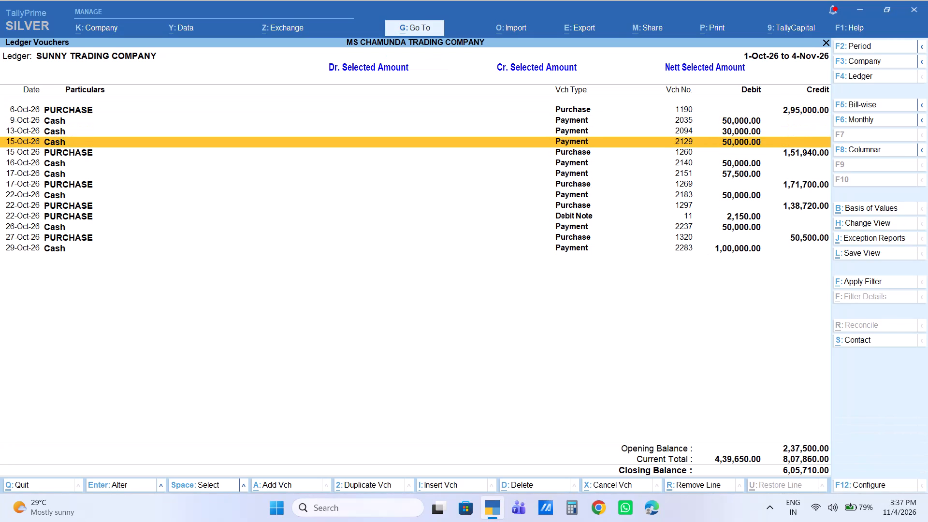
key("Up")
key("Up")
key("Up")
key("Up")
key("Up")
key("Up")
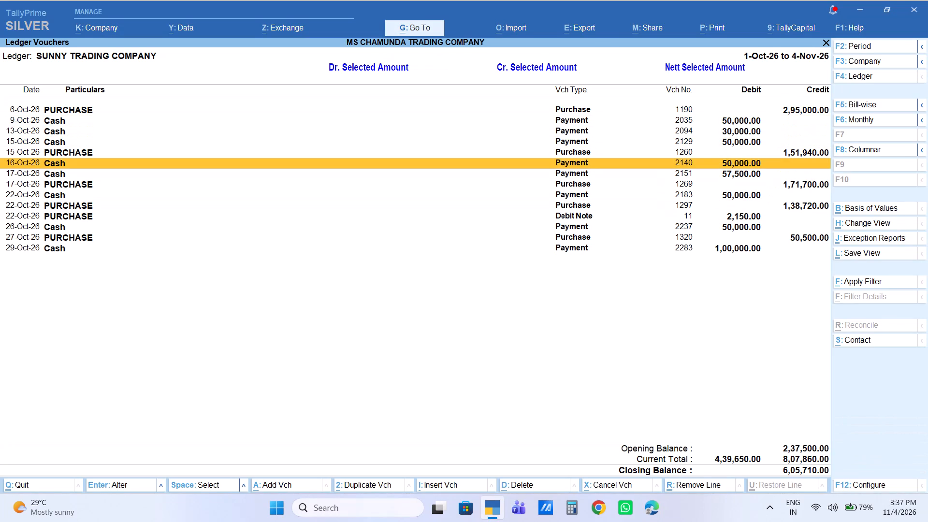
key("Down")
key("Down")
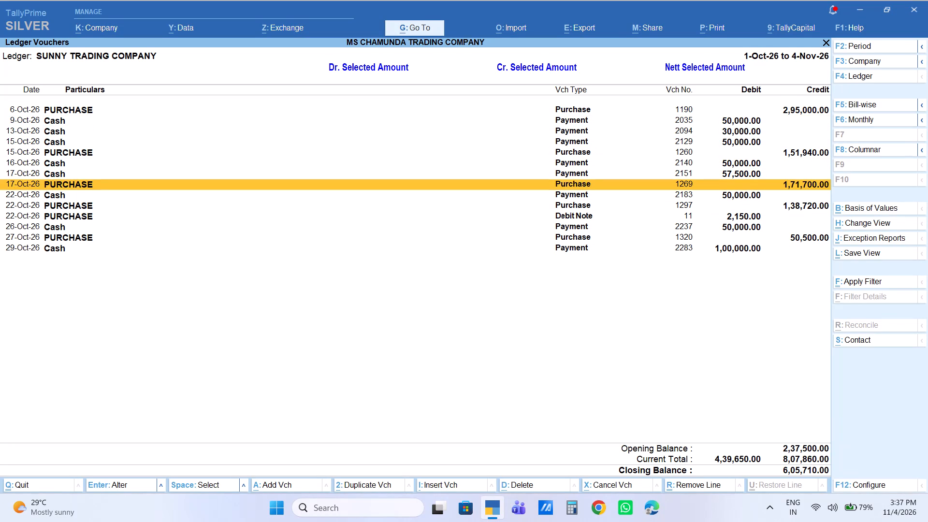
key("Return")
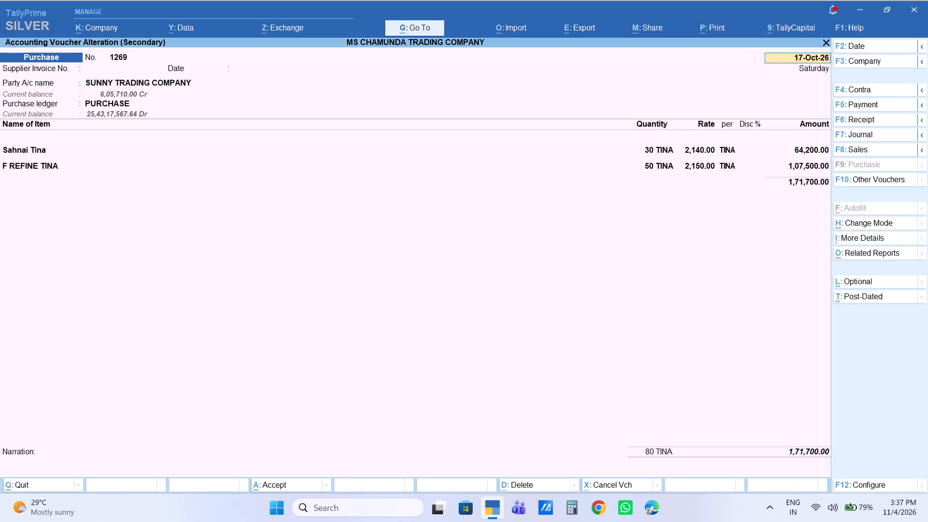
key("Escape")
key("Escape")
key("Escape")
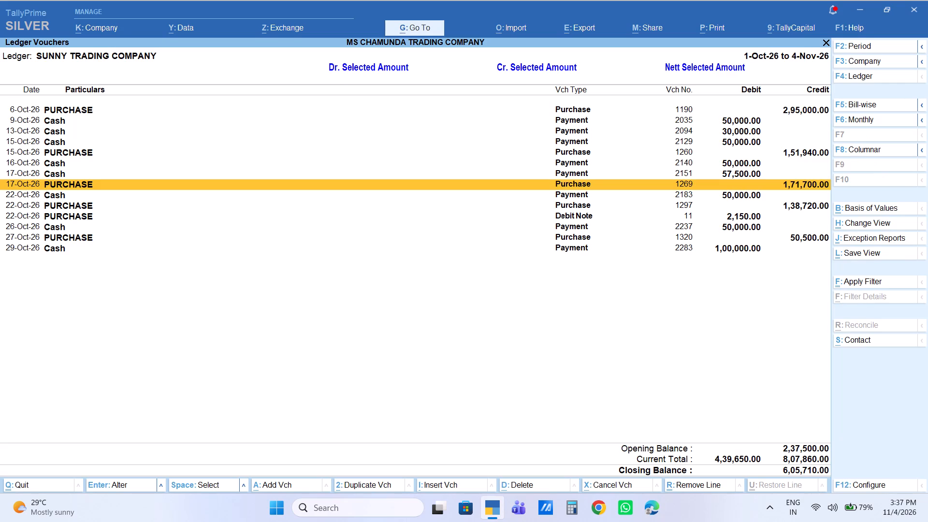
Examine the items in purchase voucher 1260 of 15-Oct-26 and close it without altering it.
key("Up")
key("Up")
key("Up")
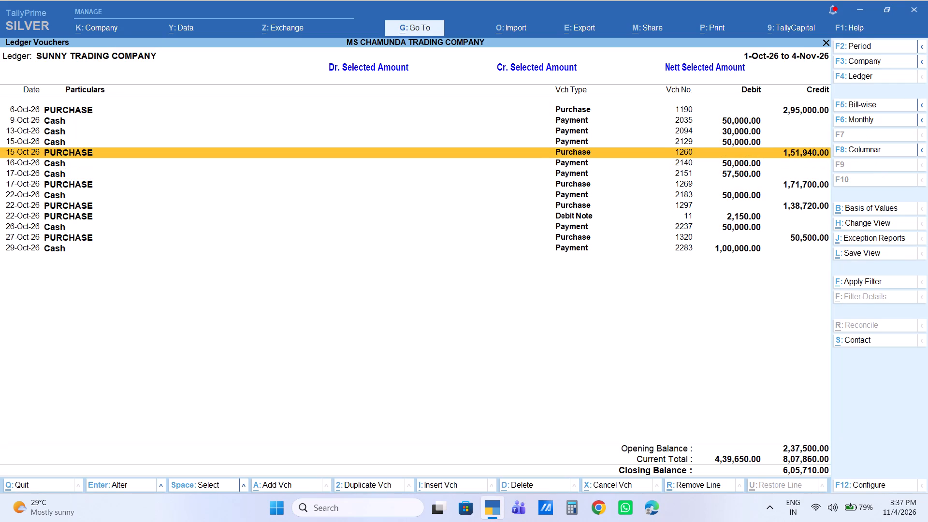
key("Return")
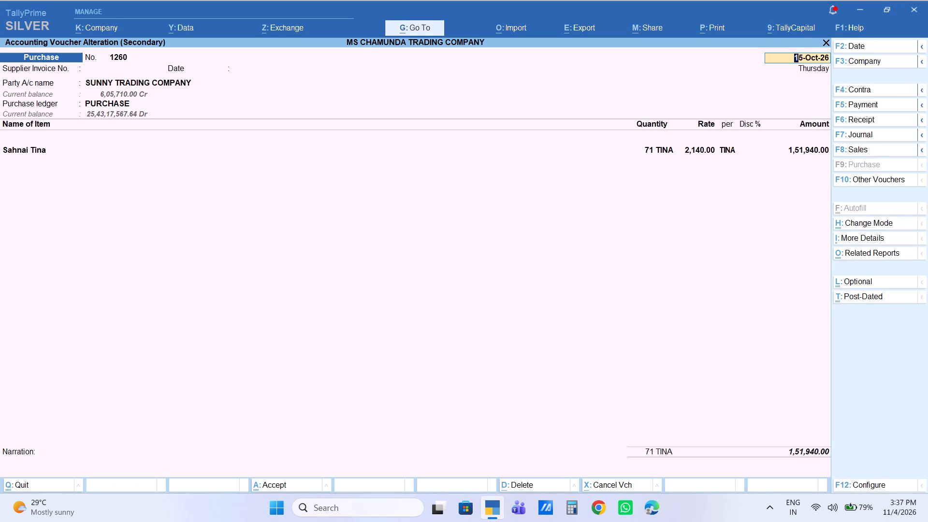
key("Escape")
key("Escape")
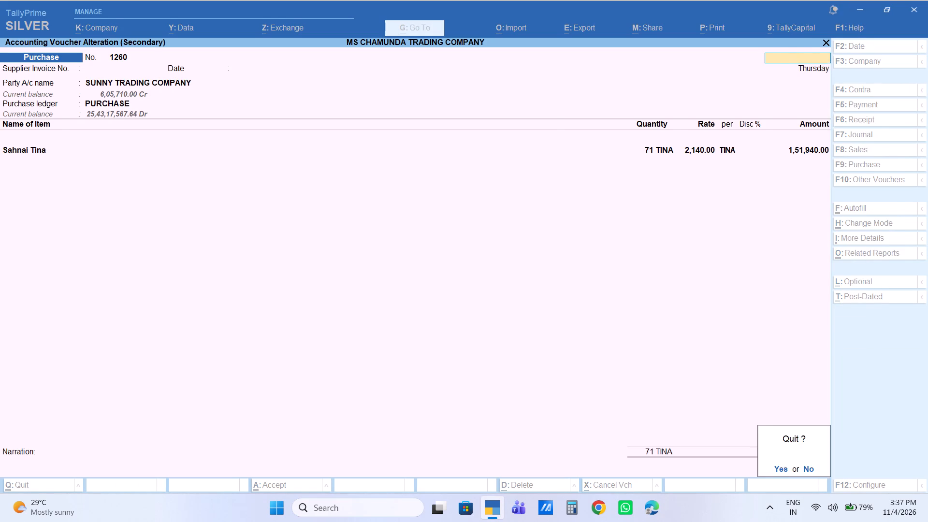
key("Escape")
Examine the items in purchase voucher 1297 of 22-Oct-26 and close it without altering it.
key("Down")
key("Down")
key("Down")
key("Down")
key("Down")
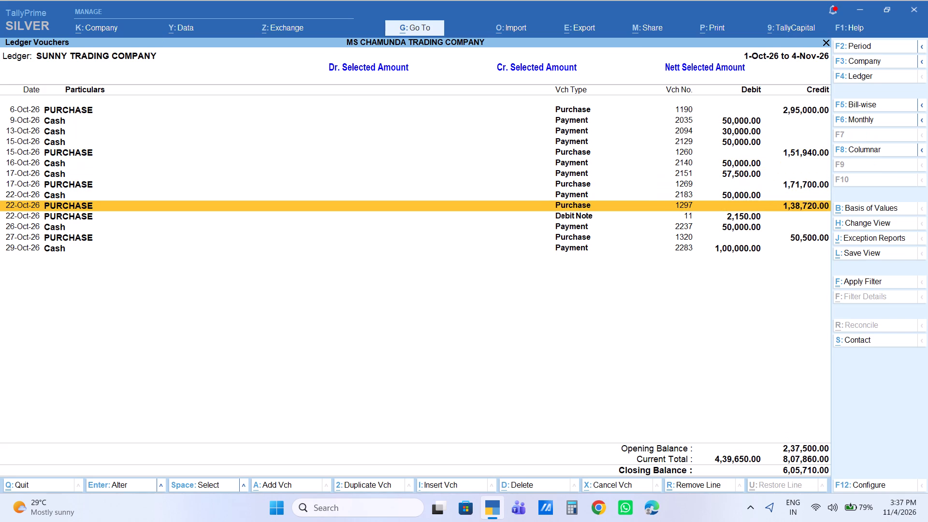
key("Return")
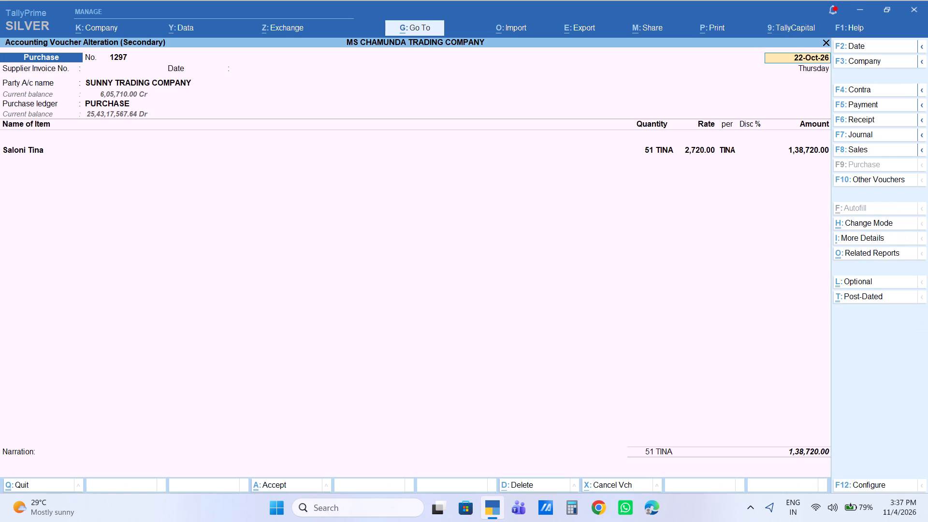
key("Escape")
key("Escape")
key("Escape")
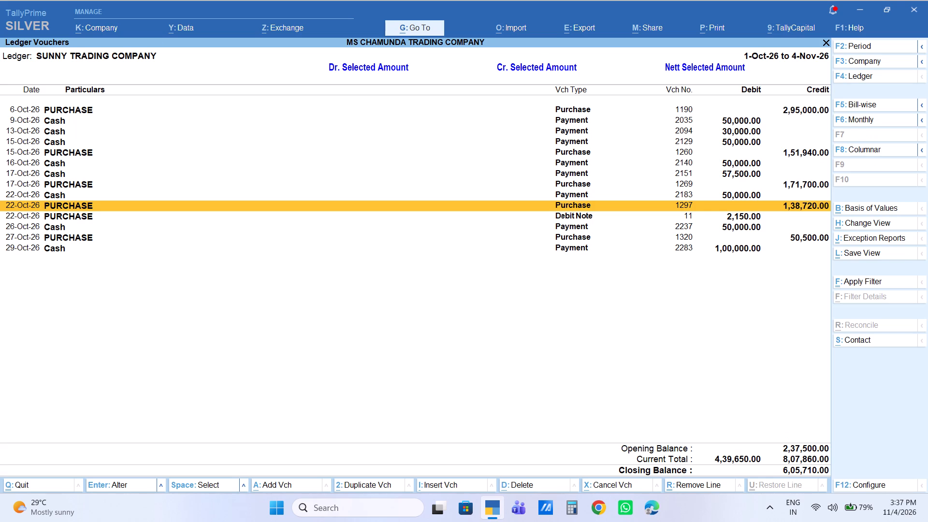
Check purchase voucher 1297 of 22-Oct-26 once more and return to the voucher list.
key("Down")
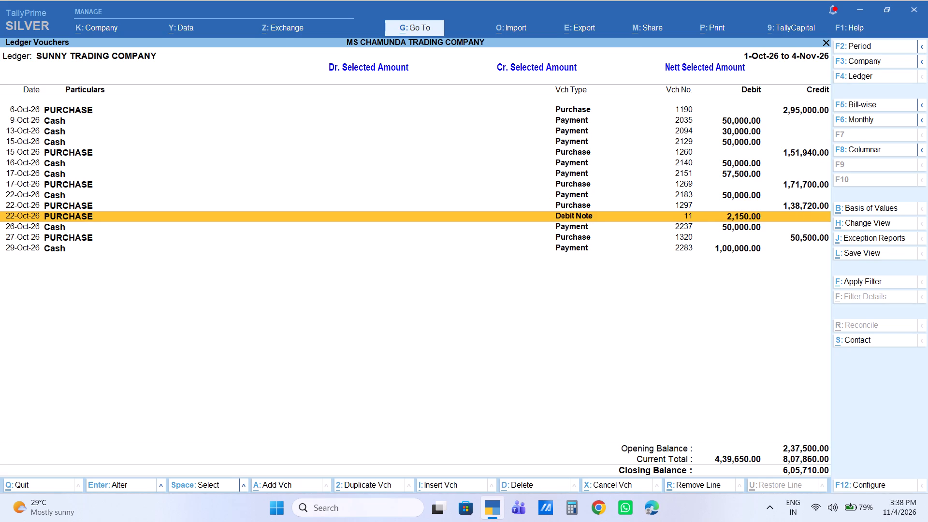
key("Up")
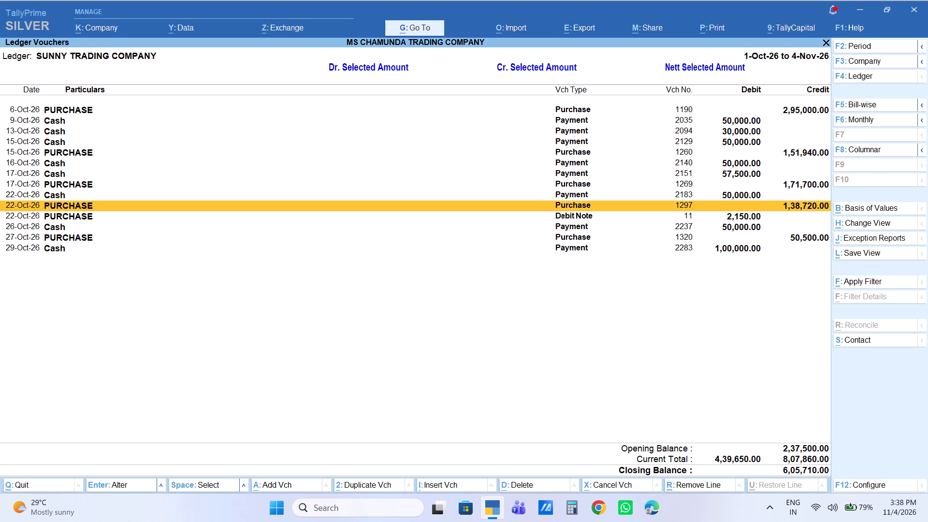
key("Return")
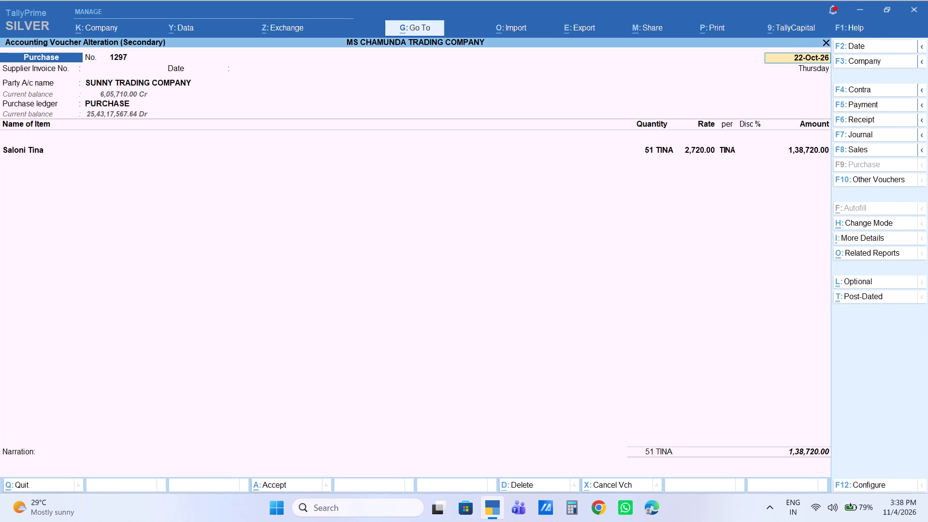
key("Escape")
key("Escape")
key("Escape")
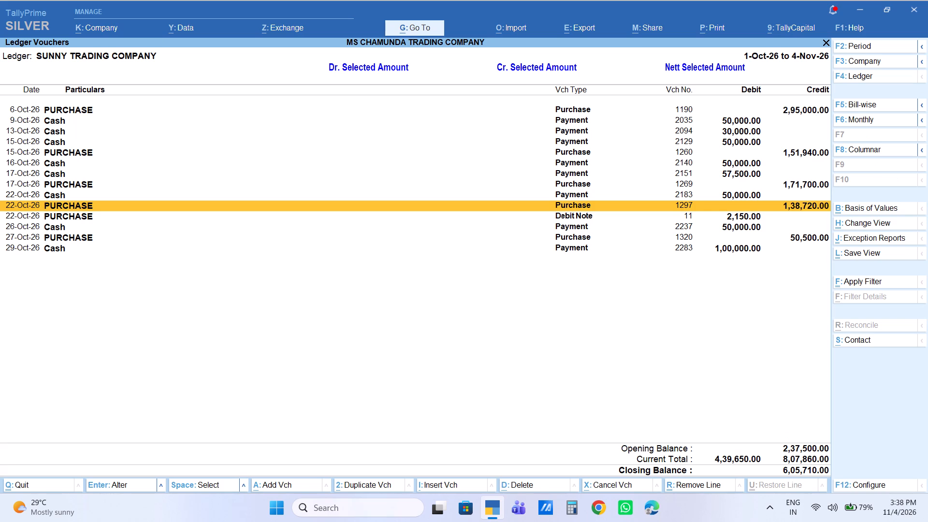
Examine the items in purchase voucher 1320 of 27-Oct-26 and close it without altering it.
key("Down")
key("Down")
key("Down")
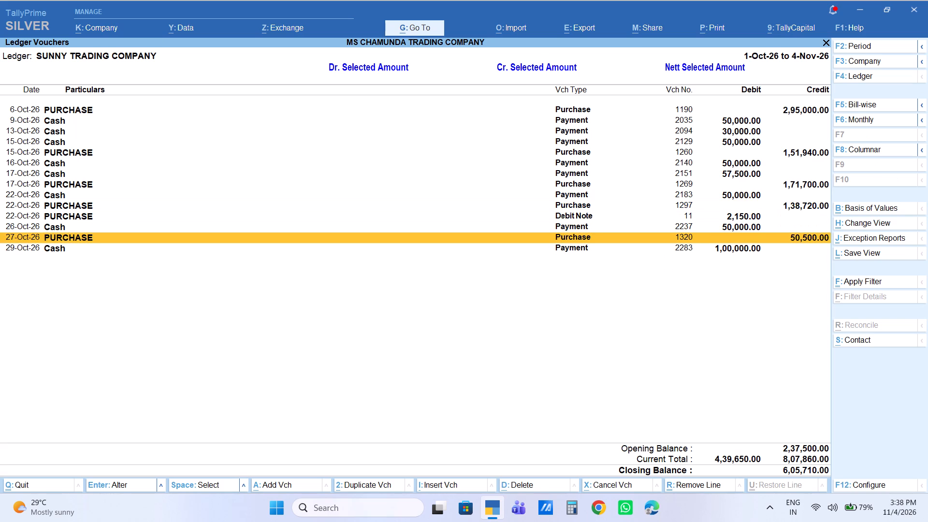
key("Return")
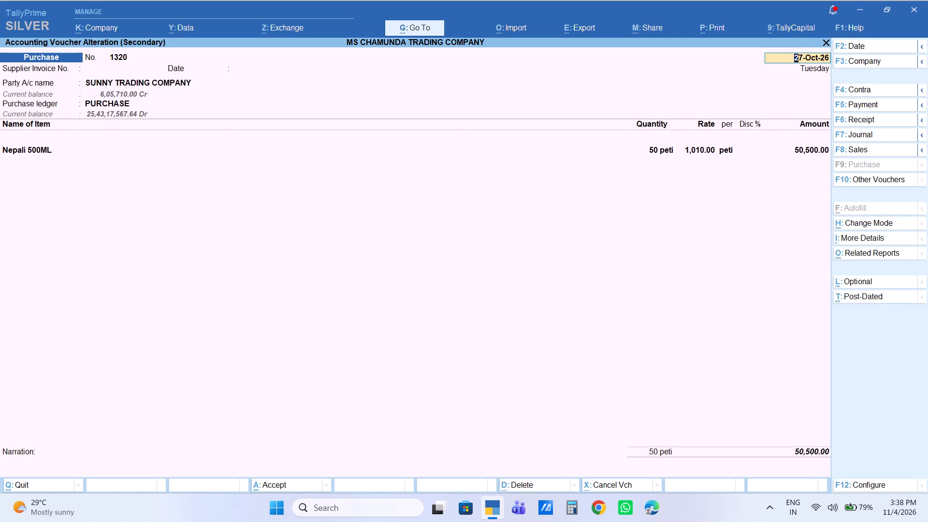
key("Escape")
key("Escape")
key("Escape")
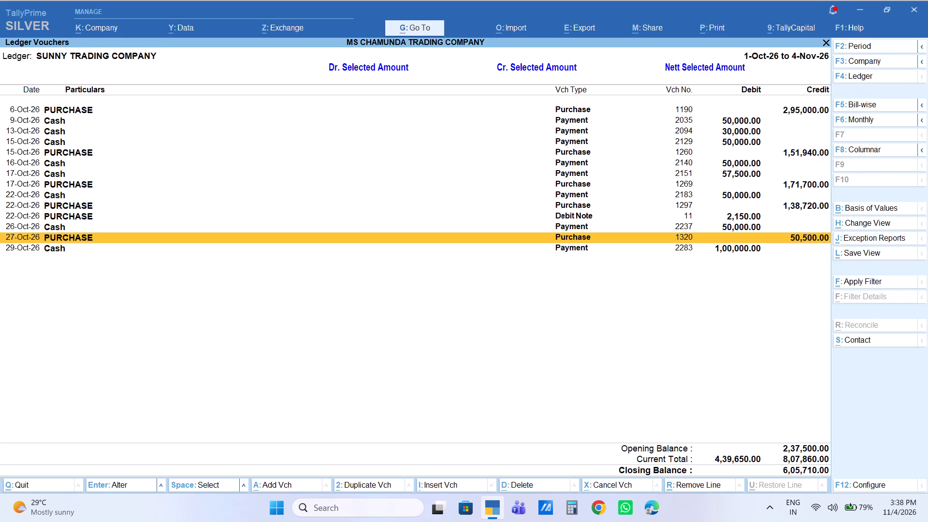
Reopen purchase voucher 1269 of 17-Oct-26 to review its items and rates, and return to the voucher list.
key("Up")
key("Up")
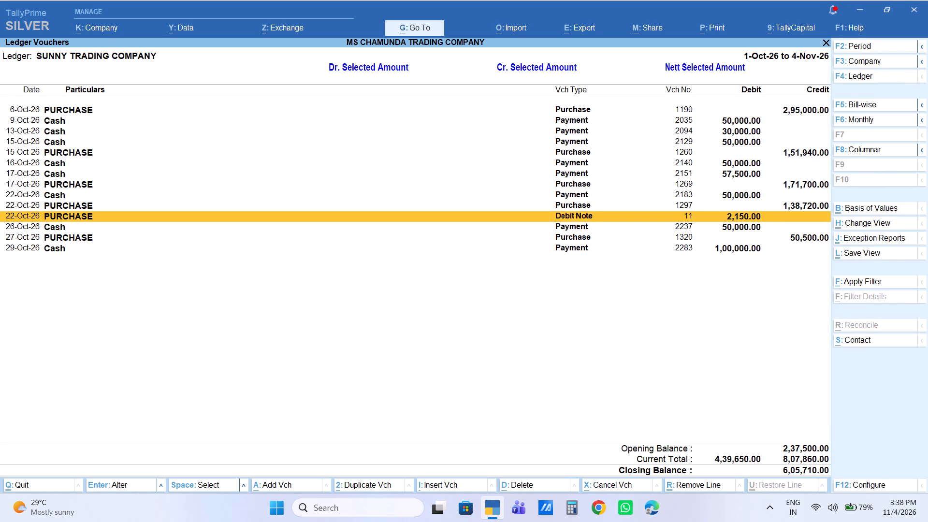
key("Up")
key("Up")
key("Up")
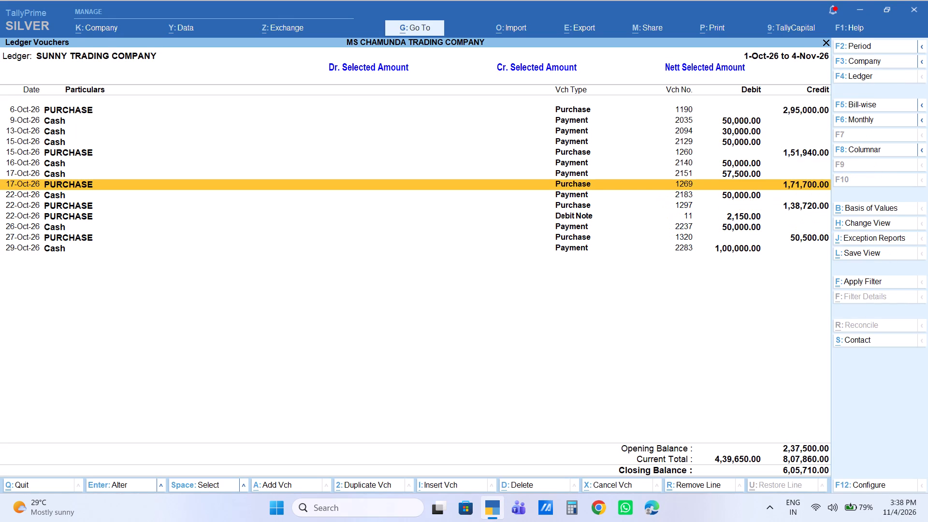
key("Return")
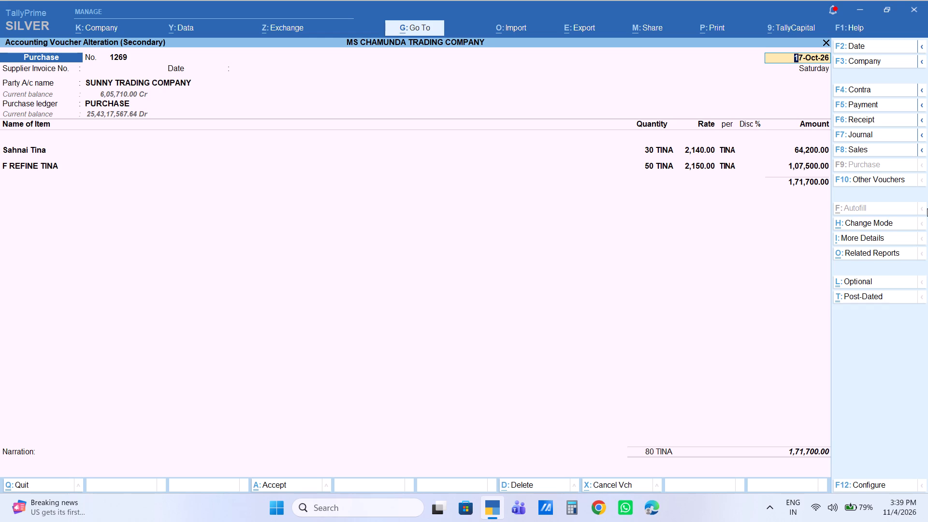
key("Escape")
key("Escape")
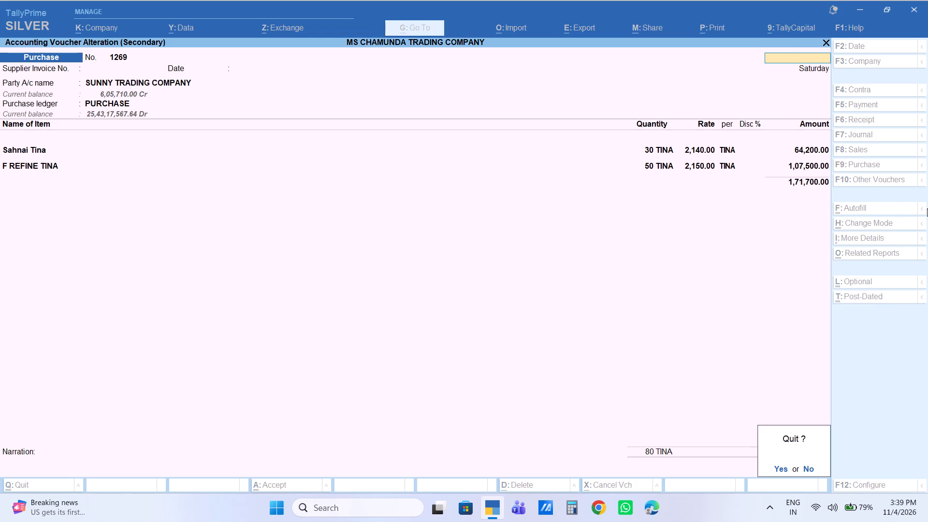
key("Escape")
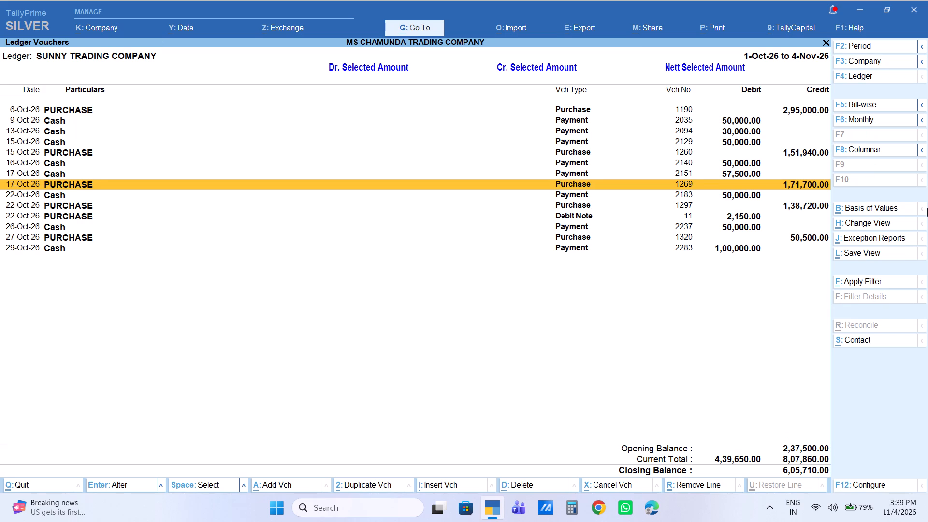
Close the SUNNY TRADING COMPANY ledger report and return to the Gateway of Tally.
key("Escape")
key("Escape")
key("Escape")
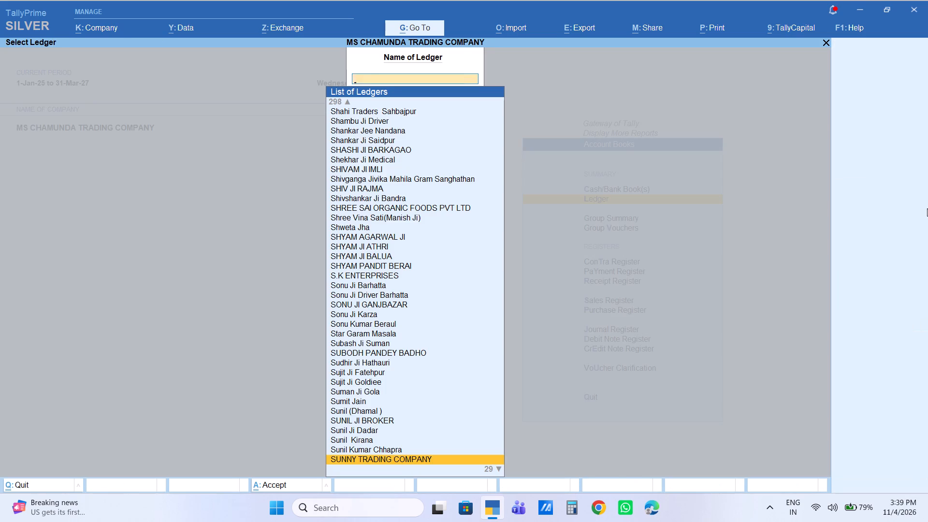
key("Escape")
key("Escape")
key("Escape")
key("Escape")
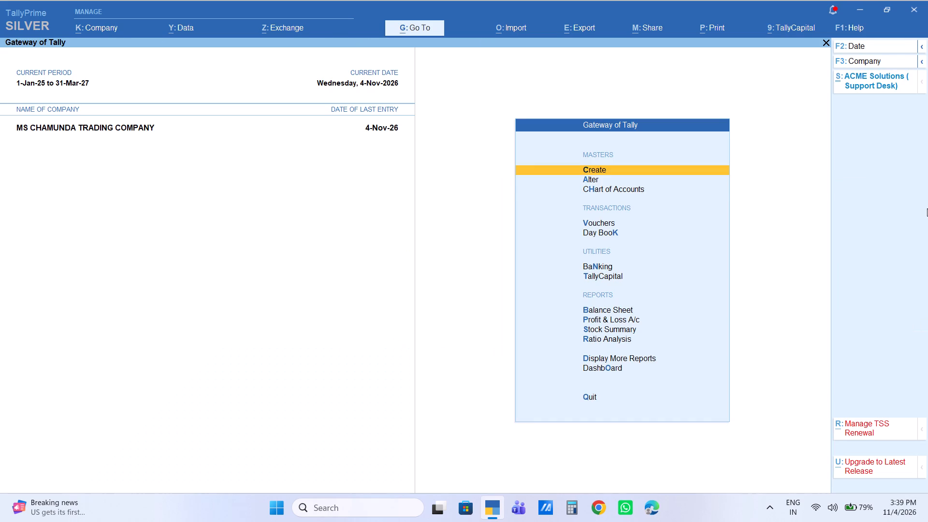
Start a new Sales voucher with Cash as the party account.
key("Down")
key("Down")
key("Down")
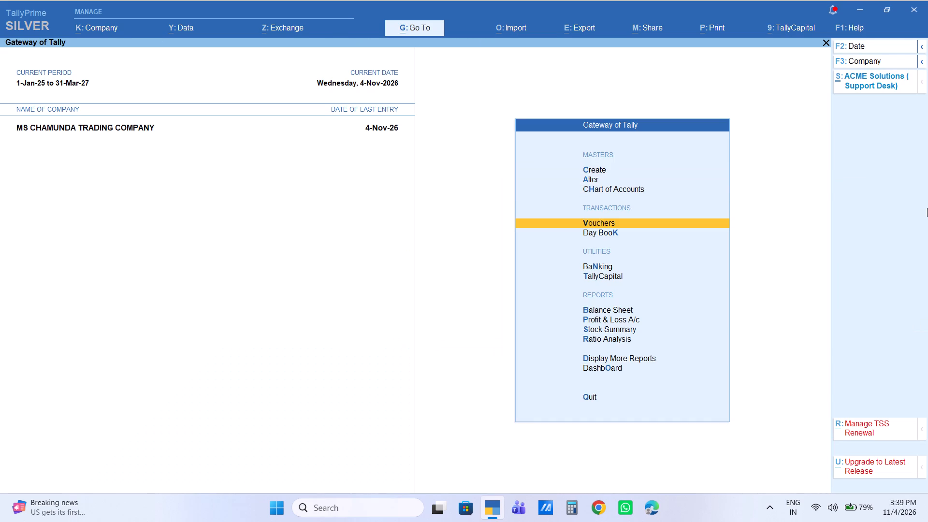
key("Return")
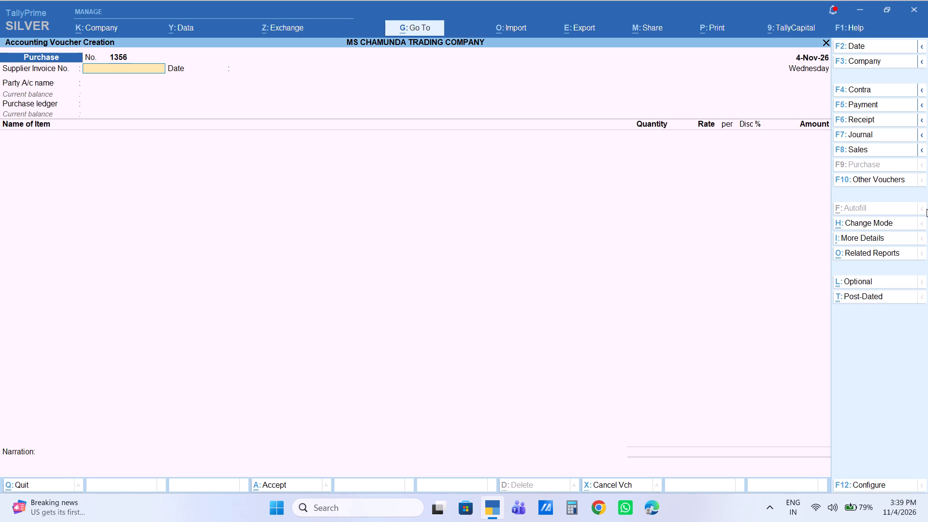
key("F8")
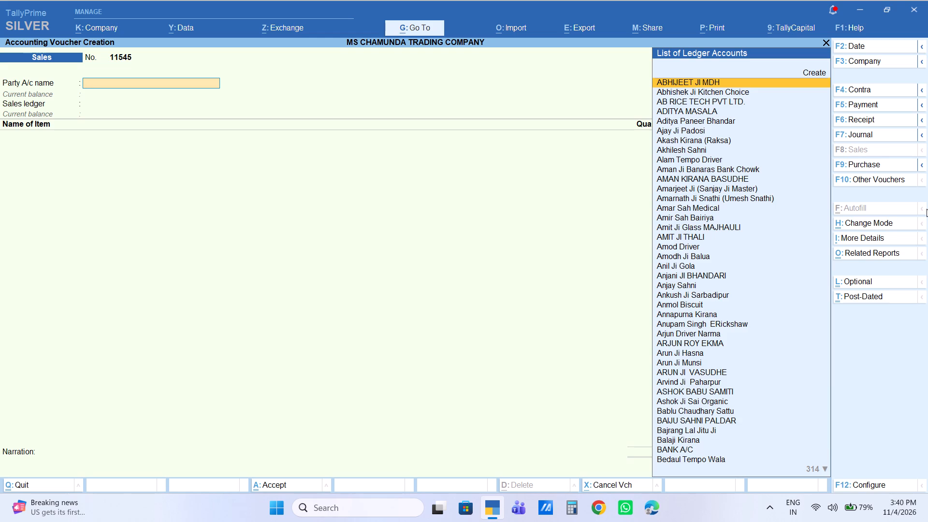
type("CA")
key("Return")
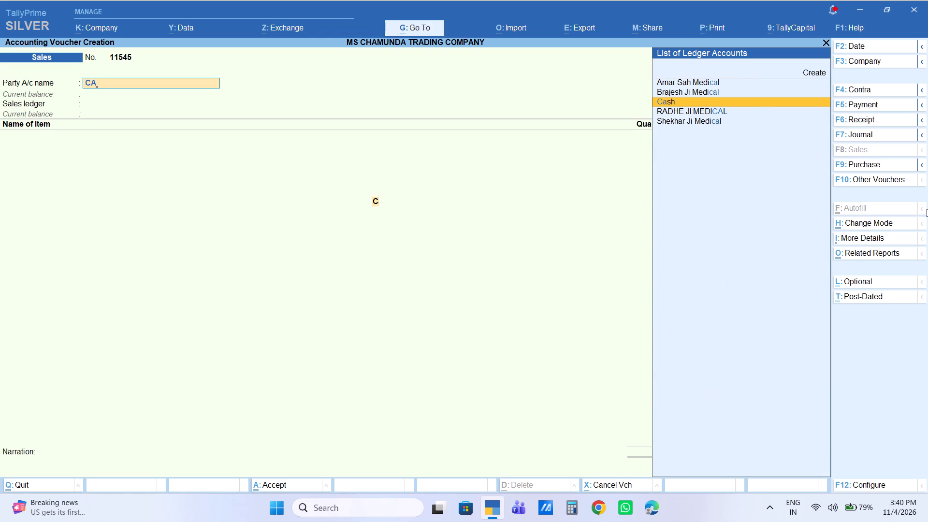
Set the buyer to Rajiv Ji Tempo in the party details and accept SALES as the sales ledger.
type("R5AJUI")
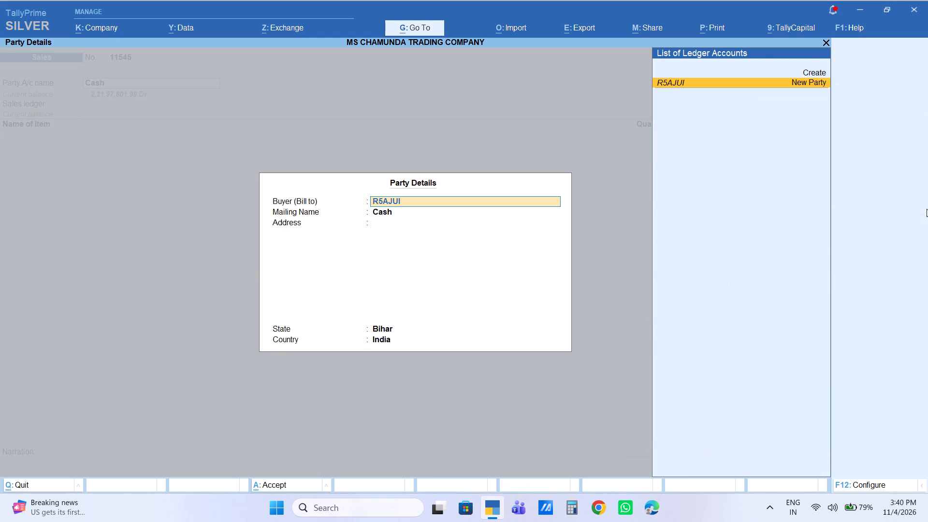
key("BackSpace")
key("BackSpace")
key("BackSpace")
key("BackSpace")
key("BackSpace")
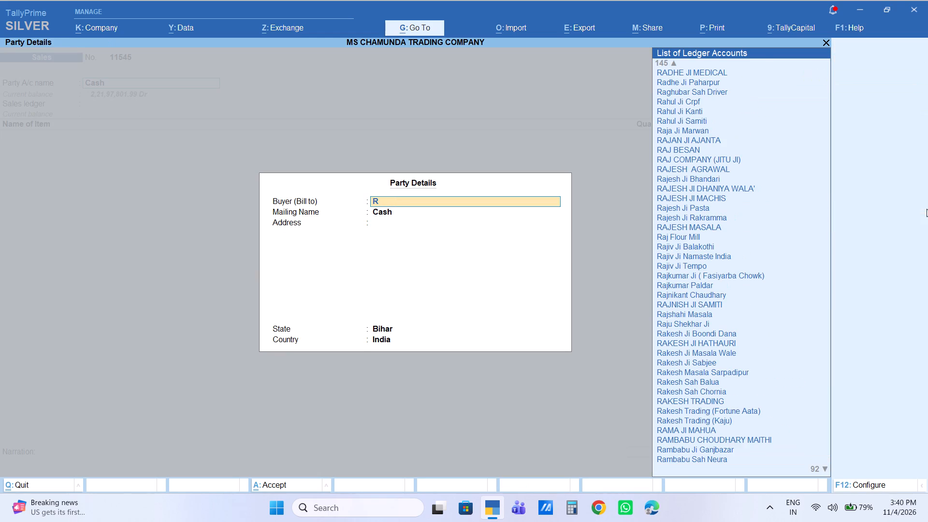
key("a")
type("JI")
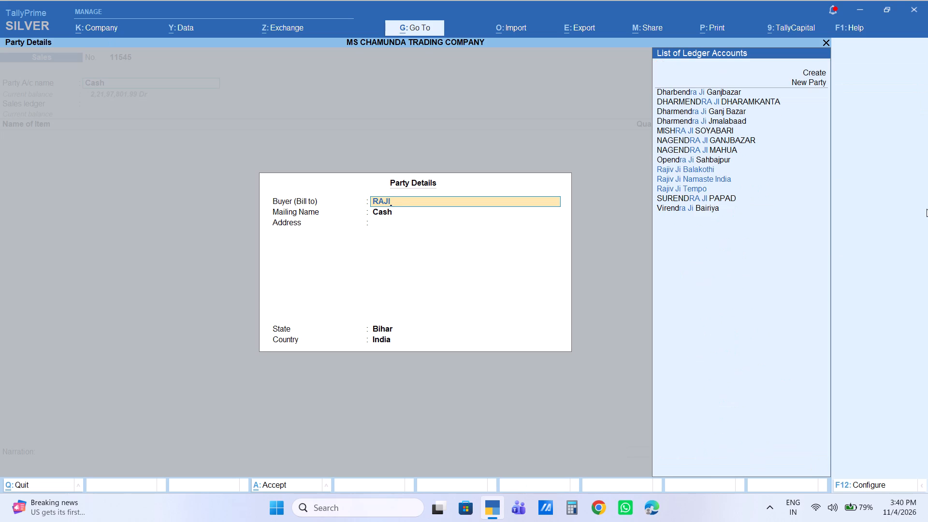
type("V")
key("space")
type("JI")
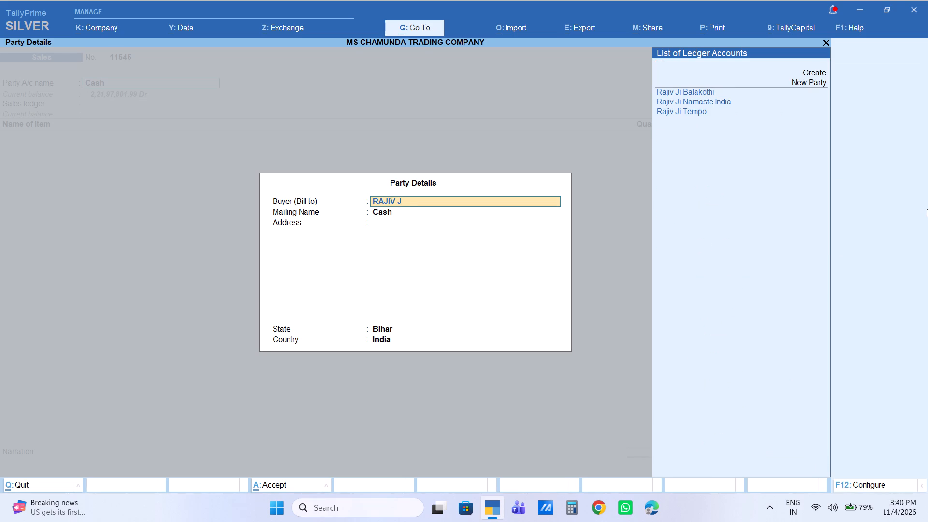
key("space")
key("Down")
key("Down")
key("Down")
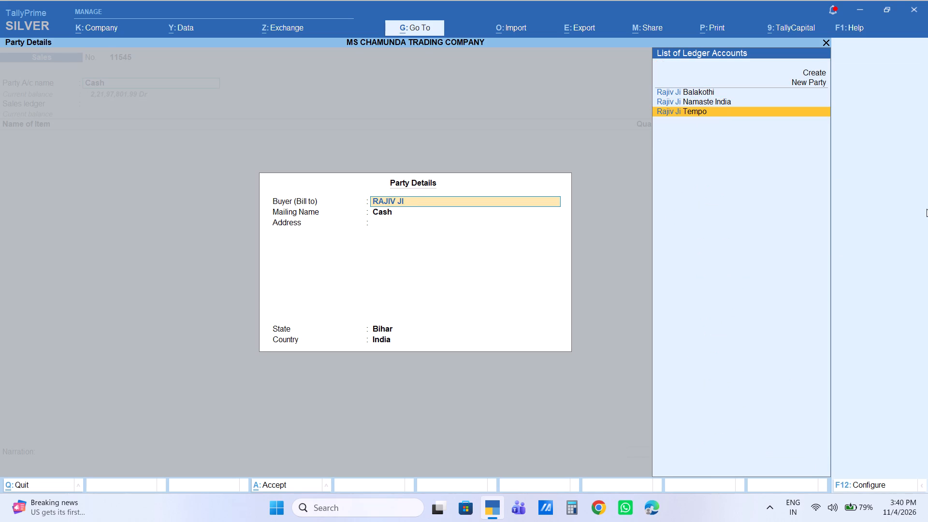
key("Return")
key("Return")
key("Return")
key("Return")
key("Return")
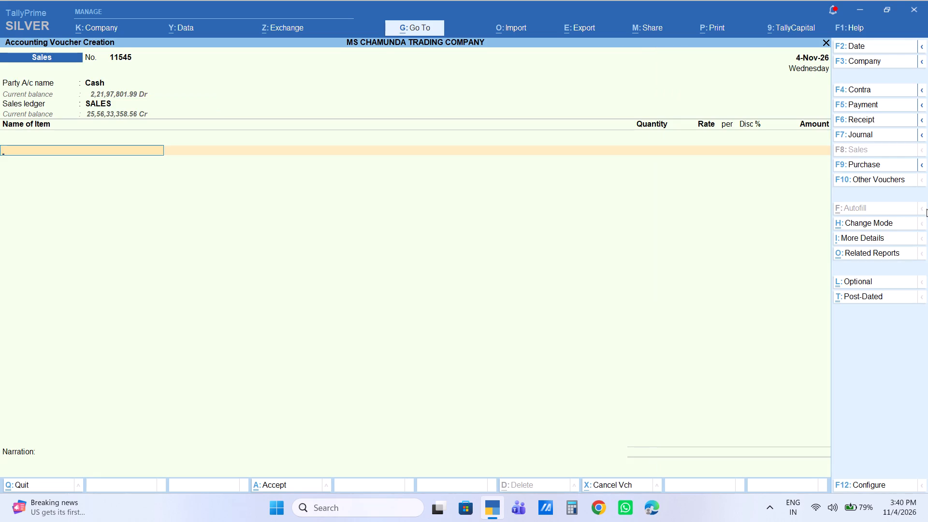
Add the item MAIDA LV with a quantity of 1 bag and an amount of 1,600.
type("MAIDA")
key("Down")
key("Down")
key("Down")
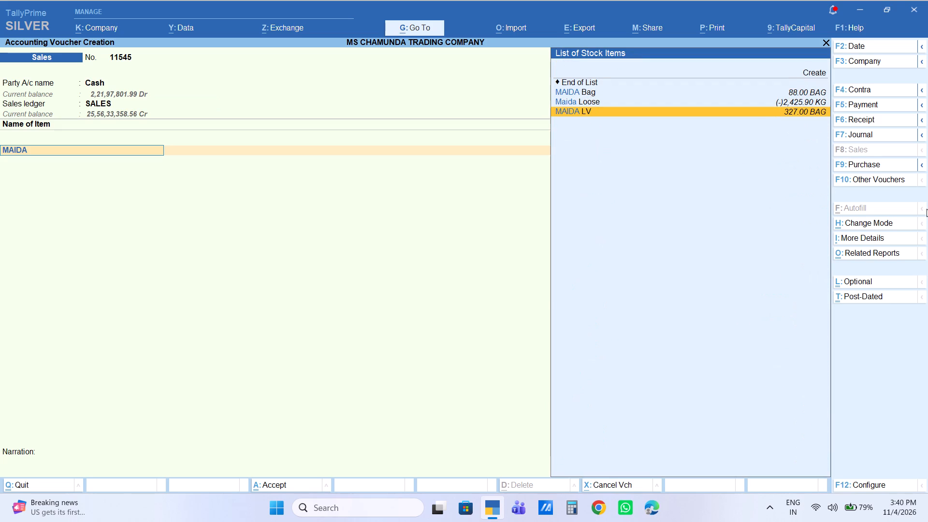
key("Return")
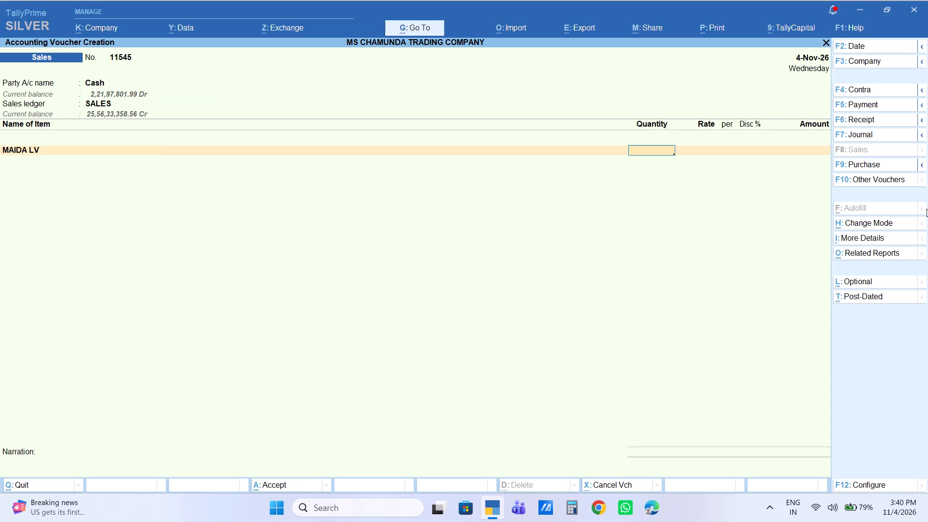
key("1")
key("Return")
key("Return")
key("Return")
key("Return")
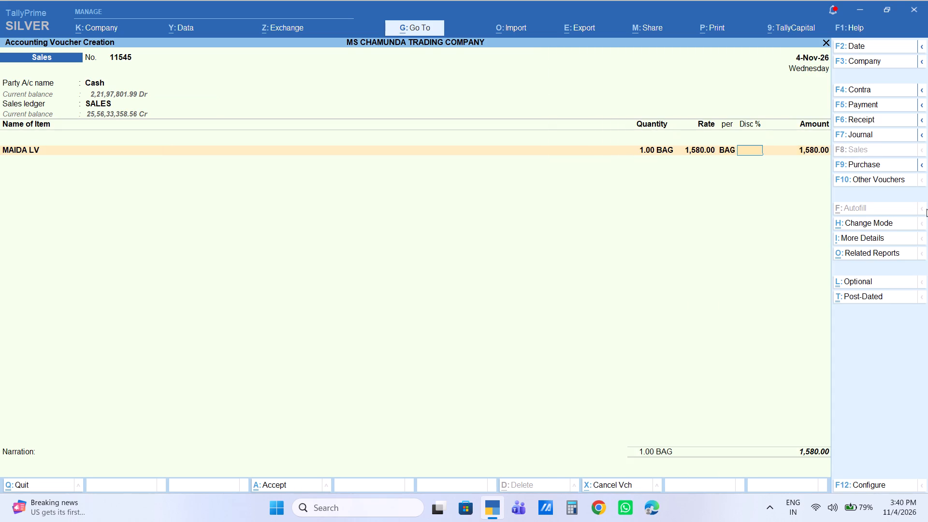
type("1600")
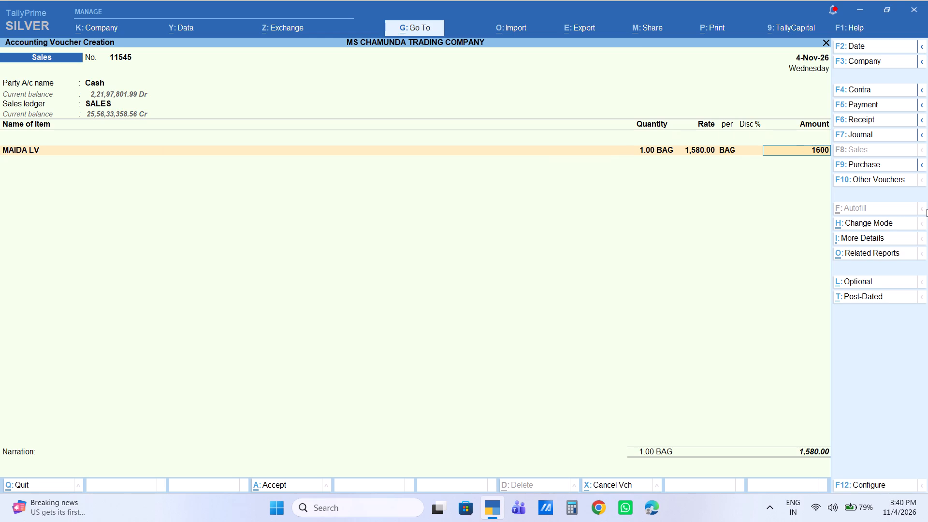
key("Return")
Add the item CHINI SF 50kg with a quantity of 2 bags and an amount of 6,800.
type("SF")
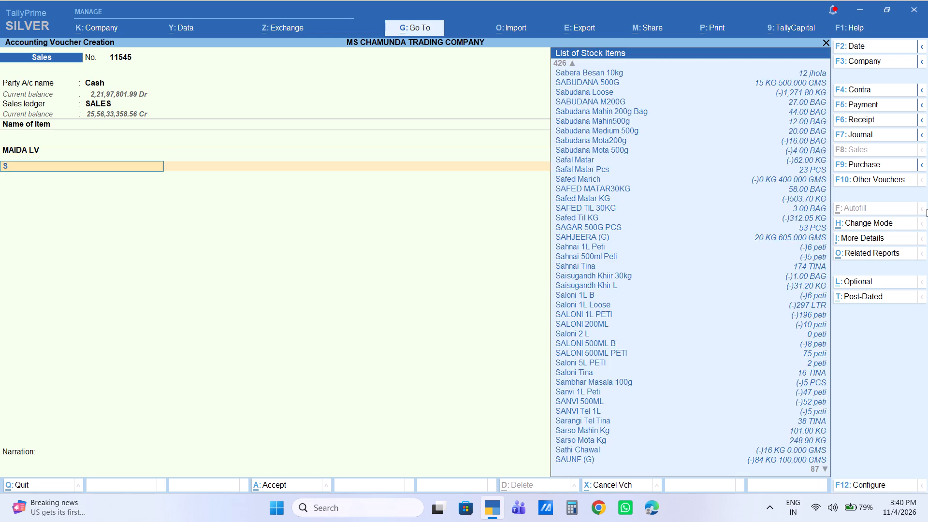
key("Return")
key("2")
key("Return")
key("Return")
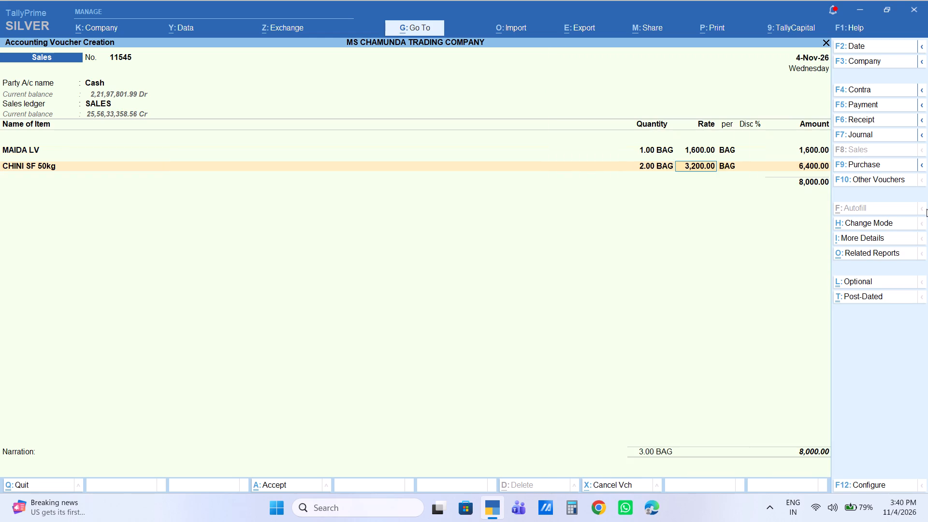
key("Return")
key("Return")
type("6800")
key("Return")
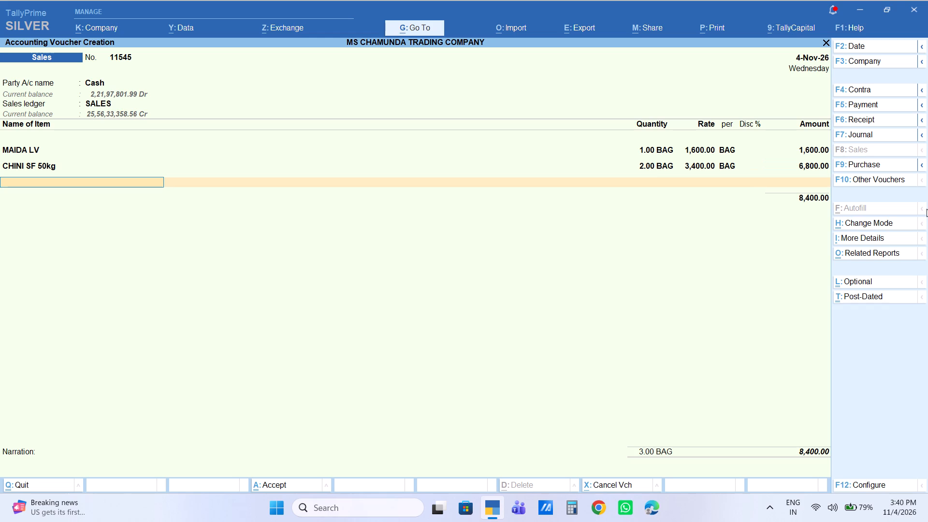
Choose Best Choice Tina as the third item of the sales voucher.
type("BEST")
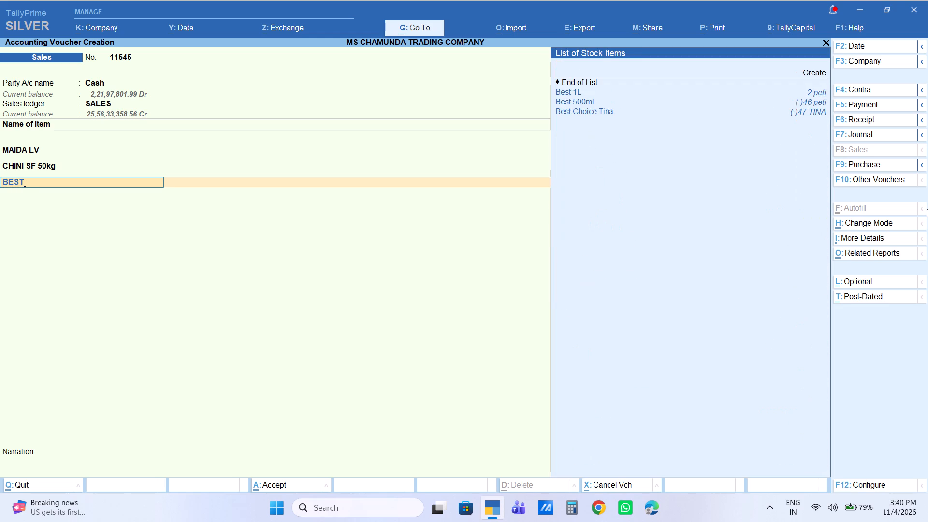
key("Down")
key("Down")
key("Down")
key("Down")
key("Return")
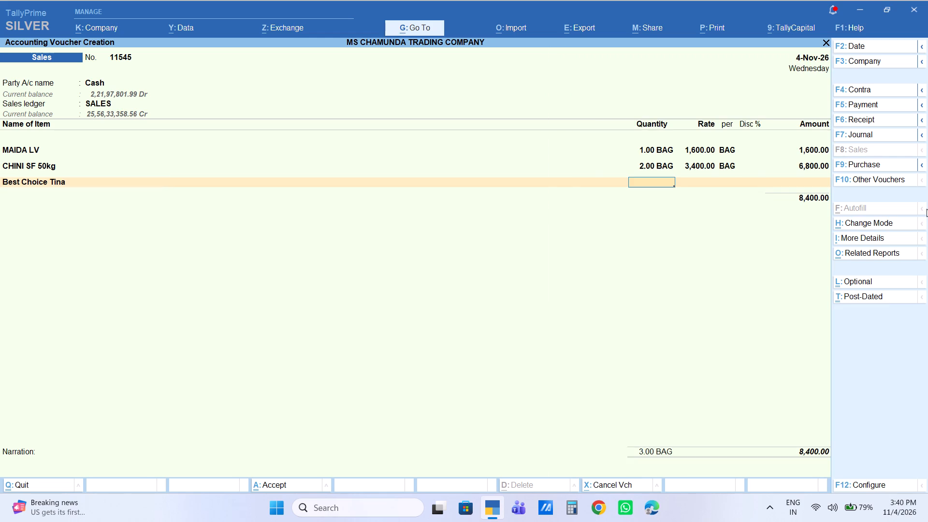
Change the voucher date to 2-Nov-26.
key("F2")
key("2")
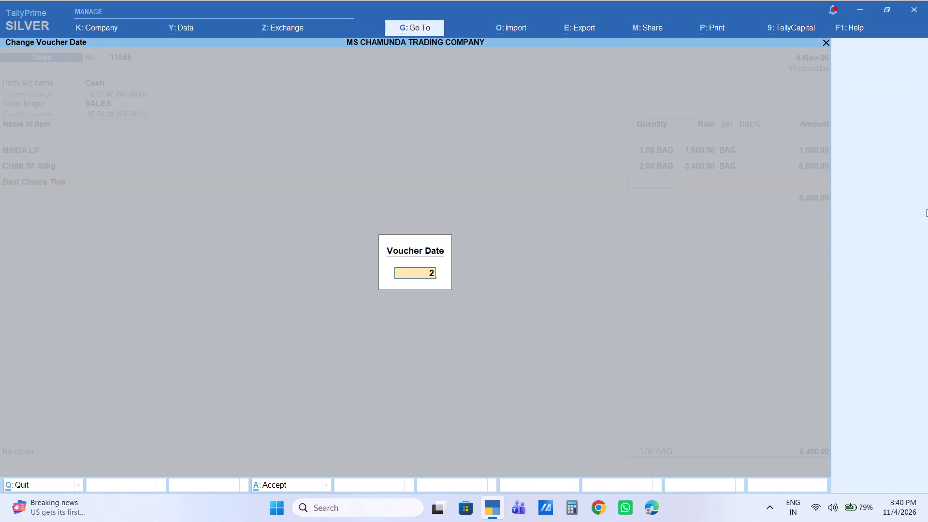
key("Return")
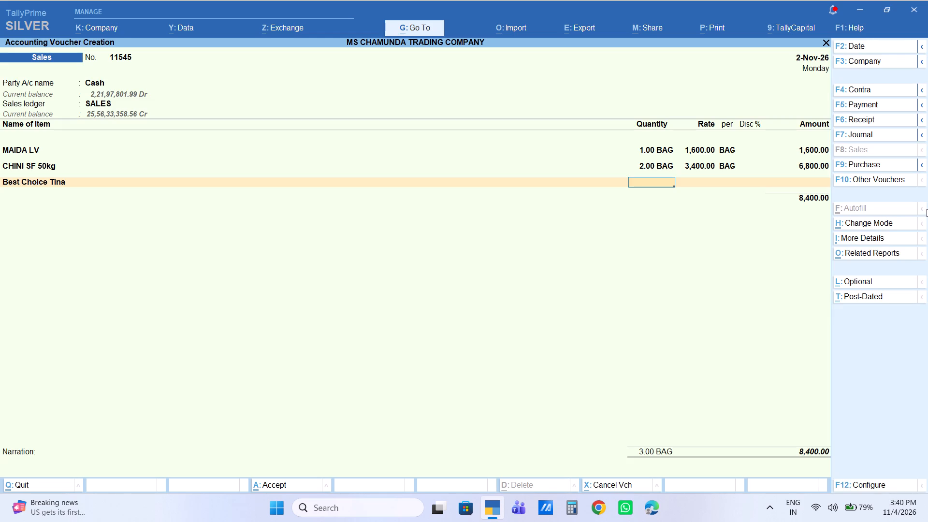
Enter a quantity of 2 tina and an amount of 4,920 for Best Choice Tina.
key("2")
key("Return")
key("Return")
key("Return")
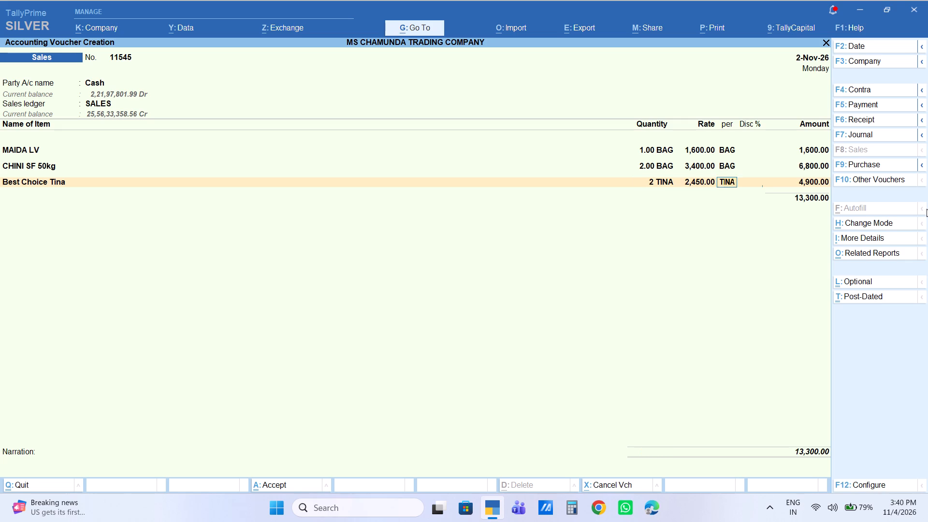
key("Return")
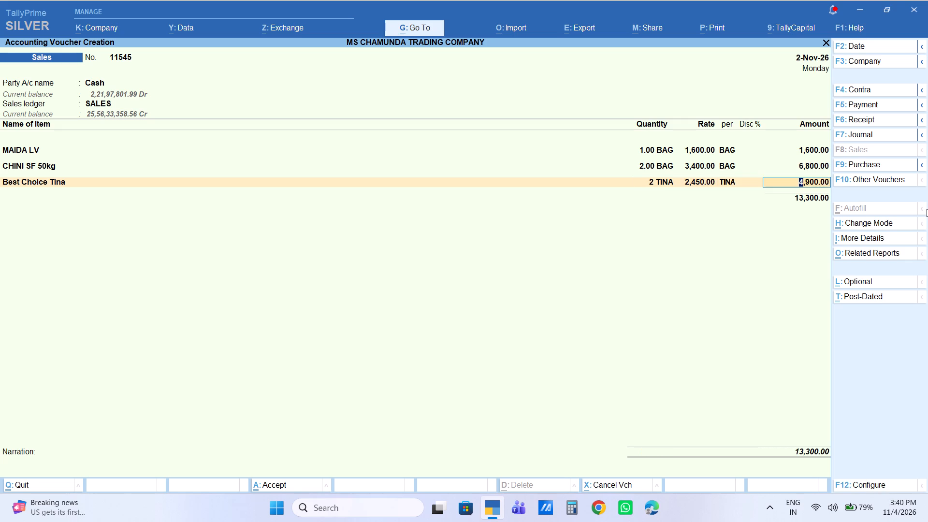
type("4920")
key("Return")
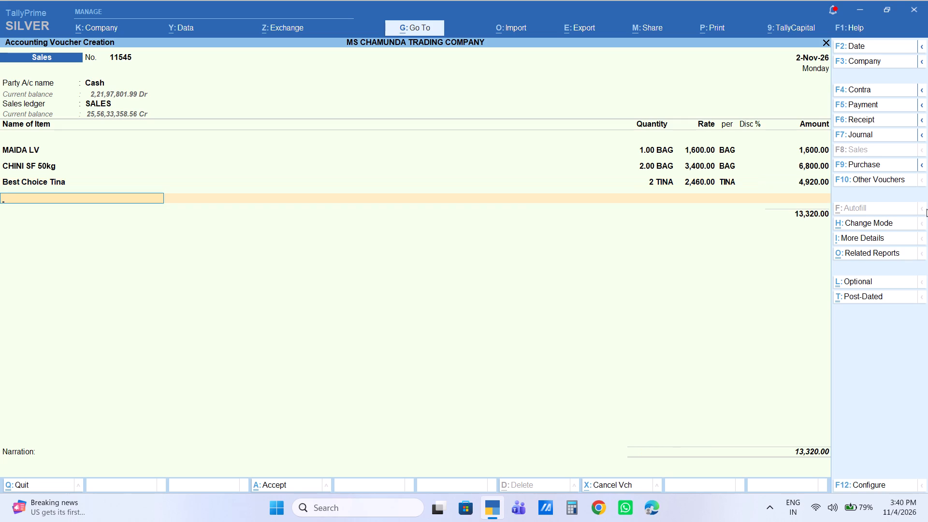
Add the item Dalda Jar with a quantity of 1 jar at the default rate of 2,320.
type("SD")
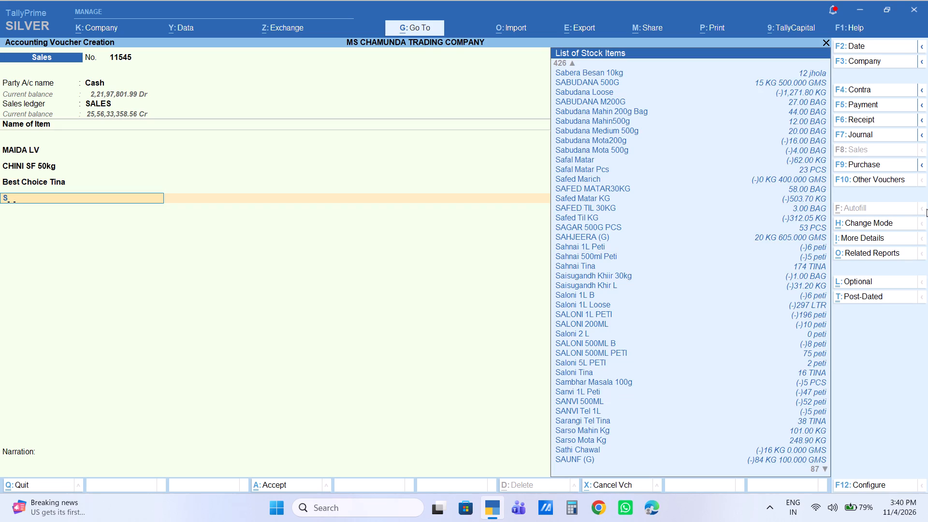
key("BackSpace")
key("BackSpace")
type("DALSDA")
key("Down")
key("Down")
key("Down")
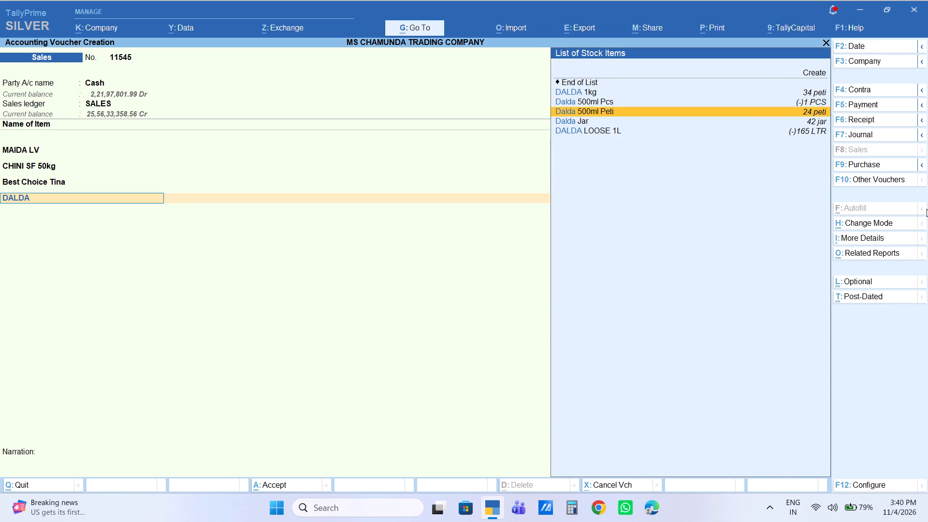
key("Down")
key("Return")
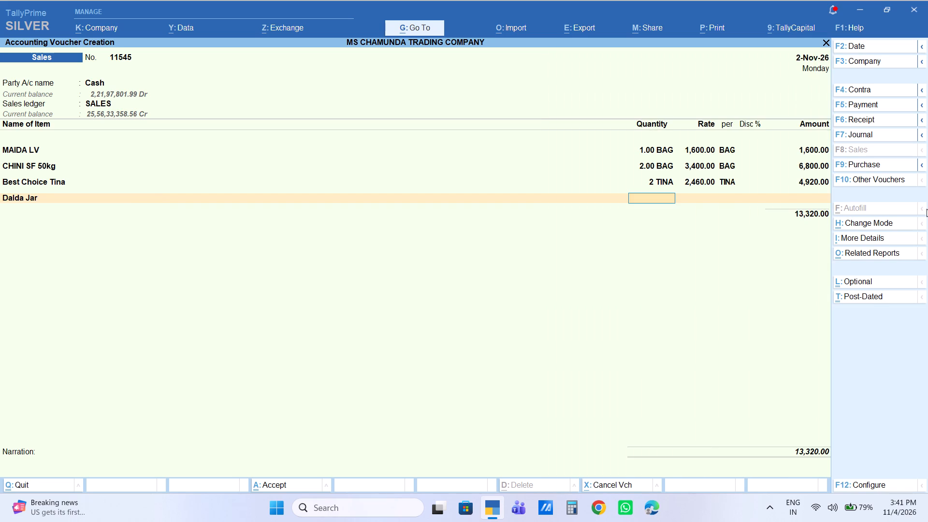
key("1")
key("Return")
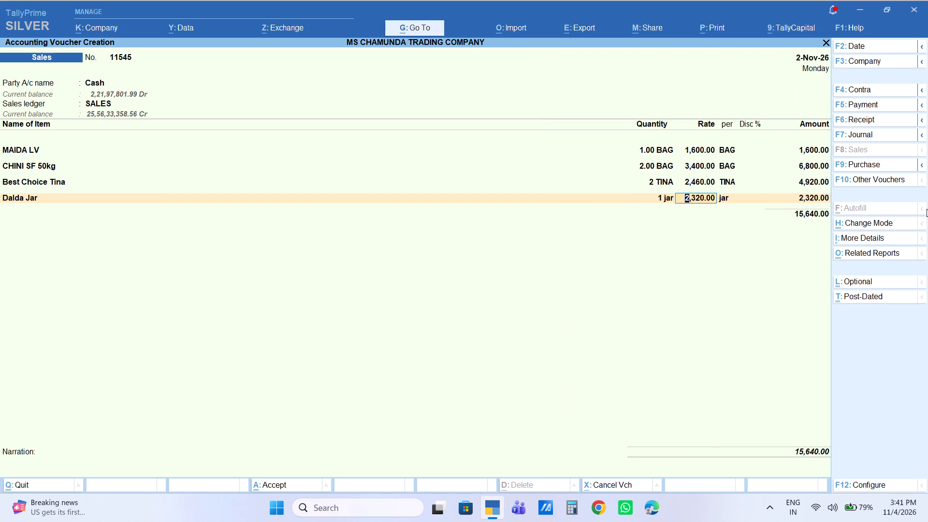
key("Return")
key("Return")
key("Return")
key("Return")
End the item list and add the Labour Charge ledger with an amount of 20.
key("Return")
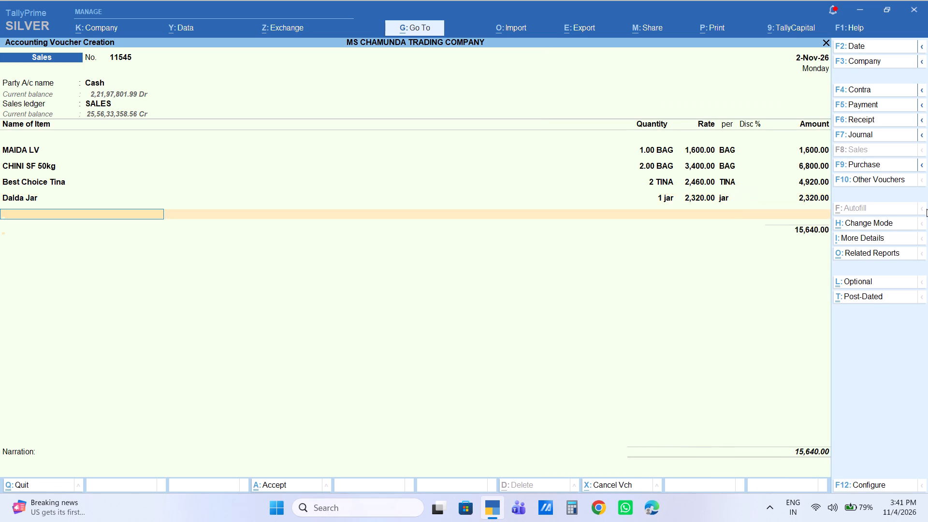
type("LA")
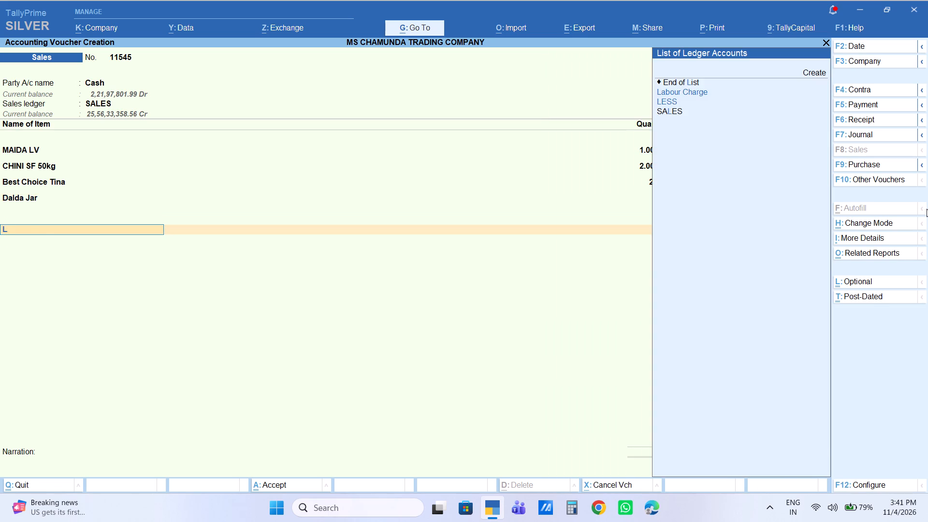
key("Return")
key("Return")
type("20")
key("Return")
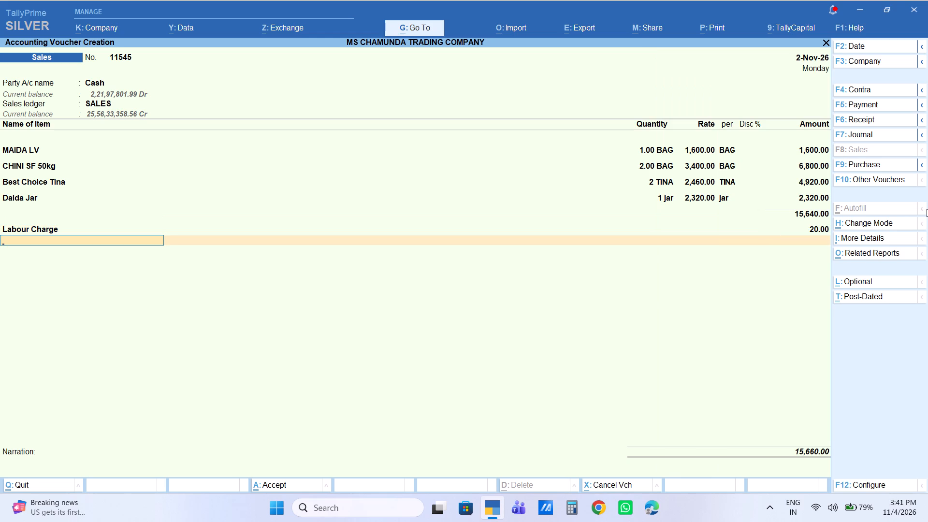
Leave the narration empty and save sales voucher 11545.
key("Return")
key("Return")
key("Return")
key("Return")
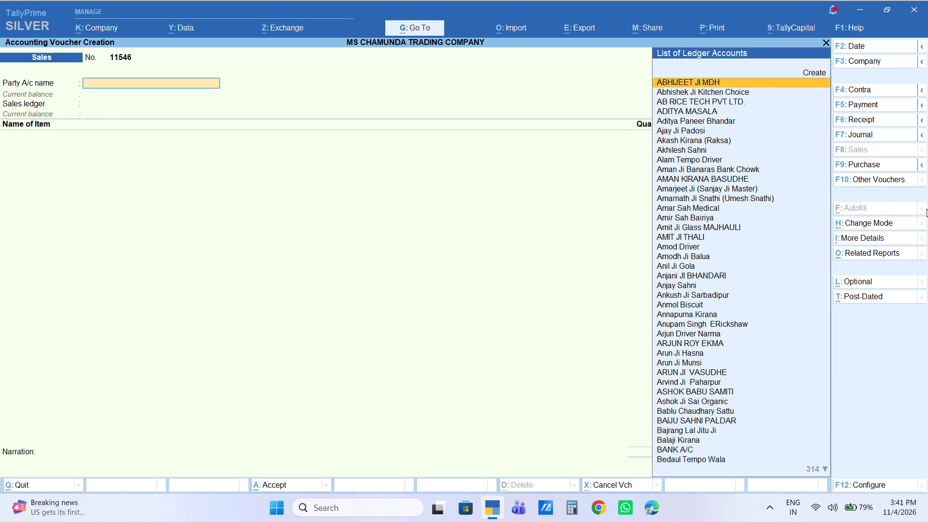
Set Cash as the party account of the new sales voucher, keeping the default party details and the SALES ledger.
type("CAS")
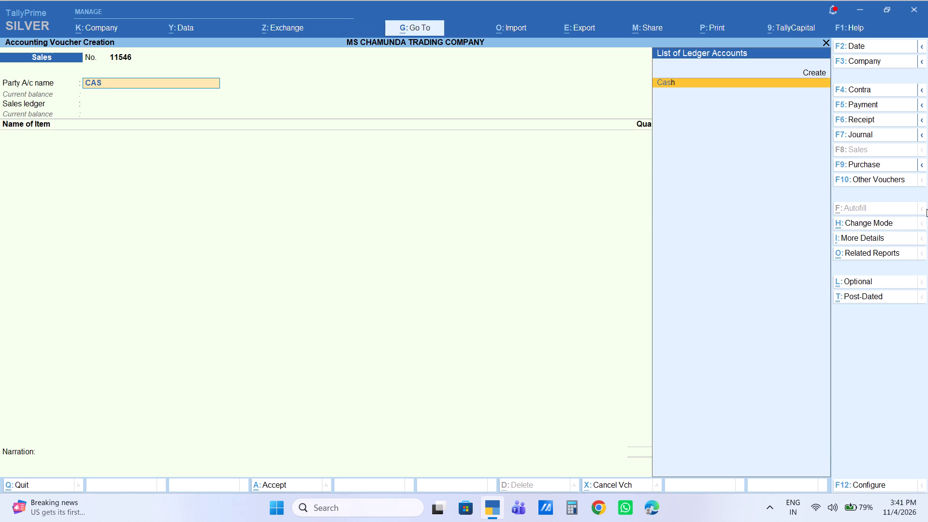
key("Return")
key("Return")
key("Return")
key("Return")
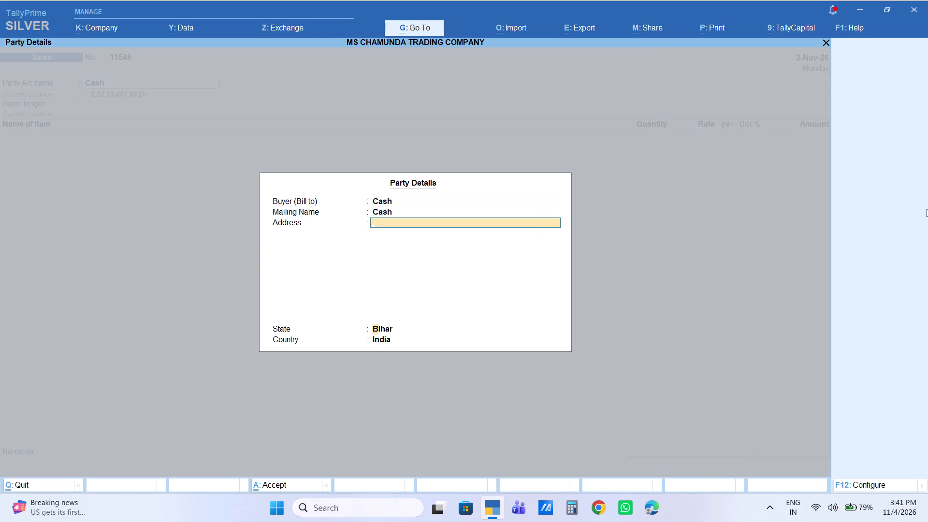
key("Return")
key("Return")
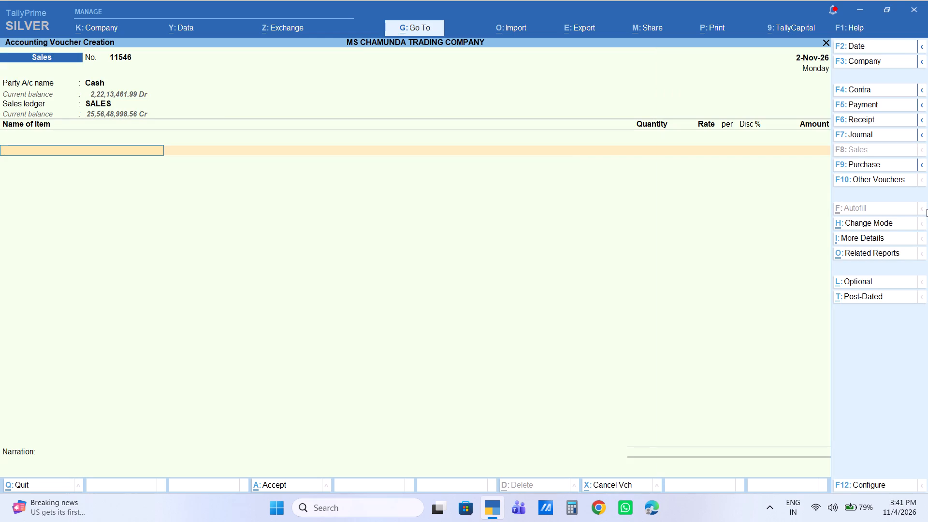
Add the item C.P Rs1 Peti with a quantity of 3 peti at the default rate of 710.
type("CP")
key("Return")
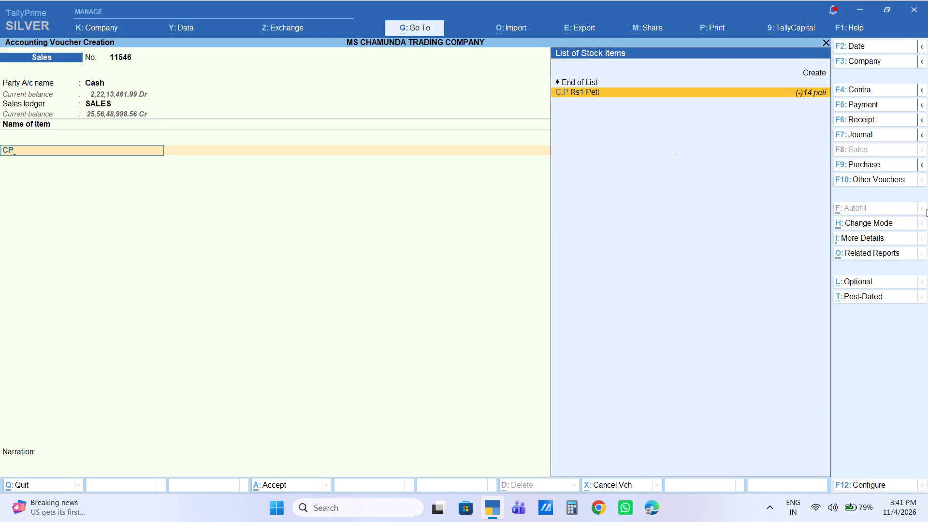
key("3")
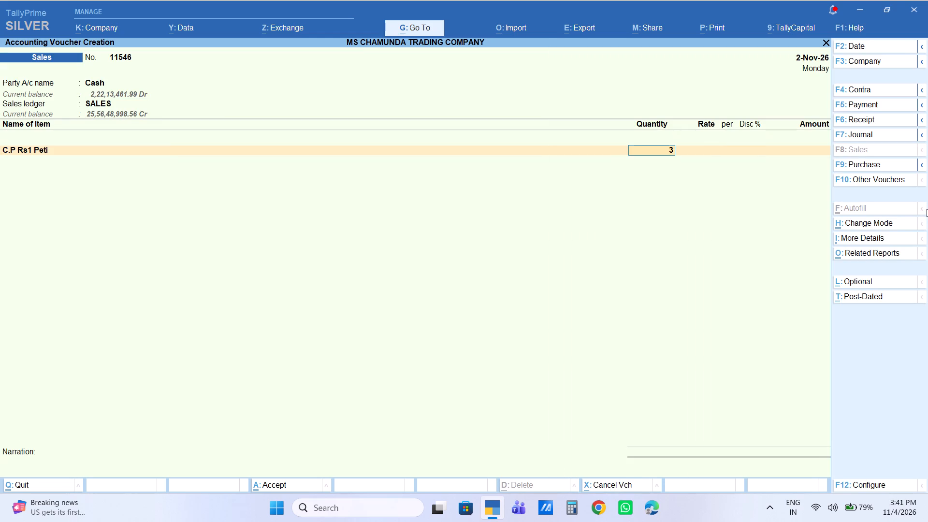
key("Return")
key("Return")
key("Return")
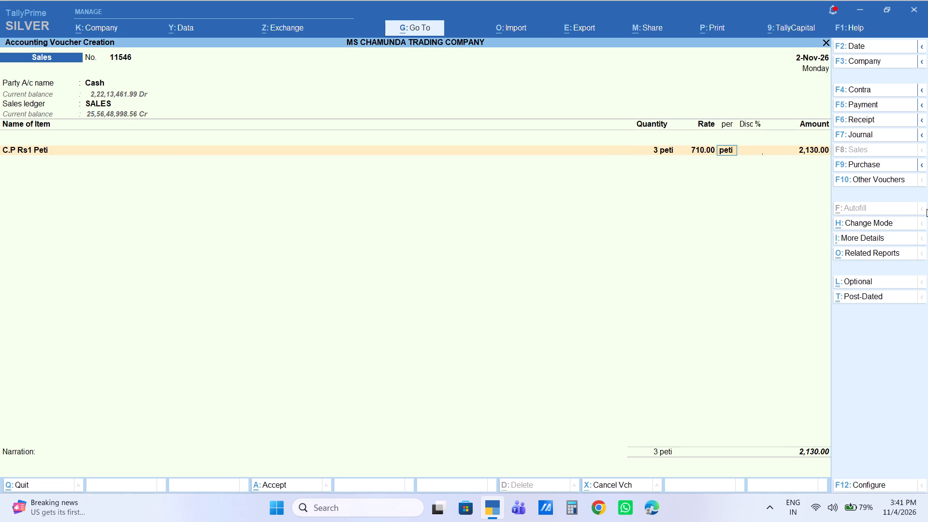
key("Return")
key("Return")
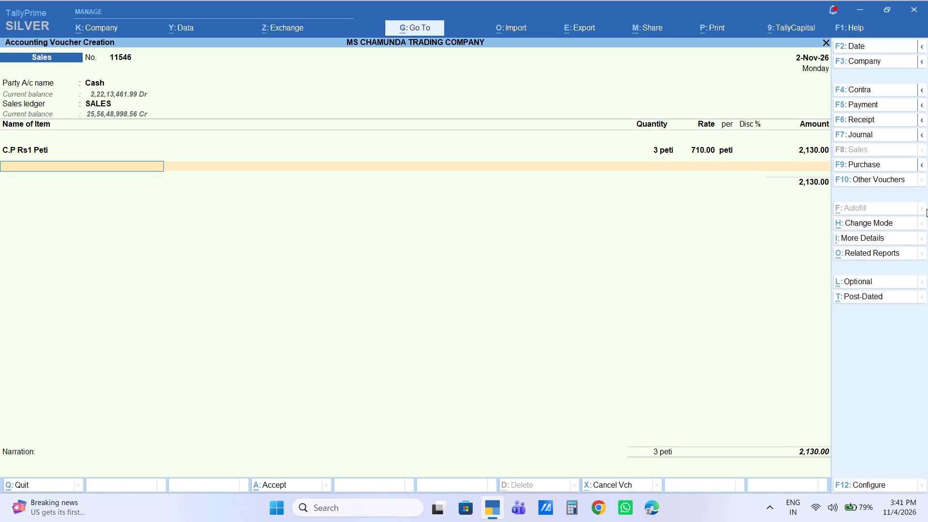
Add the item Surf Excel Rs10 Bag with a quantity of 2 bags at the default rate of 1,030.
type("SURF")
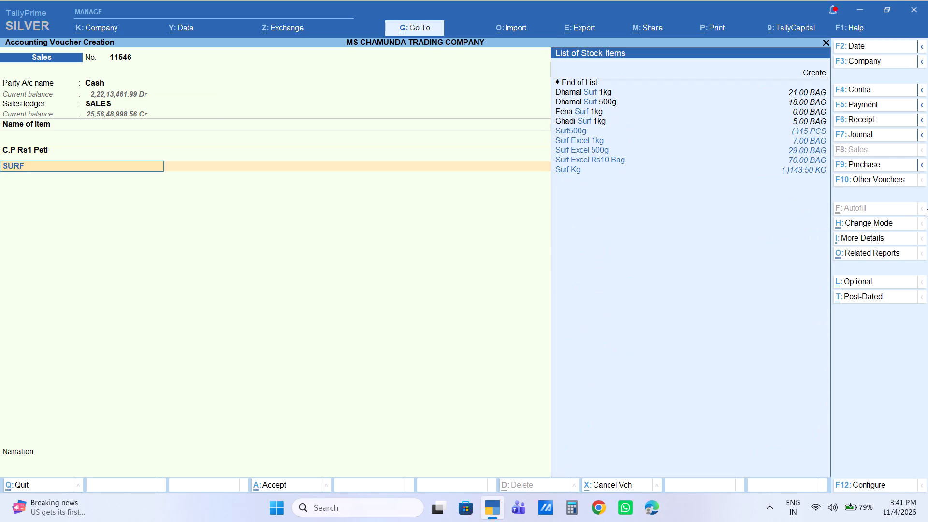
key("Down")
key("Down")
key("Down")
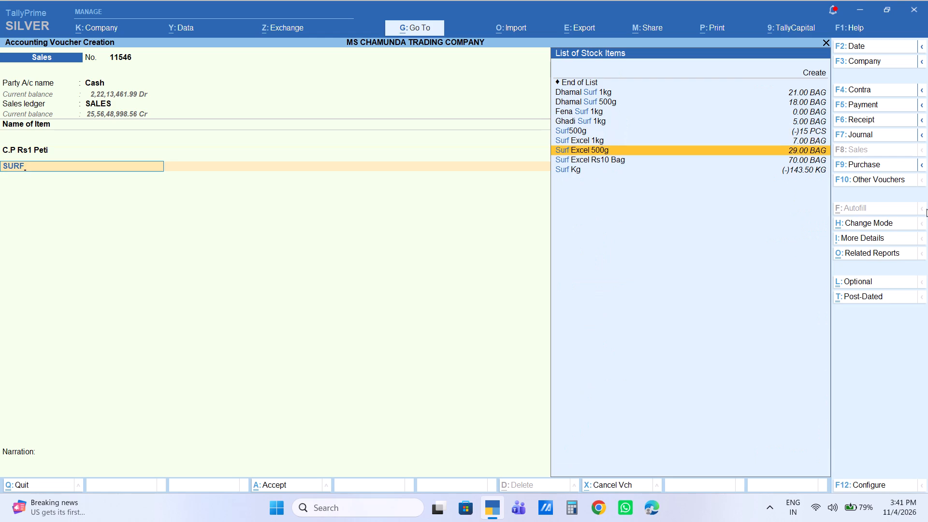
key("Down")
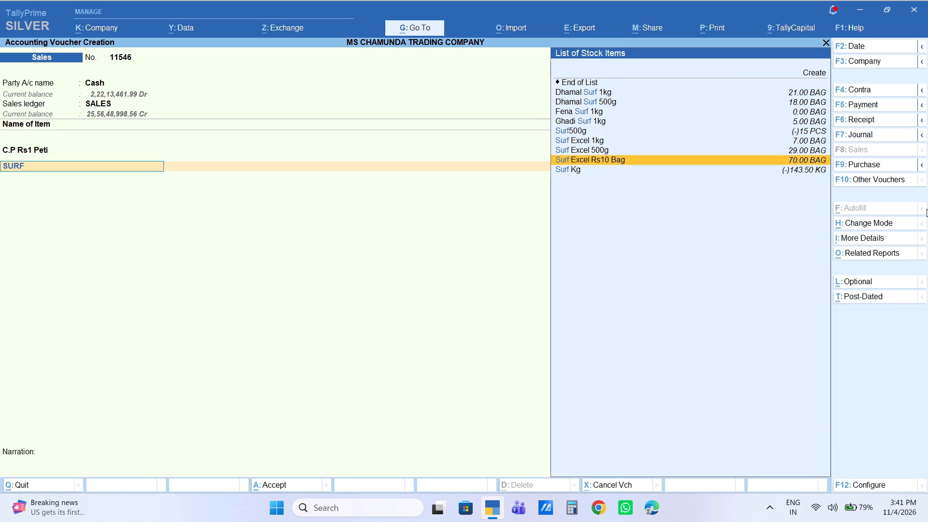
key("Return")
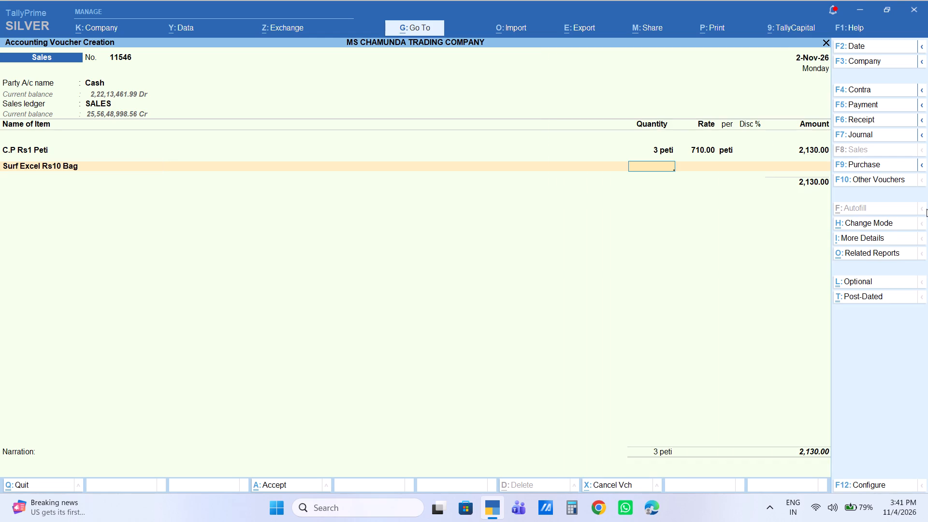
key("2")
key("Return")
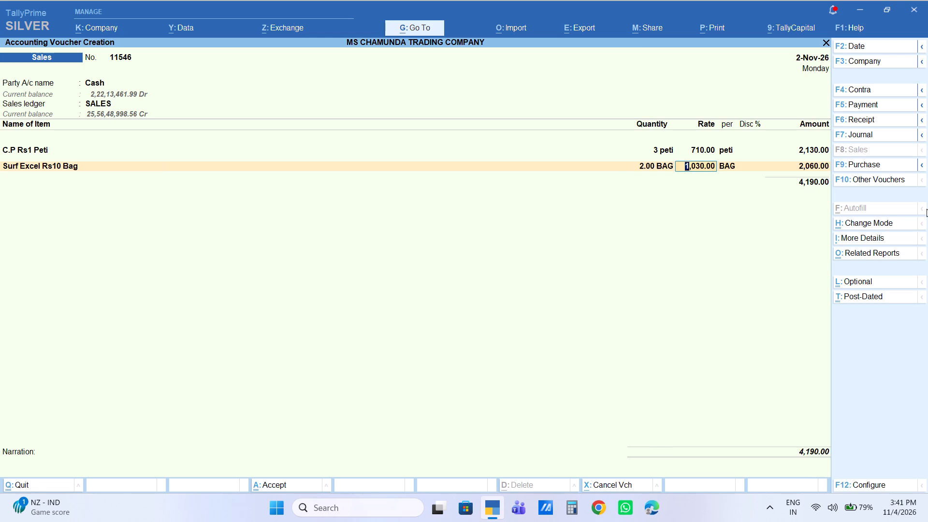
key("Return")
key("Return")
key("Return")
key("Return")
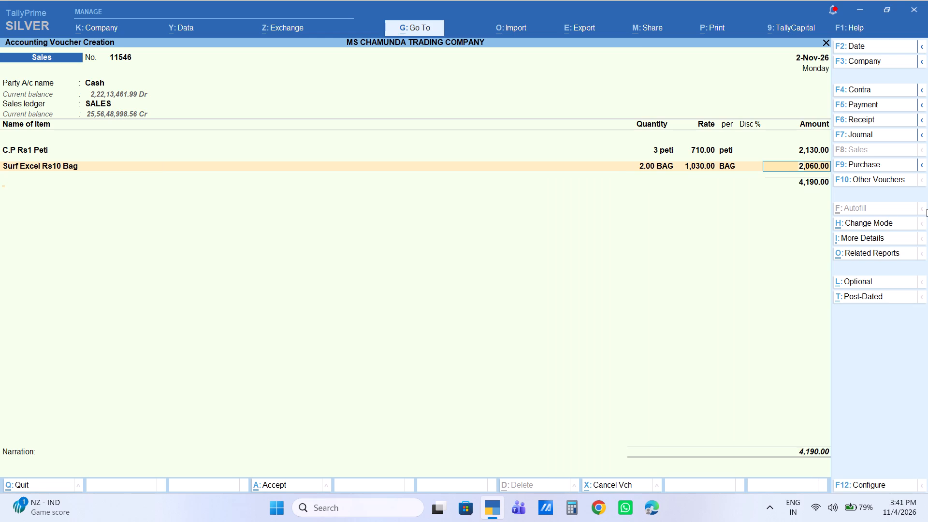
Add the item Frylo Peti with a quantity of 2 peti at the default rate of 1,400.
type("FRY")
key("Down")
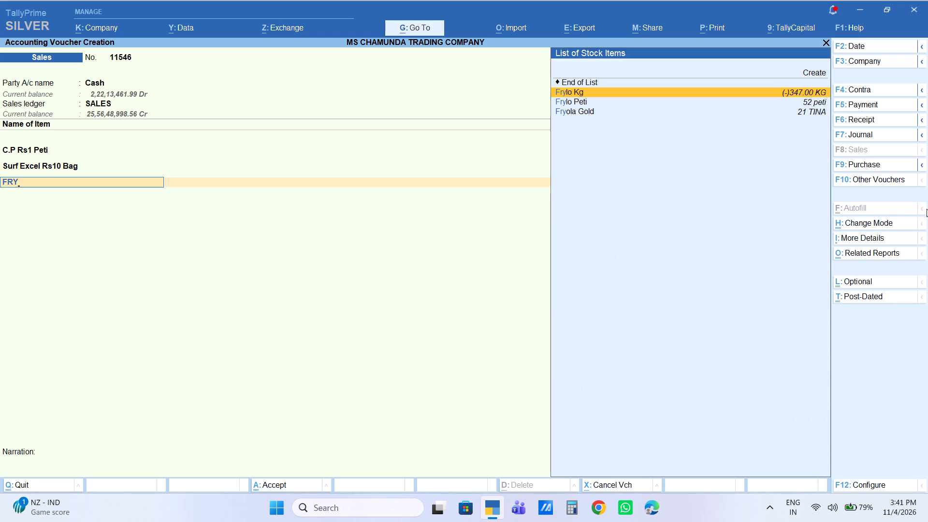
key("Down")
key("Return")
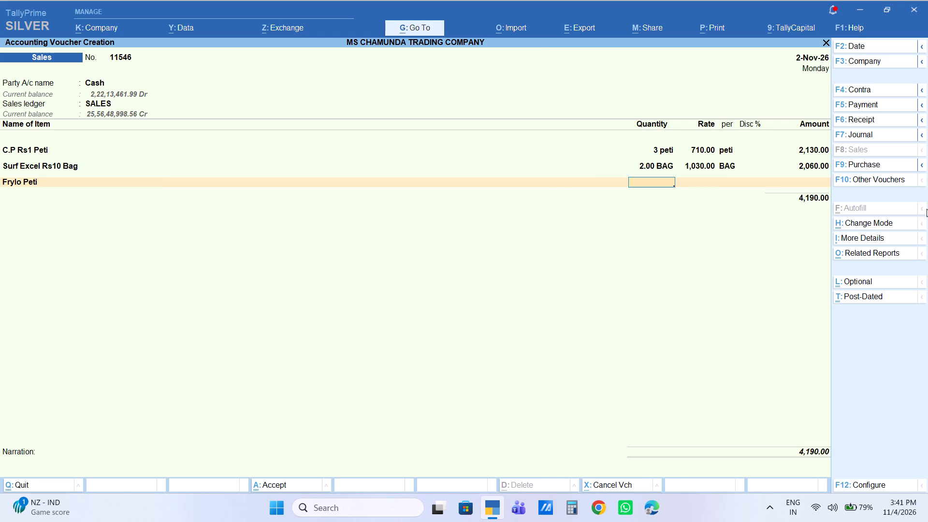
key("2")
key("Return")
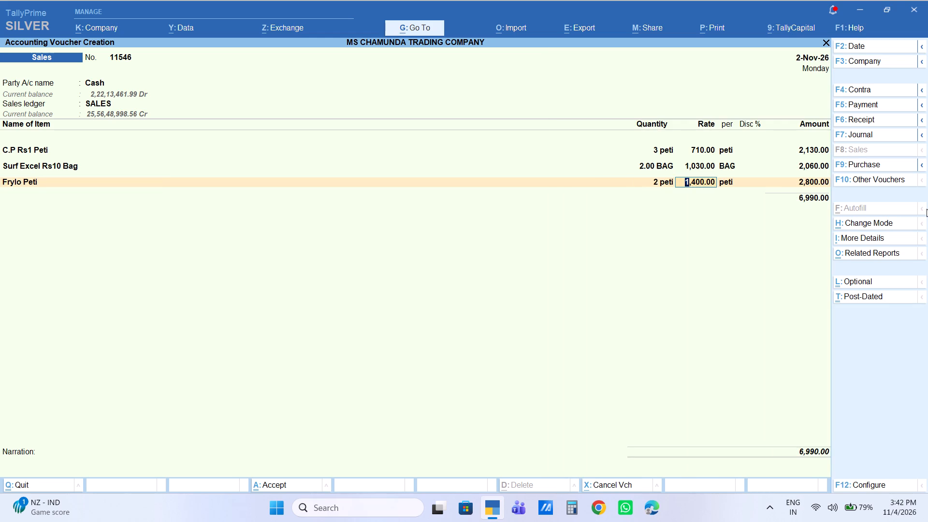
key("Return")
key("Return")
key("Return")
key("Return")
Add the item Madhuri Rahar30kg with a quantity of 1 bag at the default rate of 2,940.
type("MADHUR")
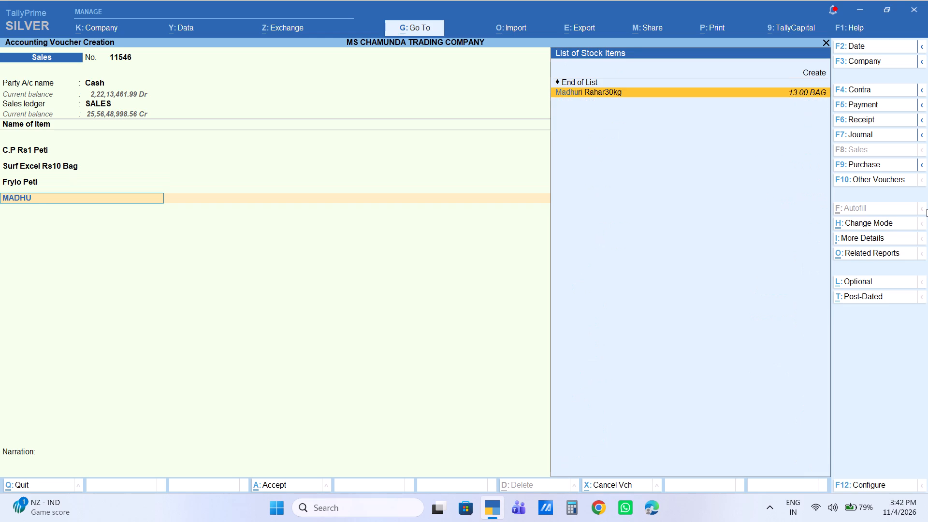
key("Return")
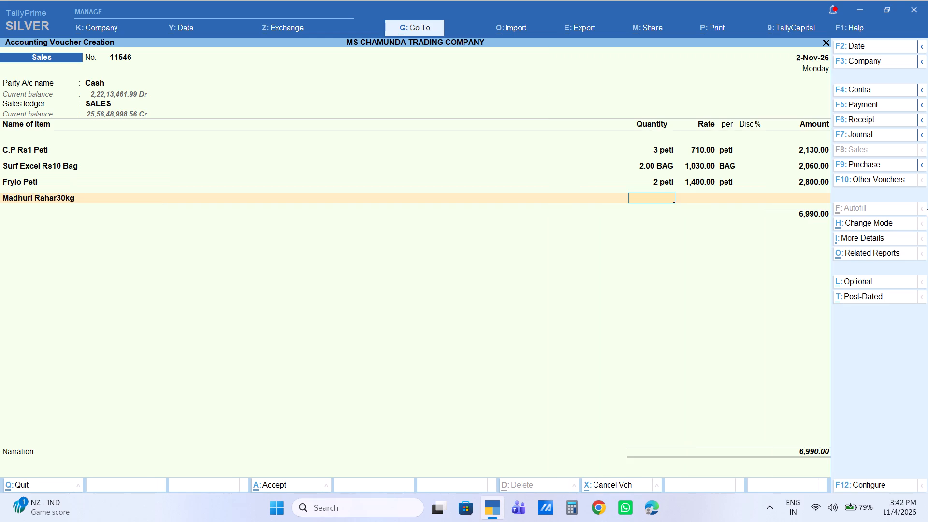
key("1")
key("Return")
key("Return")
key("Return")
key("Return")
key("Return")
End the item list and add the Labour Charge ledger with an amount of 20.
key("Return")
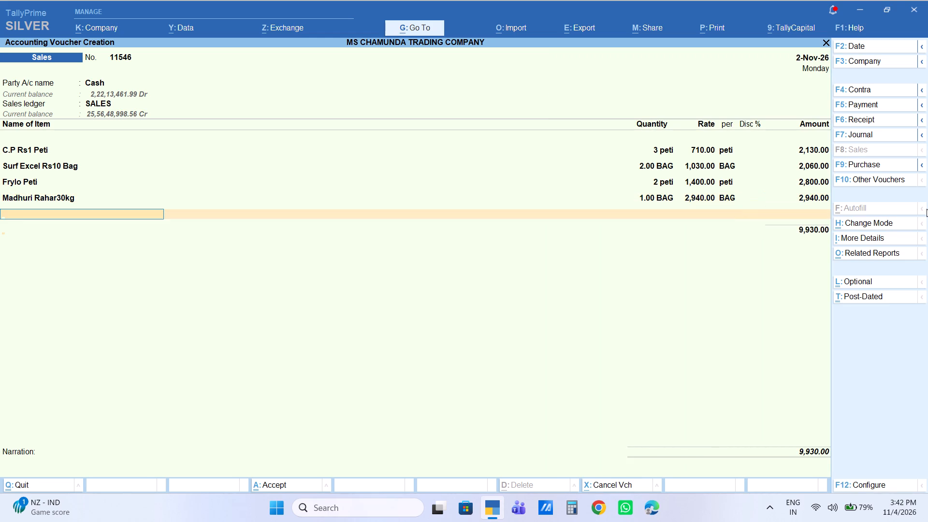
type("LA")
key("Return")
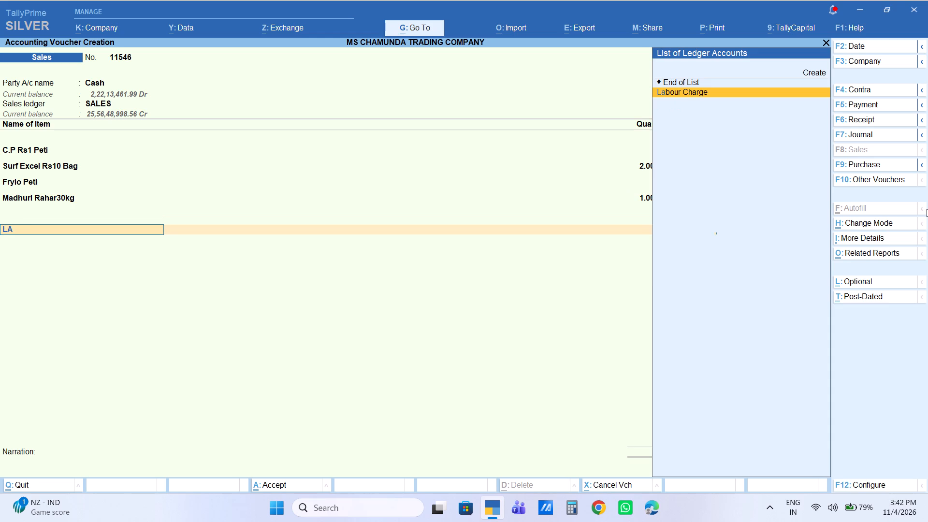
key("Return")
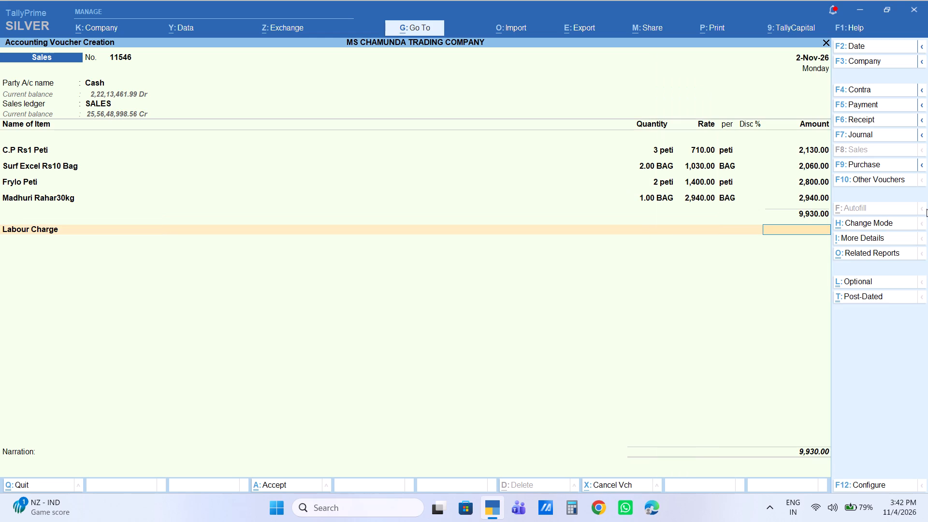
type("20")
key("Return")
key("Return")
Leave the narration empty and save sales voucher 11546.
key("Return")
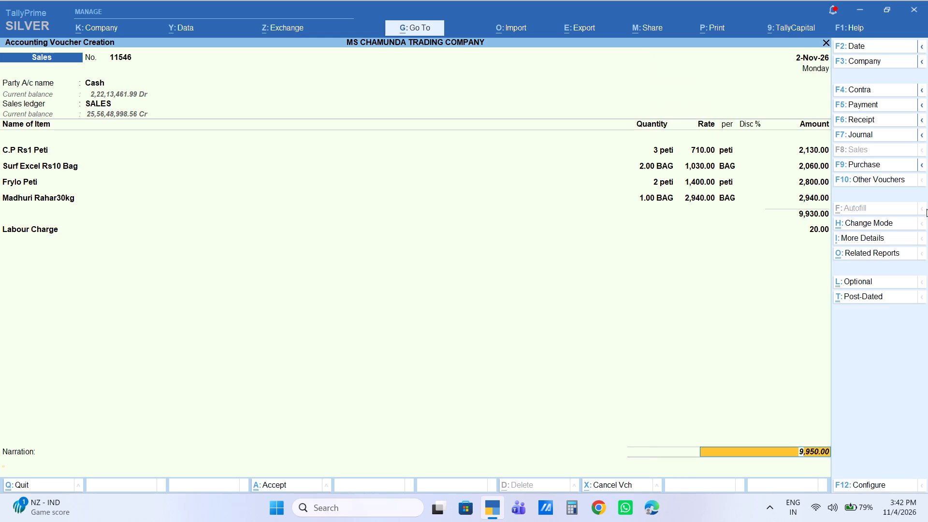
key("Return")
key("Return")
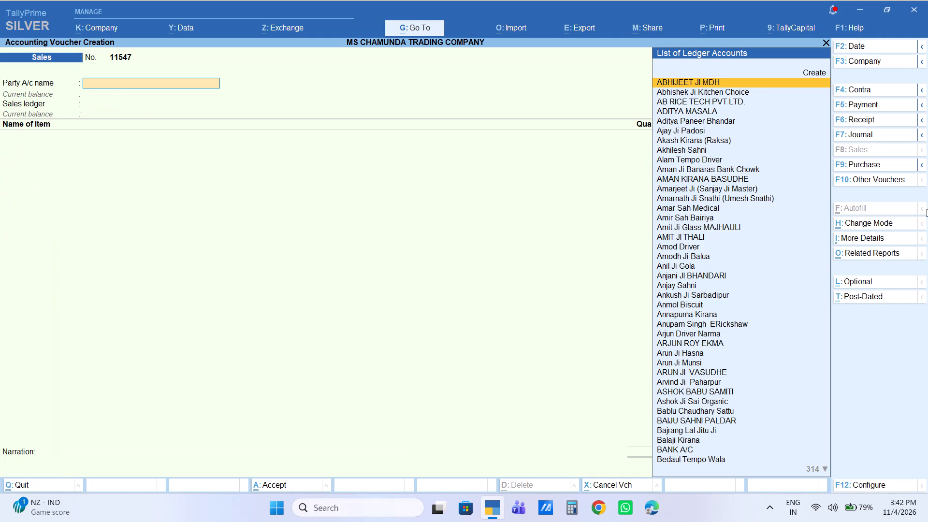
Set Cash as the party account of the new sales voucher, keeping the default party details and the SALES ledger.
type("CAS")
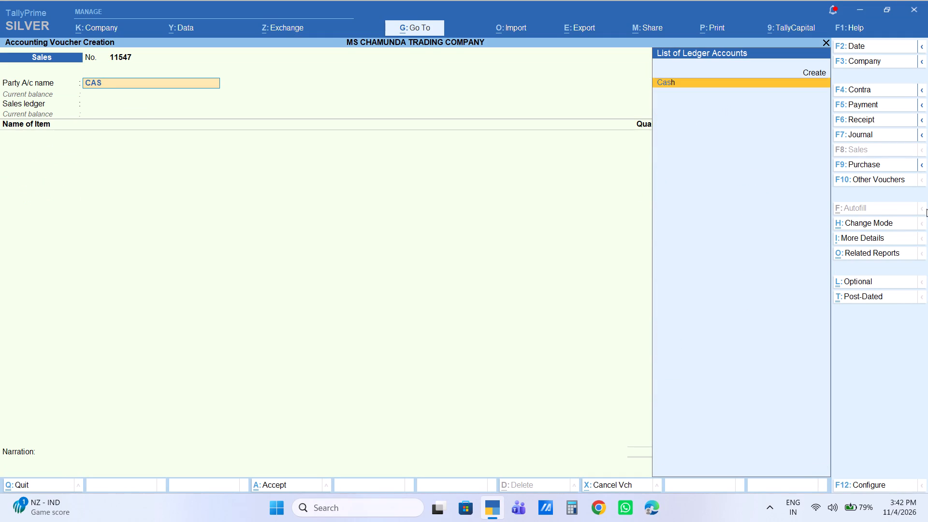
key("Return")
key("Return")
key("Return")
key("Return")
key("Return")
key("Return")
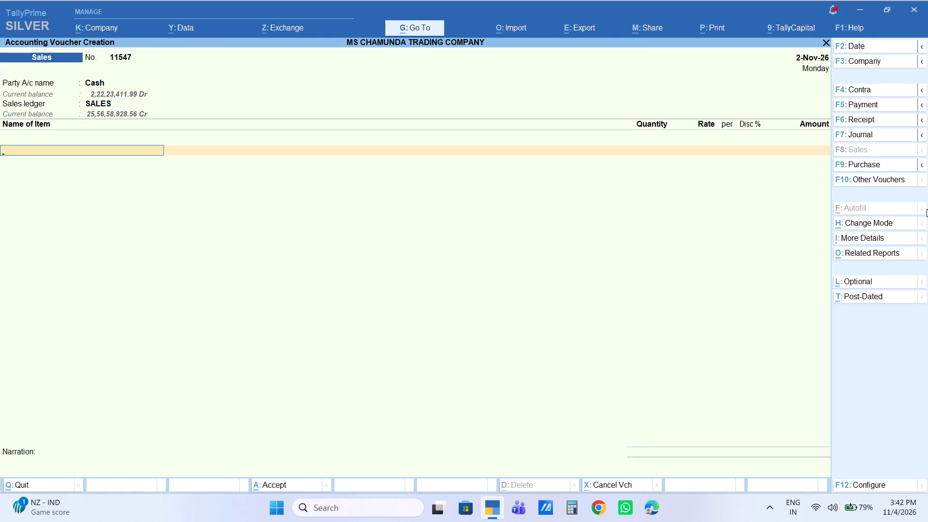
Add the item MAIDA LV with a quantity of 3 bags and set its amount to 4,740.
type("MAOI")
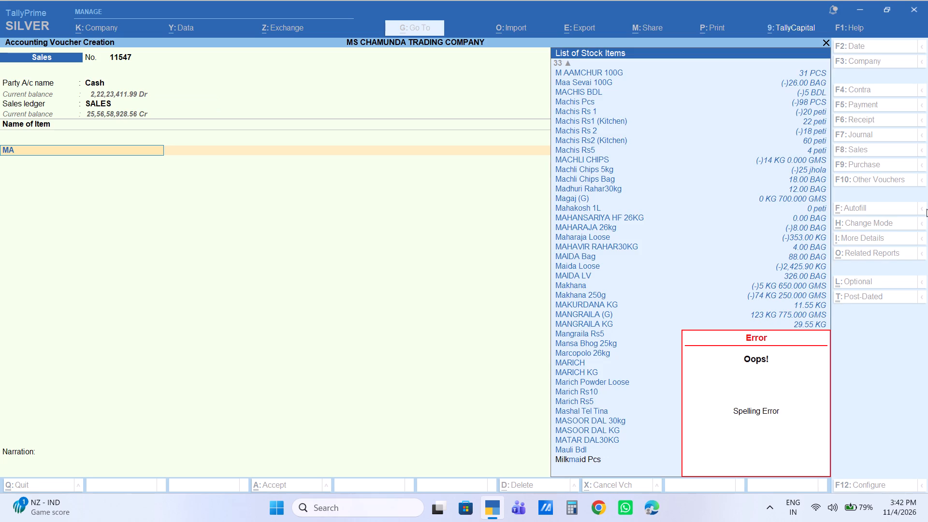
type("IDA")
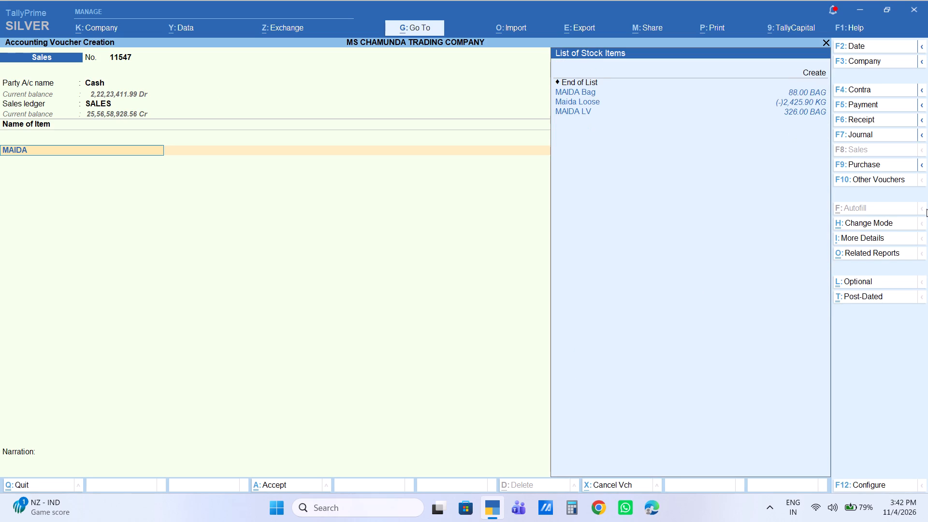
key("Down")
key("Down")
key("Down")
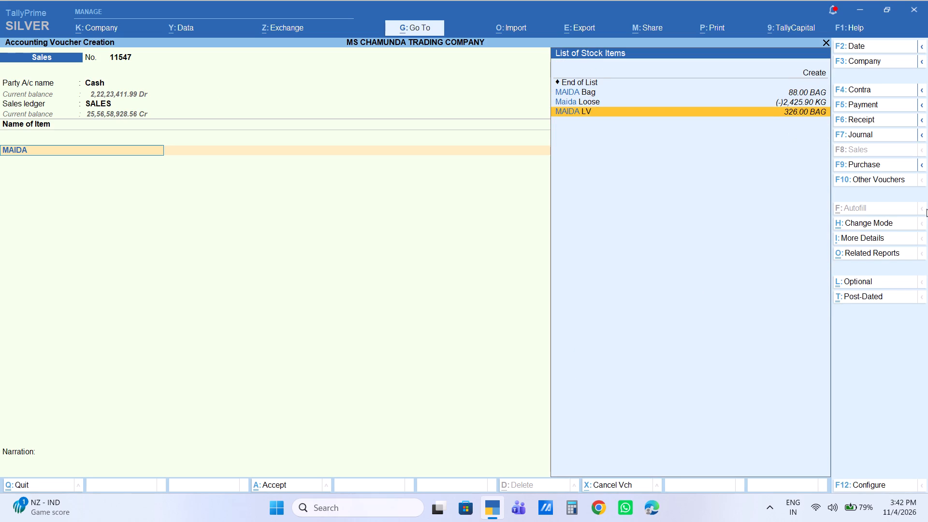
key("3")
key("Down")
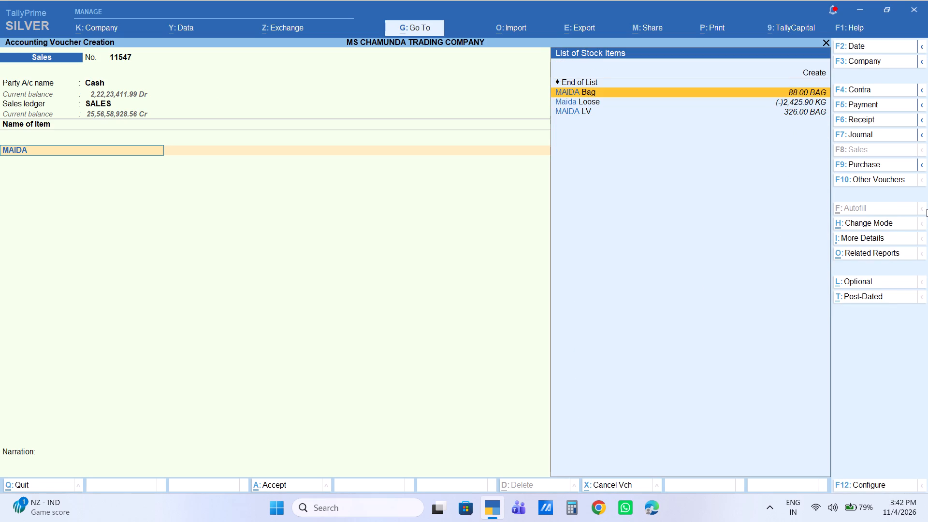
key("Down")
key("Down")
key("Return")
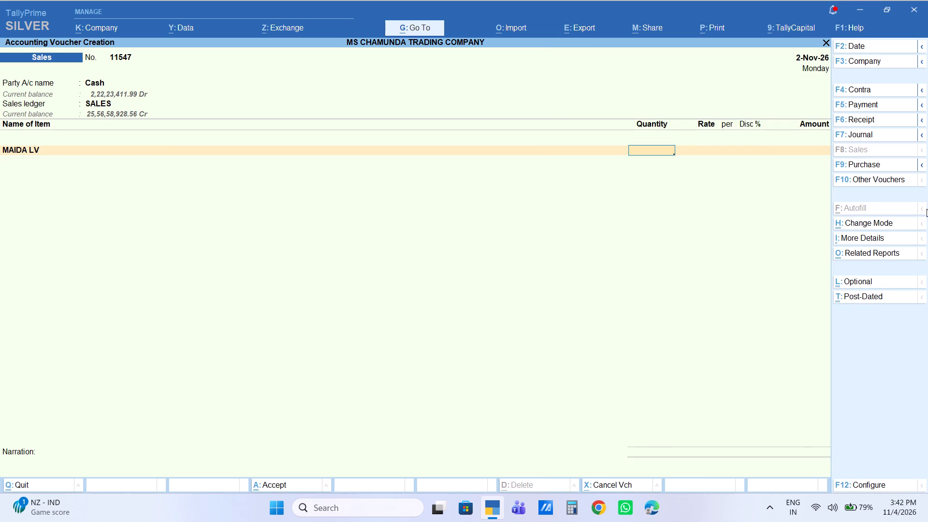
key("3")
key("Return")
key("Return")
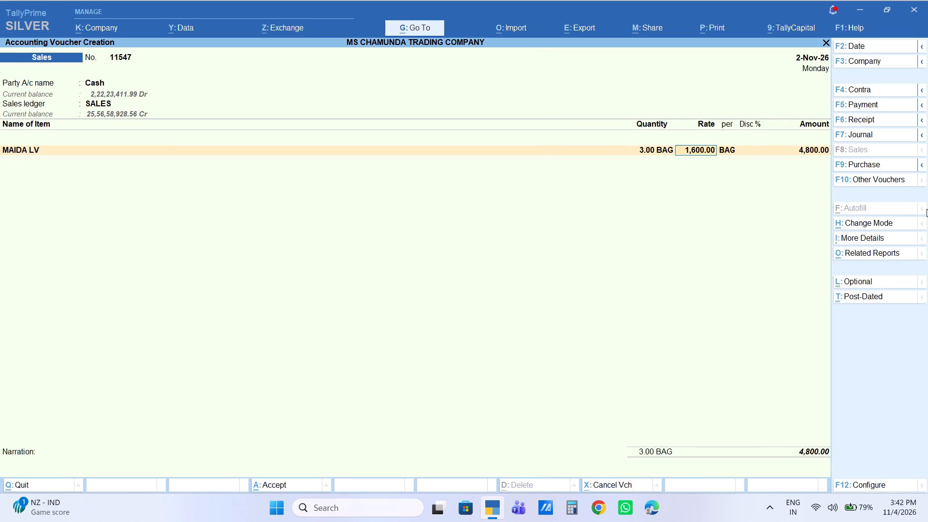
key("Return")
key("Return")
type("4740")
key("Return")
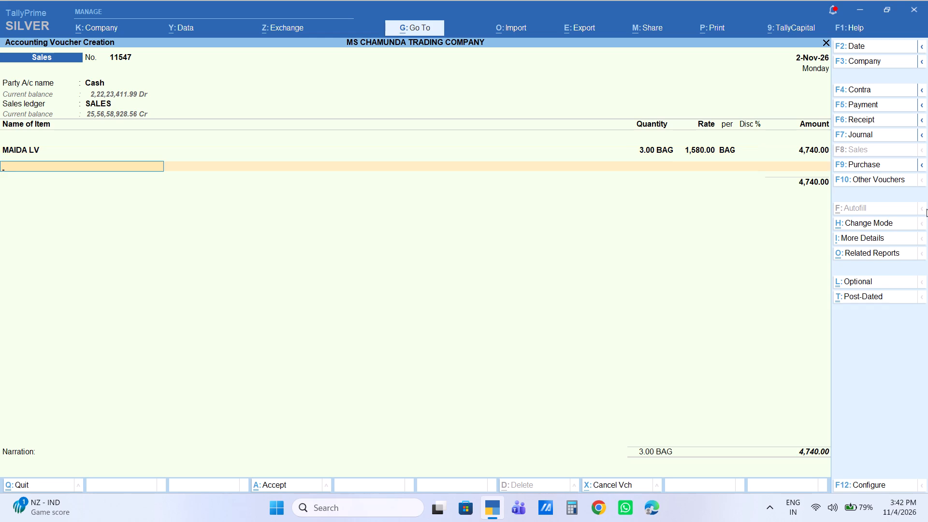
Add the item Best Choice Tina with a quantity of 3, keeping the default rate of 2,460 and the calculated amount.
type("BEST")
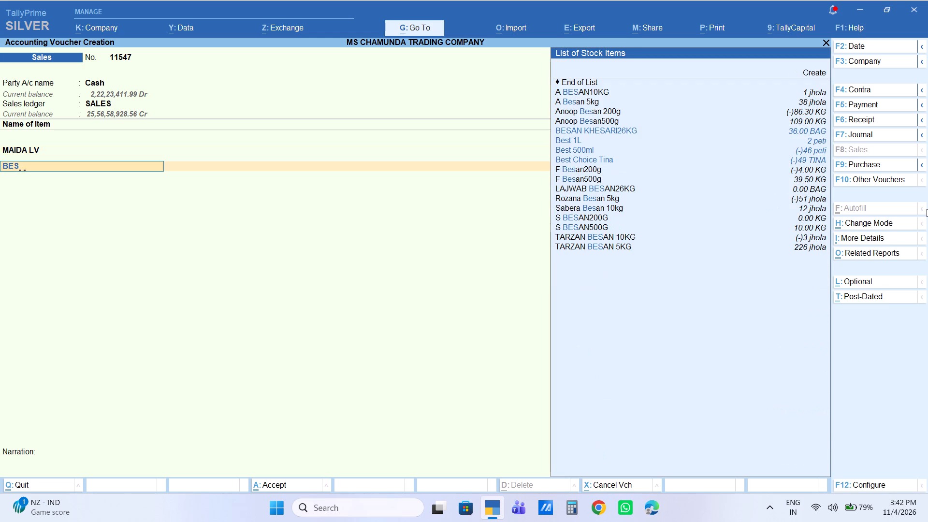
key("Down")
key("Down")
key("Down")
key("Return")
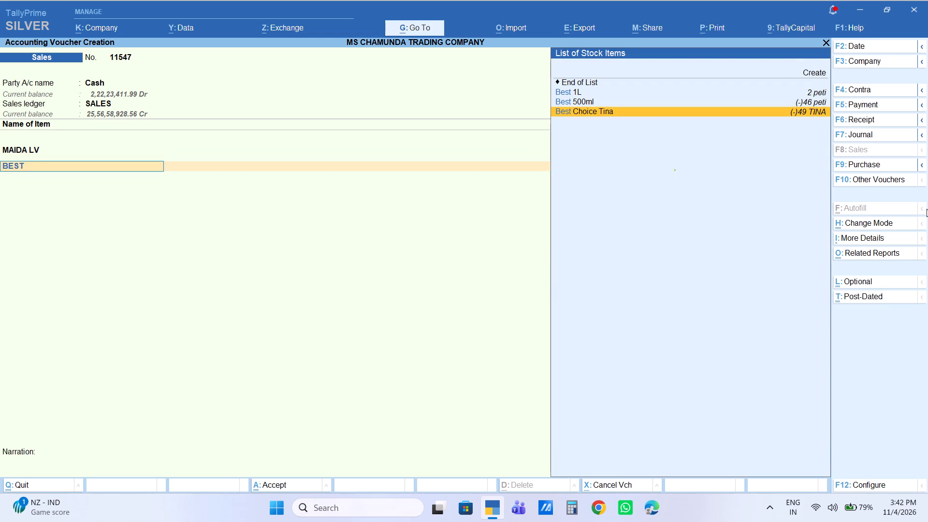
key("3")
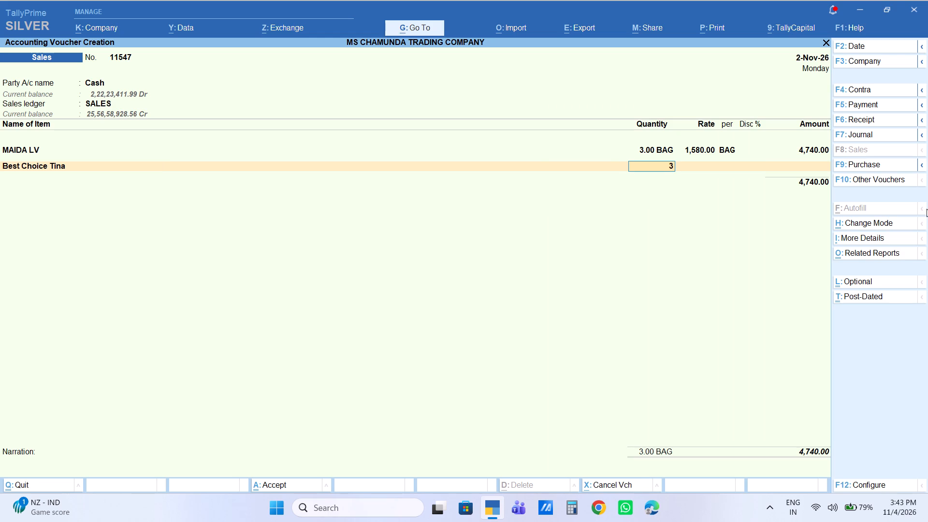
key("Return")
key("Return")
key("Return")
key("Return")
key("Return")
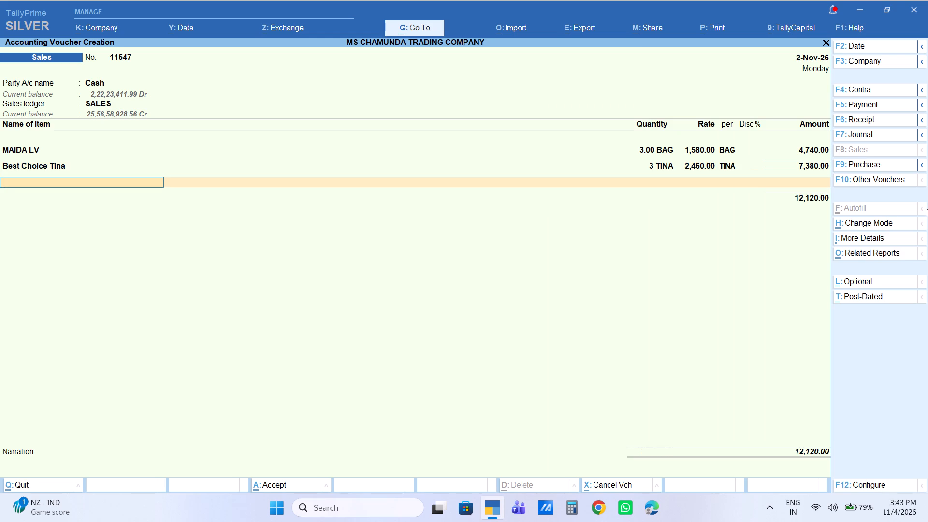
Add the item Dalda Jar with a quantity of 1, keeping the default rate of 2,320 and the calculated amount.
type("DALDA")
key("Down")
key("Down")
key("Down")
key("Down")
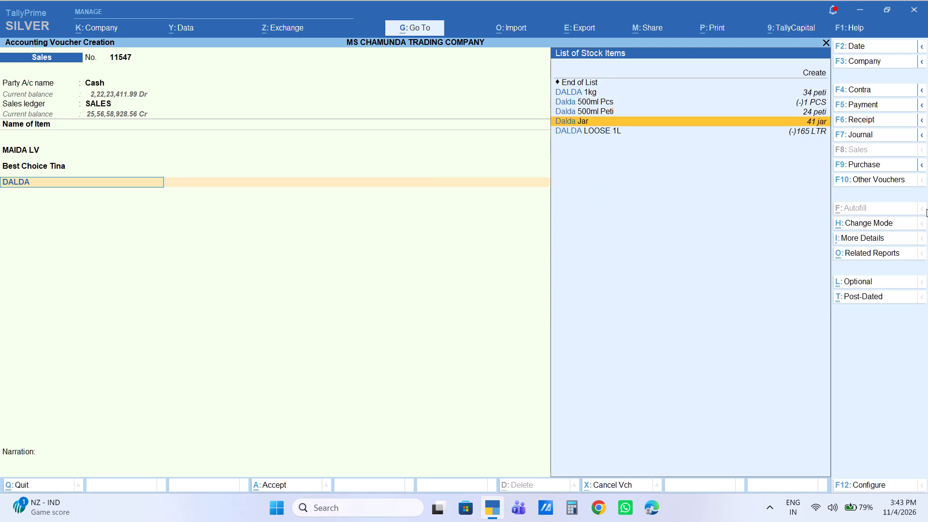
key("Return")
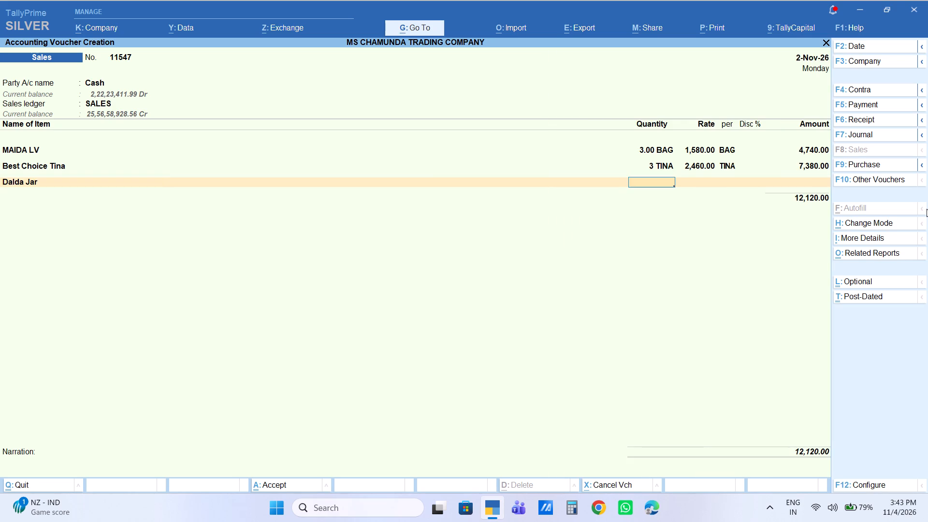
key("1")
key("Return")
key("Return")
key("Return")
key("Return")
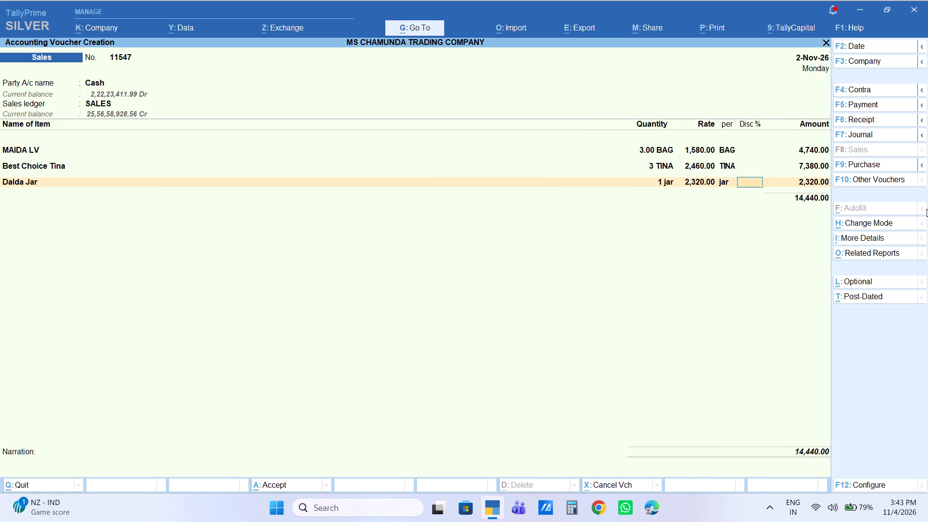
key("Return")
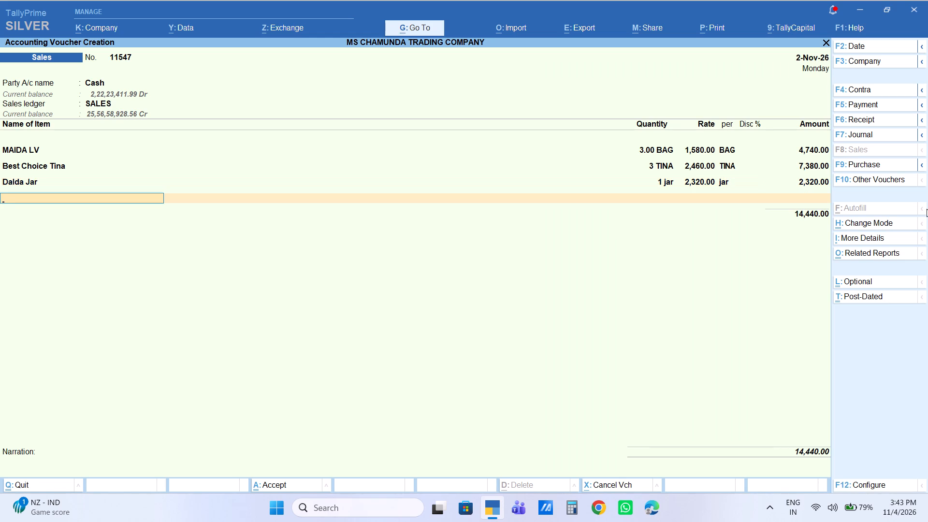
End the item list and add the Labour Charge ledger with an amount of 25.
key("Return")
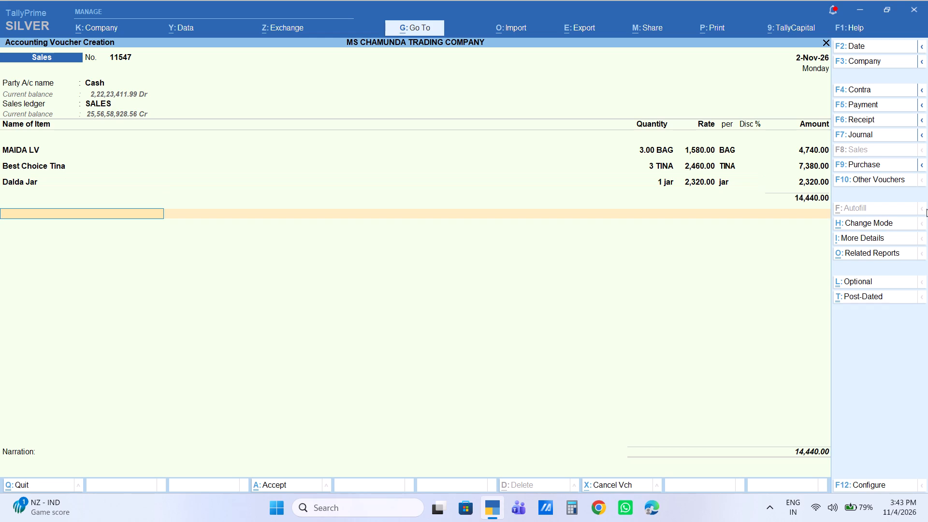
type("LA")
key("Return")
key("Return")
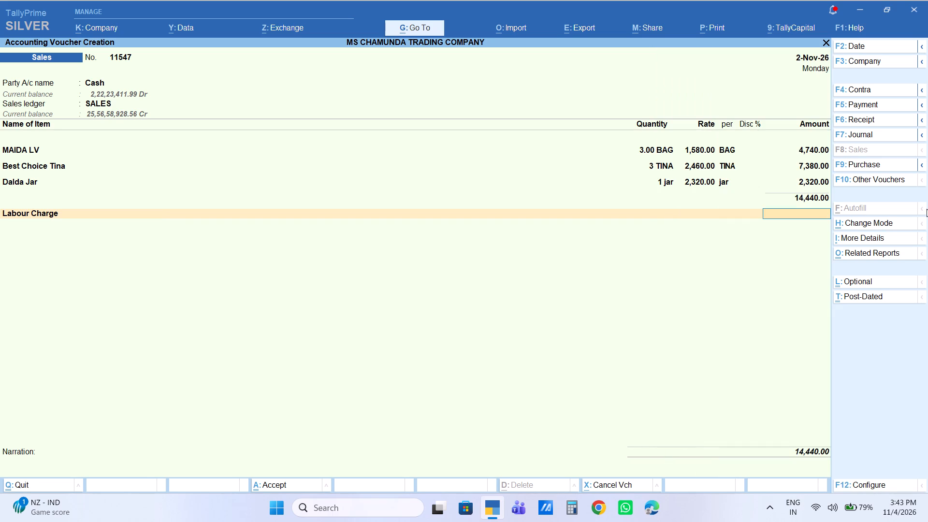
type("25")
key("Return")
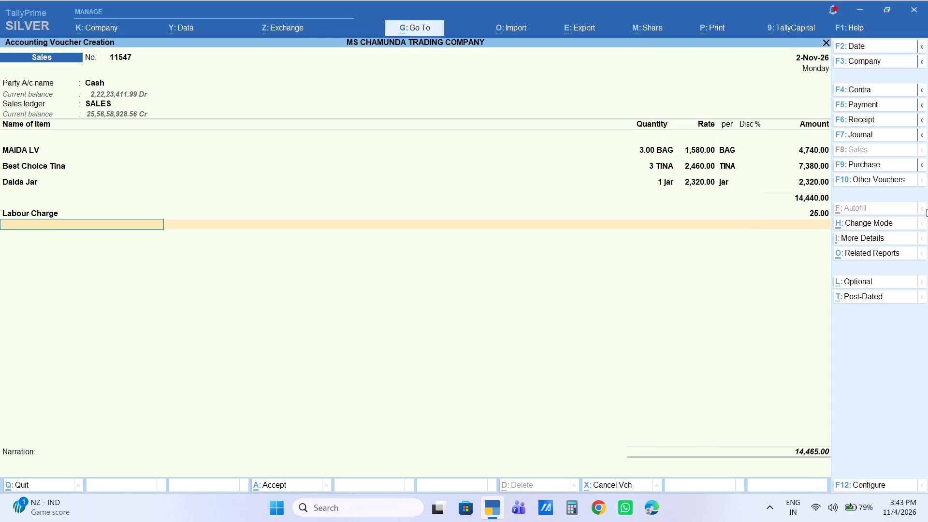
Go back to the item list and add CHINI DF 50KG with a quantity of 1 bag and an amount of 3,400.
key("BackSpace")
key("BackSpace")
key("BackSpace")
key("BackSpace")
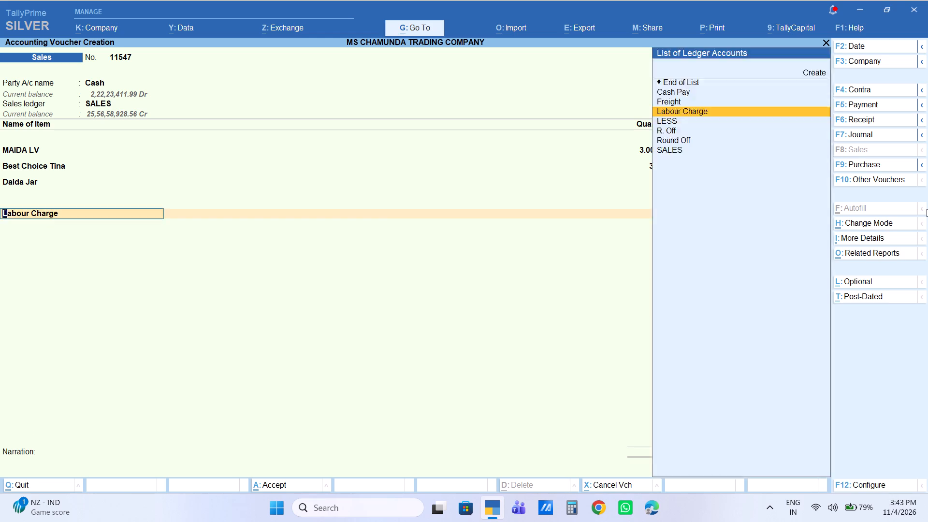
key("Return")
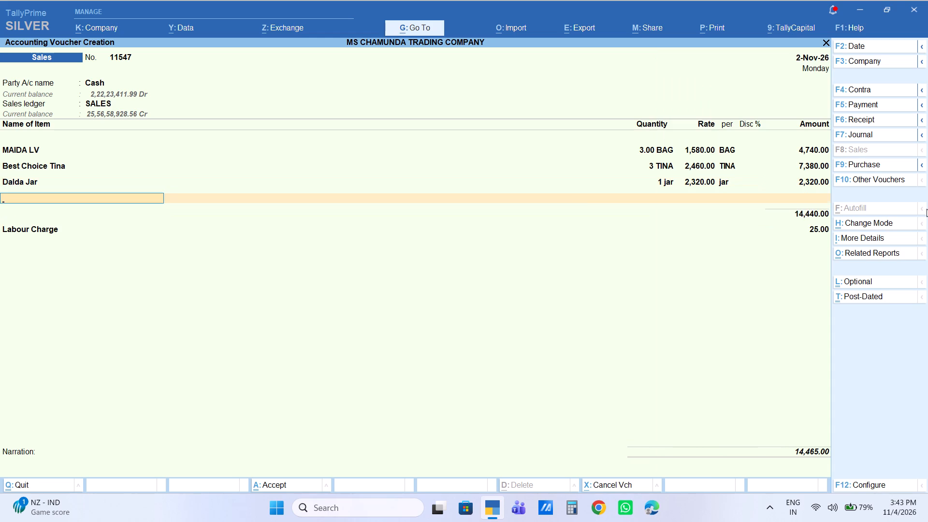
type("DF")
key("Return")
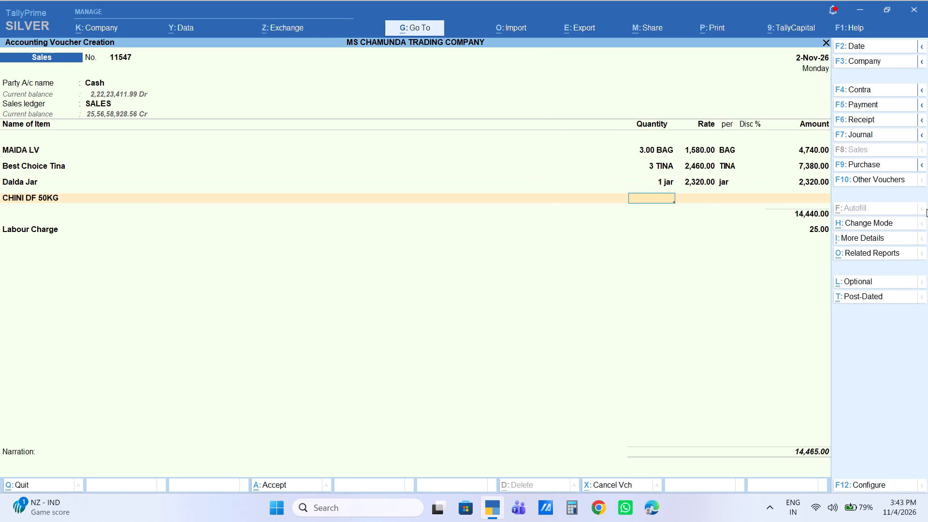
key("1")
key("Return")
key("Return")
key("Return")
key("Return")
type("3400")
key("Return")
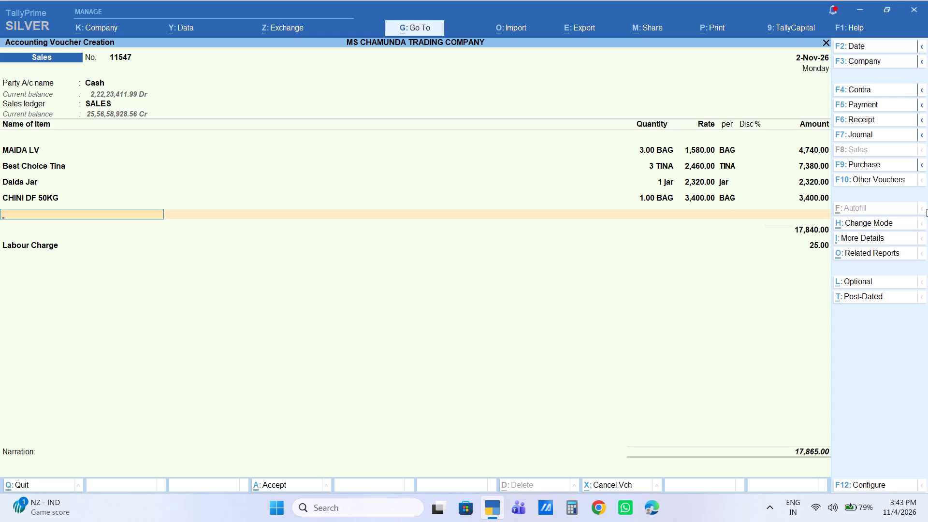
Add the item Badam Bhakar Kg with a quantity of 2 kg and set its amount to 280.
type("BADA")
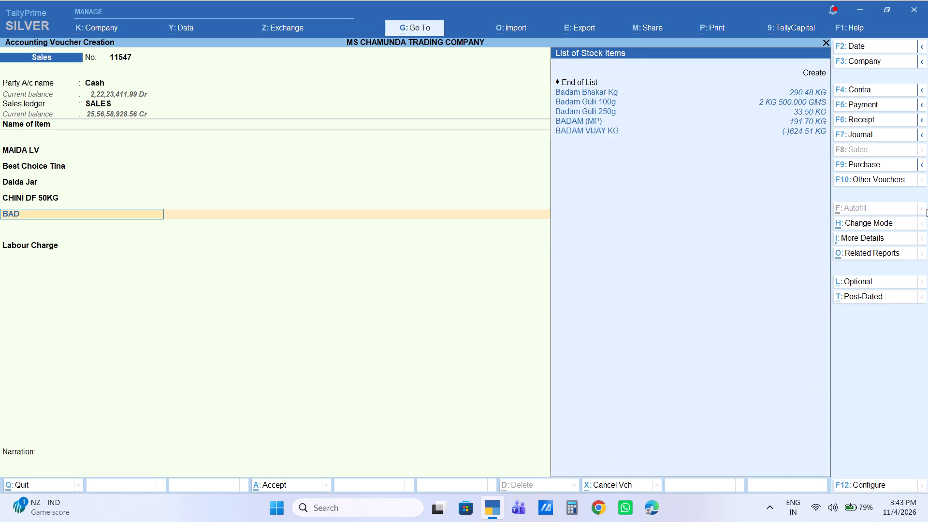
key("Down")
key("Down")
key("Down")
key("Down")
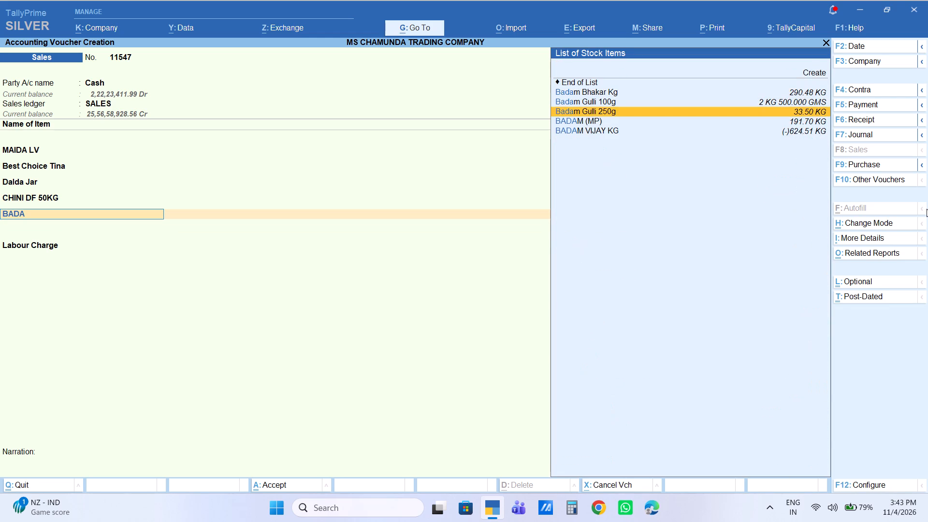
key("Up")
key("Up")
key("Up")
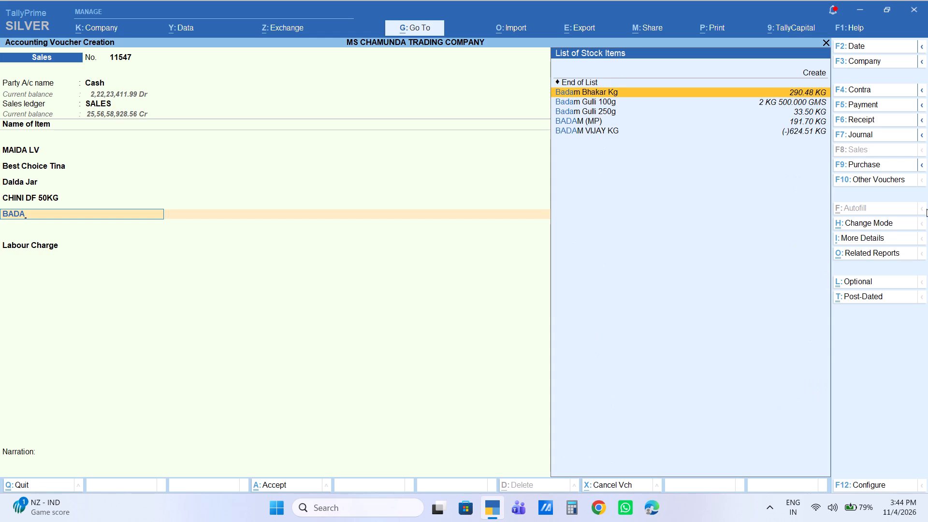
key("Return")
key("2")
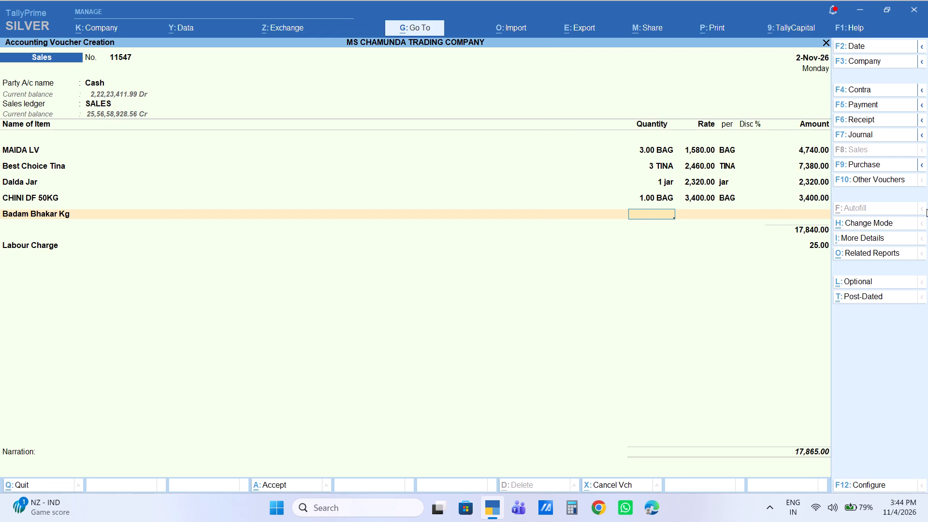
key("Return")
key("Return")
key("Return")
key("Return")
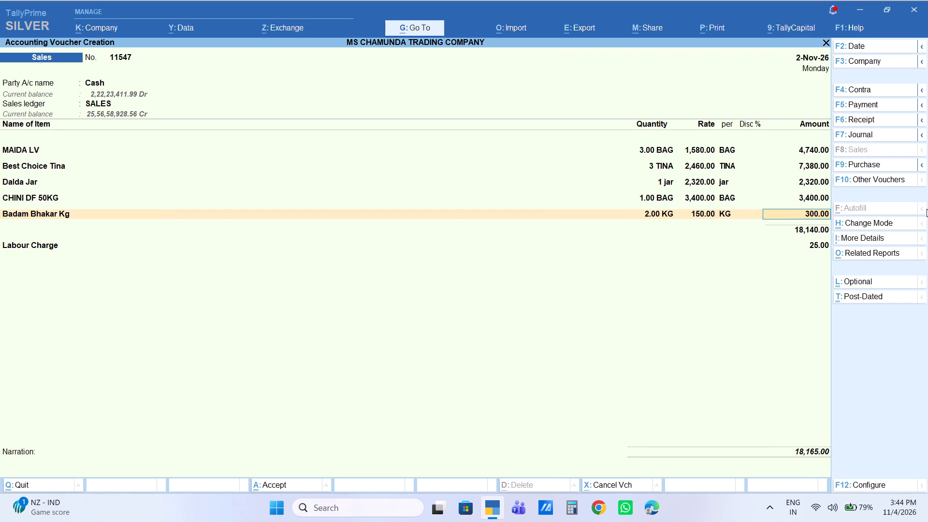
type("280")
key("Return")
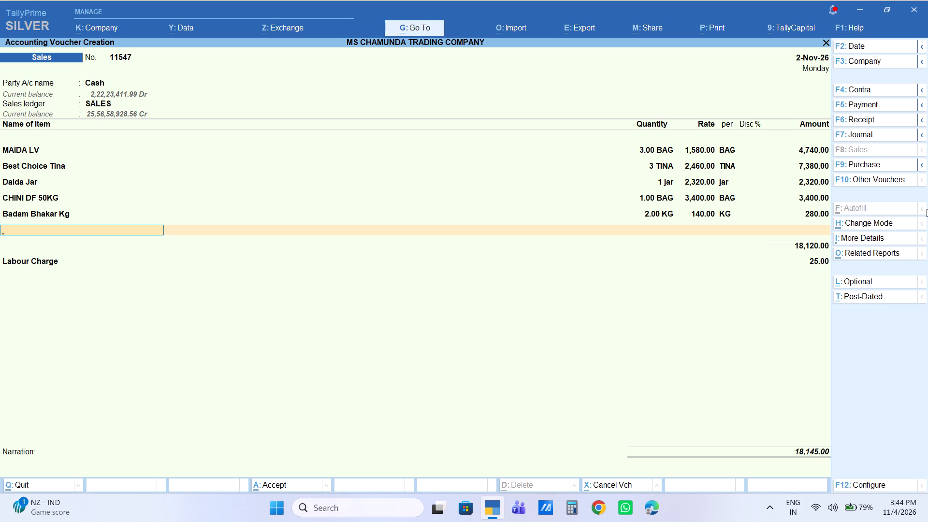
Add the item CUSTARD 1KG with a quantity of 1 piece and set its amount to 95.
type("CUSATA")
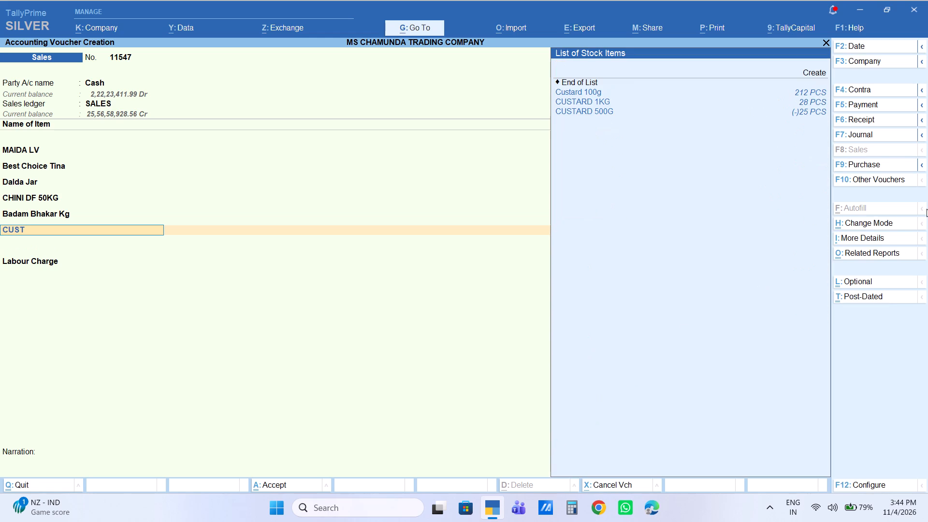
key("Down")
key("Down")
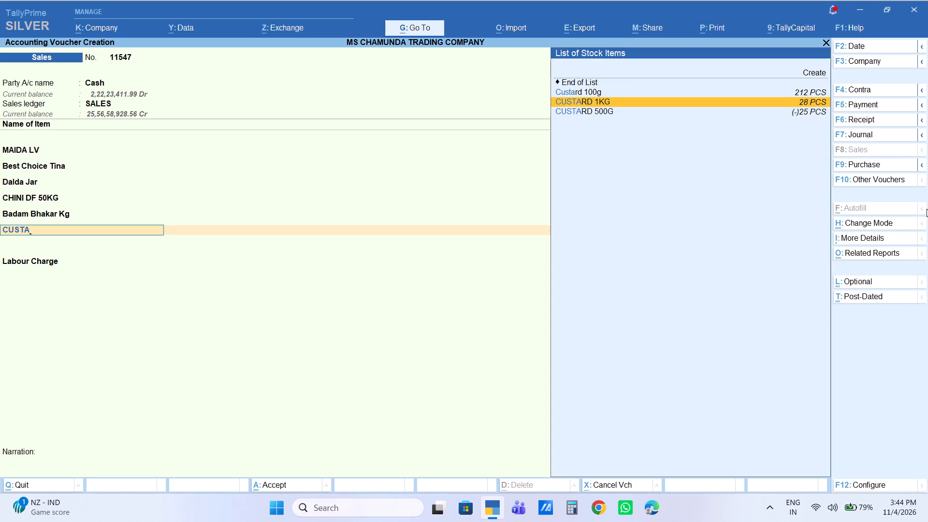
key("Return")
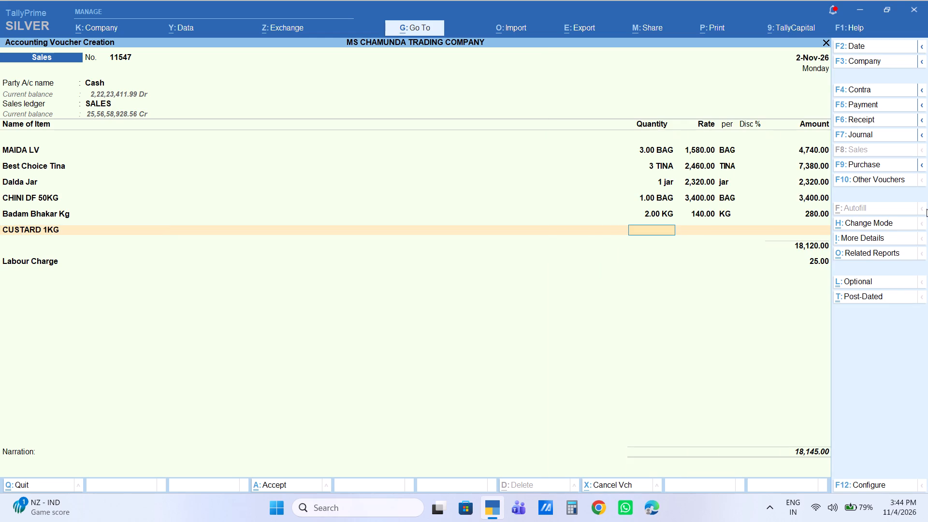
key("1")
key("Return")
key("Return")
key("Return")
key("Return")
type("95")
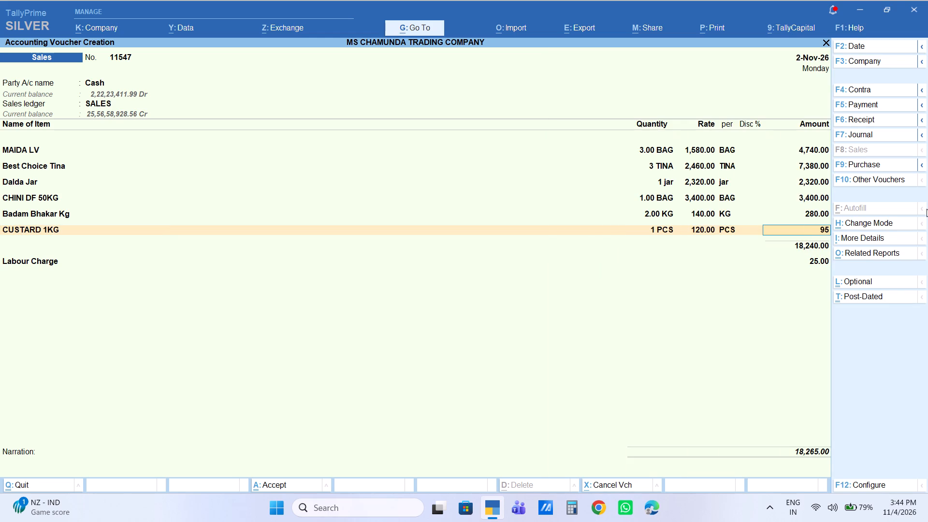
key("Return")
End the item list, keep the Labour Charge entry, leave the narration empty and save sales voucher 11547.
key("Return")
key("Return")
key("Return")
key("Return")
key("Return")
key("Return")
key("Return")
key("Return")
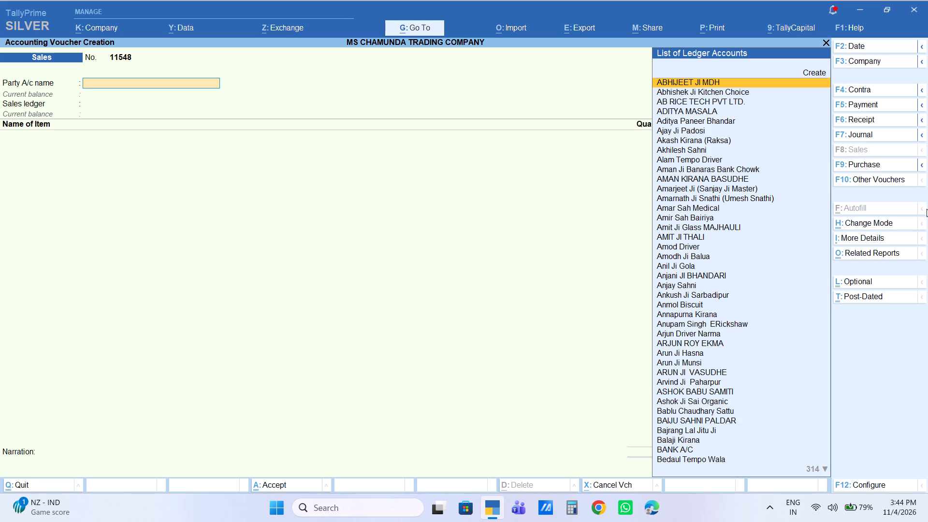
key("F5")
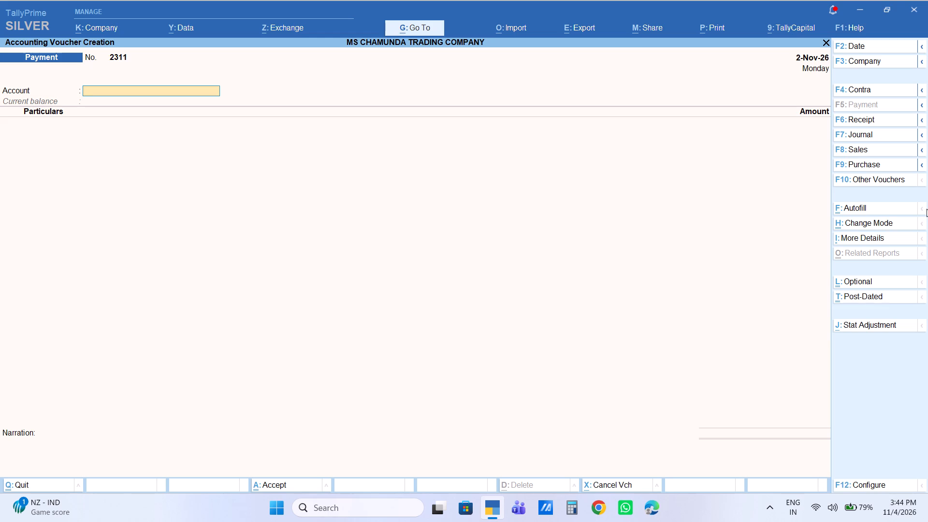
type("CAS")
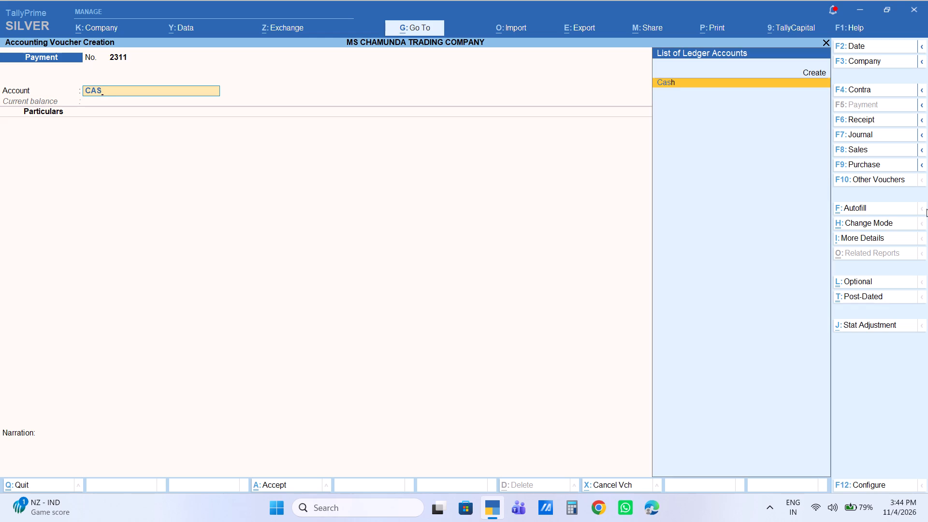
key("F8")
Set Cash as the party account of sales voucher 11548, keeping the default party details and the SALES ledger.
type("CAS")
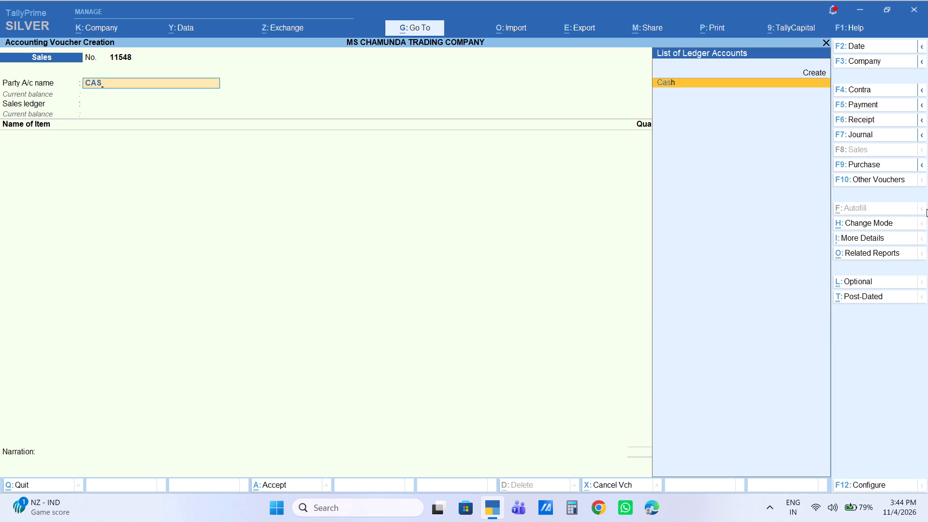
key("Return")
key("Return")
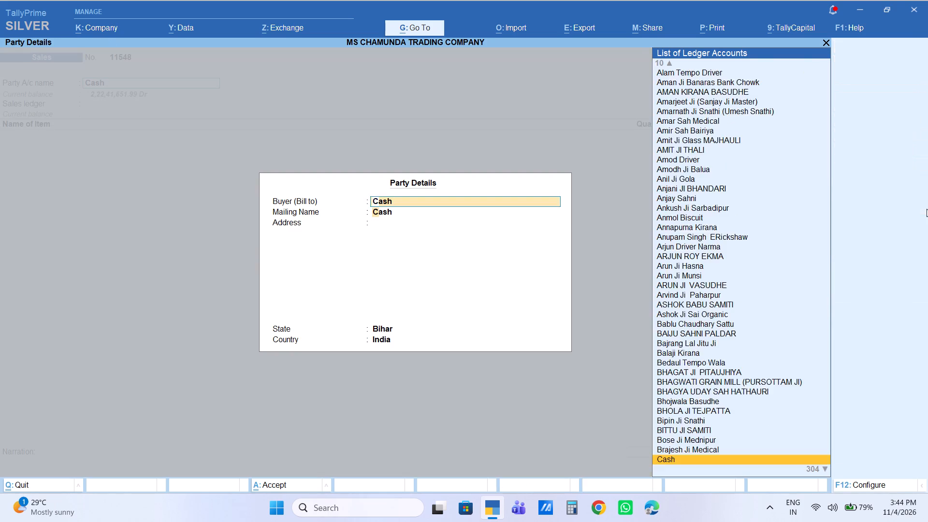
key("Return")
key("Return")
key("Return")
key("Return")
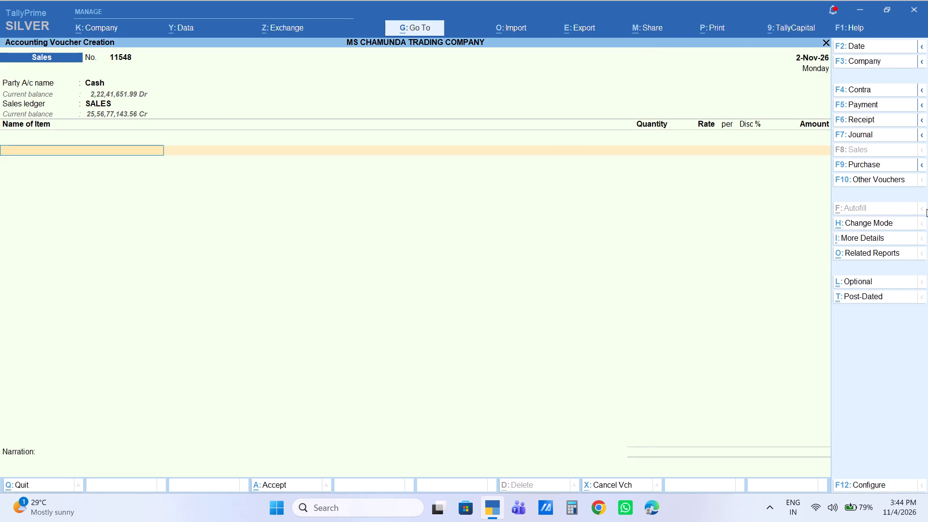
Add the item MASOOR DAL 30kg with a quantity of 5 bags and set its amount to 10500.
type("MASOO")
key("Down")
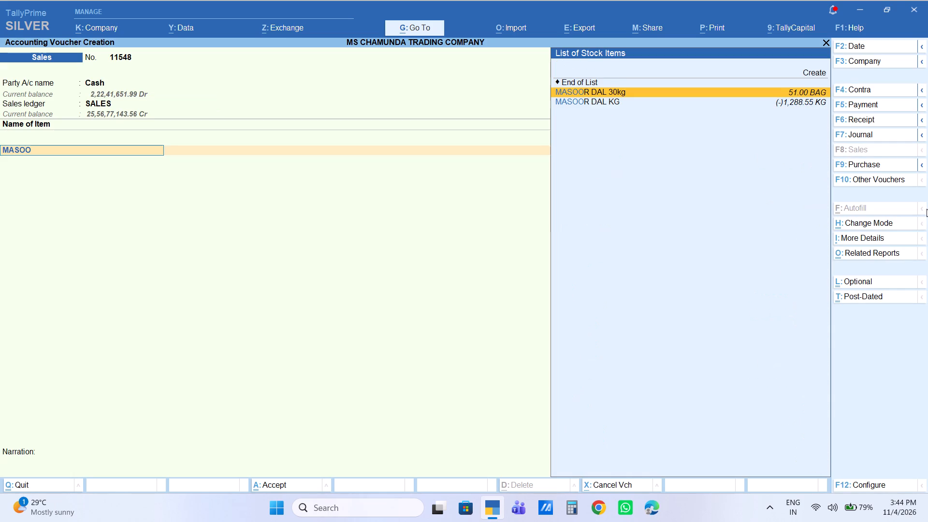
key("Return")
key("5")
key("Return")
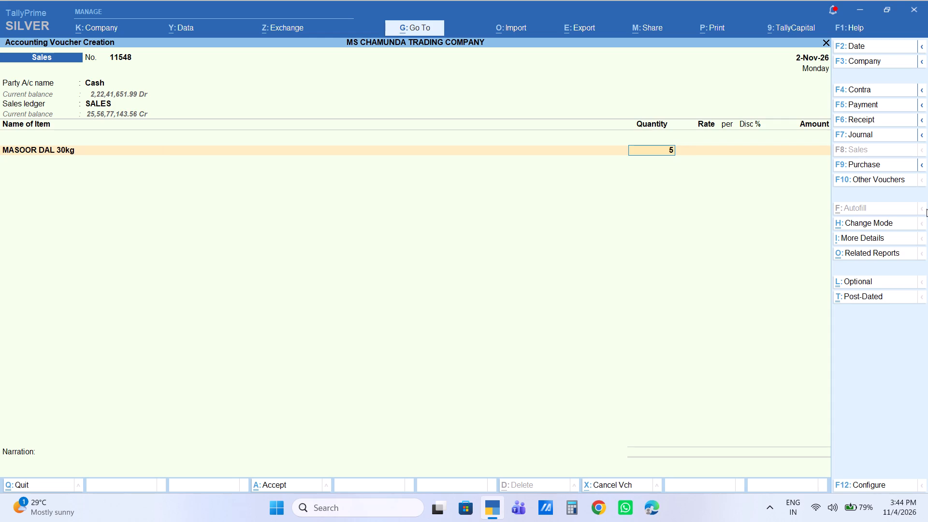
key("Return")
key("Return")
key("Return")
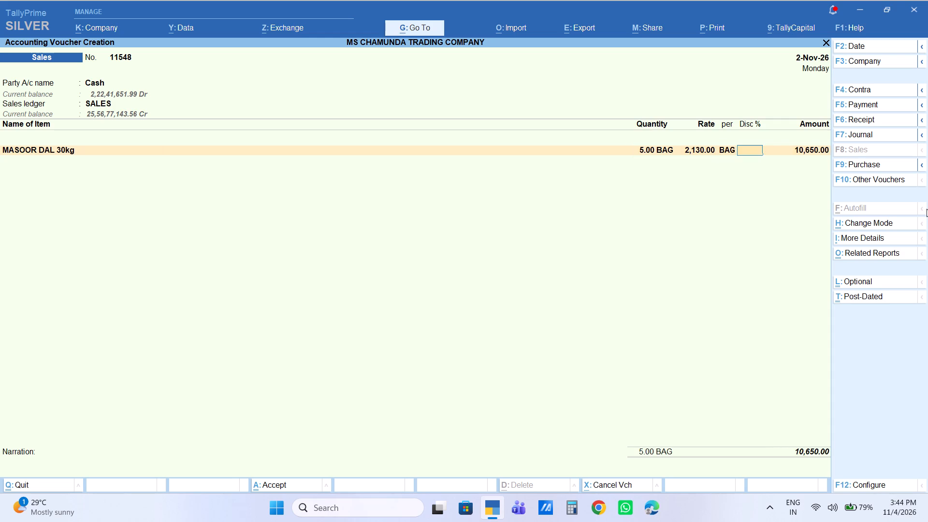
type("10500")
key("Return")
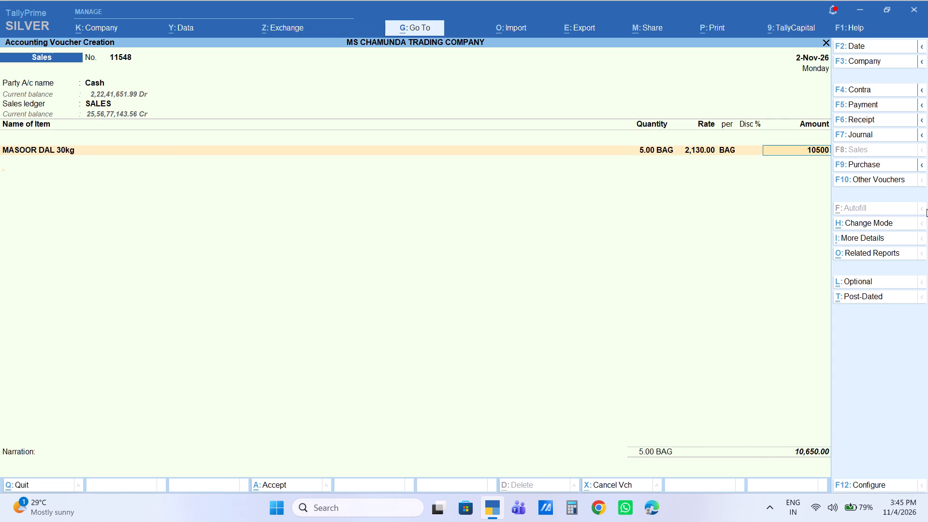
Add the item Kasturi Rahar30kg with a quantity of 1 bag and set its amount to 4050.
type("KAST")
key("Return")
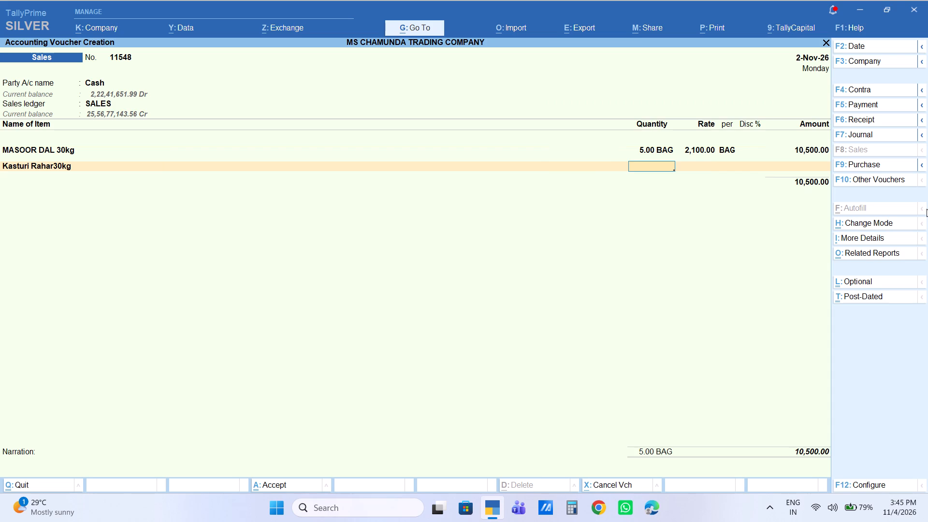
key("1")
key("Return")
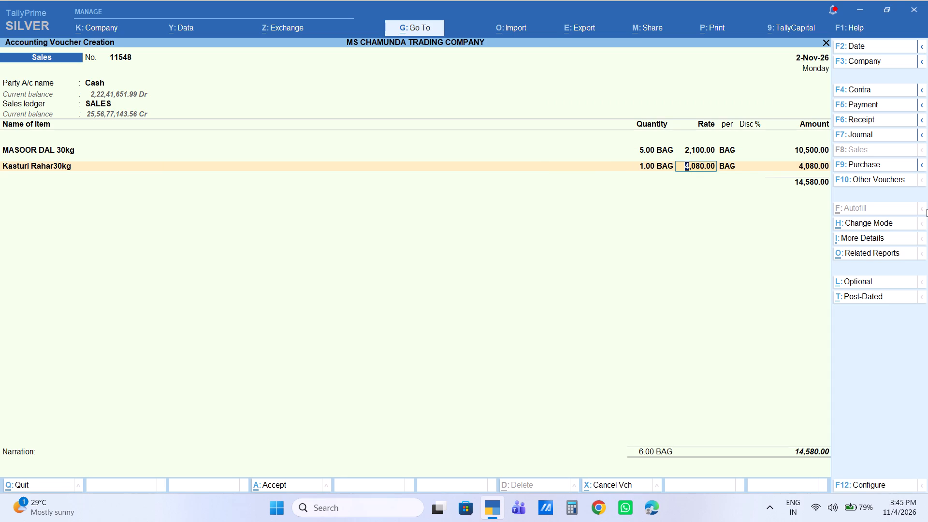
key("Return")
key("Return")
key("Return")
type("4050")
key("Return")
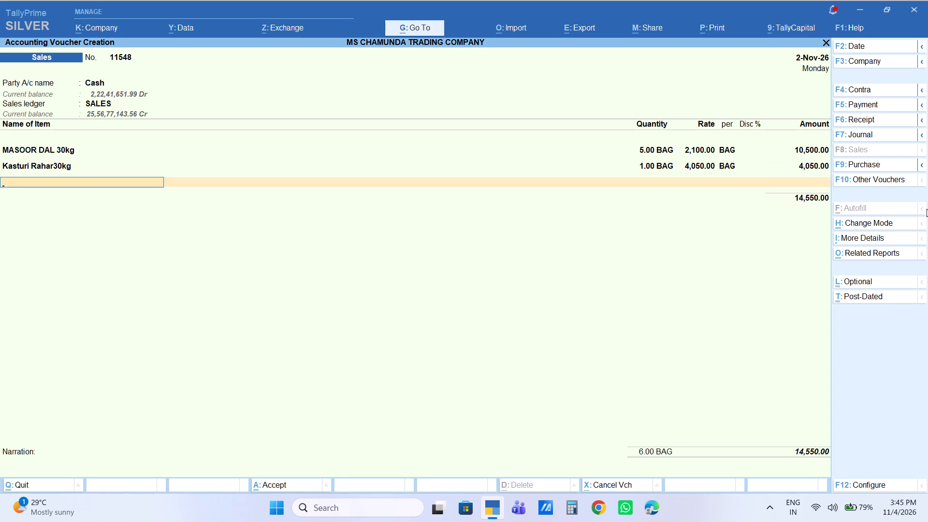
Add the item Parul Rahar30kg with a quantity of 1 bag, keeping the default rate of 3,150.
type("PARUL")
key("Return")
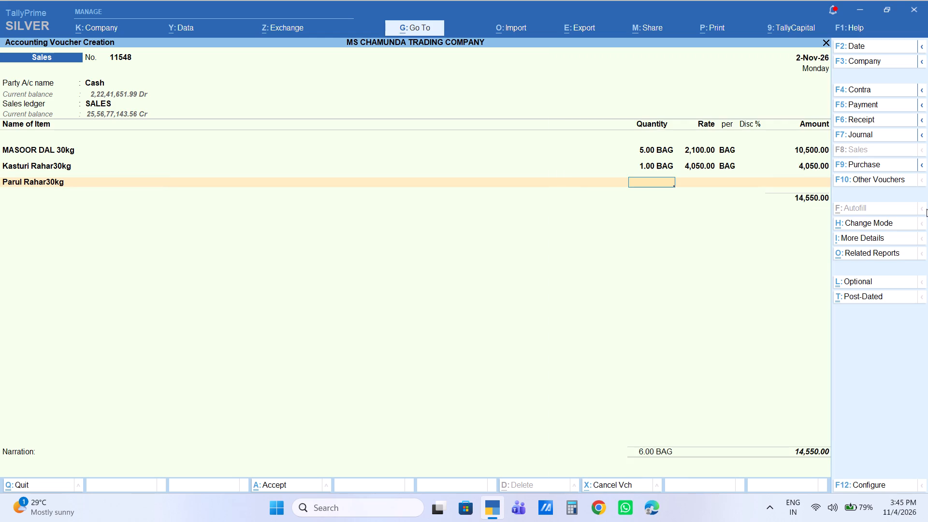
key("1")
key("Return")
key("Return")
key("Return")
key("Return")
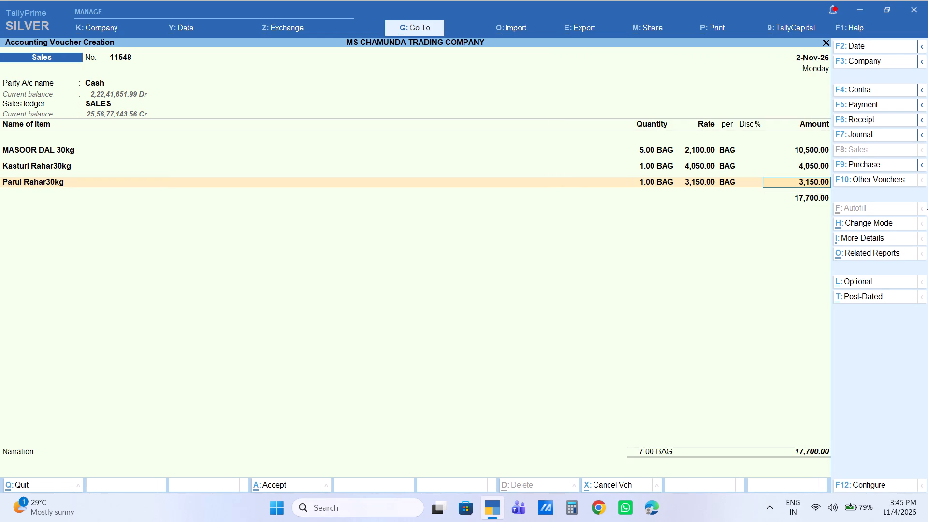
key("Return")
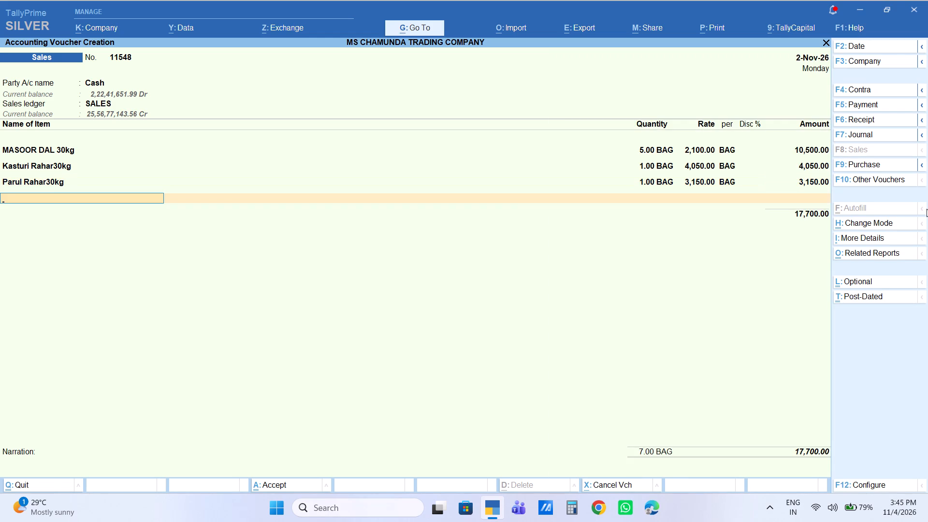
Add the item CHANA 30KG with a quantity of 1 bag, keeping the default rate of 2,400.
type("CHANA")
key("Down")
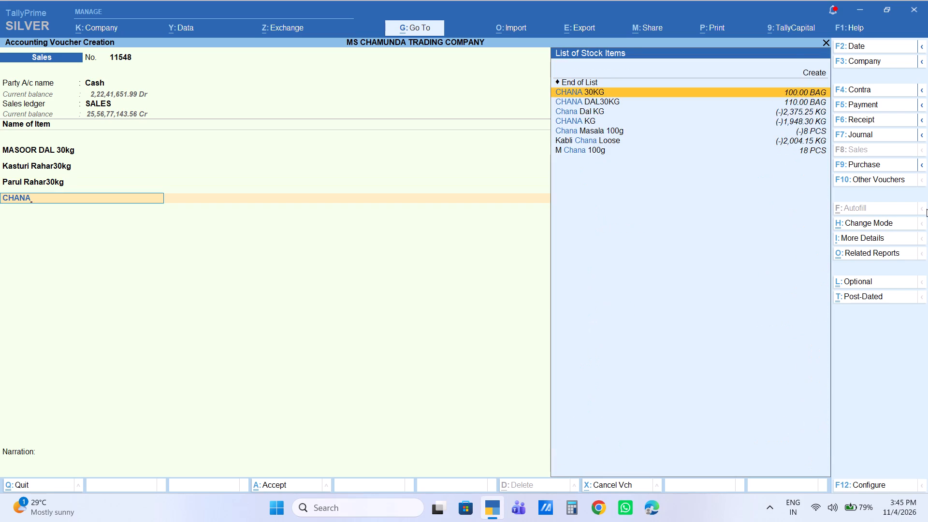
key("Return")
key("1")
key("Return")
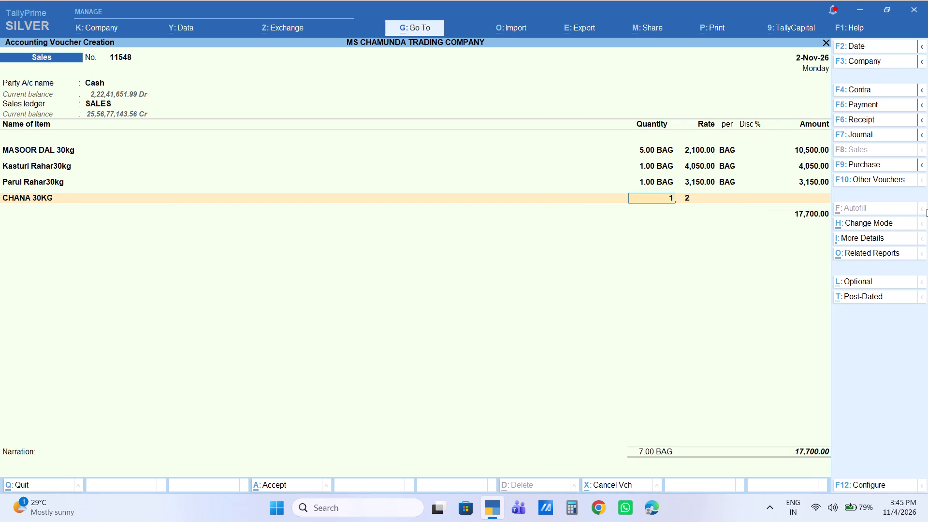
key("Return")
key("Return")
key("Return")
key("Return")
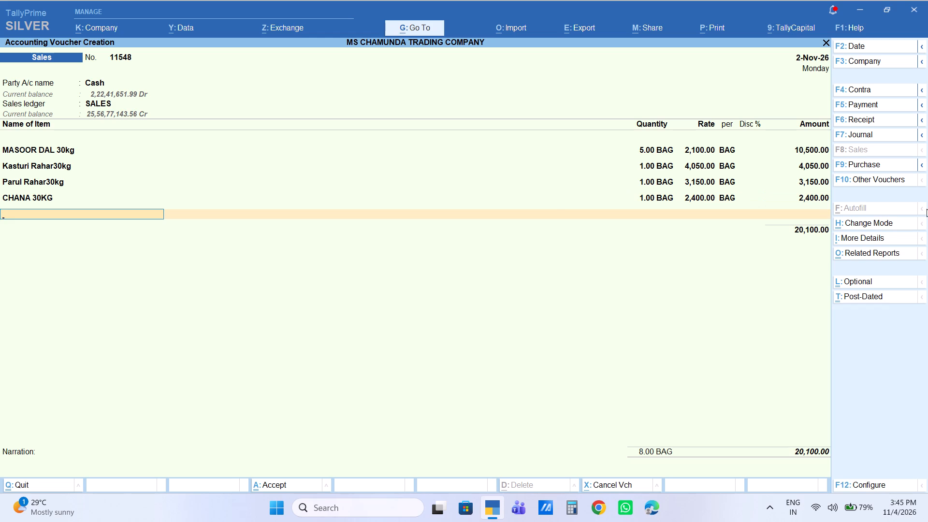
Add the item CHANA DAL30KG with a quantity of 1 bag, keeping the default rate of 2,700.
type("CHANA")
key("space")
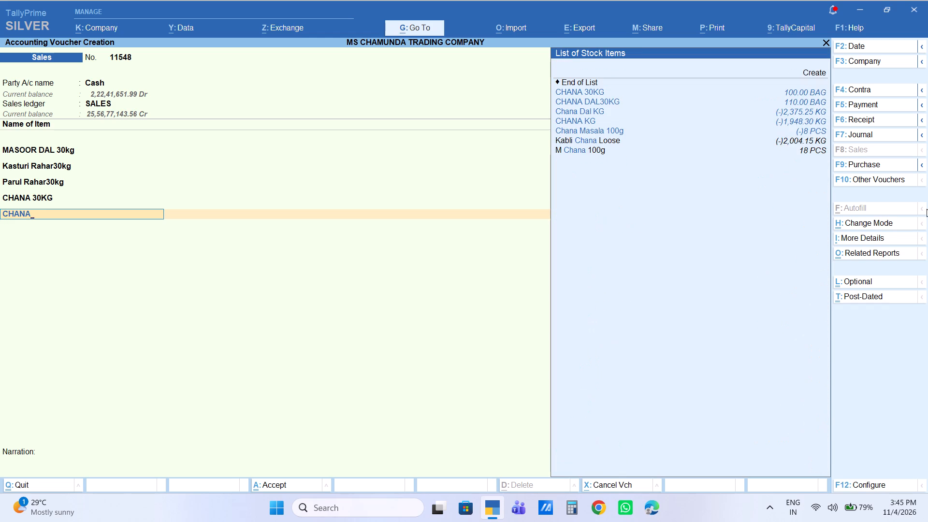
type("DA")
key("Down")
key("Down")
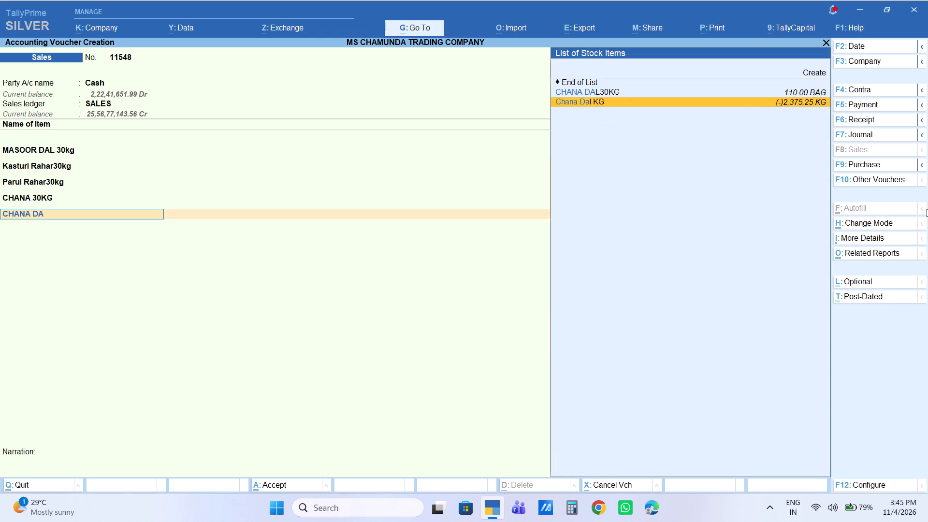
key("Up")
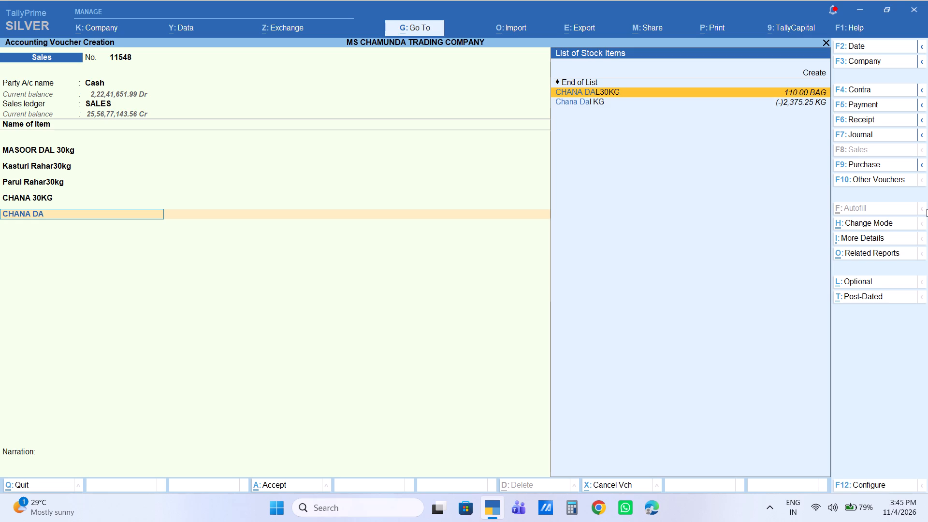
key("Return")
key("1")
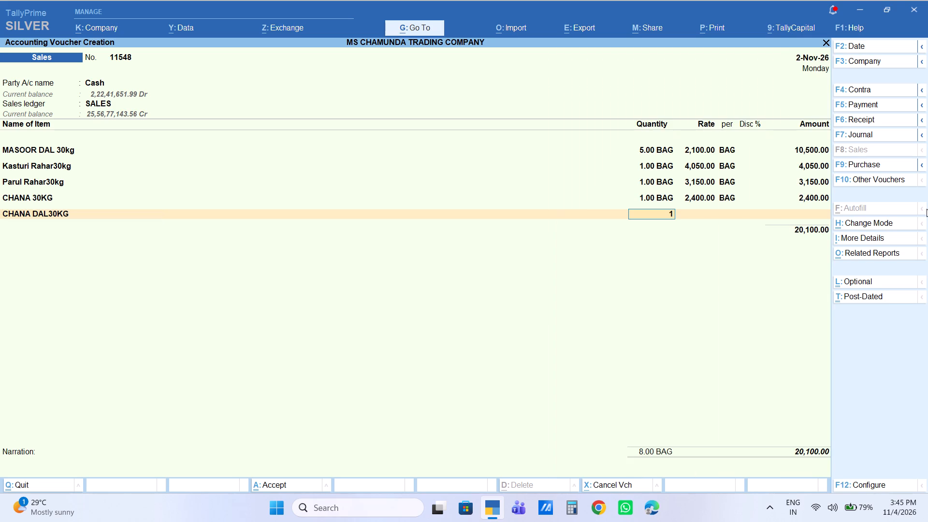
key("Return")
key("Return")
key("Return")
key("Return")
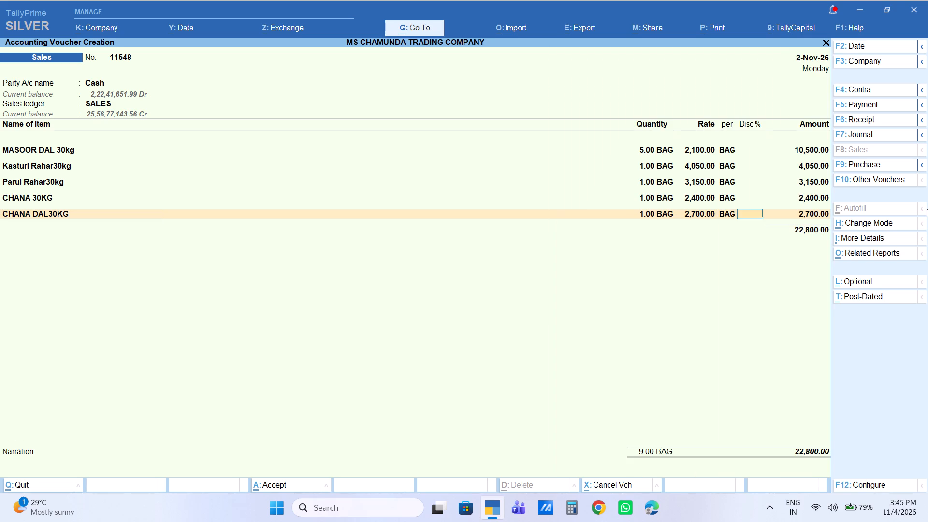
key("Return")
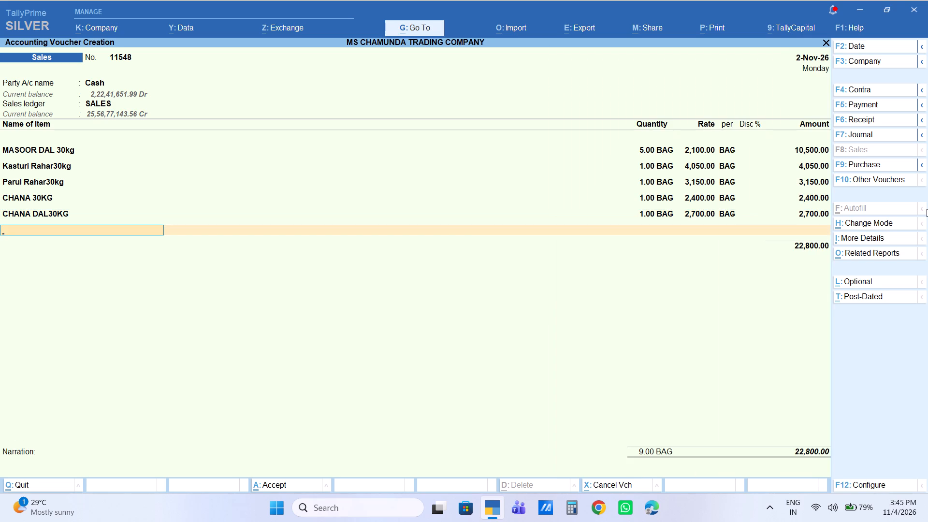
Add the item Jumbo Kabli 30kg with a quantity of 1 bag and set its amount to 2940.
type("JUM")
key("Return")
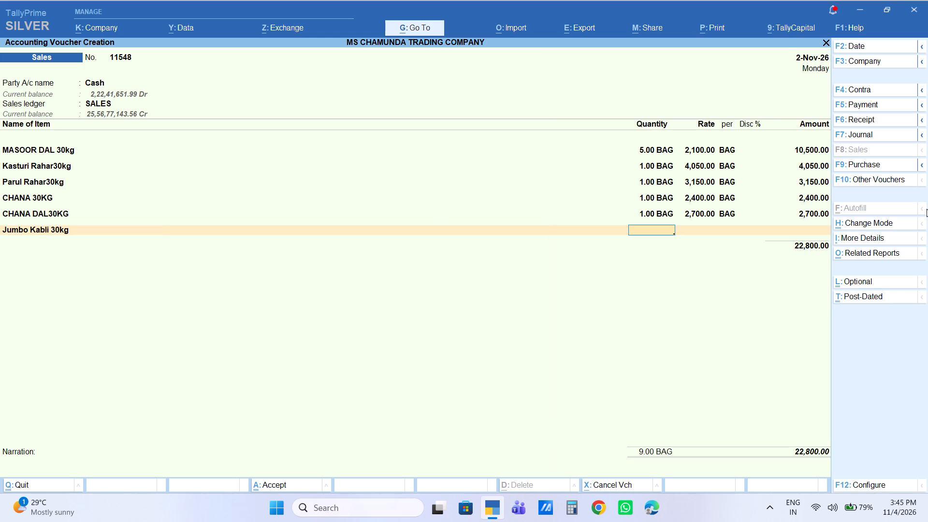
key("1")
key("Return")
key("Return")
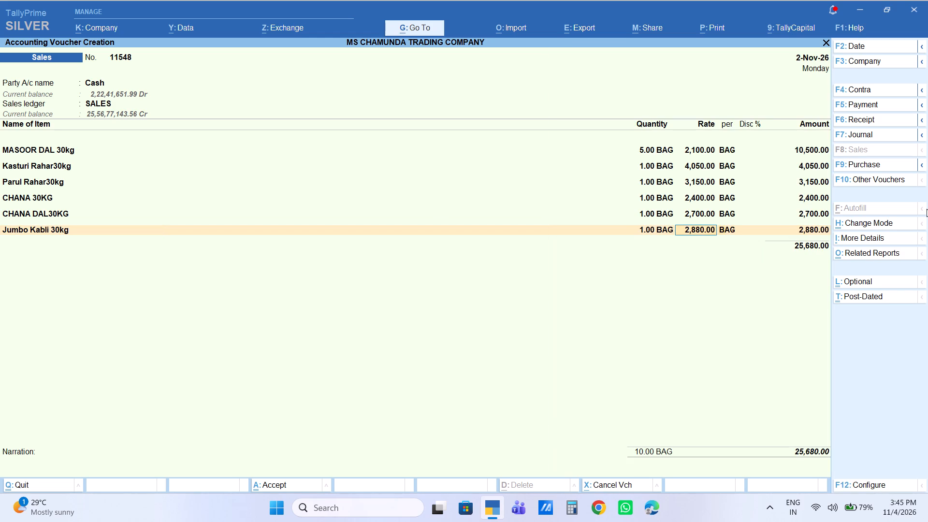
key("Return")
key("Return")
key("Return")
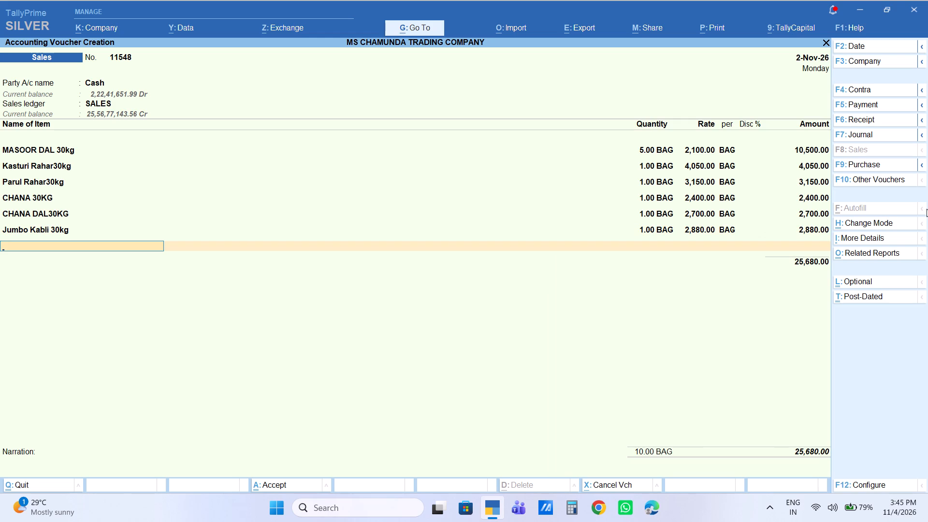
key("BackSpace")
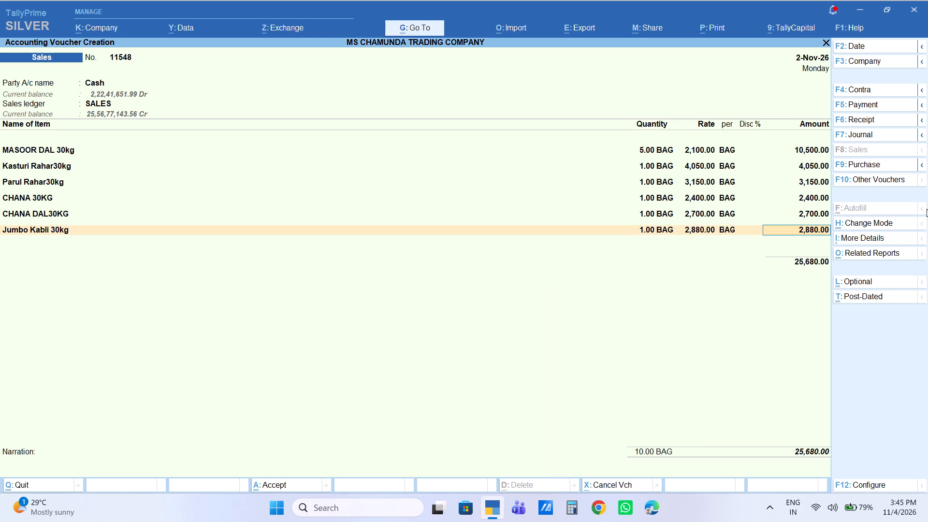
type("2940")
key("Return")
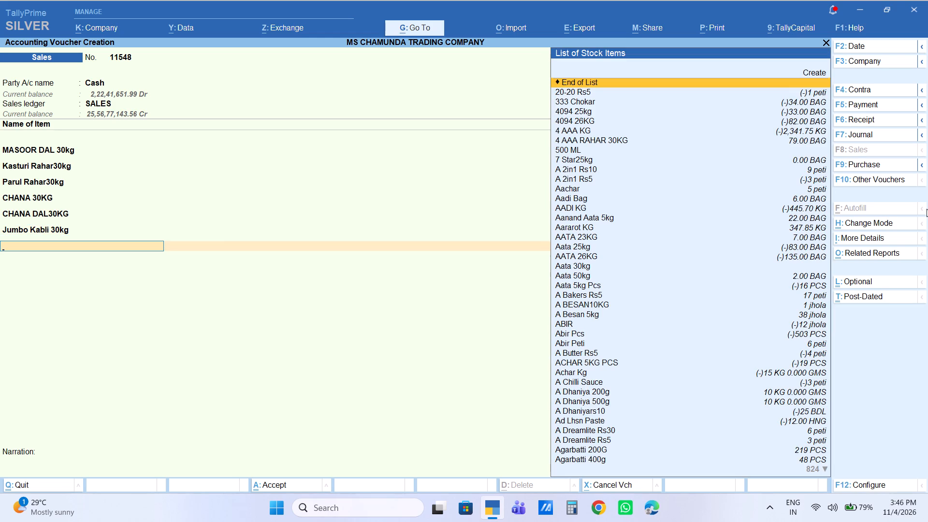
Add the item Nepali 1L with a quantity of 7 peti, keeping the default rate of 1,050.
type("NEPALI")
key("Down")
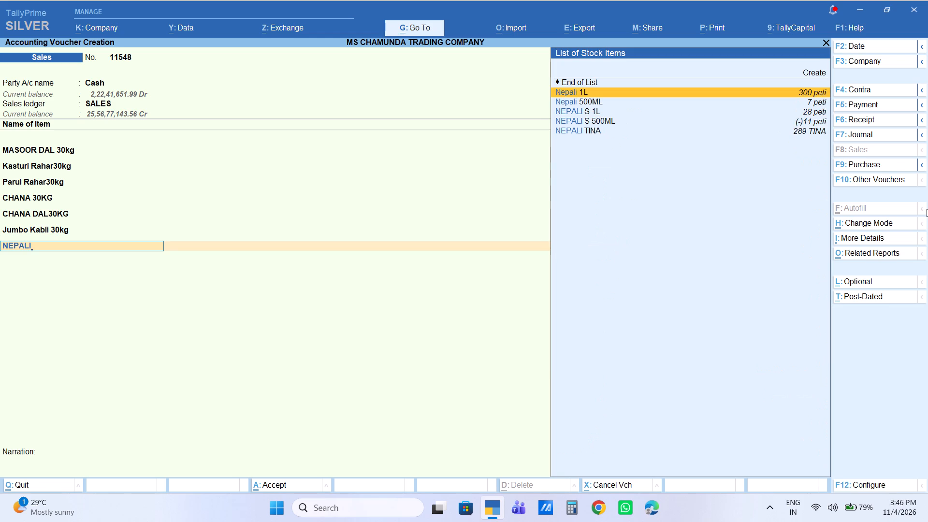
key("Return")
key("7")
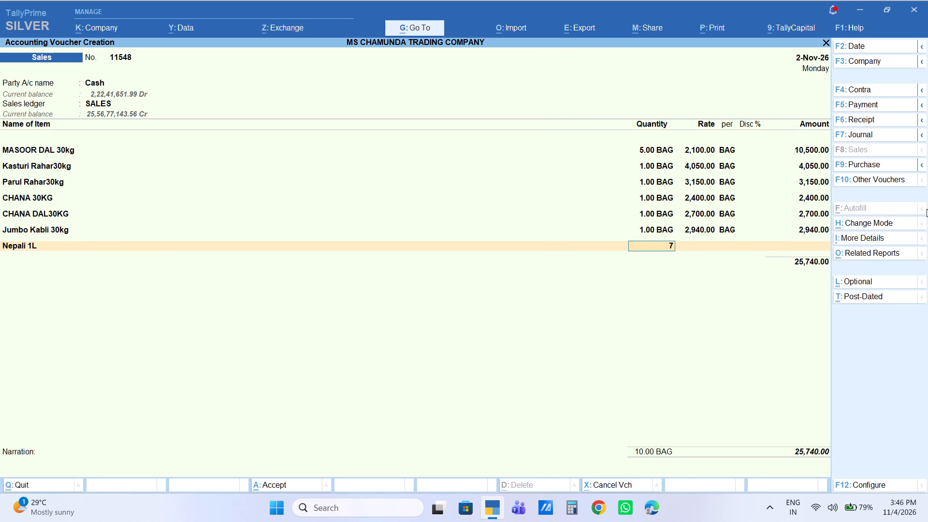
key("Return")
key("Return")
key("Return")
key("Return")
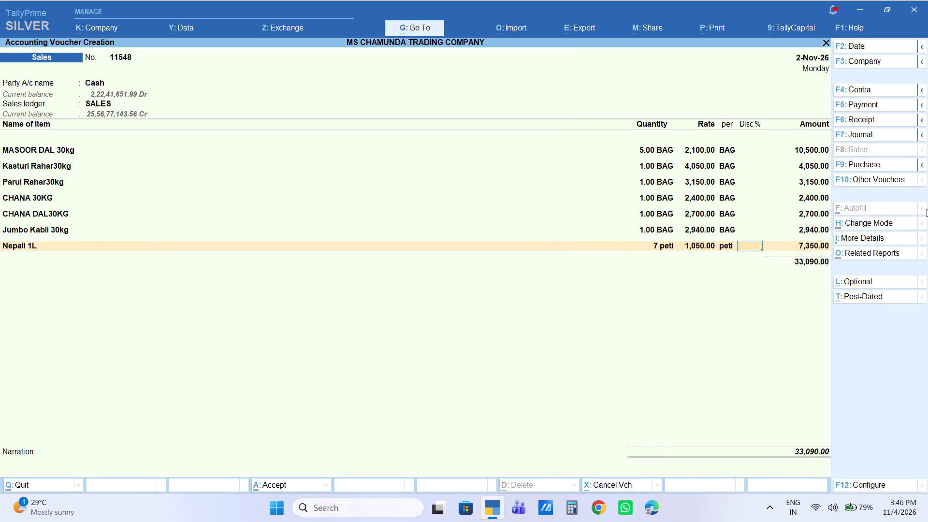
key("Return")
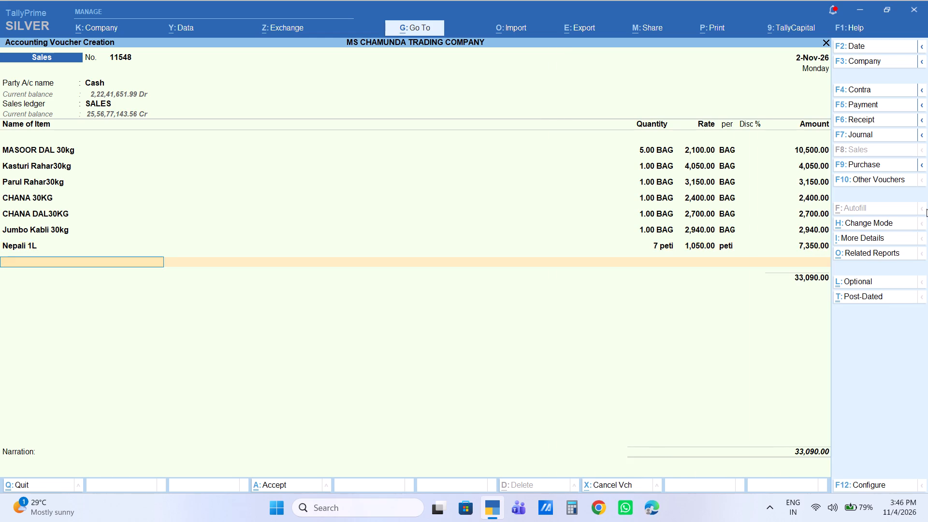
Add the item HATHI 1L with a quantity of 2 peti and set its amount to 6272.
type("HATHI1")
key("Return")
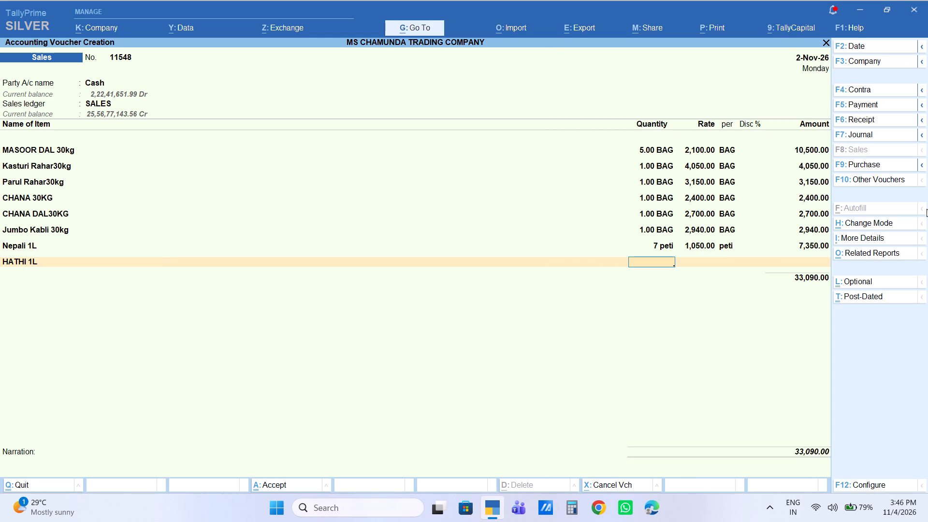
key("2")
key("Return")
key("Return")
key("Return")
key("Return")
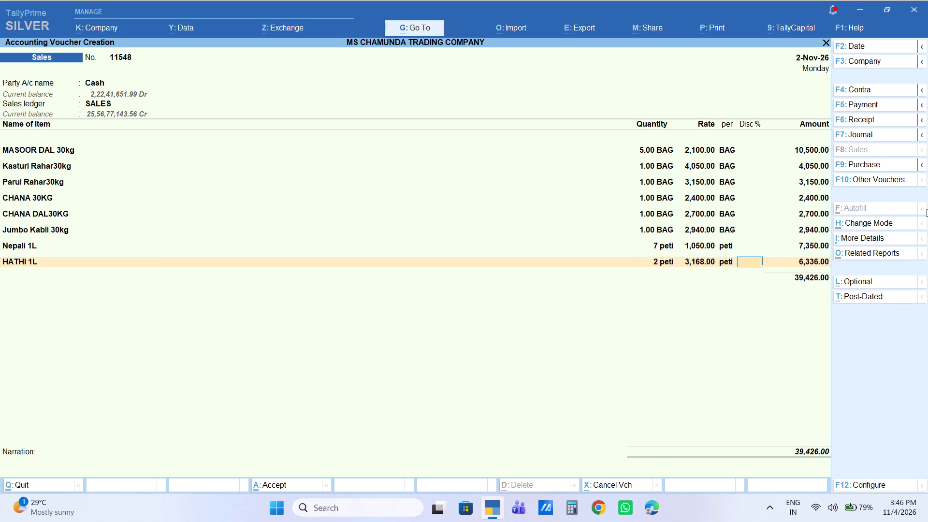
type("6272")
key("Return")
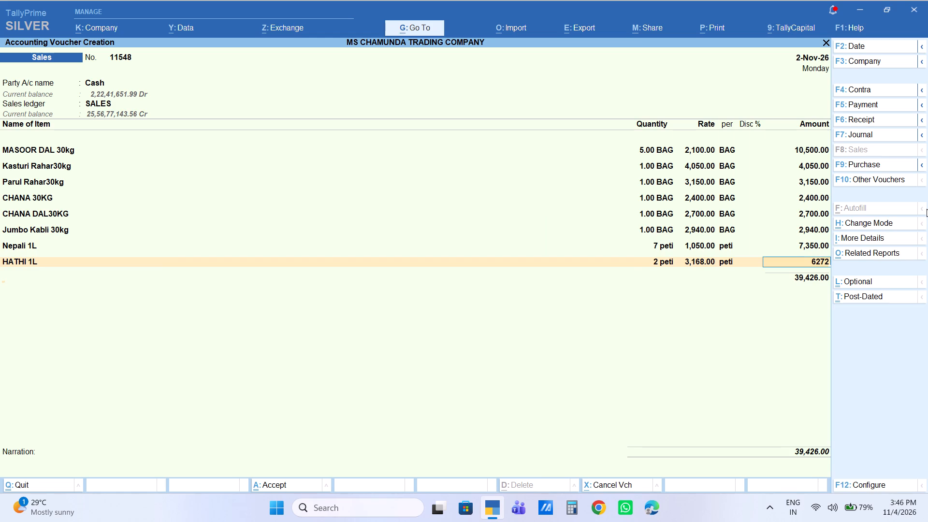
Add the item R Haldi 200g with a quantity of 4 kg and a discount of 38%.
type("R HALDI")
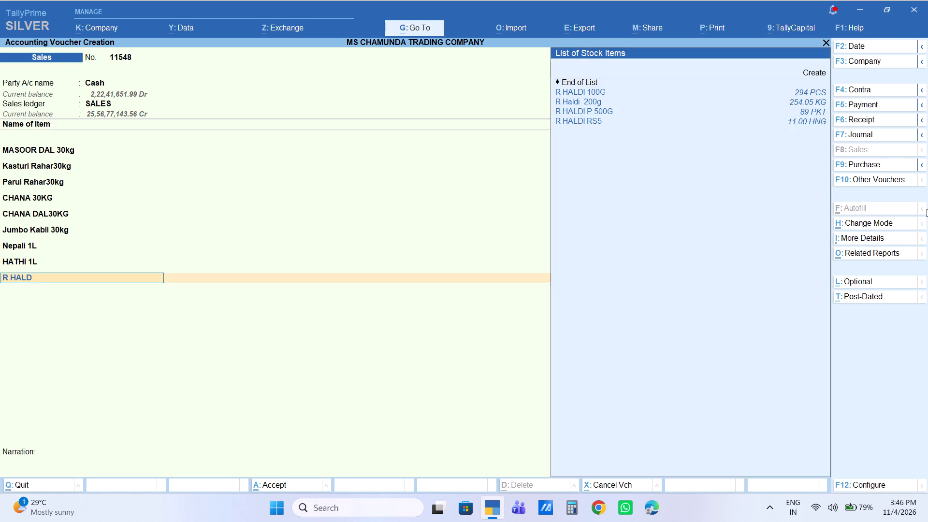
key("Down")
key("Down")
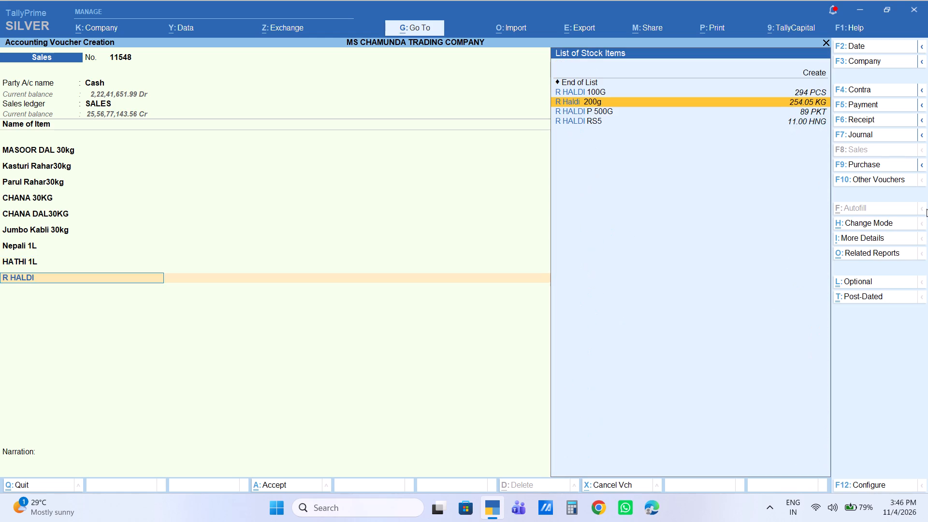
key("Return")
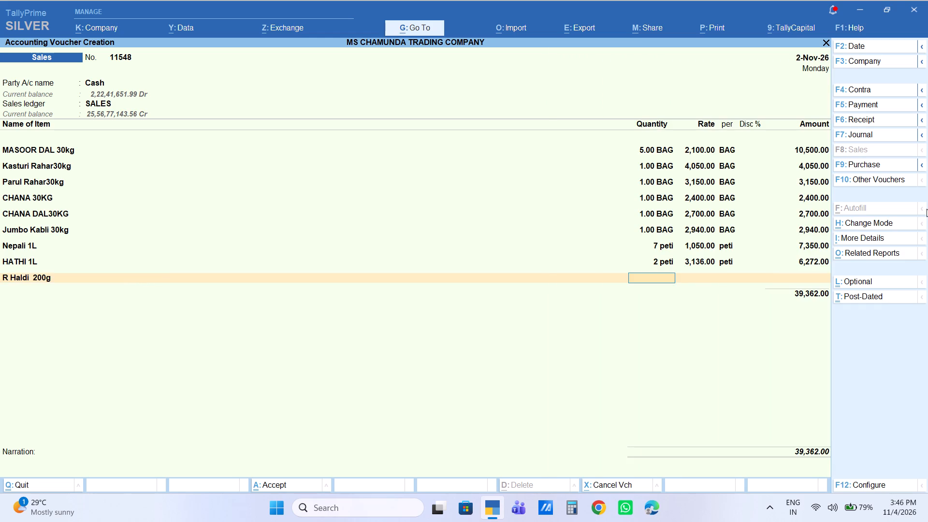
key("4")
key("Return")
key("Return")
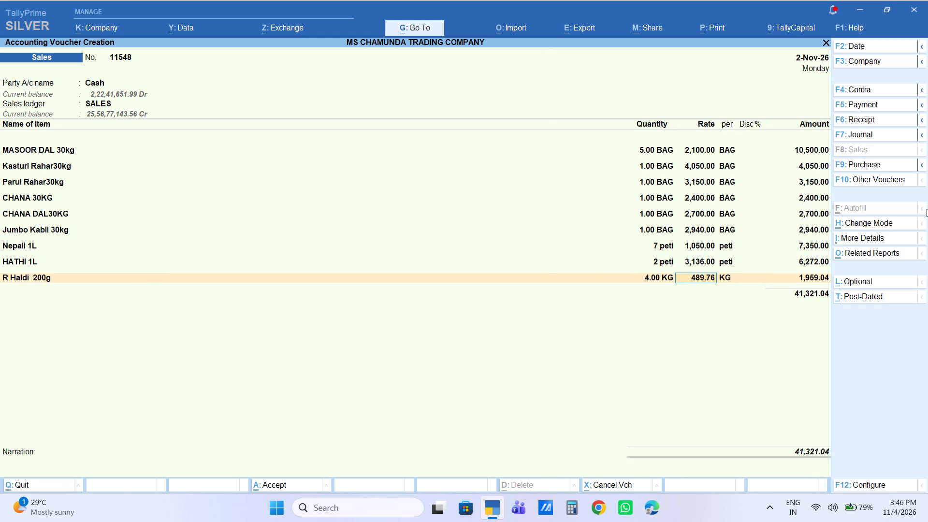
key("Return")
key("Return")
key("BackSpace")
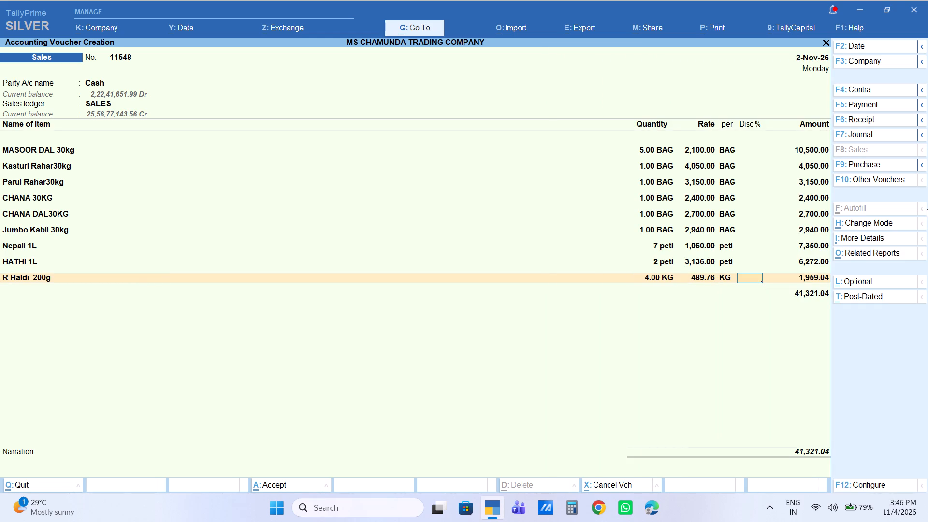
type("38")
key("Return")
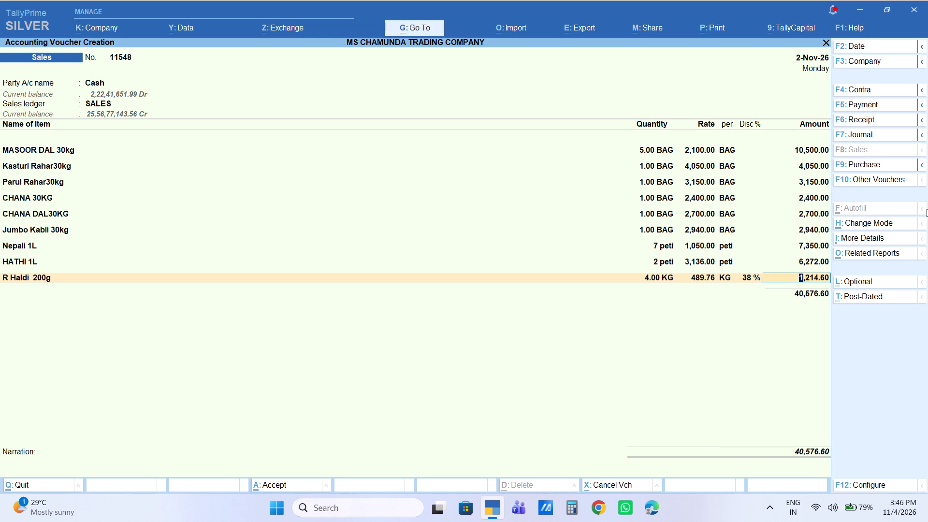
Set the R Haldi 200g line's rate to 490 and its amount to 1215.
key("BackSpace")
key("BackSpace")
key("BackSpace")
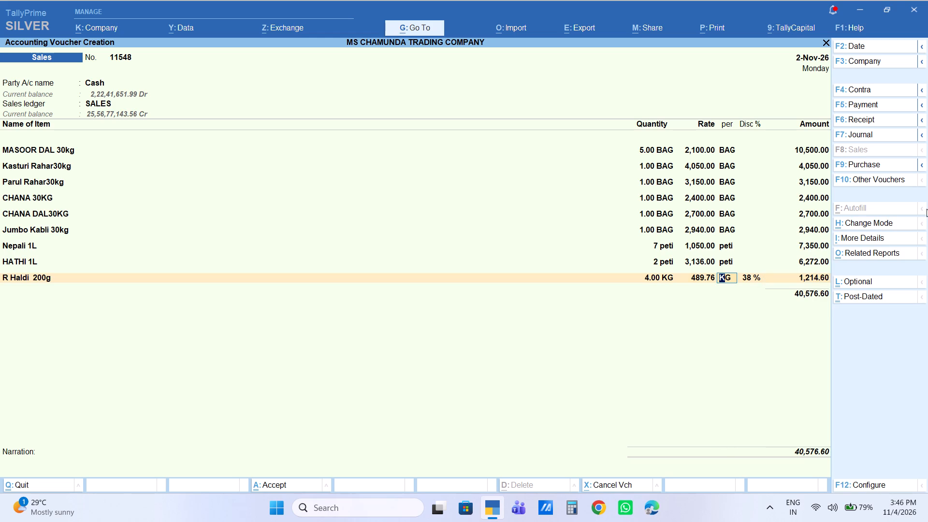
type("490")
key("Return")
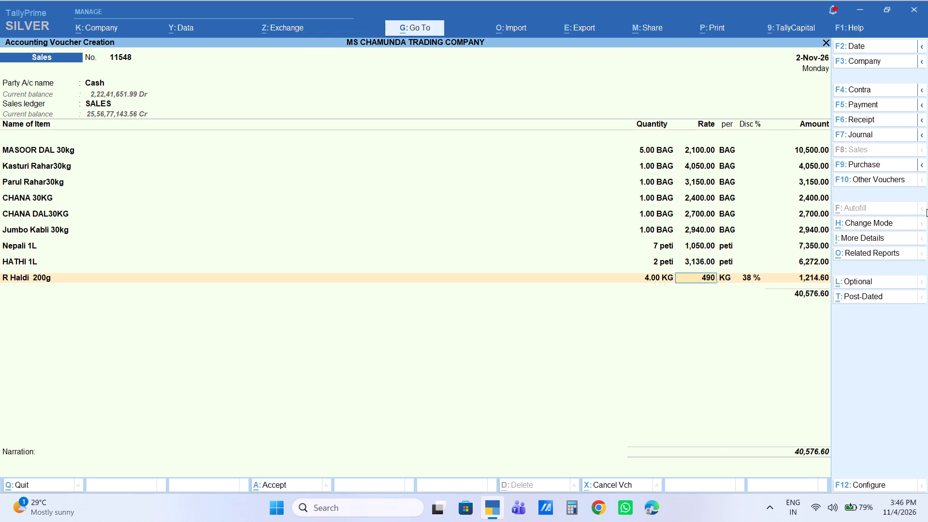
key("Return")
key("Return")
type("1215")
key("Return")
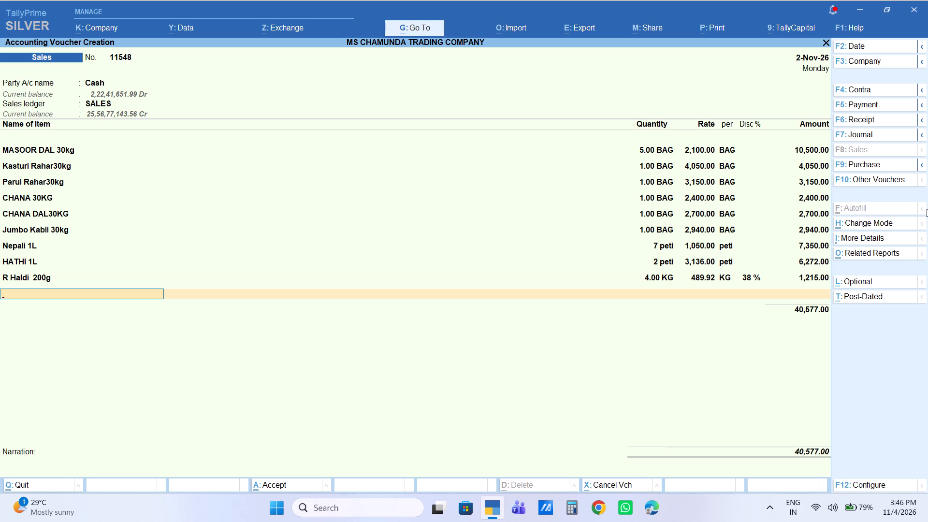
Close the item list and add a Labour Charge of 20 to the voucher.
key("Return")
type("LA")
key("Return")
key("Return")
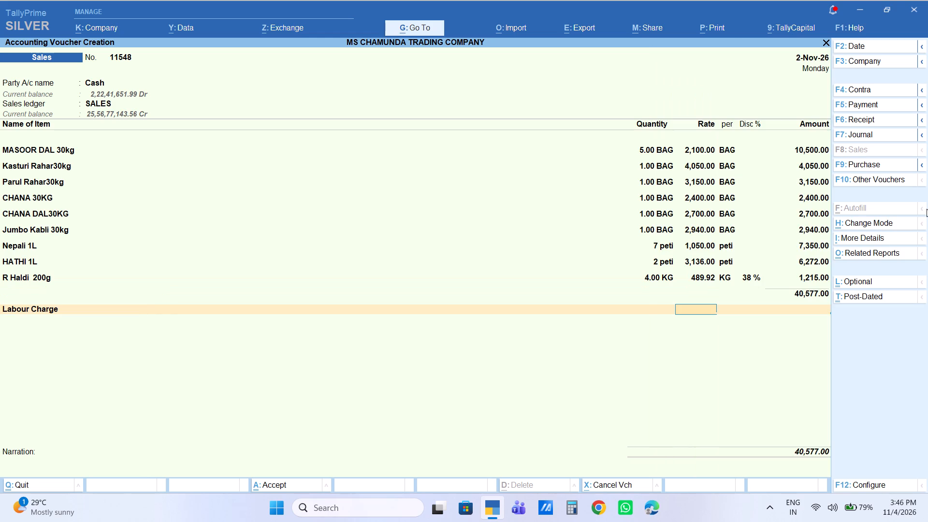
type("20")
key("Return")
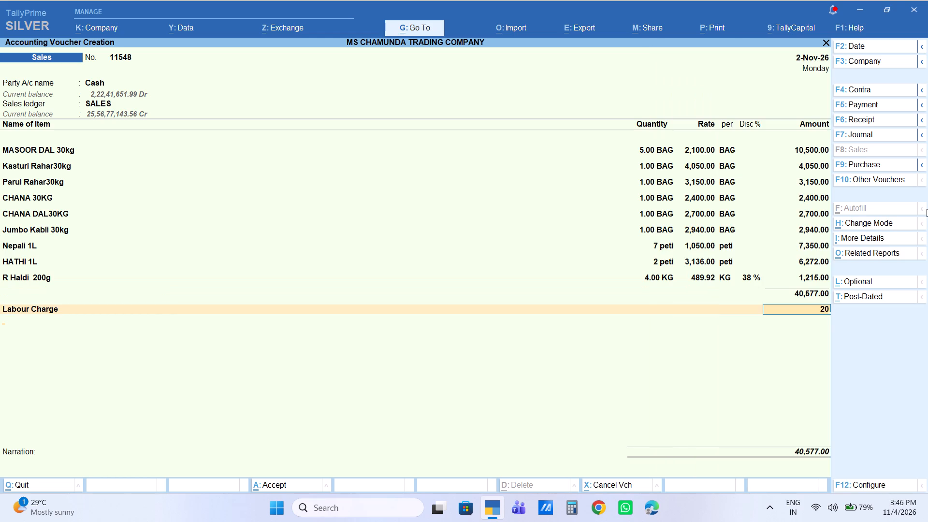
Return to the item list and add Fortune 500ml PETI with a quantity of 5 peti and an amount of 10025.
key("BackSpace")
key("BackSpace")
key("BackSpace")
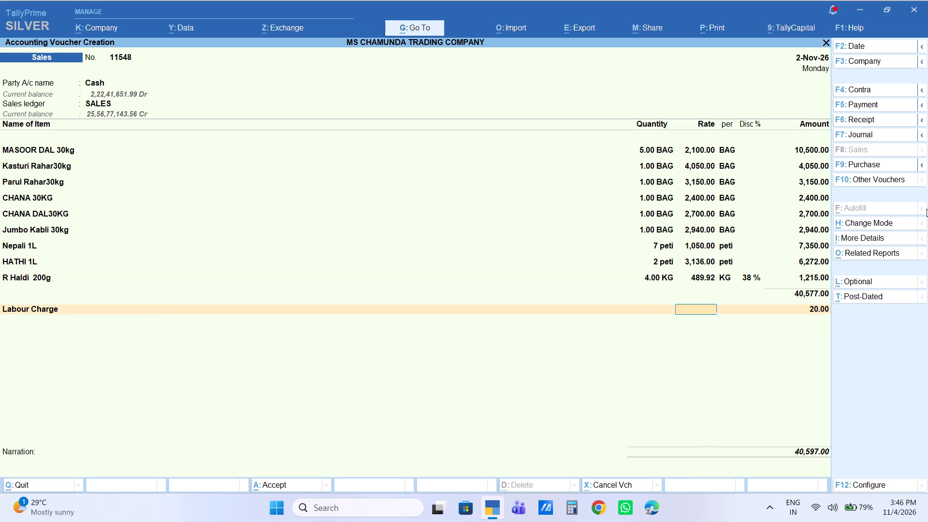
key("BackSpace")
key("Return")
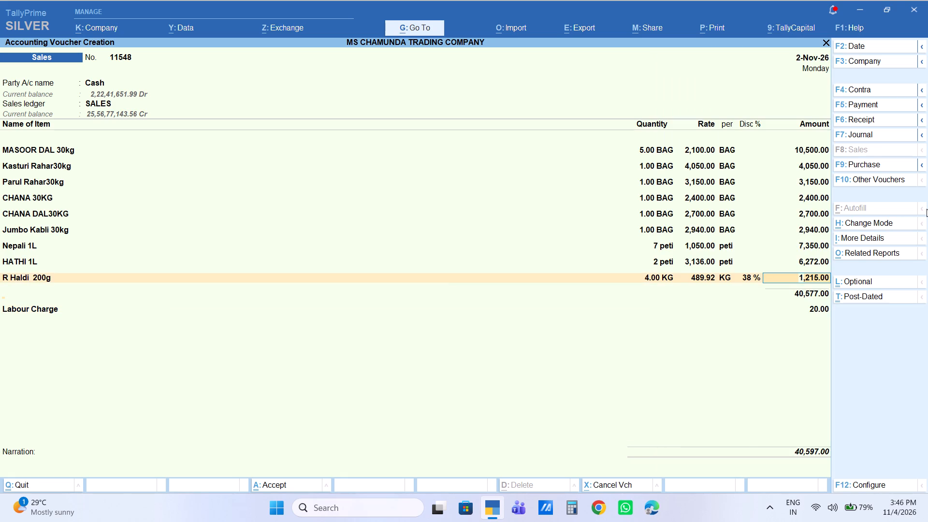
type("FORT")
key("Down")
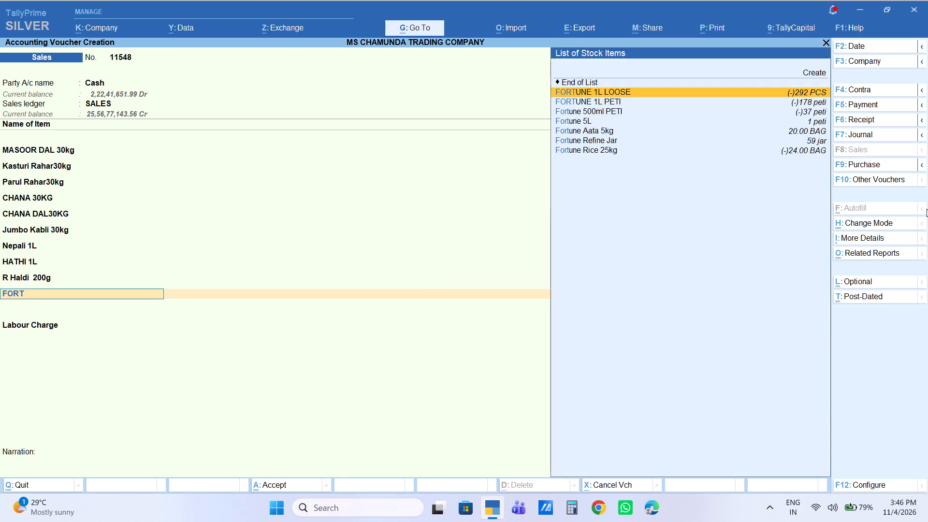
key("Down")
key("Down")
key("Return")
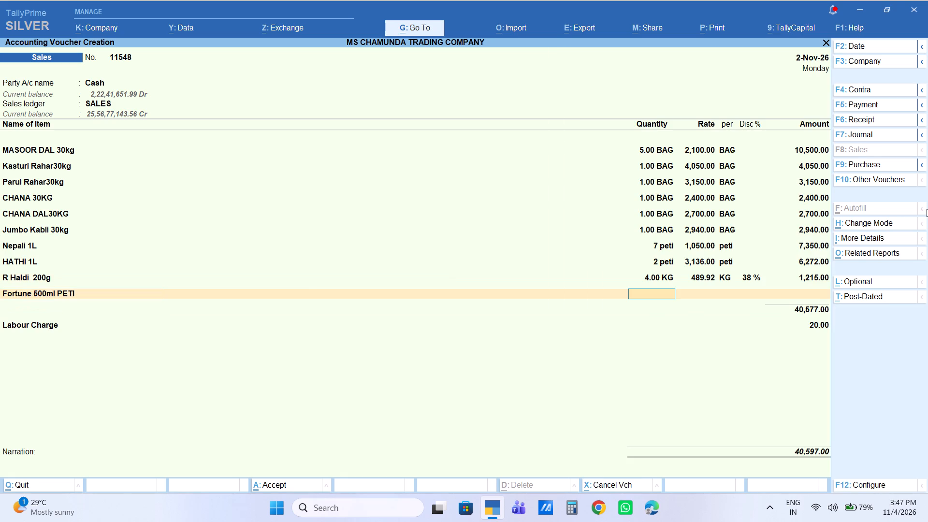
key("5")
key("Return")
key("Return")
key("Return")
key("Return")
type("100")
type("25")
key("Return")
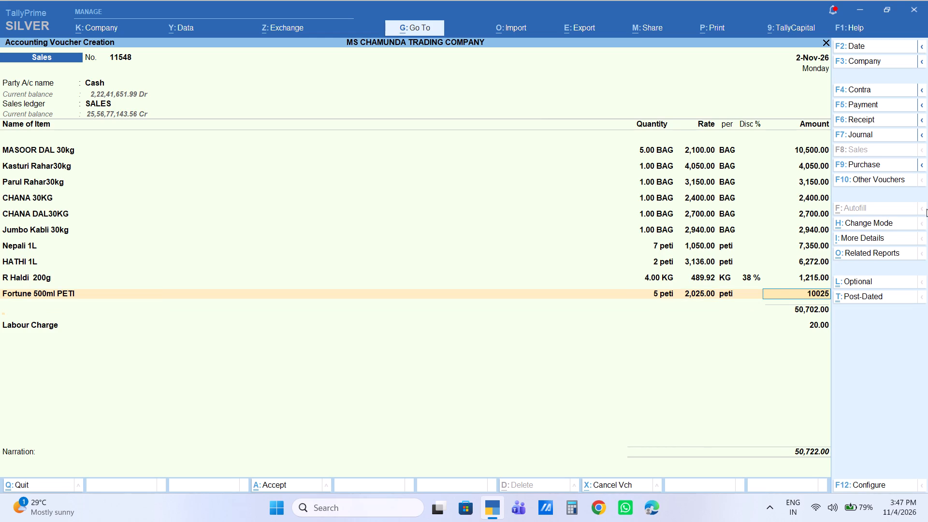
Close the item list and set the Labour Charge to 30.
key("Return")
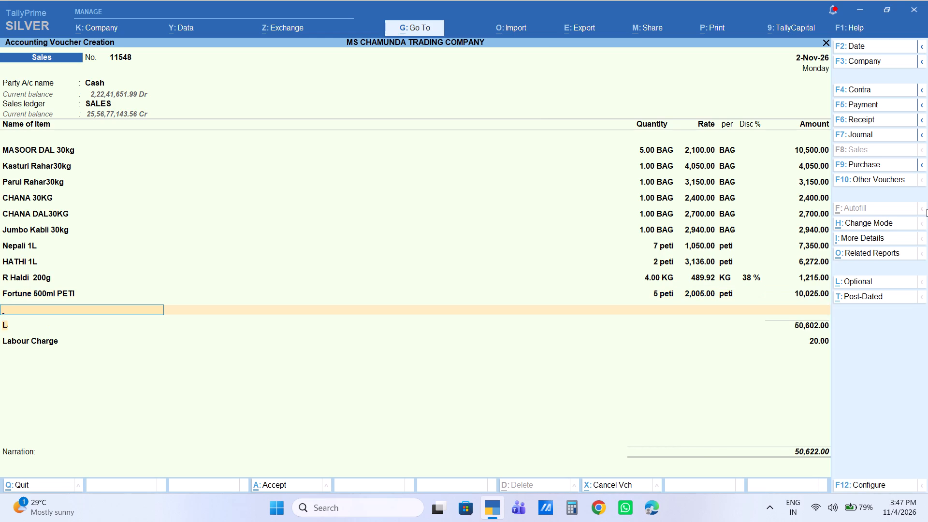
key("Return")
key("Return")
type("30")
key("Return")
key("Return")
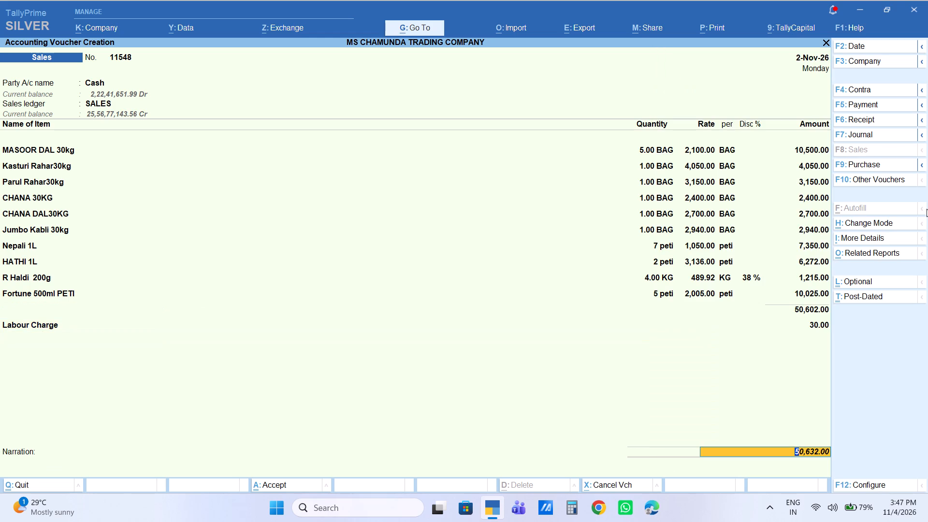
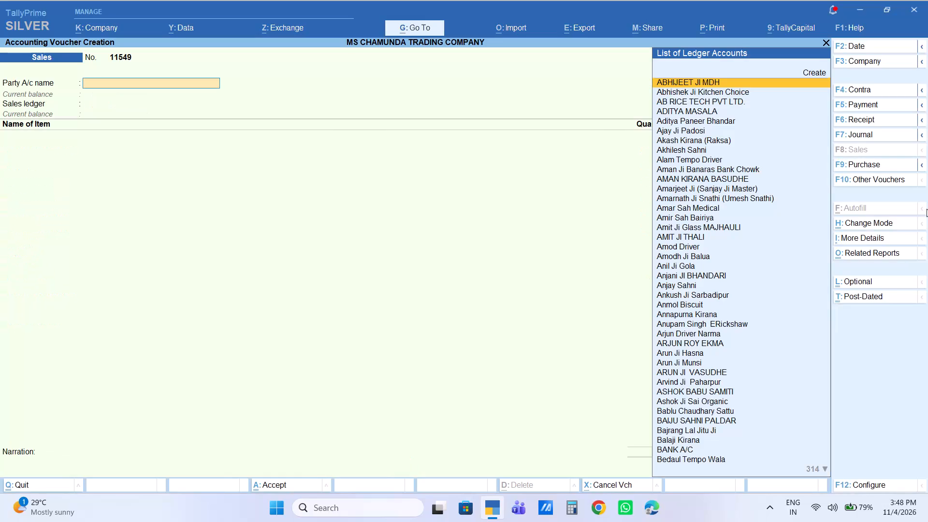
Set sales voucher 11549's party account to Cash and its sales ledger to SALES.
key("Return")
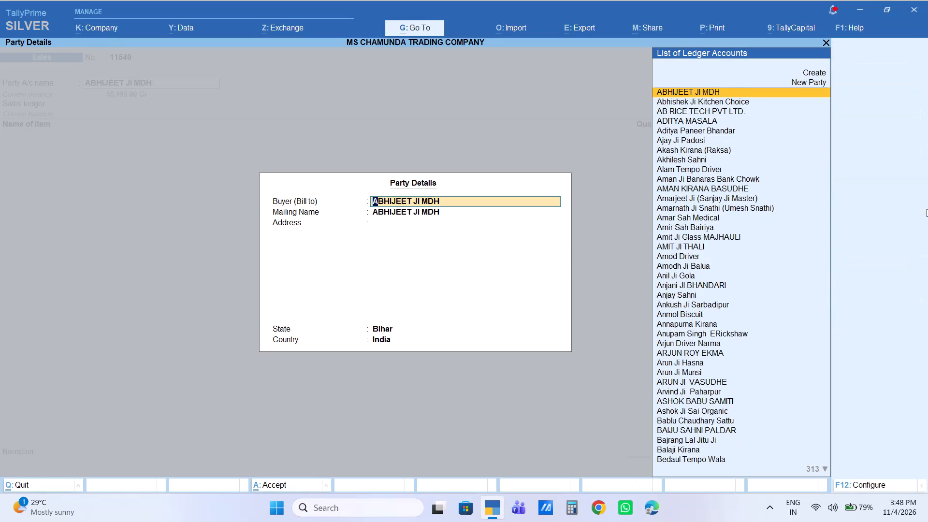
key("BackSpace")
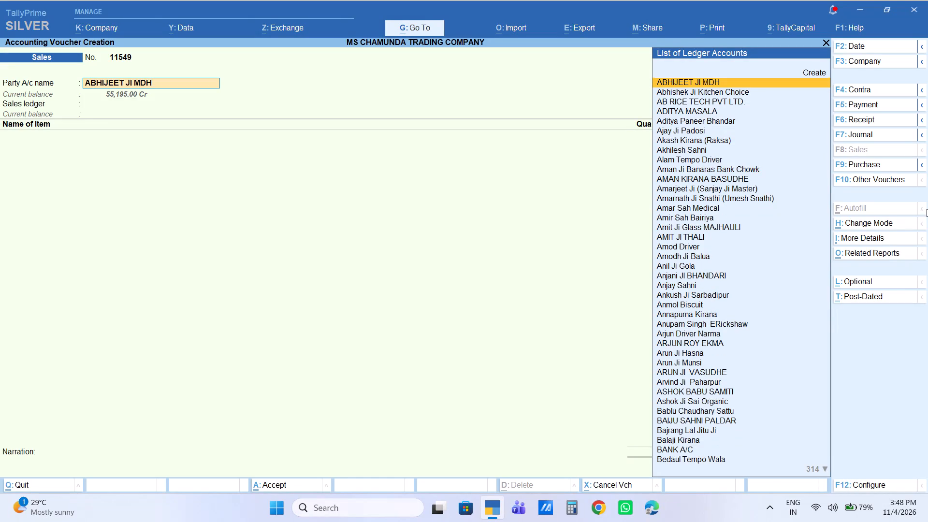
type("CAS")
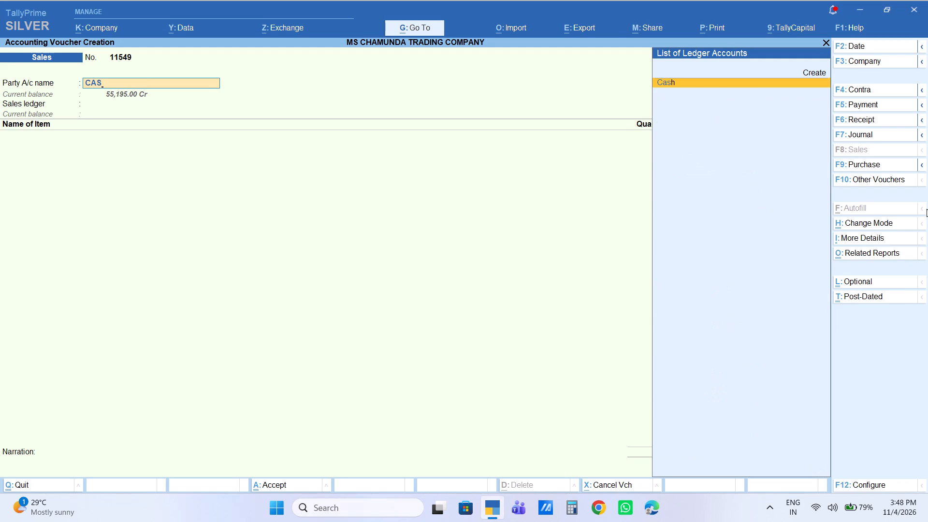
key("Return")
key("Return")
key("Return")
key("Return")
key("Return")
key("Return")
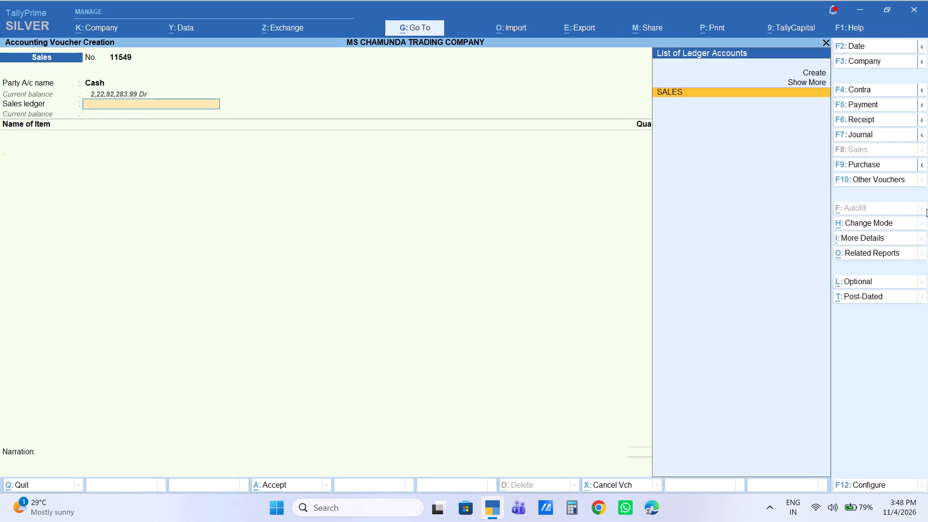
Add CHINI SF 50kg with a quantity of 1 bag and an amount of 3300.
type("SF")
key("Return")
key("1")
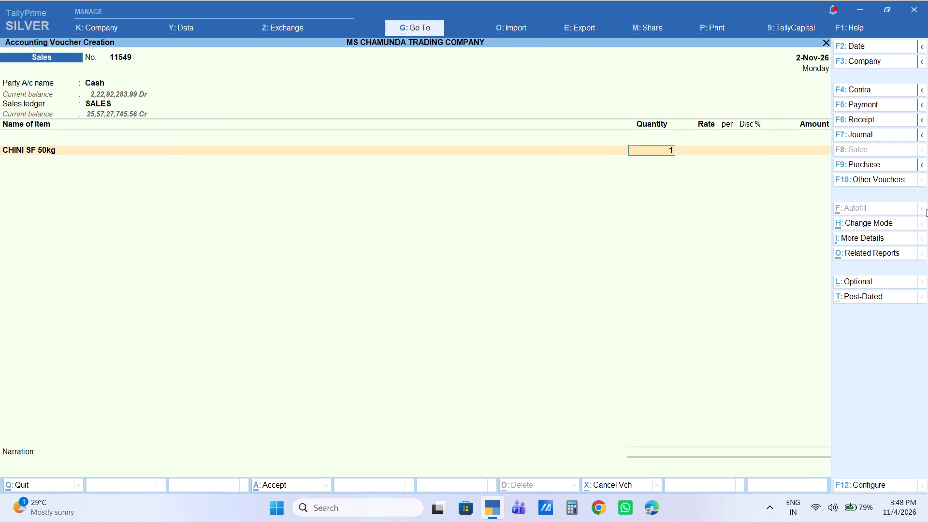
key("Return")
key("Return")
key("Return")
key("Return")
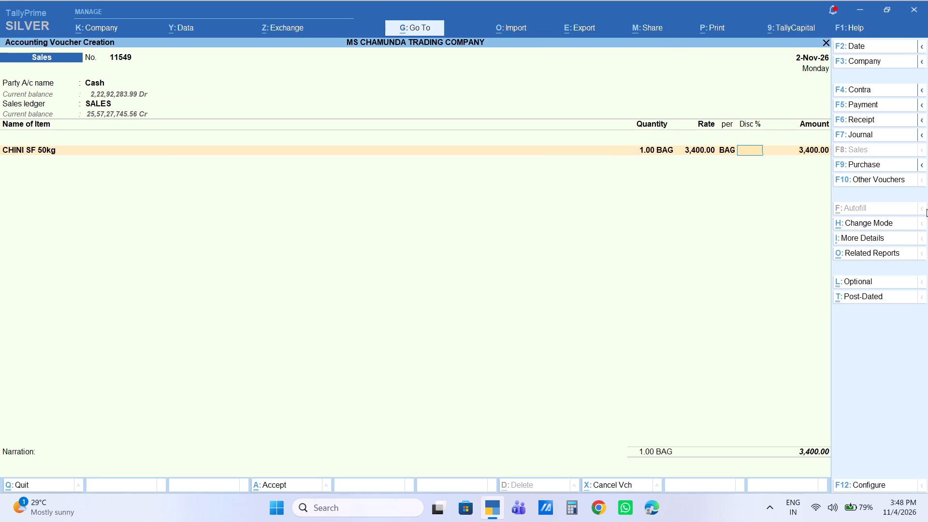
type("330")
key("Return")
key("BackSpace")
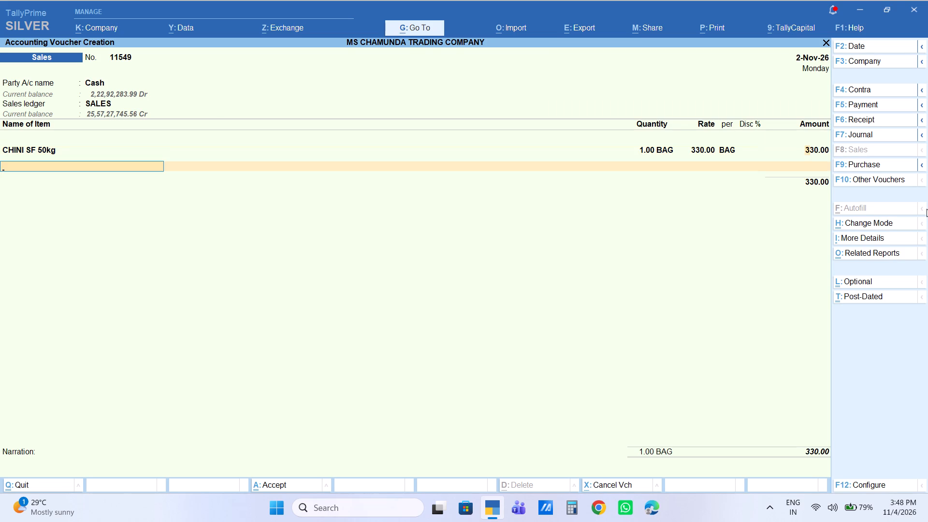
type("3300")
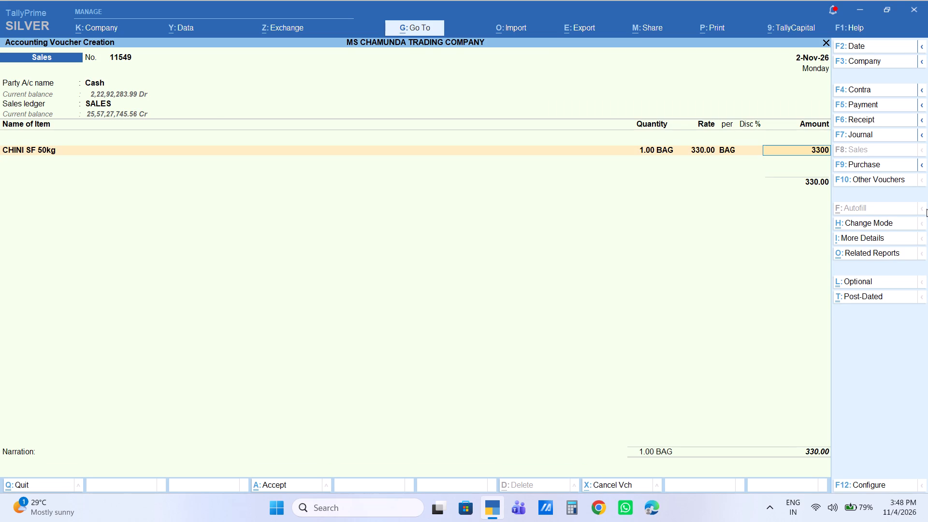
key("Return")
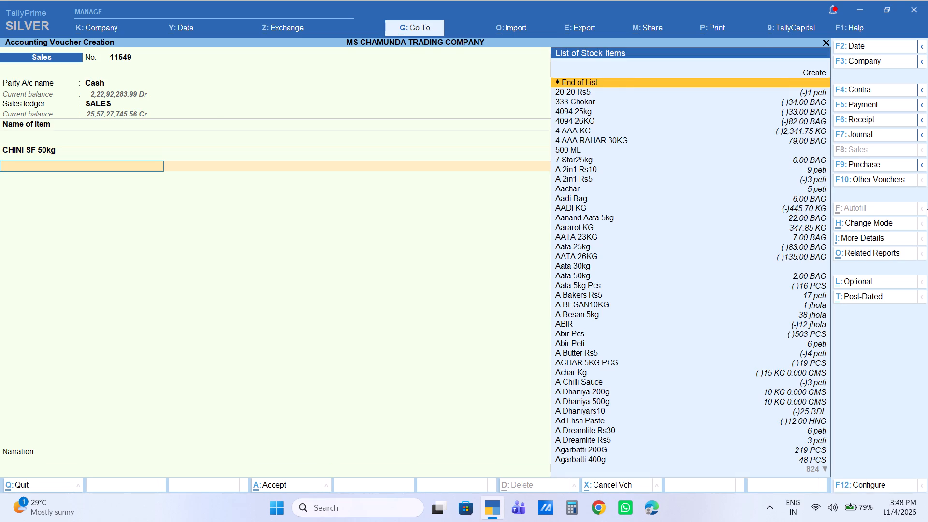
Add MAIDA LV with a quantity of 1 bag, keeping the default rate of 1580.
type("MAIDA")
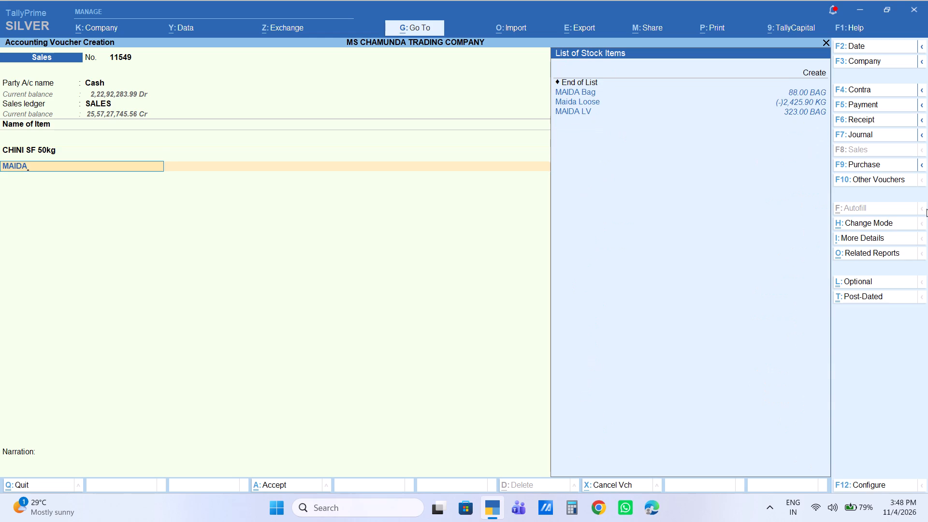
key("Down")
key("Down")
key("Down")
key("Return")
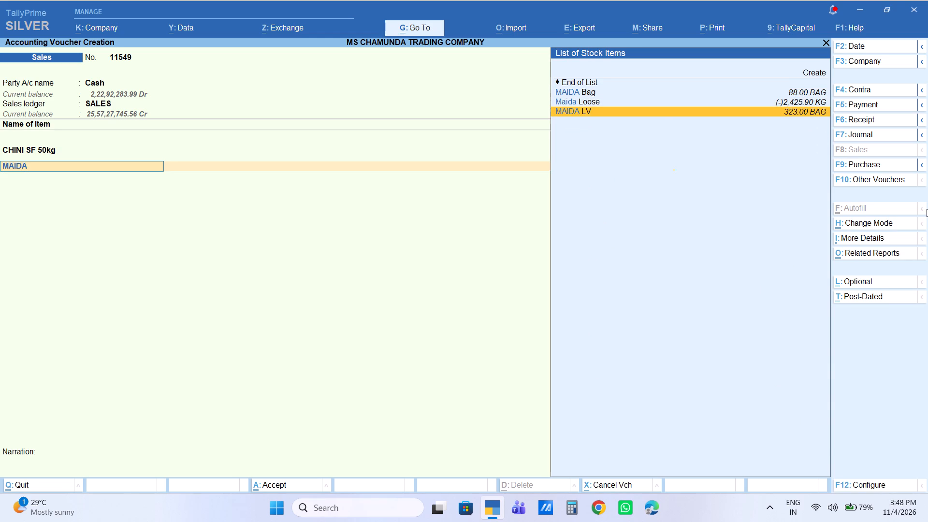
key("1")
key("Return")
key("Return")
key("Return")
key("Return")
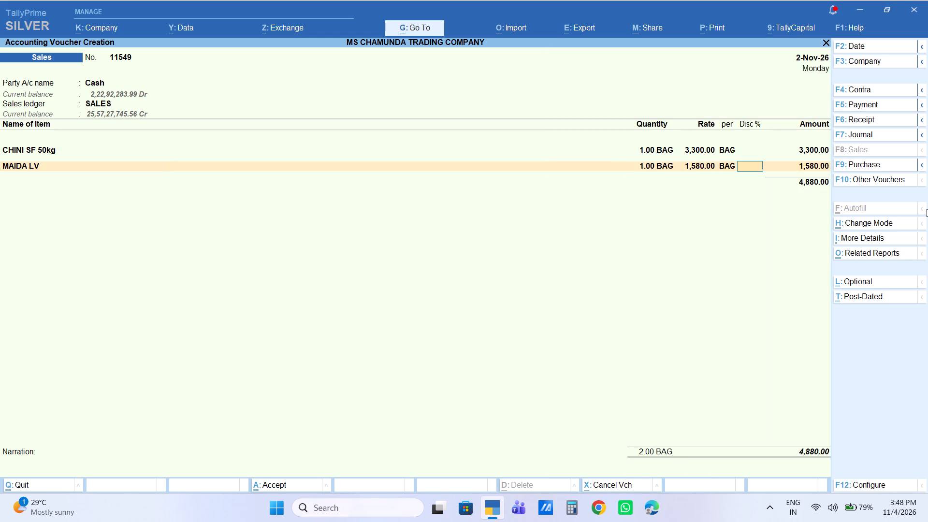
key("Return")
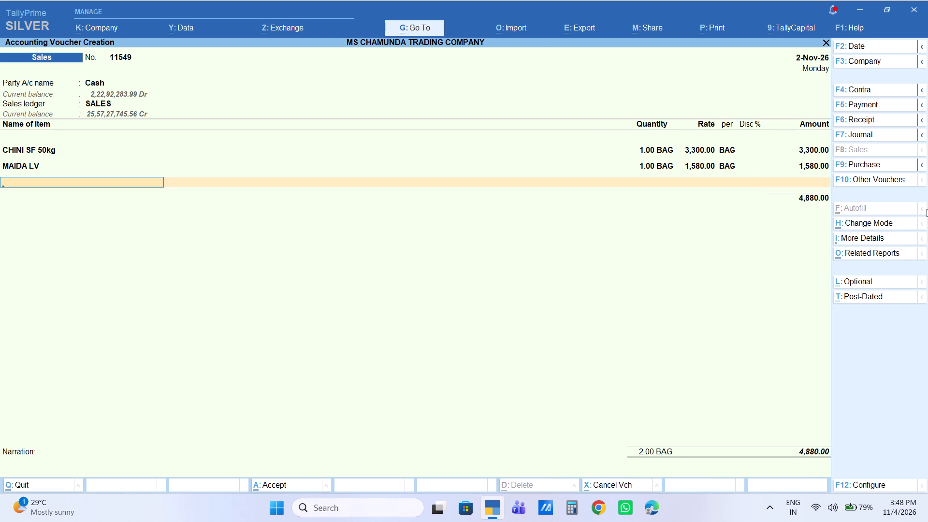
Add NEPALI TINA with a quantity of 1 tina and an amount of 2350.
type("NEPALI")
key("Down")
key("Down")
key("Down")
key("Down")
key("Down")
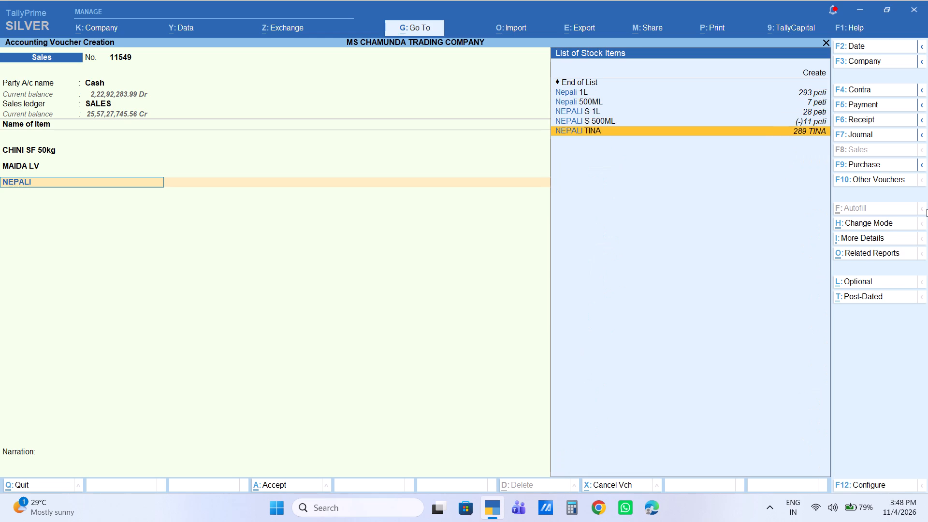
key("Return")
key("1")
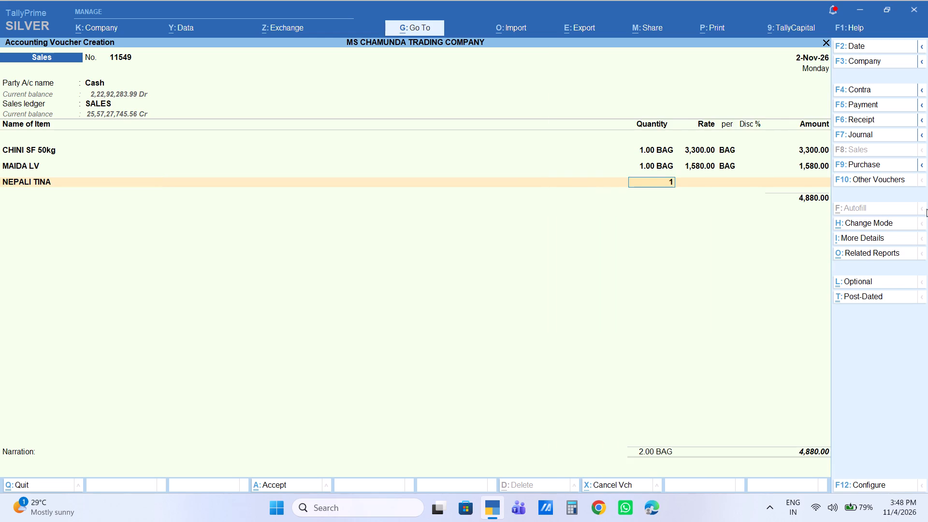
key("Return")
key("Return")
key("Return")
key("Return")
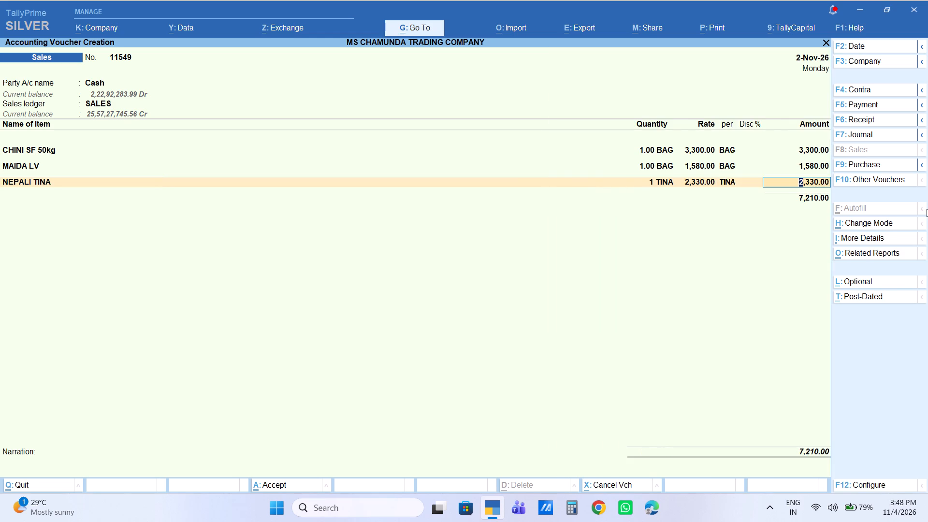
type("2350")
key("Return")
Close the item list, add a Labour Charge of 10 and save voucher 11549.
key("Return")
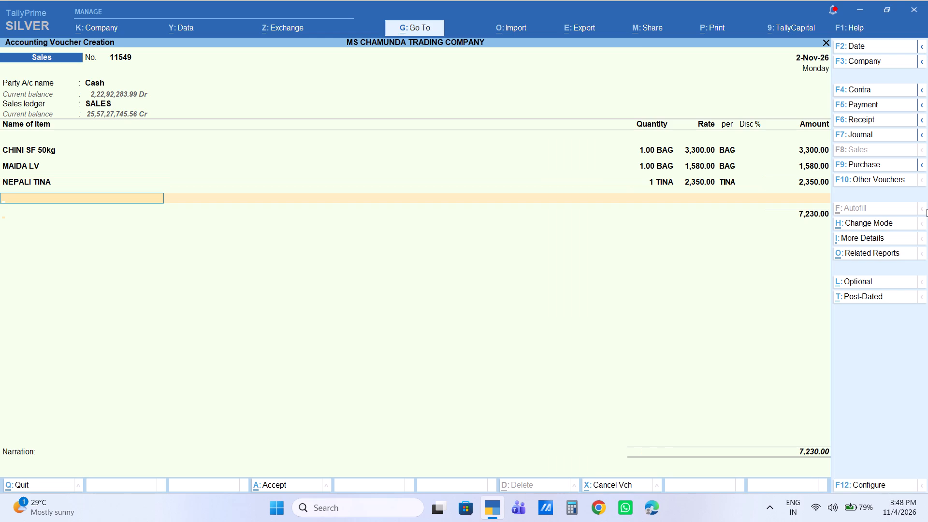
type("LA")
key("Return")
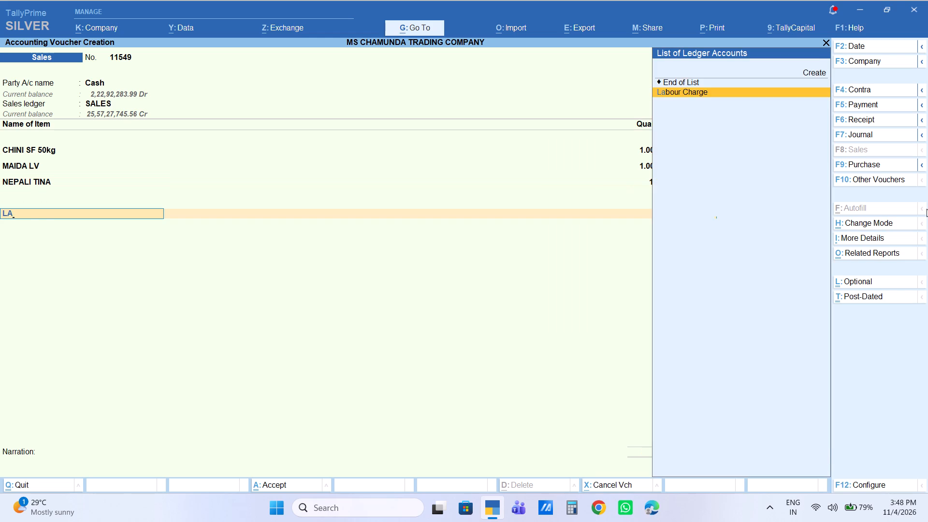
key("Return")
type("10")
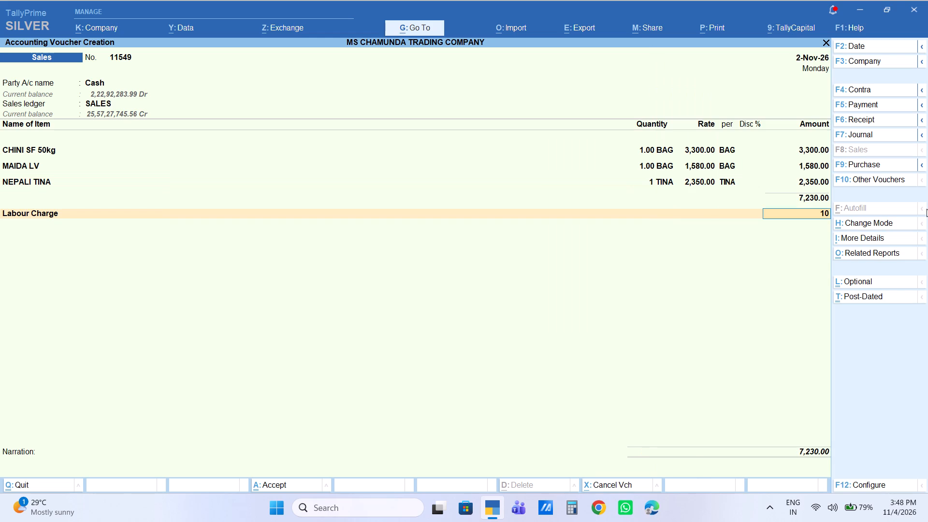
key("Return")
key("Return")
key("Return")
key("Return")
key("Return")
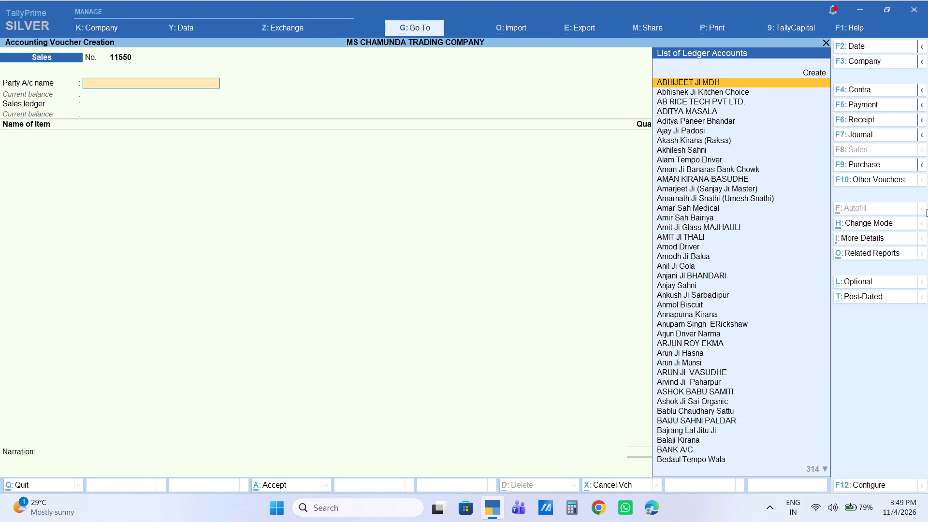
Set sales voucher 11550's party account to Cash and its sales ledger to SALES.
type("CAS")
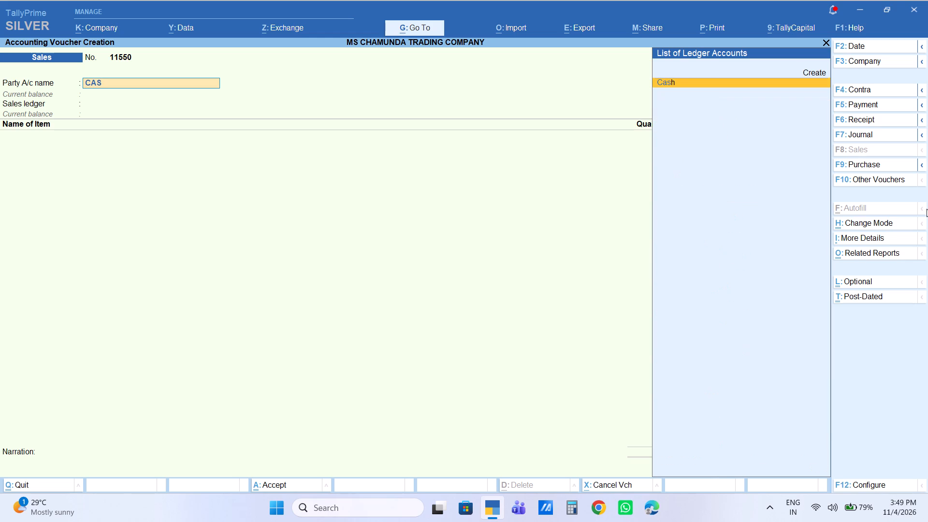
key("Return")
key("Return")
key("Return")
key("Return")
key("Return")
key("Return")
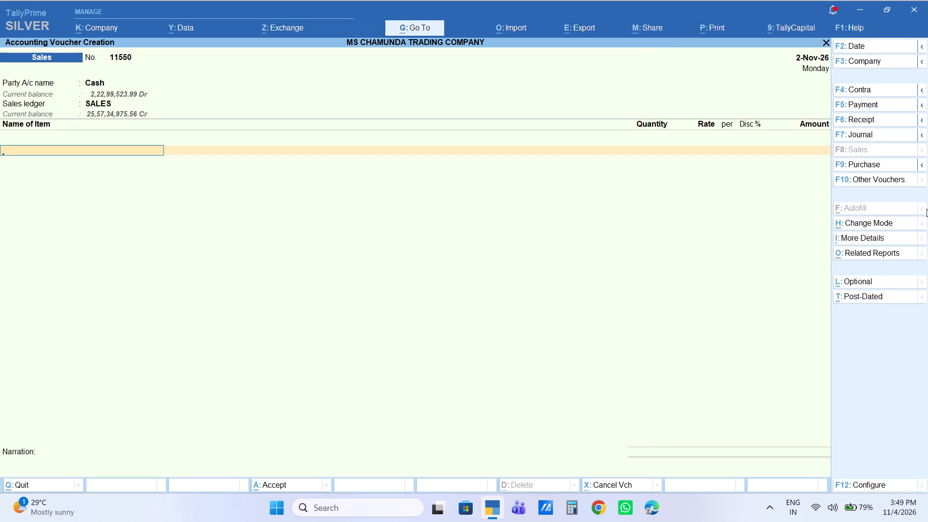
Add SONAMOTI 20kg with a quantity of 2 bags, keeping the default rate of 625.
type("SONAMO")
key("Down")
key("Return")
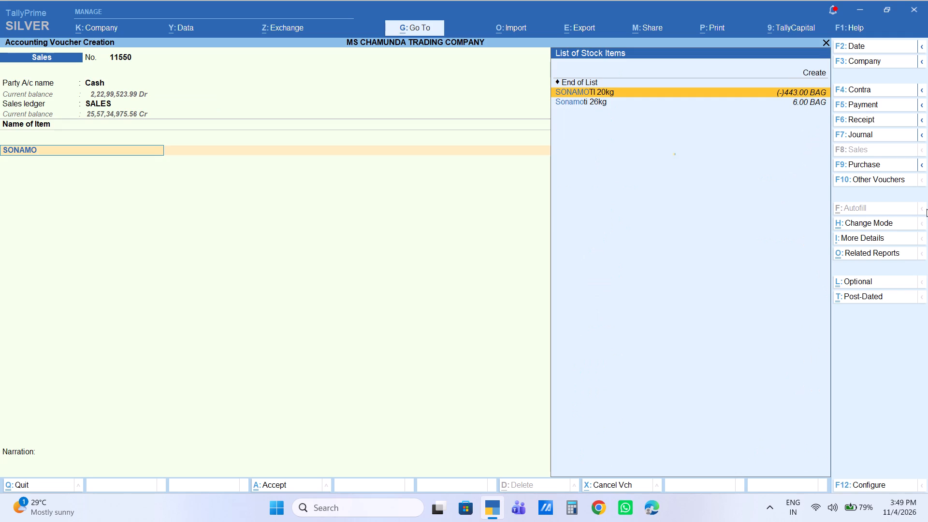
key("2")
key("Return")
key("Return")
key("Return")
key("Return")
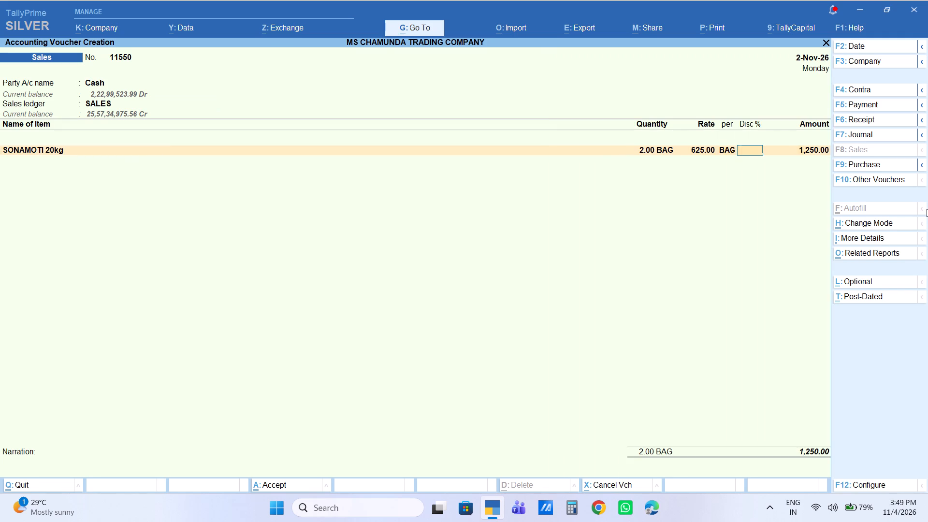
key("Return")
Add KAMDHENU 25KG with a quantity of 2 bags and an amount of 1700.
type("KAMDH")
key("Return")
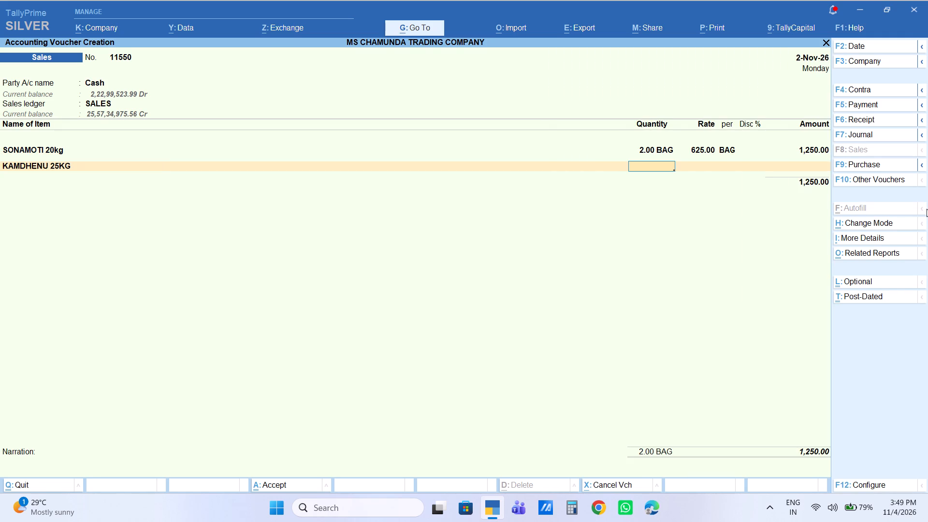
key("2")
key("Return")
key("Return")
key("Return")
key("Return")
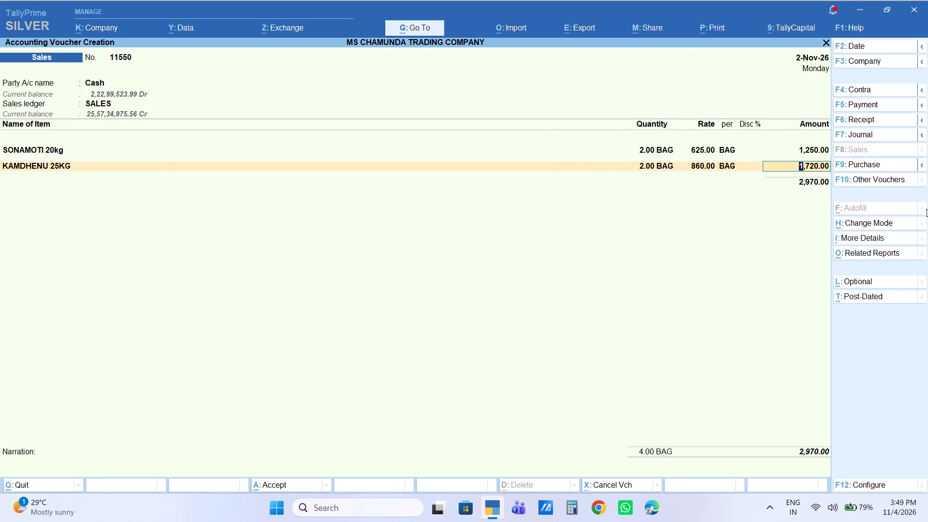
type("1700")
key("Return")
Close the item list, add a Labour Charge of 10 and save voucher 11550.
key("Return")
type("LA3")
key("Return")
key("Return")
key("Return")
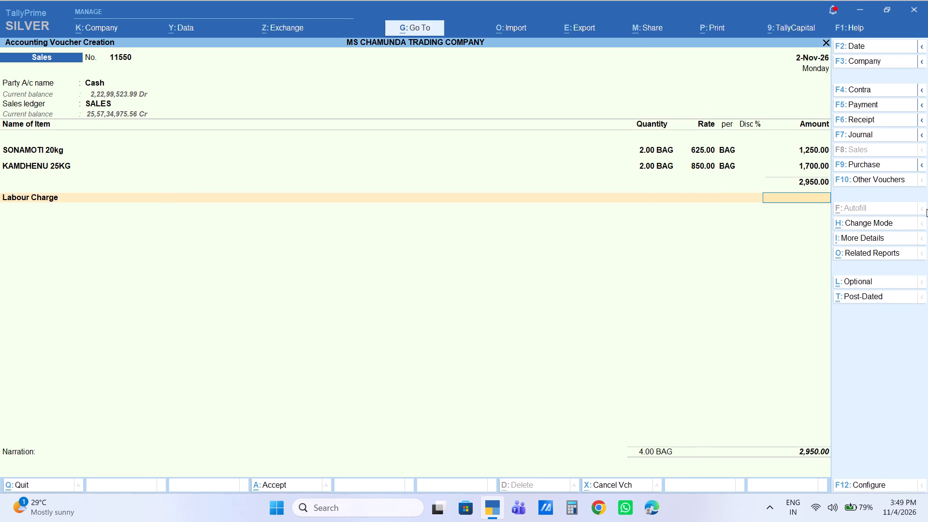
type("10")
key("Return")
key("Return")
key("Return")
key("Return")
key("Return")
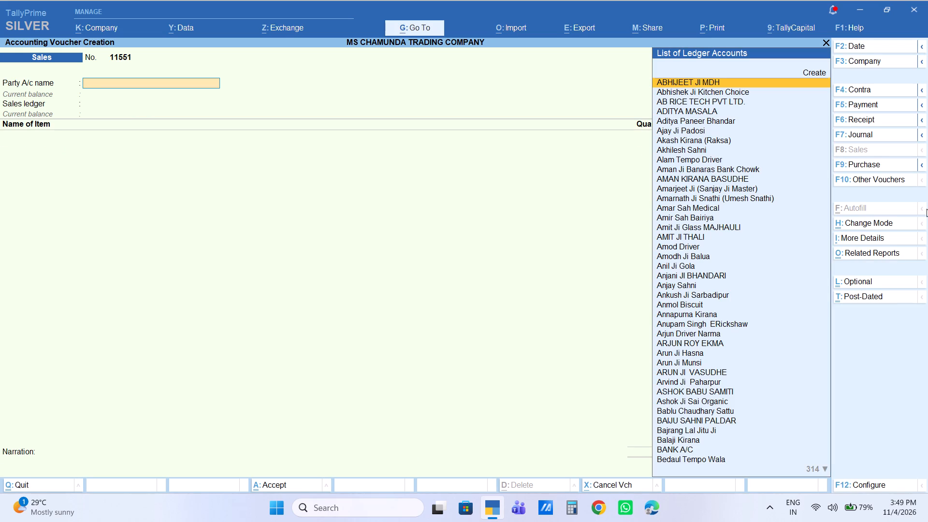
Set sales voucher 11551's party account to Cash and its sales ledger to SALES.
type("XCA")
key("BackSpace")
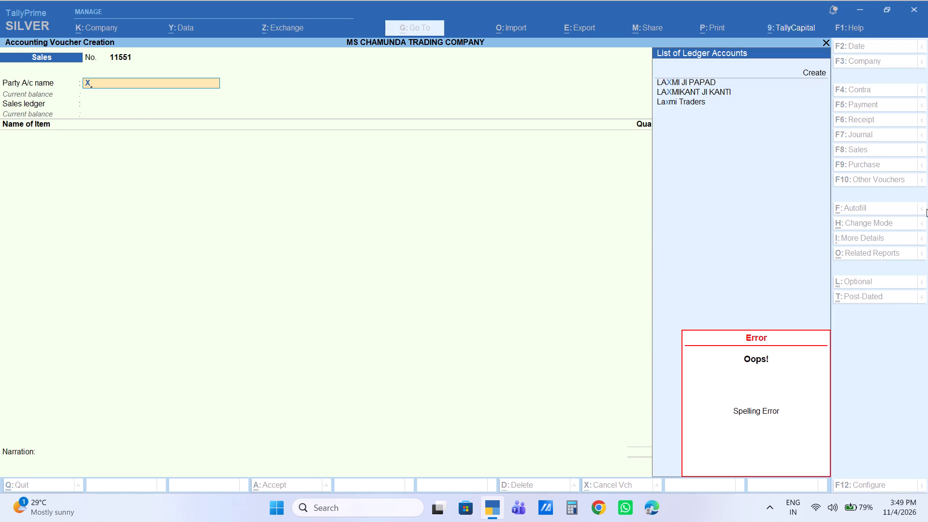
key("BackSpace")
type("CAS")
key("Return")
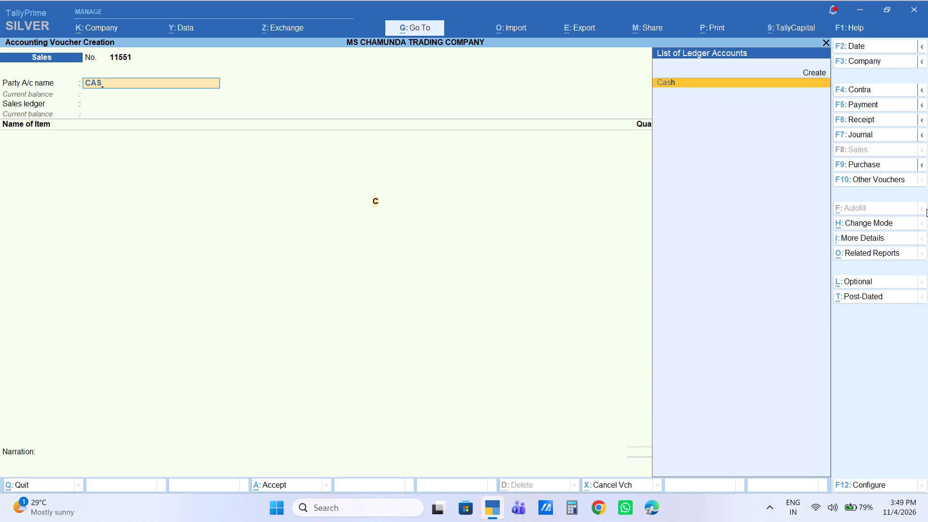
key("Return")
key("Return")
key("Return")
key("Return")
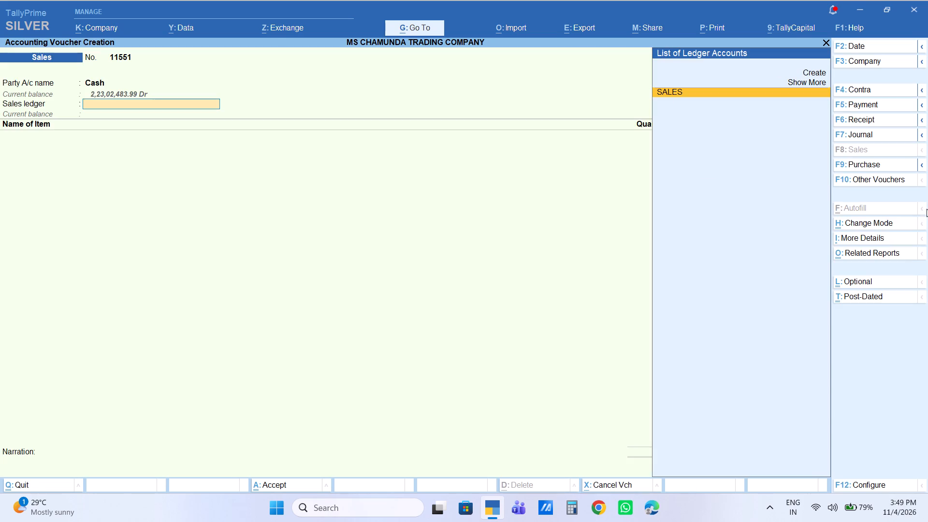
key("Return")
Add SODA KG to voucher 11551 with a quantity of 2 KG and an amount of 150.
type("SODA")
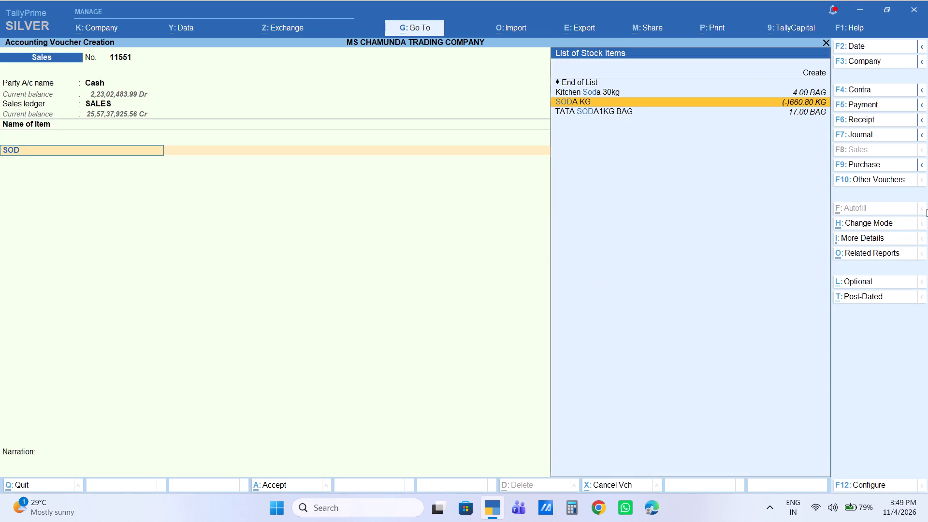
key("Return")
key("2")
key("Return")
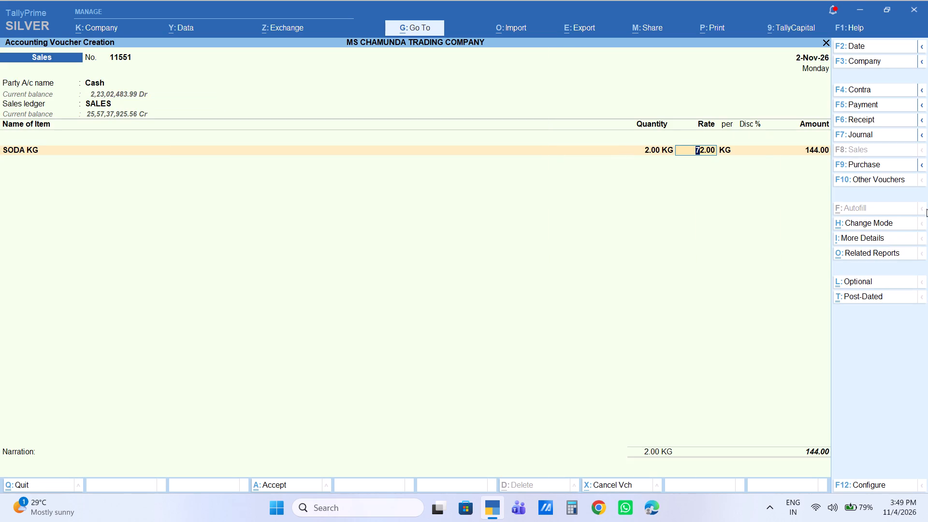
key("Return")
key("Return")
key("Return")
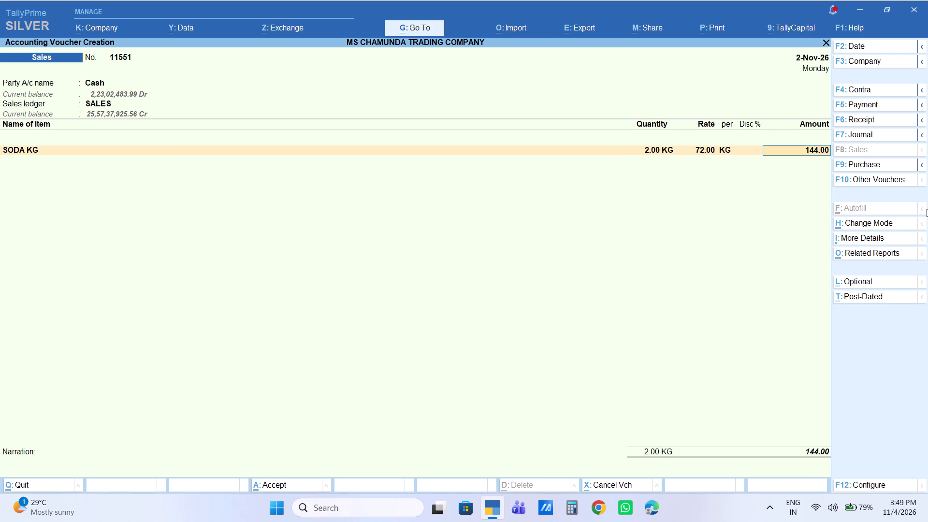
type("150")
key("Return")
Close the item list without additional charges or narration and save sales voucher 11551.
key("Return")
key("Return")
key("Return")
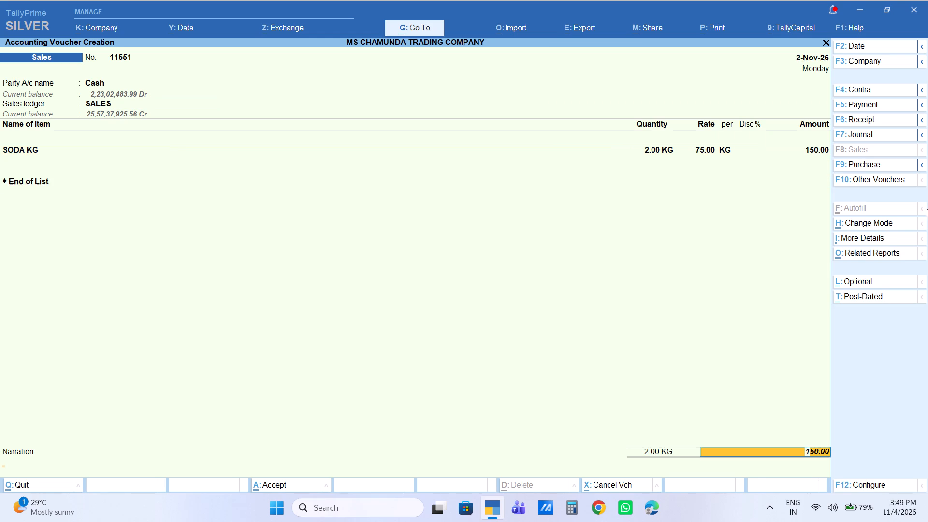
key("Return")
key("Return")
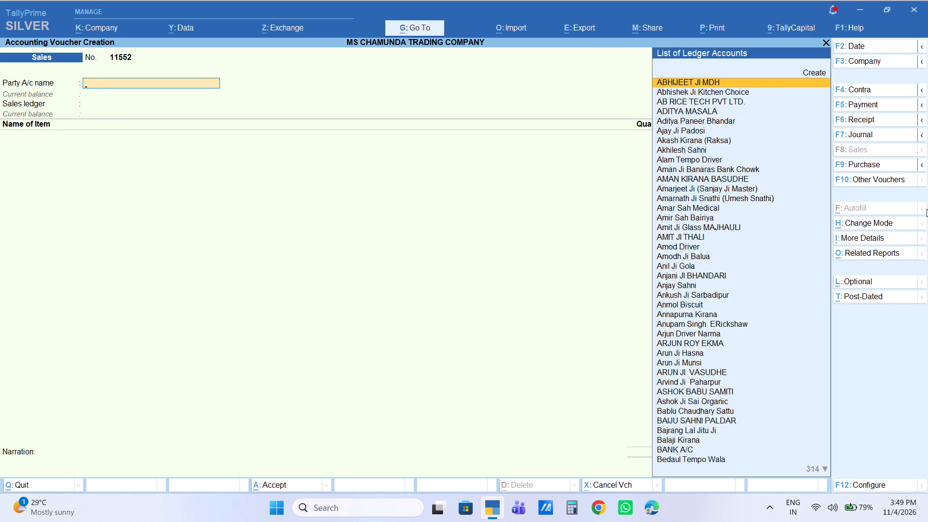
Set sales voucher 11552's party account to Cash, keeping the default party details, and its sales ledger to SALES.
type("CAS")
key("Return")
key("Return")
key("Return")
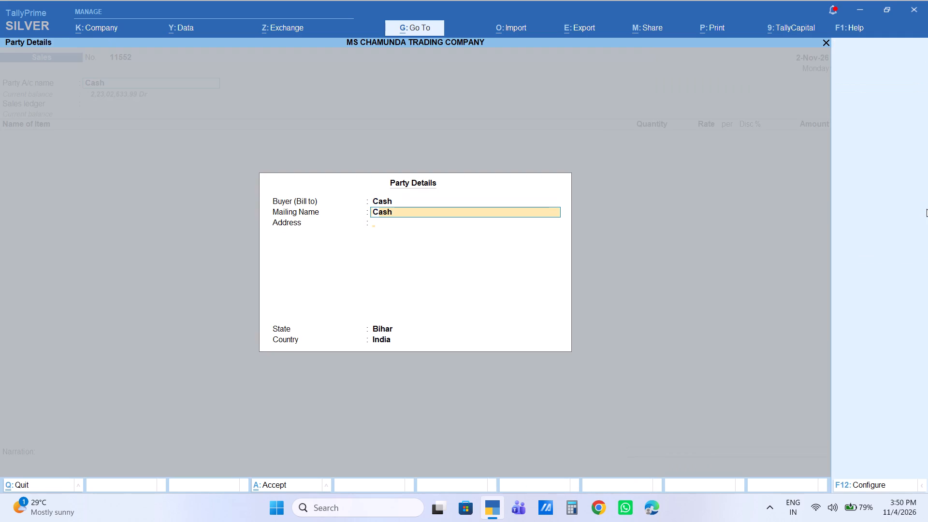
key("Return")
key("Return")
key("Return")
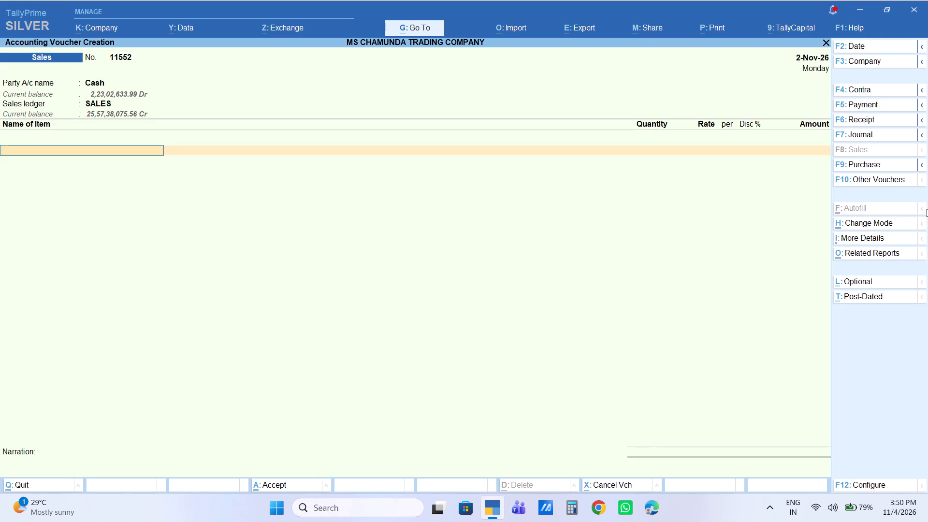
Add PASTA Bag with a quantity of 1 bag, keeping the default rate of 1,050.
type("PASTA")
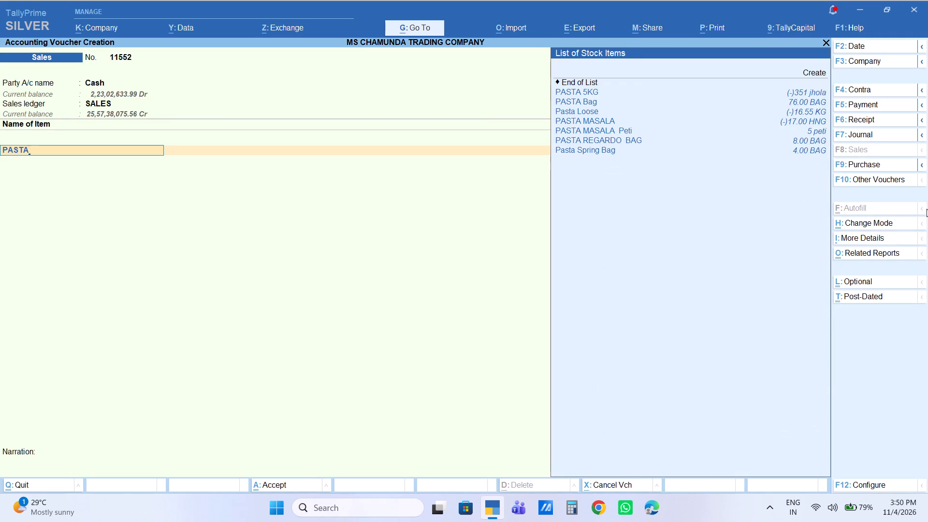
key("Down")
key("Down")
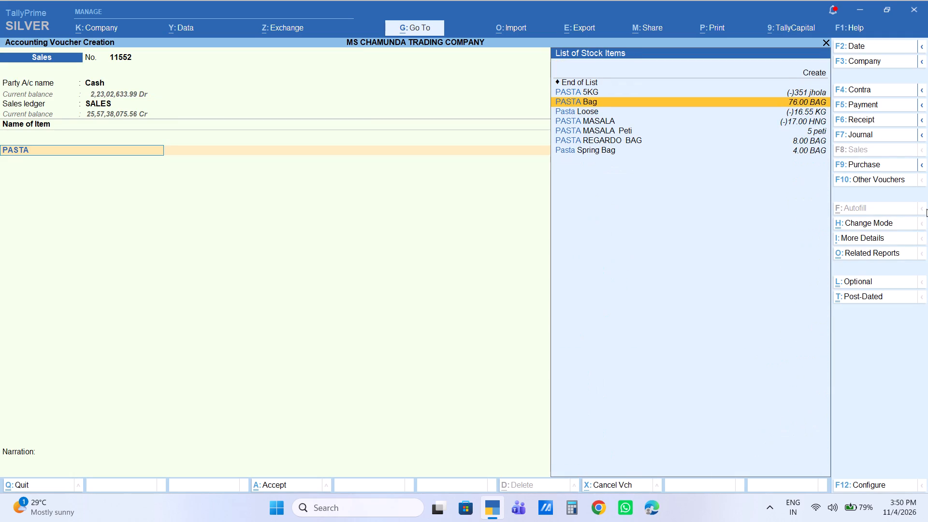
key("Return")
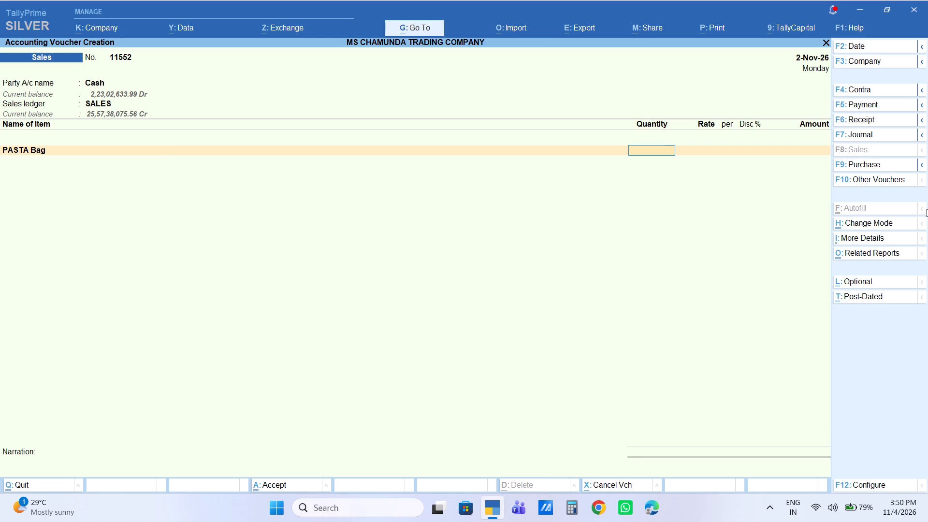
key("1")
key("Return")
key("Return")
key("Return")
key("Return")
key("Return")
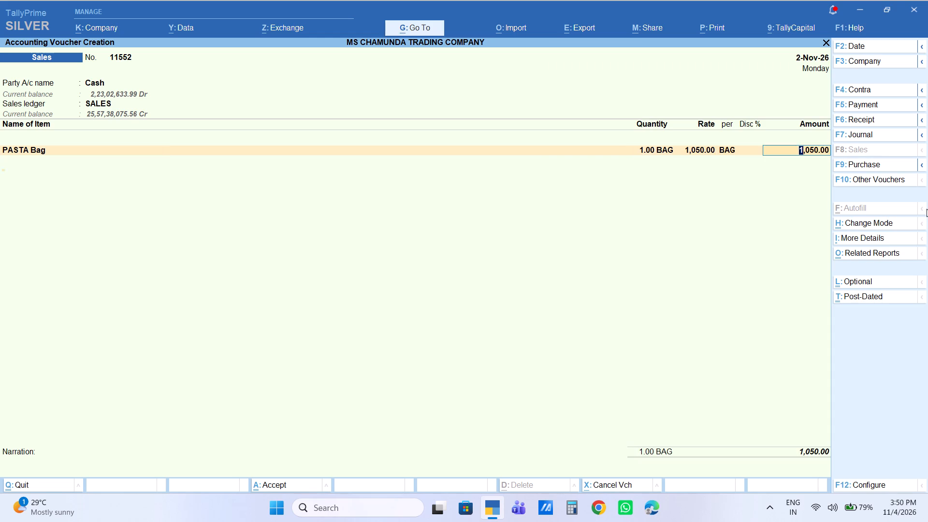
Close the item list without additional charges or narration and save sales voucher 11552.
key("Return")
key("Return")
key("Return")
key("Return")
key("Return")
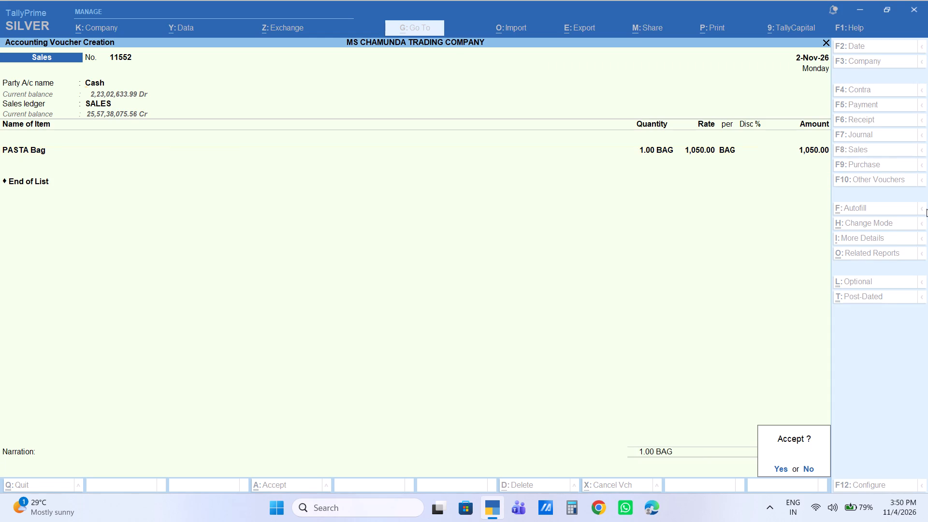
Set sales voucher 11553's party account to Cash, keeping the default party details, and its sales ledger to SALES.
type("CAS")
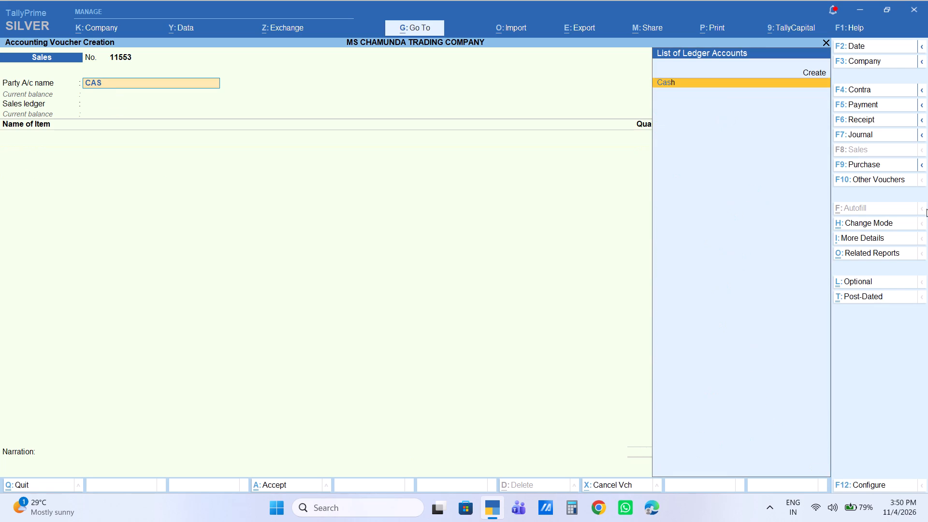
key("Return")
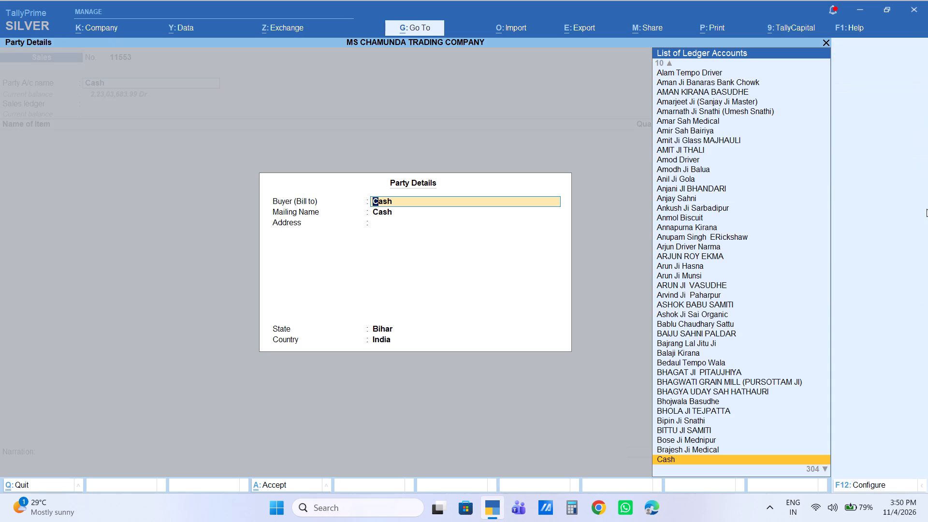
key("Return")
key("Return")
key("Return")
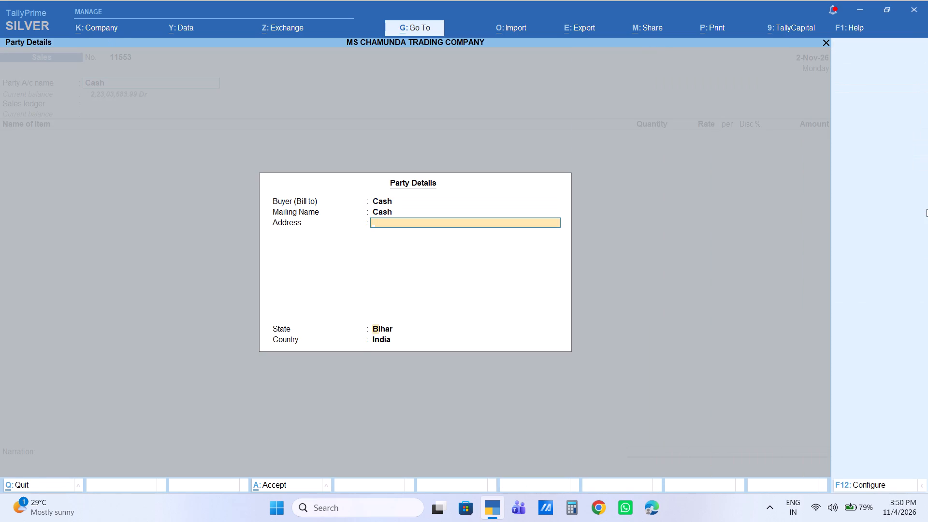
key("Return")
key("Return")
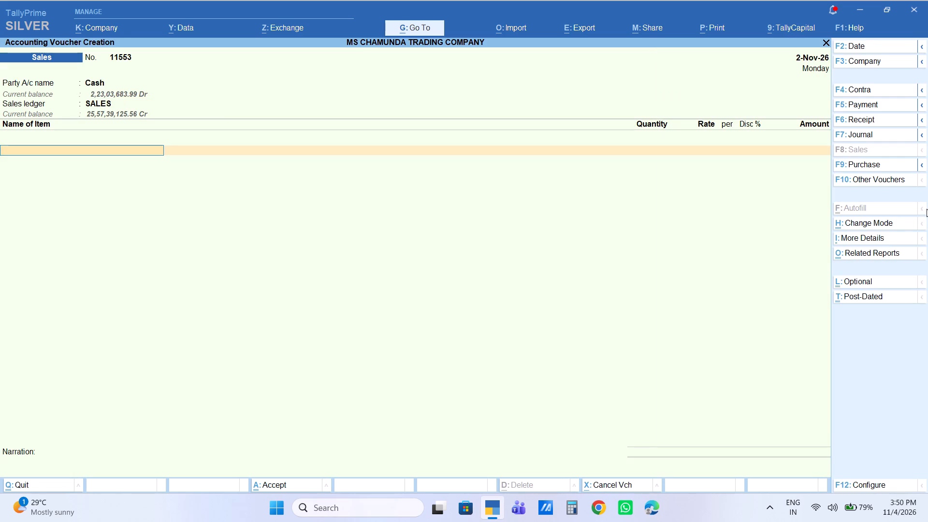
Add HATHI 1L with a quantity of 1 peti and an amount of 3150.
type("HATHI1")
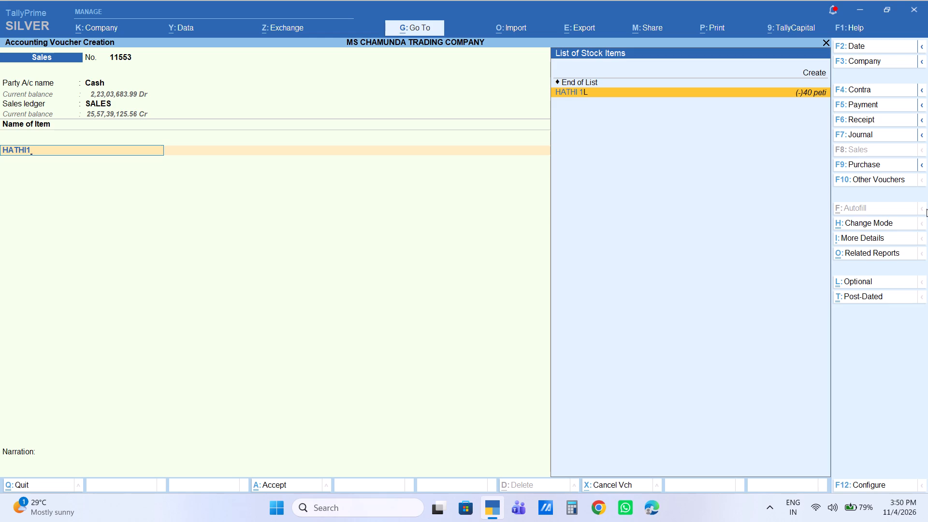
key("Return")
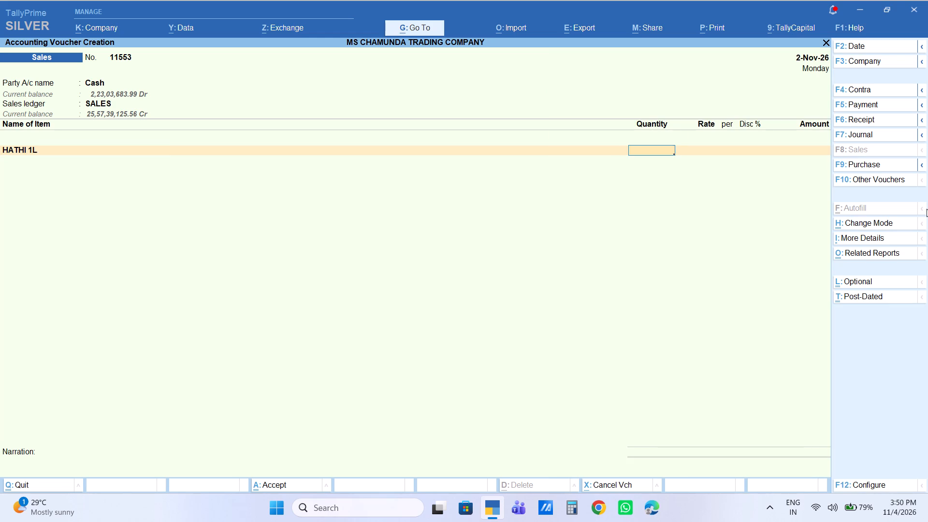
key("1")
key("Return")
key("Return")
key("Return")
key("Return")
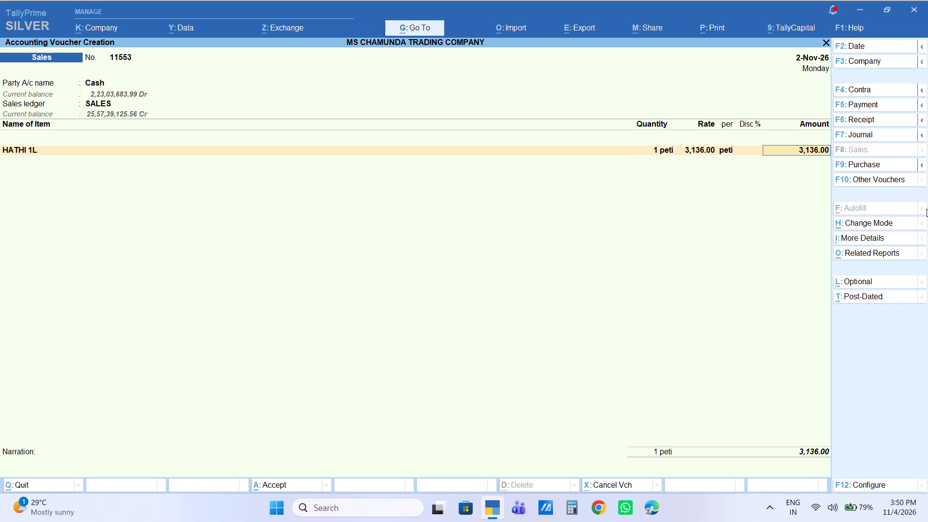
type("3150")
key("Return")
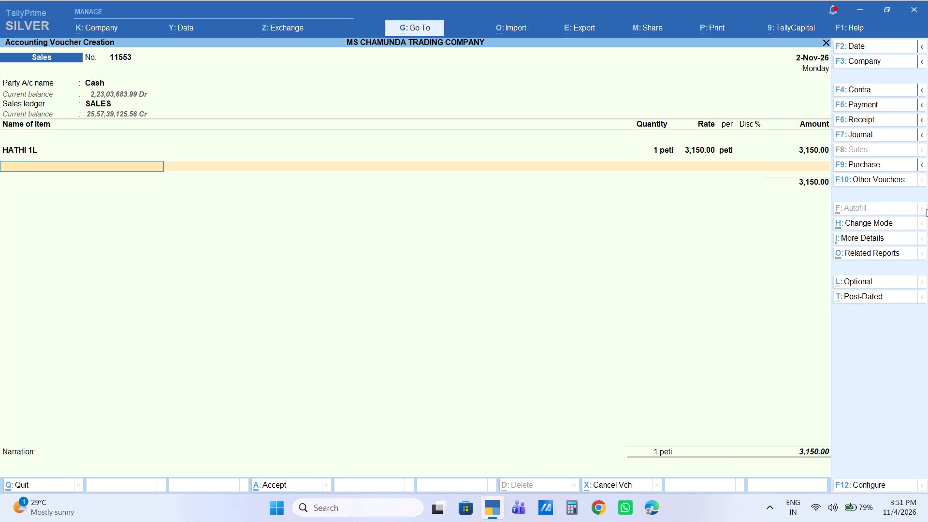
Add FORTUNE 1L PETI with a quantity of 1 peti and an amount of 2620.
type("FORT")
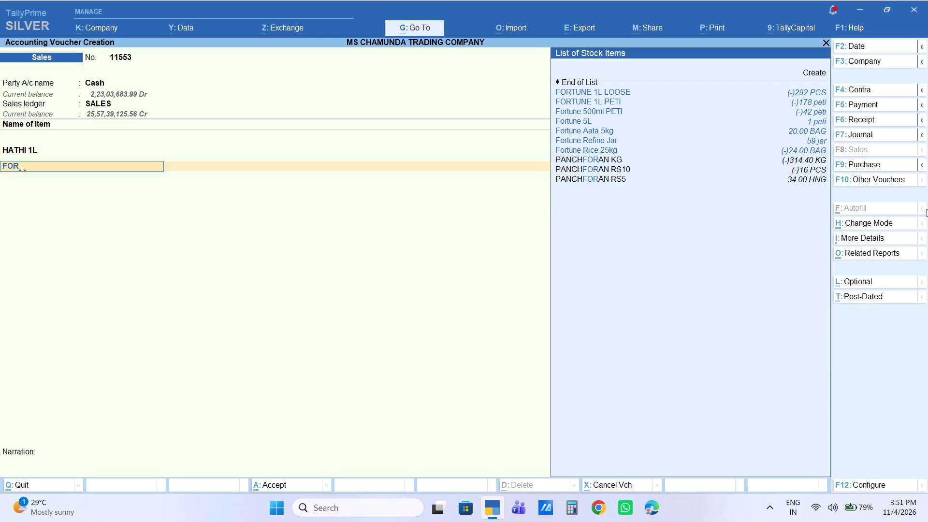
key("Down")
key("Down")
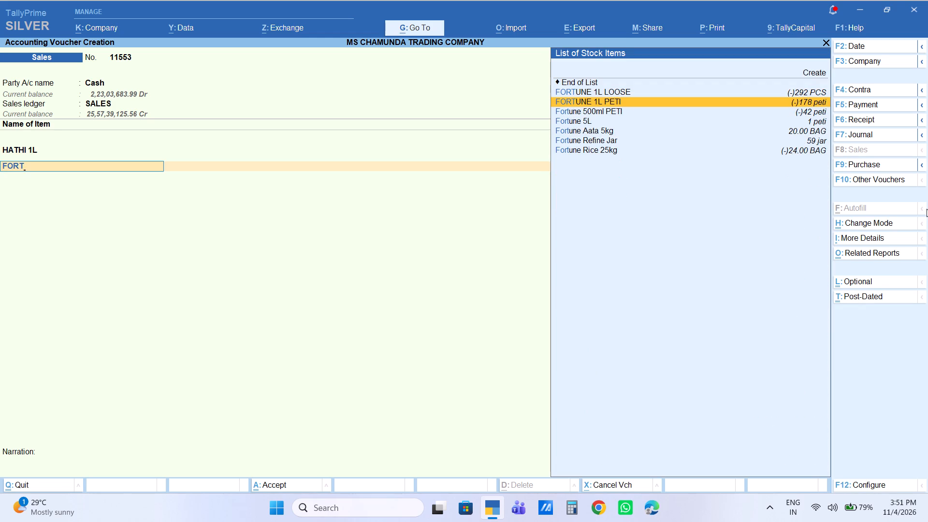
key("Return")
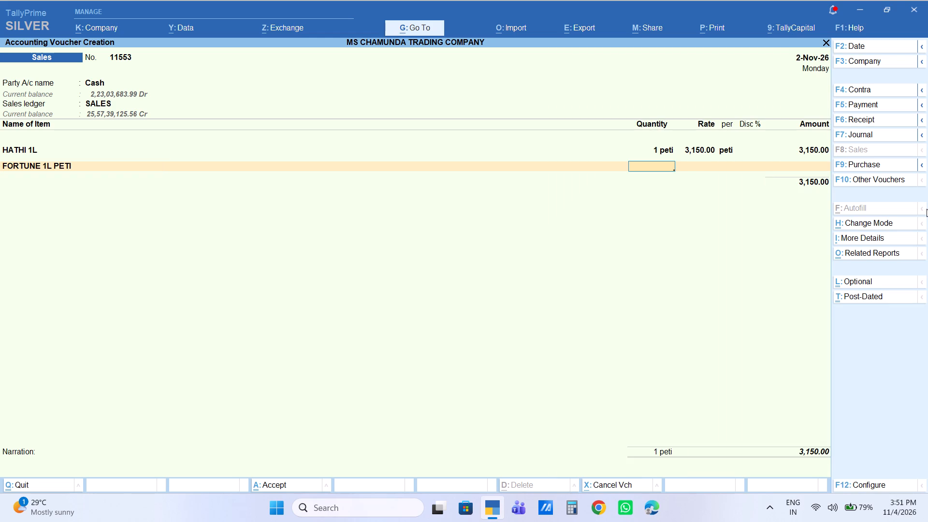
key("1")
key("Return")
key("Return")
key("Return")
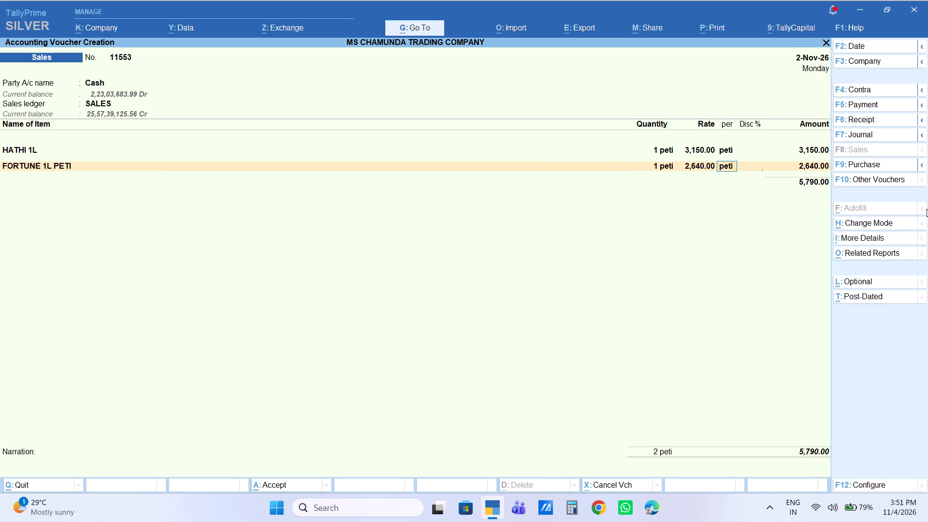
key("Return")
type("2620")
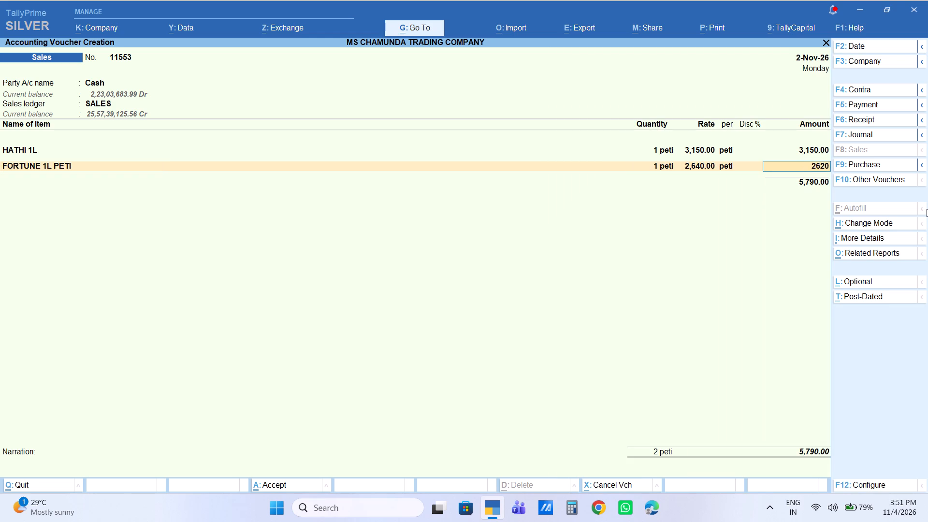
key("Return")
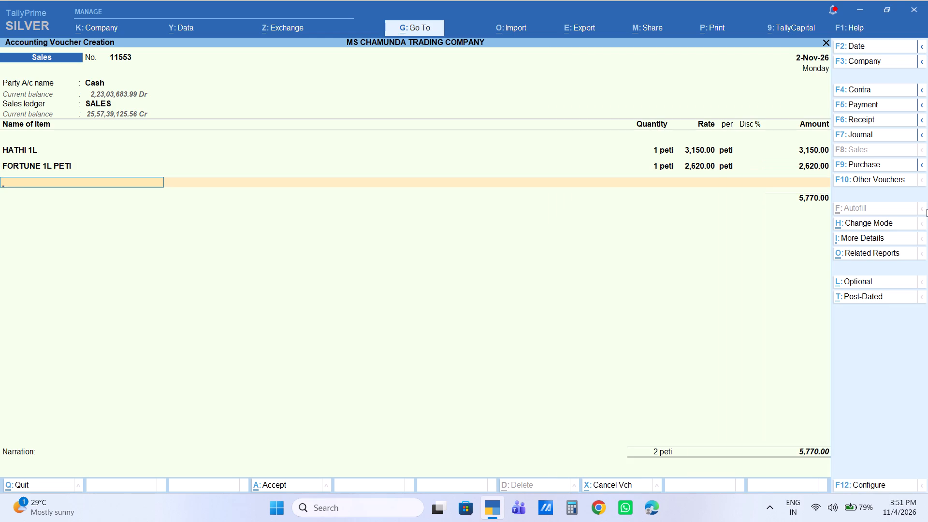
Add Sahnai Tina with a quantity of 1 tina, keeping the default rate of 2,160.
type("SAHNAI")
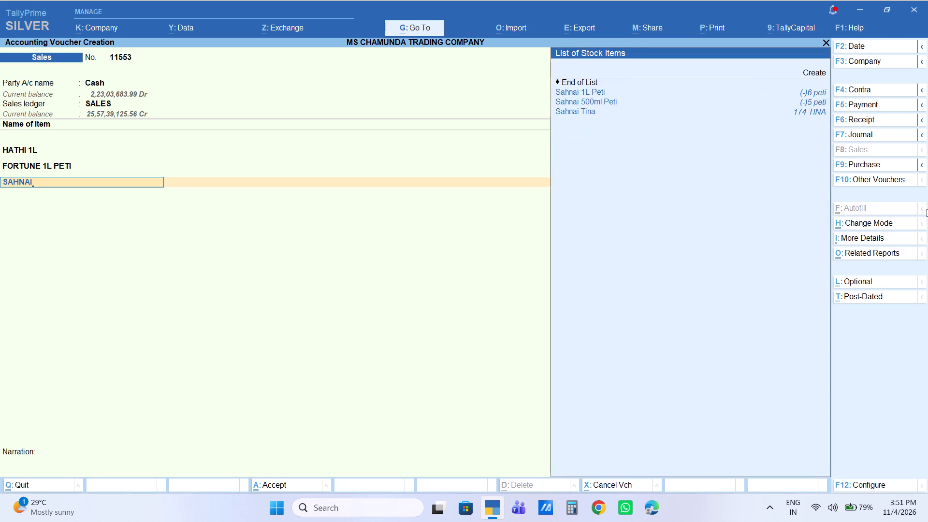
key("Down")
key("Down")
key("Down")
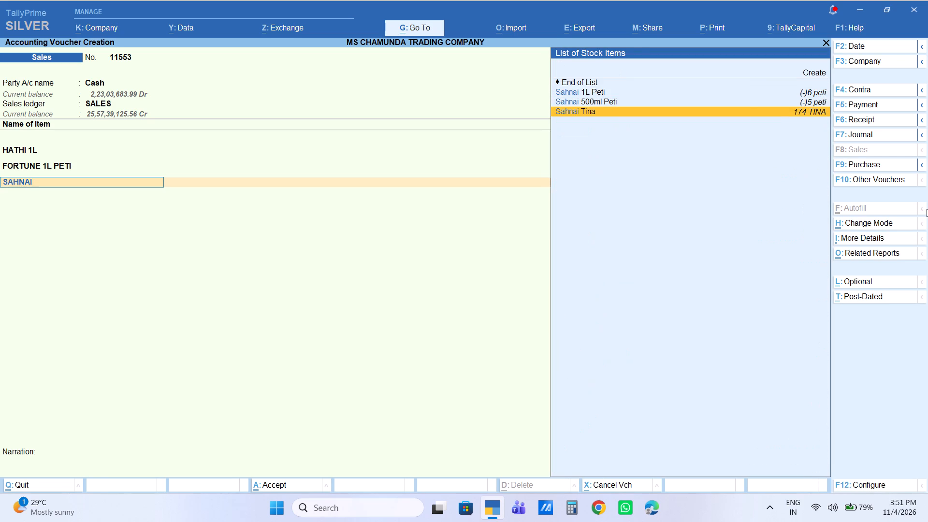
key("Return")
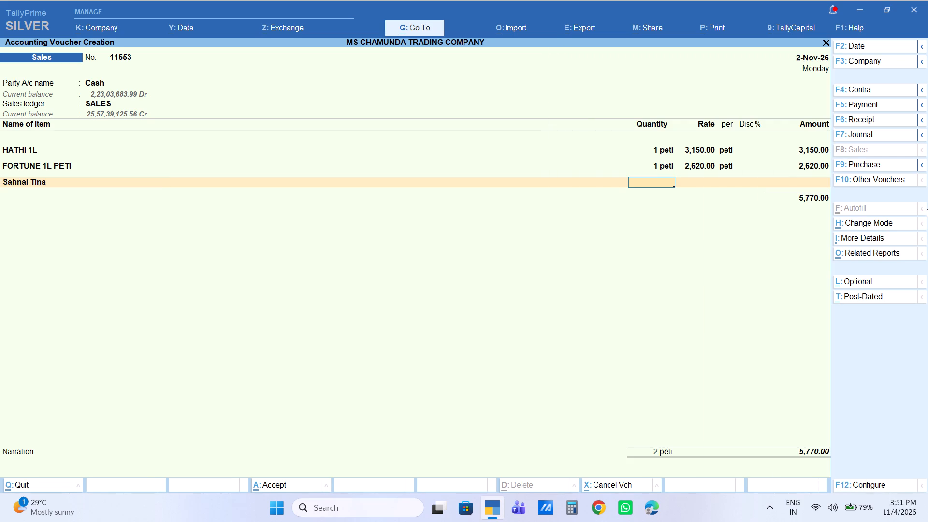
key("1")
key("Return")
key("Return")
key("Return")
key("Return")
key("Return")
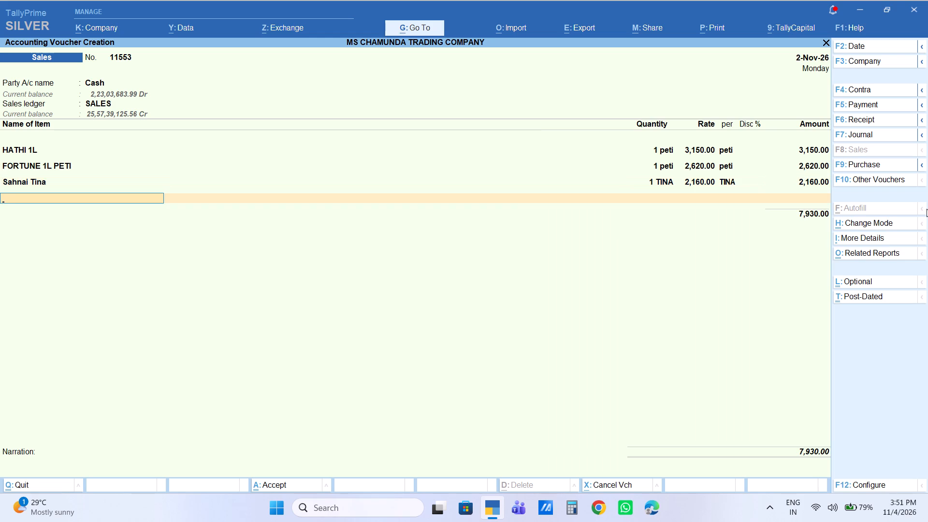
Add CHURA 23KG with a quantity of 2 bags, keeping the default rate of 850.
type("CHURA")
type("23")
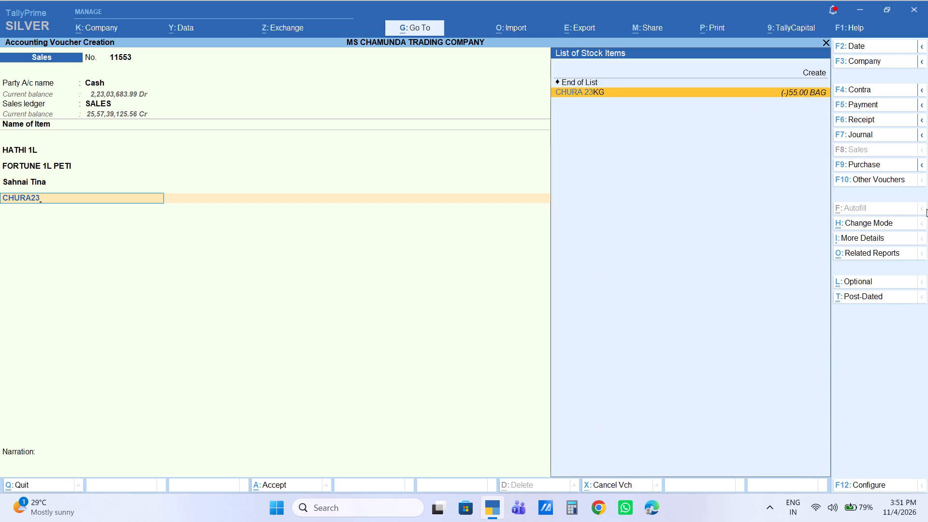
key("Return")
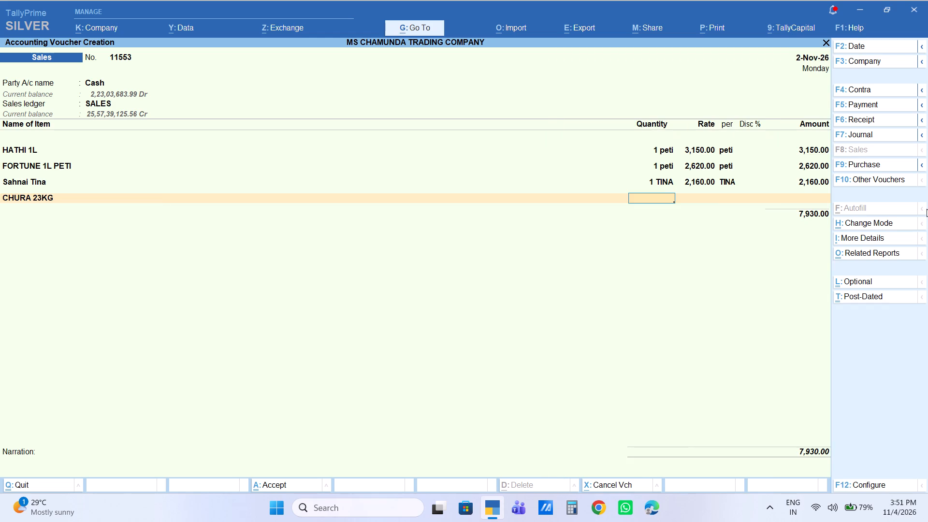
key("2")
key("Return")
key("Return")
key("Return")
key("Return")
key("Return")
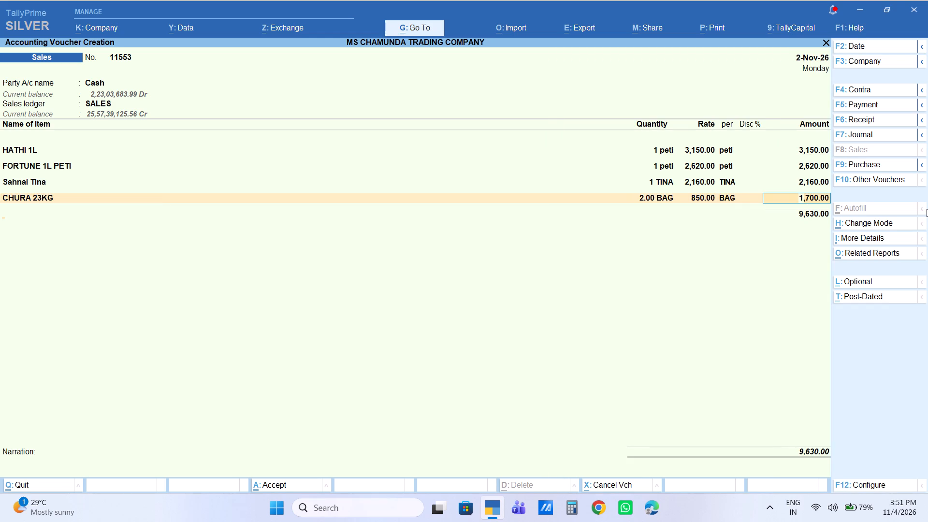
key("Return")
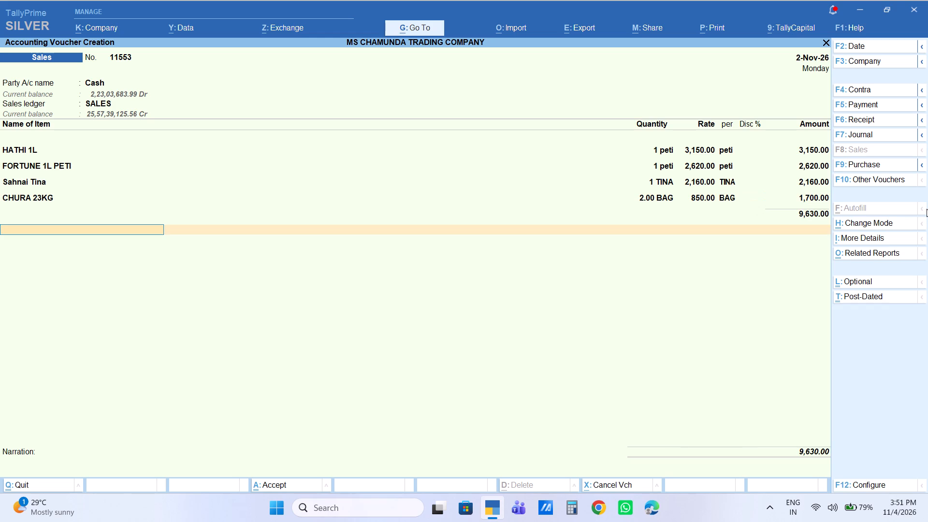
Add a Labour Charge of 10 below the items of voucher 11553.
type("LA")
key("Return")
key("Return")
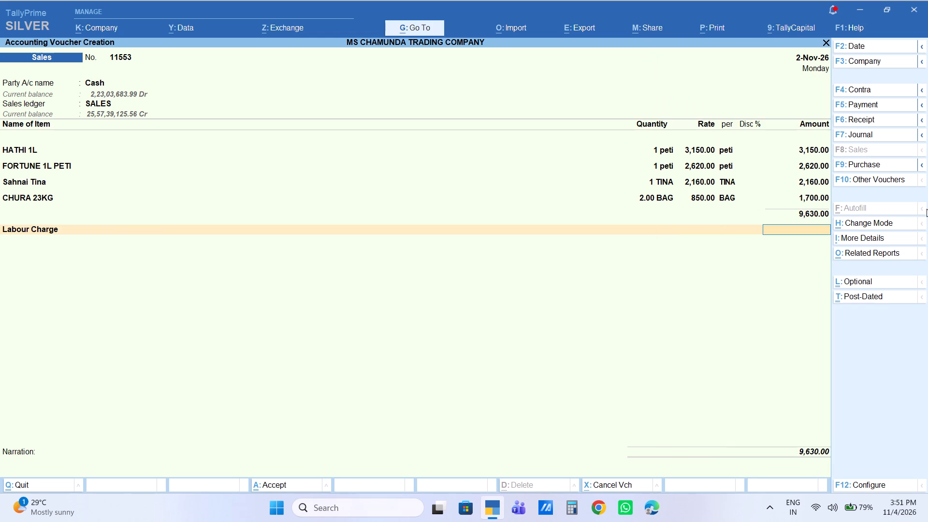
type("10")
key("Return")
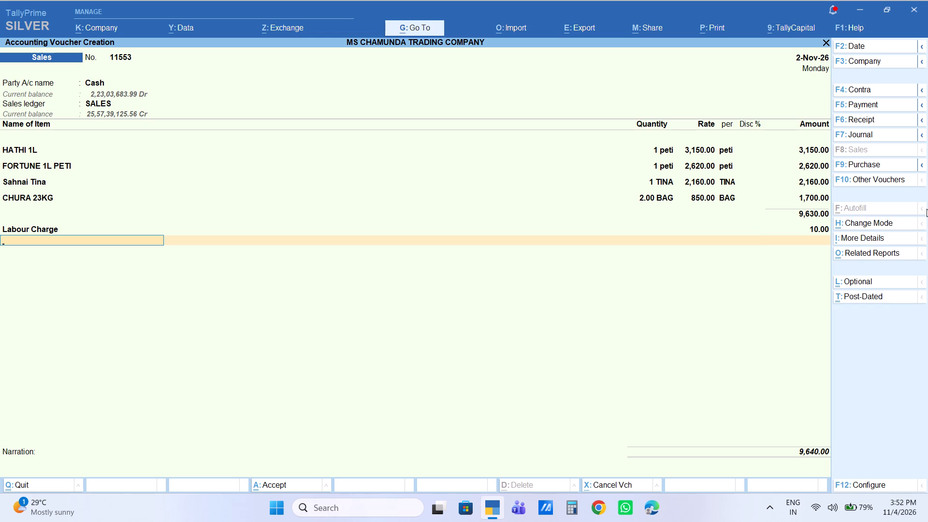
Go back to the item list and add LB with a quantity of 1 peti, keeping the default rate of 1,860.
key("BackSpace")
key("BackSpace")
key("BackSpace")
key("BackSpace")
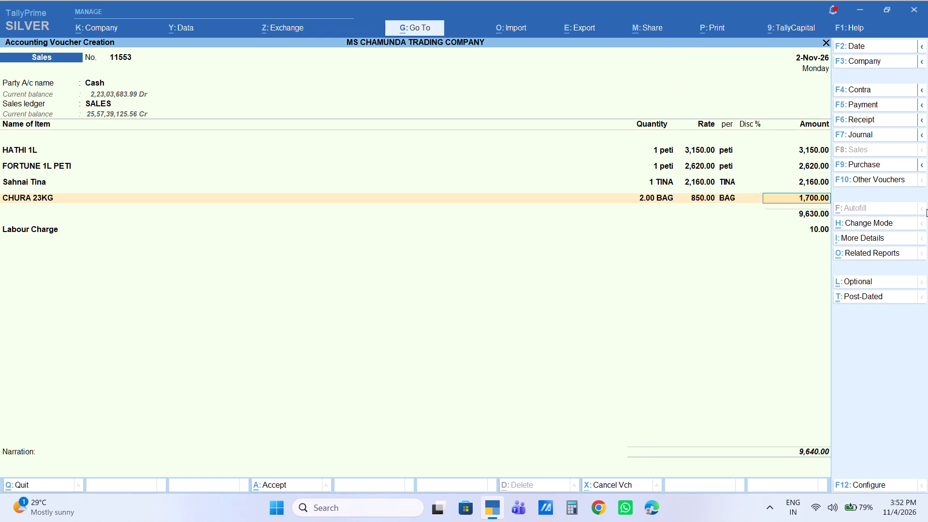
key("Return")
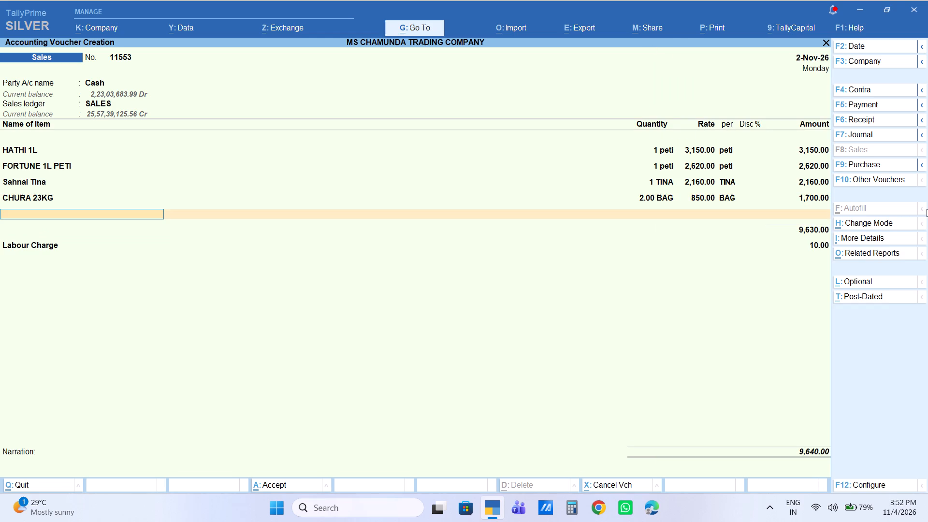
type("LB")
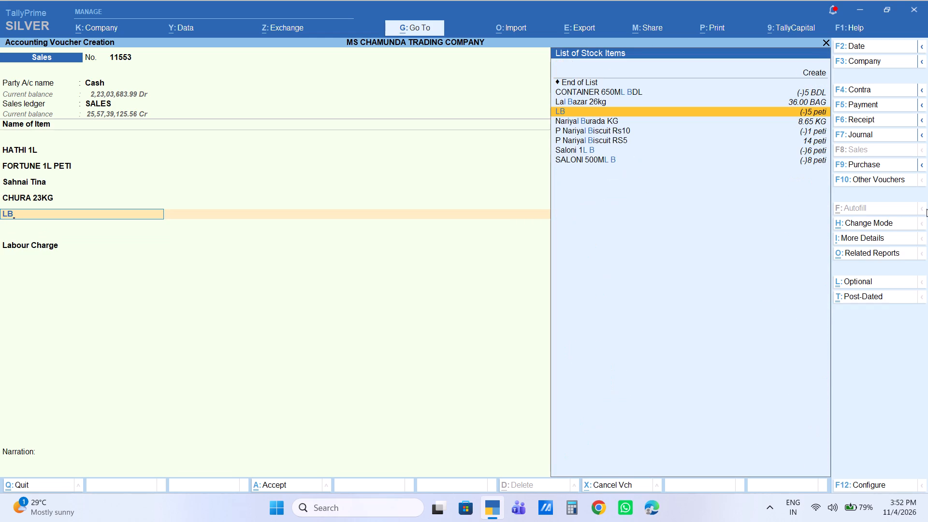
key("Return")
key("1")
key("Return")
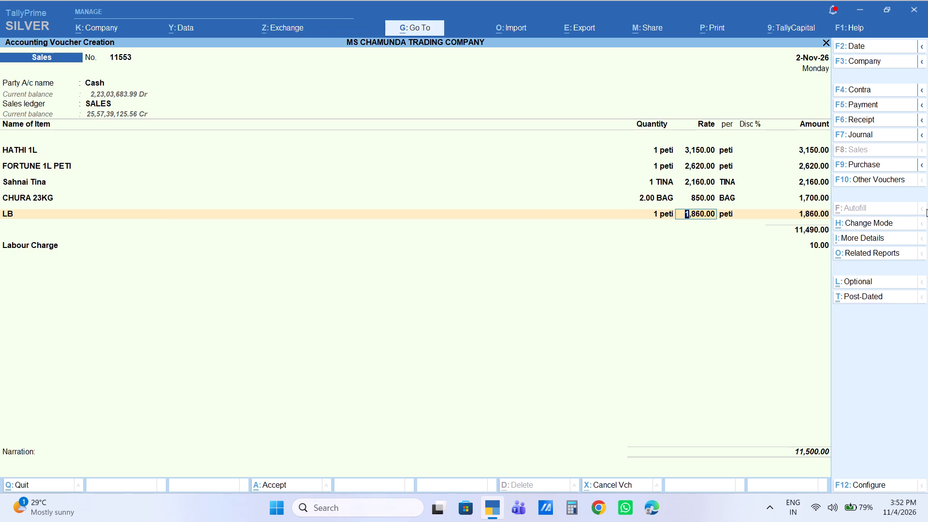
key("Return")
key("Return")
key("Return")
key("Return")
Keep the existing labour charge, leave the narration blank and save sales voucher 11553.
key("Return")
key("Return")
key("Return")
key("Return")
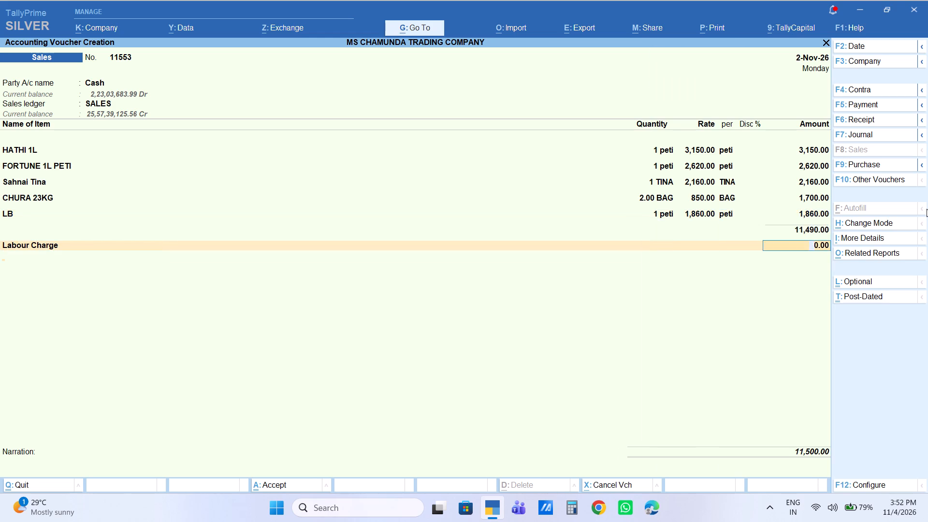
key("Return")
key("Return")
key("Return")
key("Return")
Set sales voucher 11554's party account to Cash, keeping the default party details, and its sales ledger to SALES.
type("CAS")
key("Return")
key("Return")
key("Return")
key("Return")
key("Return")
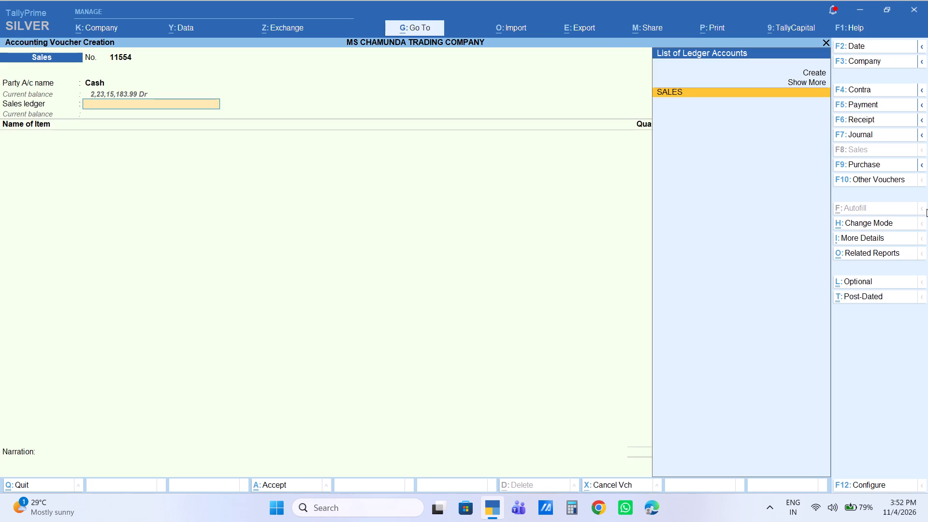
key("Return")
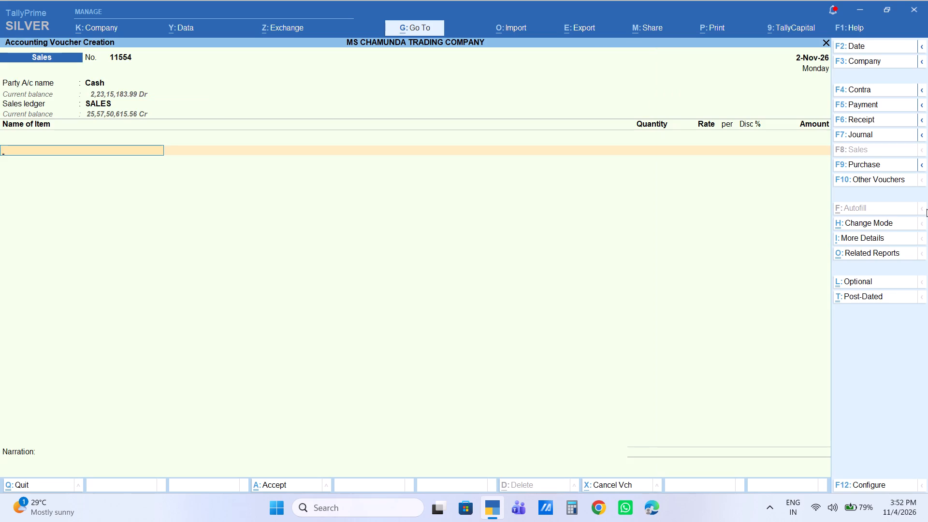
Add CHINI SF 50kg with a quantity of 1 bag, keeping the default rate of 3,300.
type("SF")
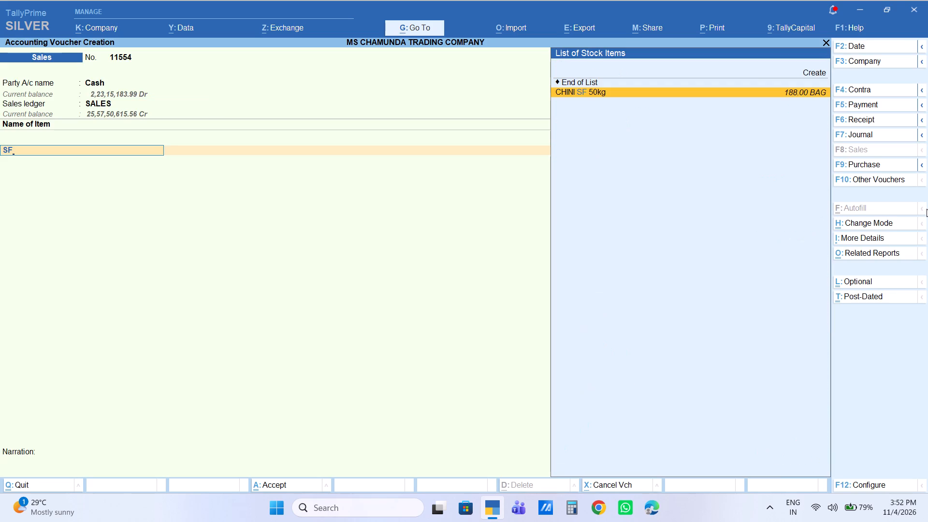
key("Return")
key("1")
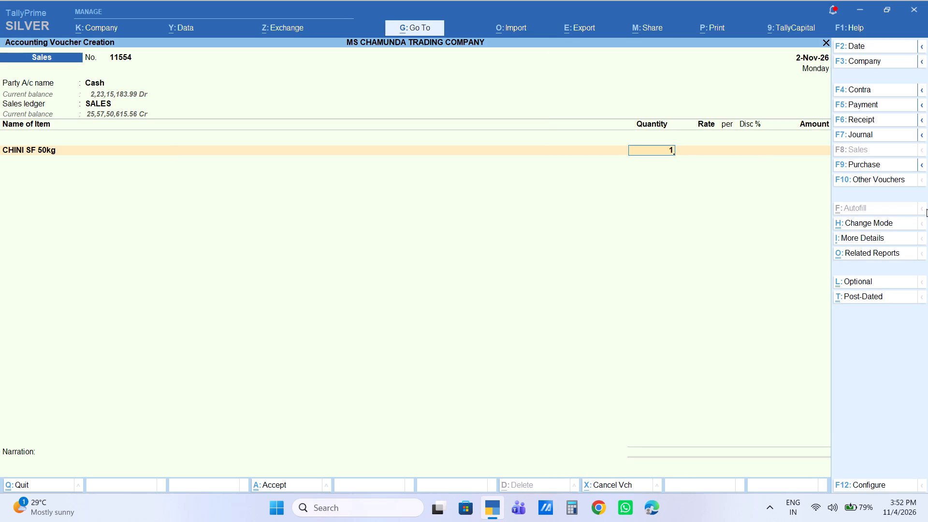
key("Return")
key("Return")
key("Return")
key("Return")
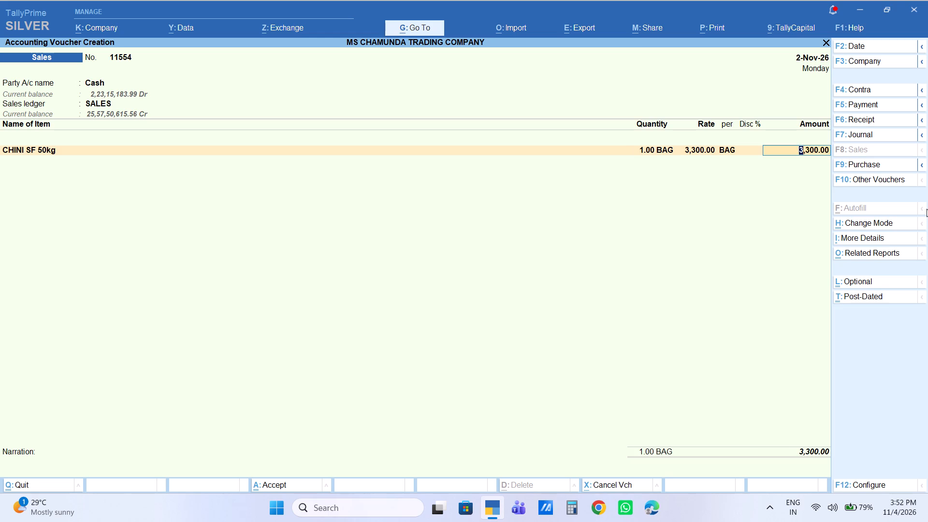
key("Return")
Add SALONI 1L PETI with a quantity of 1 peti and an amount of 3110.
type("SA")
type("LONI")
key("Down")
key("Down")
key("Down")
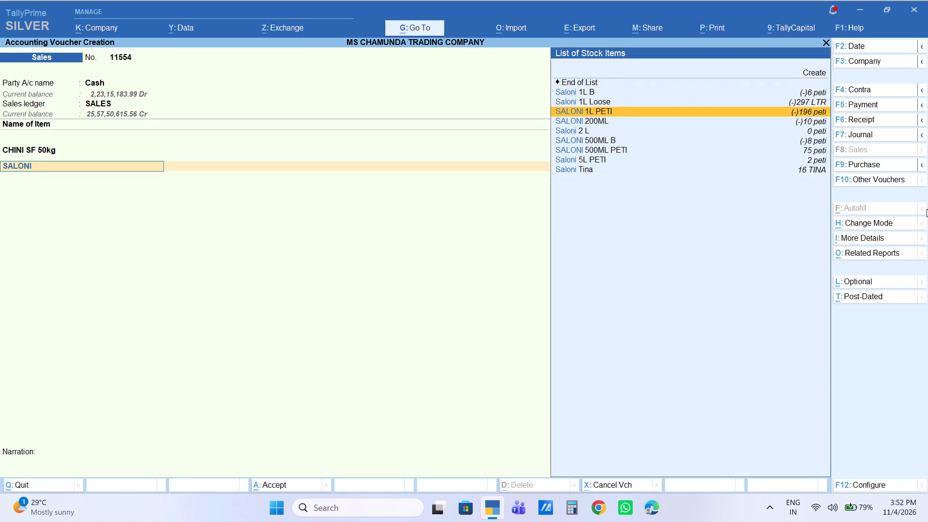
key("Return")
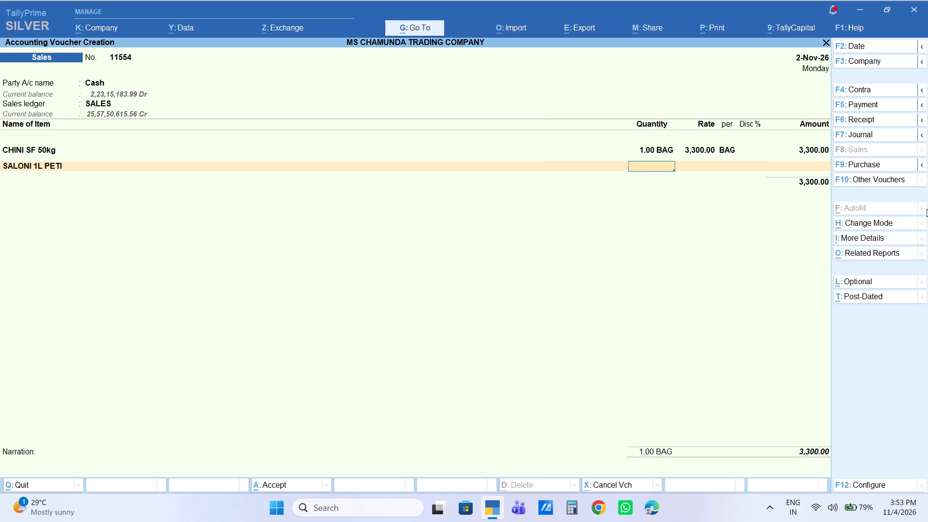
key("1")
key("Return")
key("Return")
key("Return")
key("Return")
type("3110")
key("Return")
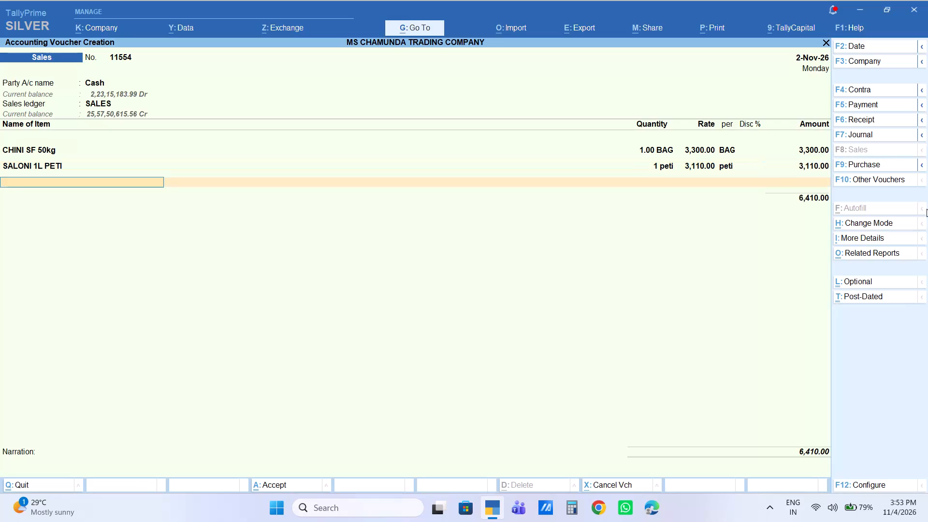
Add FORTUNE 1L PETI with a quantity of 1 peti, keeping the default rate of 2,620.
type("FORT")
key("Down")
key("Down")
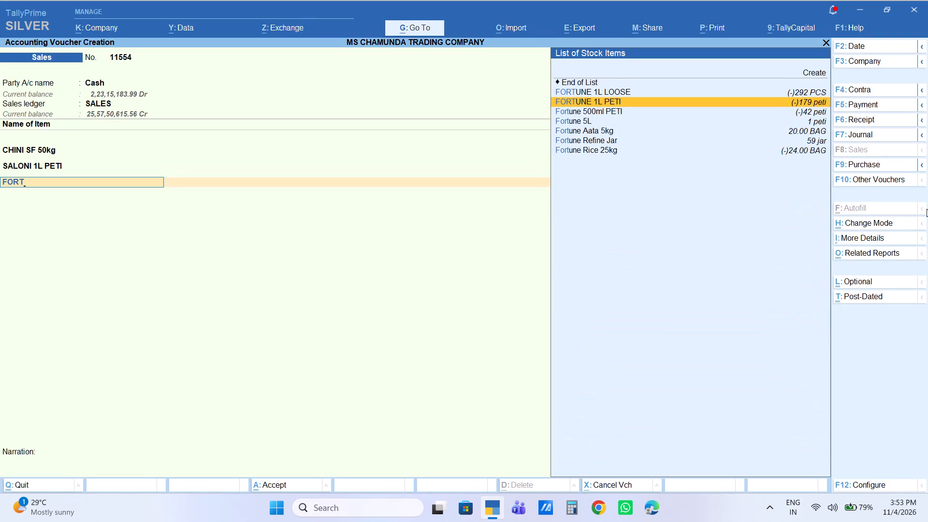
key("Return")
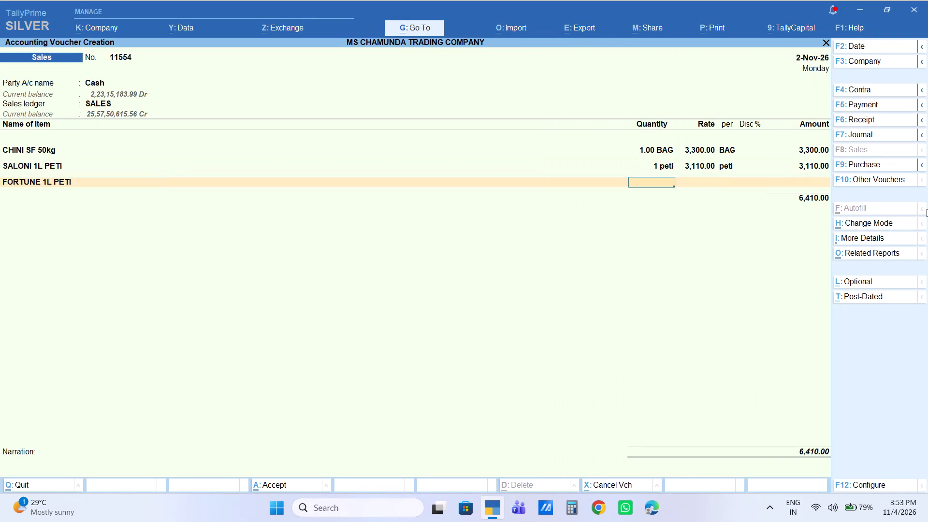
key("1")
key("Return")
key("Return")
key("Return")
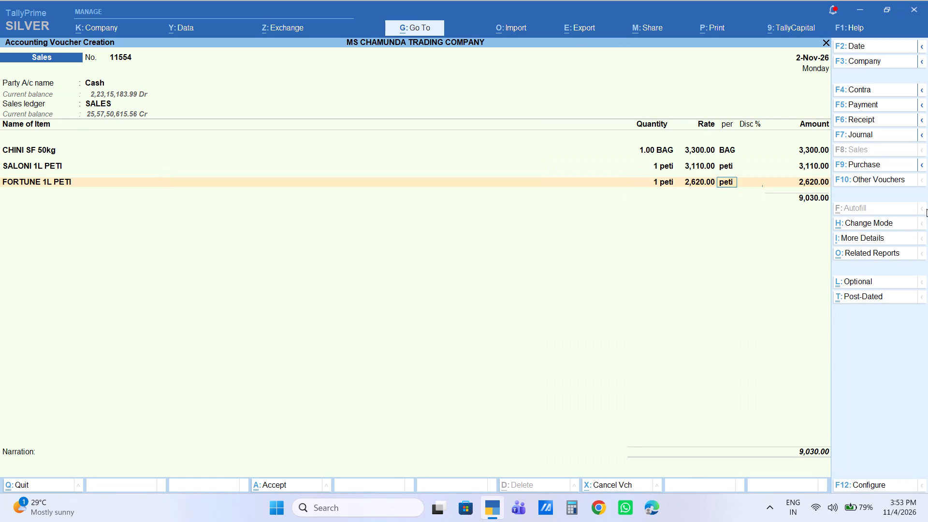
key("Return")
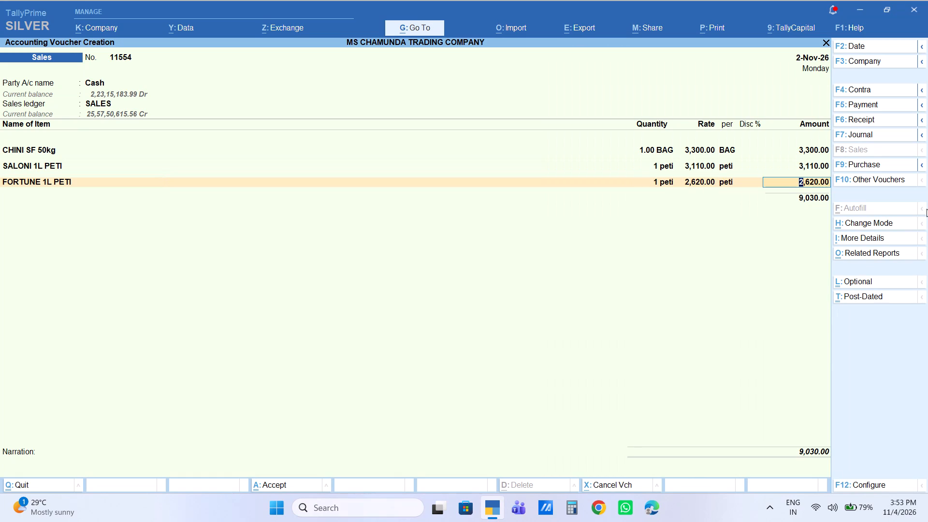
key("Return")
End the item list and add a Labour Charge of 10 to voucher 11554.
key("Return")
type("LA3")
key("Return")
key("Return")
key("Return")
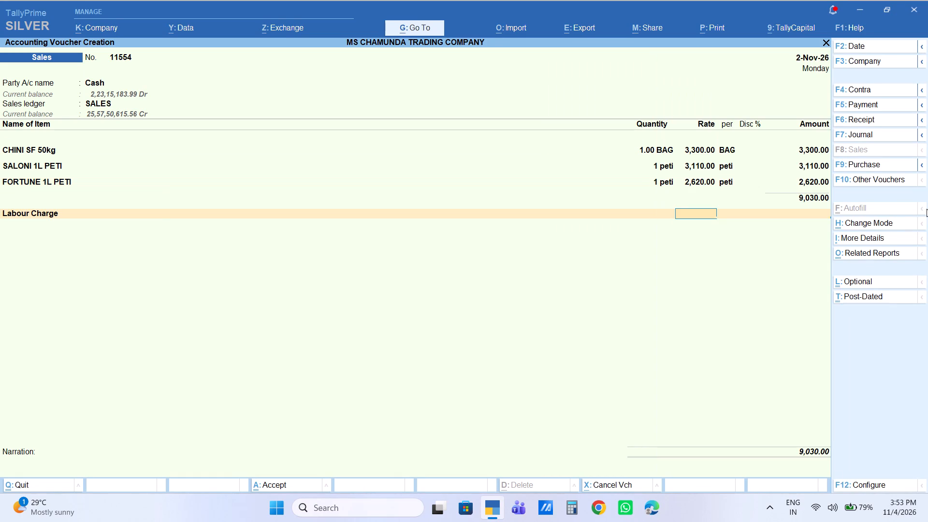
type("10")
key("Return")
Leave the narration blank and save sales voucher 11554.
key("Return")
key("Return")
key("Return")
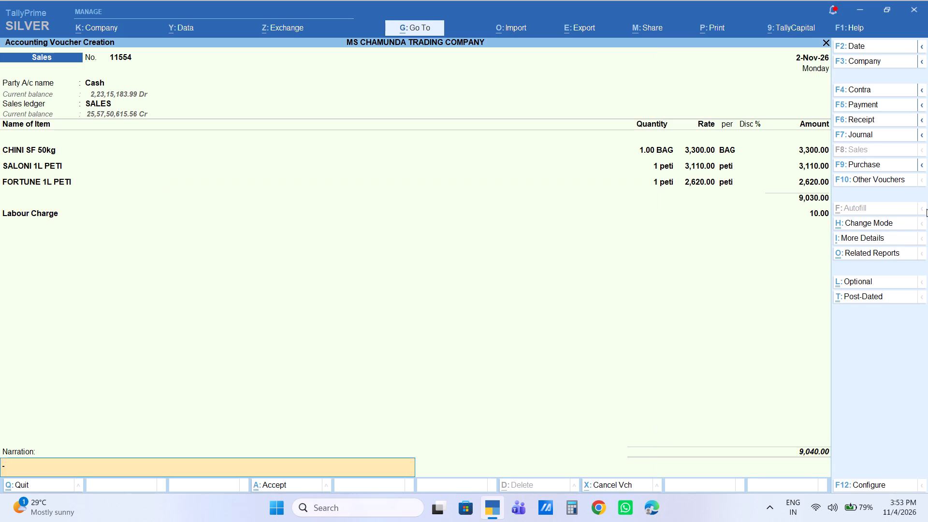
key("Return")
Set sales voucher 11555's party account to Cash, keeping the default party details, and its sales ledger to SALES.
type("CAS")
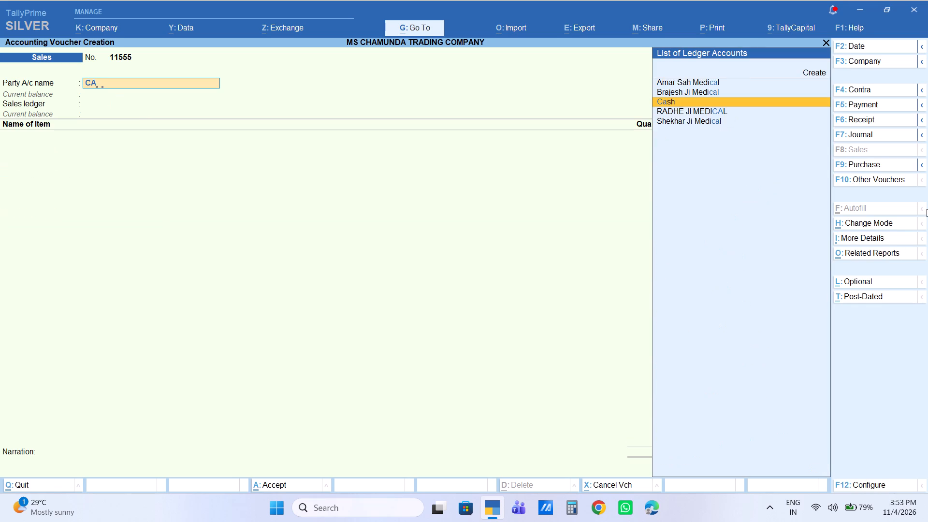
key("Return")
key("Return")
key("Return")
key("Return")
key("Return")
key("Return")
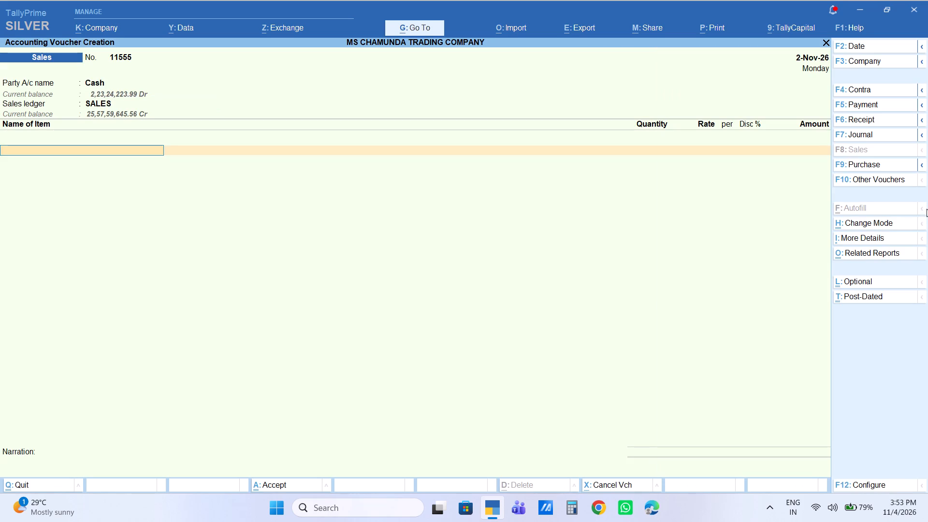
Add FORTUNE 1L PETI with a quantity of 1 peti, keeping the default rate of 2,620.
type("FORT")
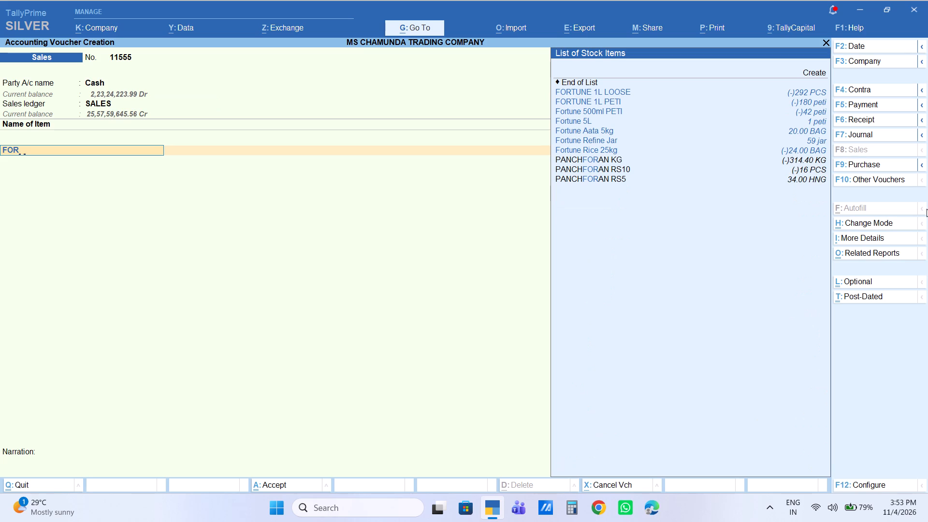
key("Down")
key("Down")
key("Return")
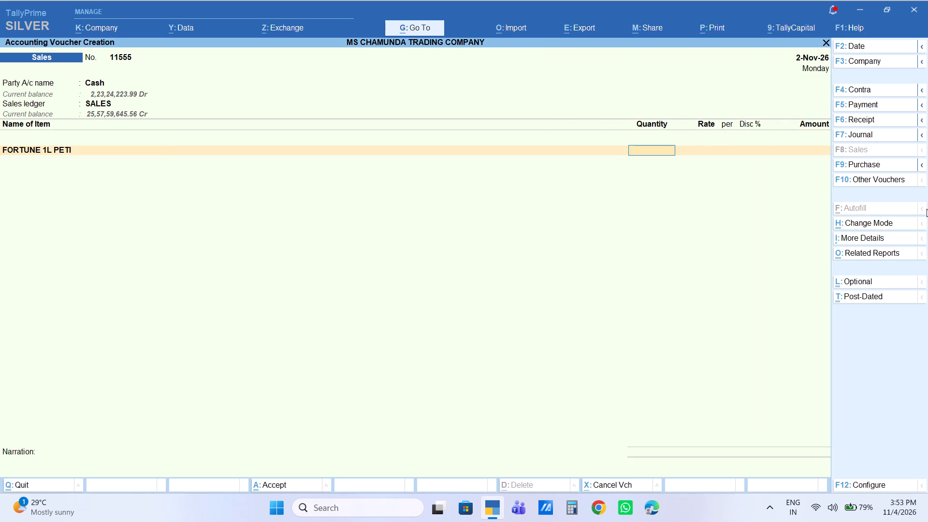
key("1")
key("Return")
key("Return")
key("Return")
key("Return")
key("Return")
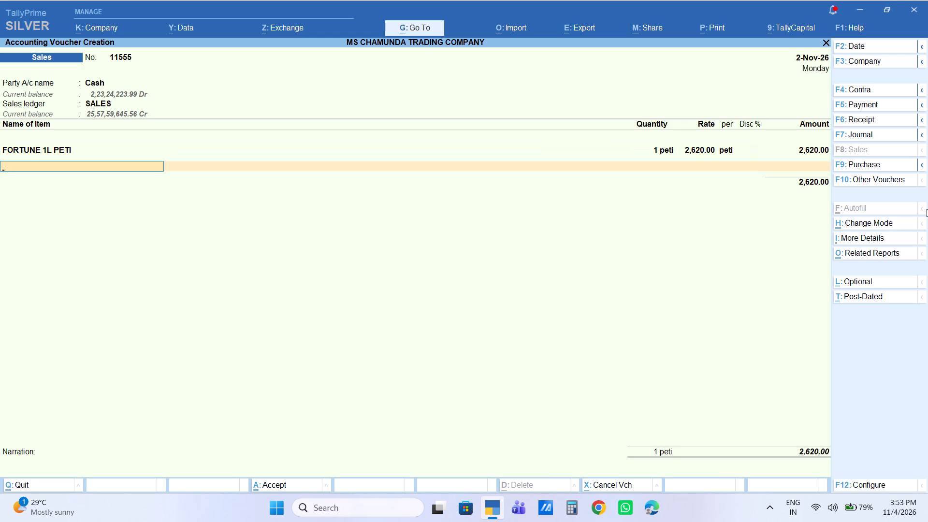
Select FORTUNE 1L PETI again as the second item of voucher 11555.
type("FORT")
key("Down")
key("Down")
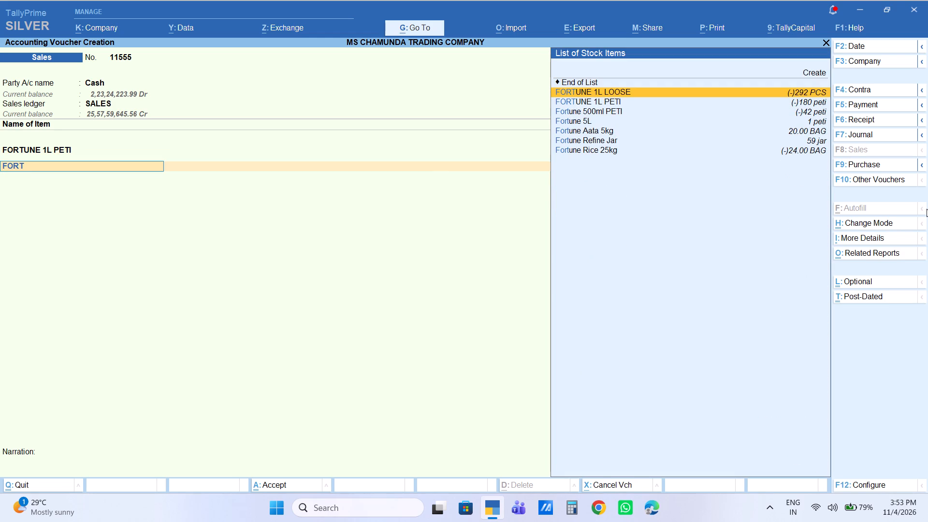
key("Return")
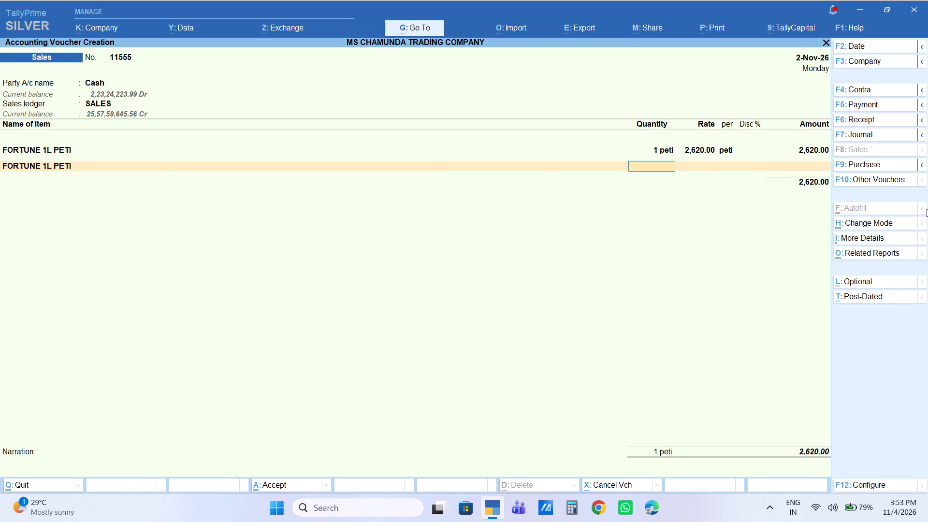
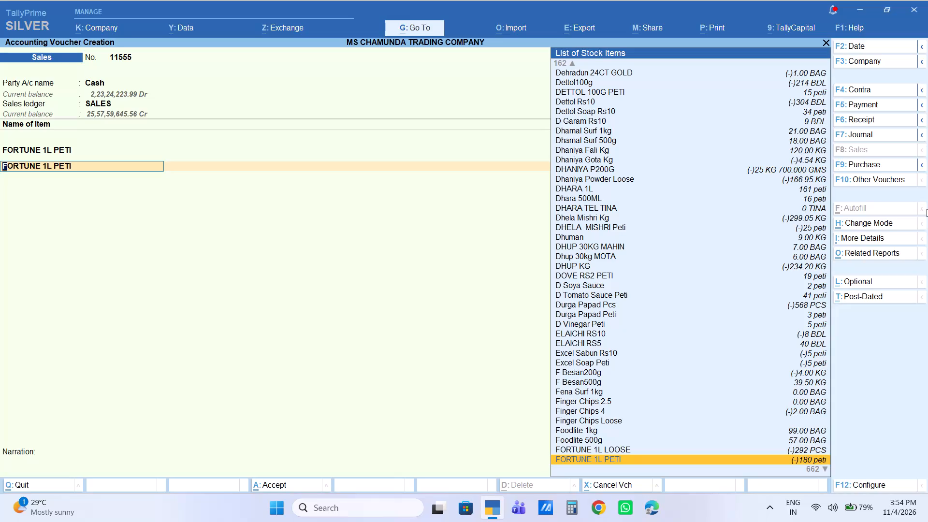
Change voucher 11555's second item to Fortune 500ml PETI with a quantity of 1 peti and an amount of 2,020.
type("FORT")
key("Down")
key("Down")
key("Down")
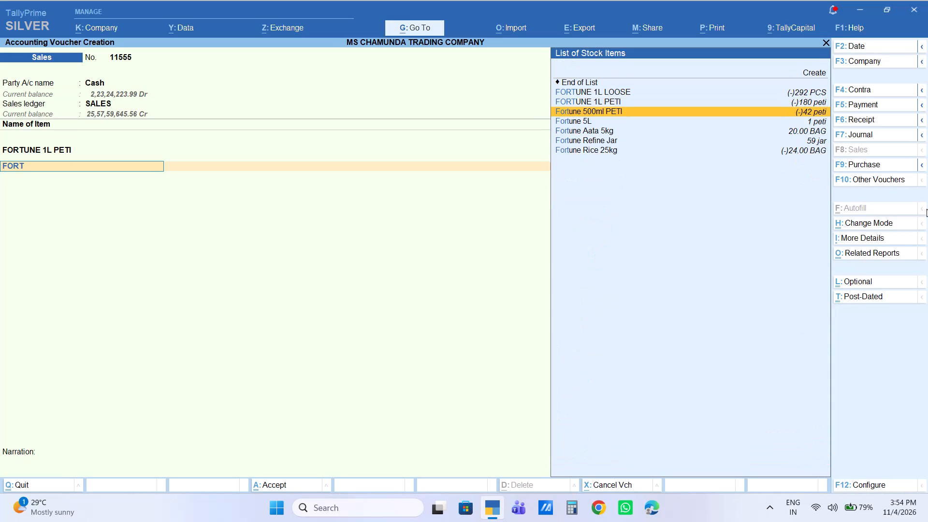
key("Return")
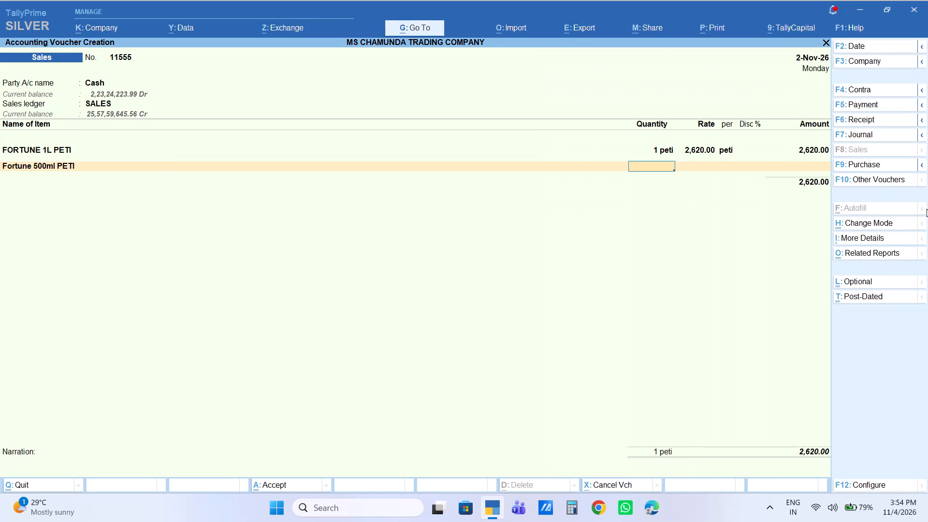
key("1")
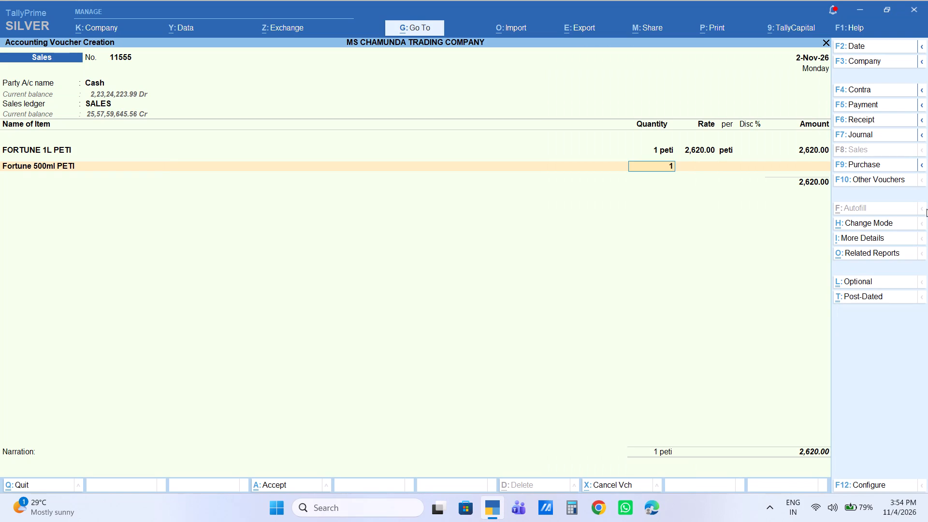
key("Return")
key("Return")
key("Return")
key("Return")
type("2020")
key("Return")
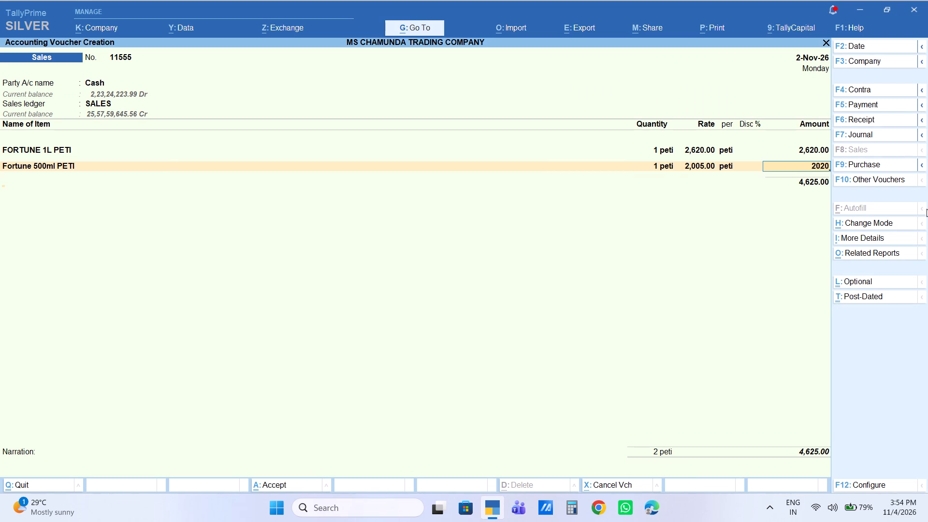
Add LAHSUN B as the third item with a quantity of 4 KG, keeping the default rate of 115.
type("LAHS")
key("Down")
key("Down")
key("Down")
key("Down")
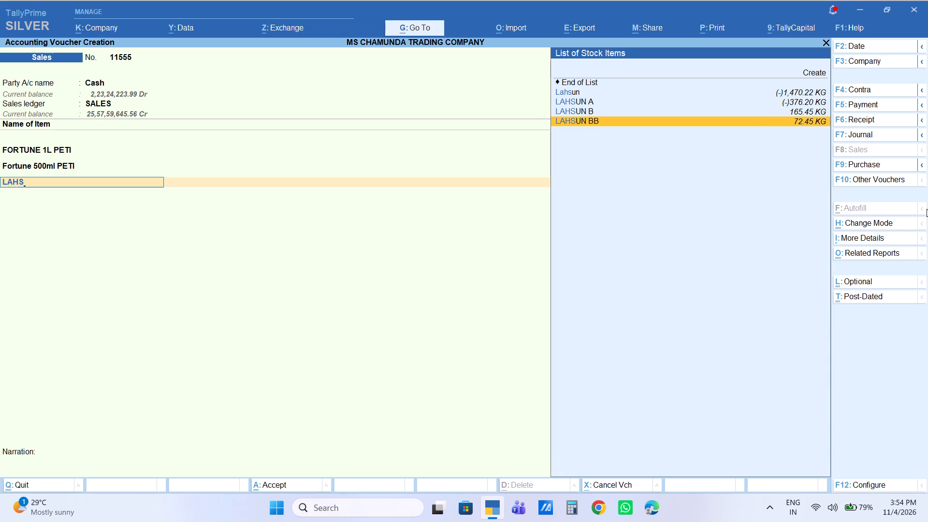
key("Up")
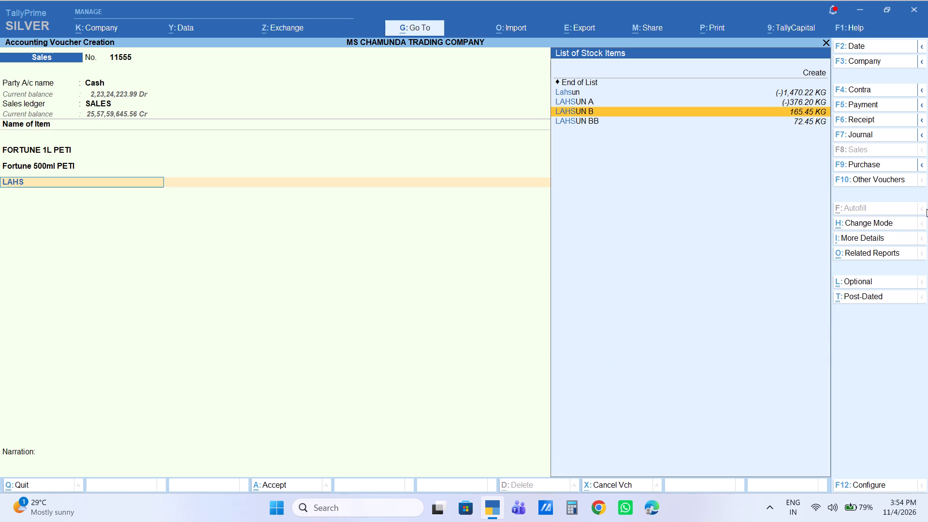
key("Return")
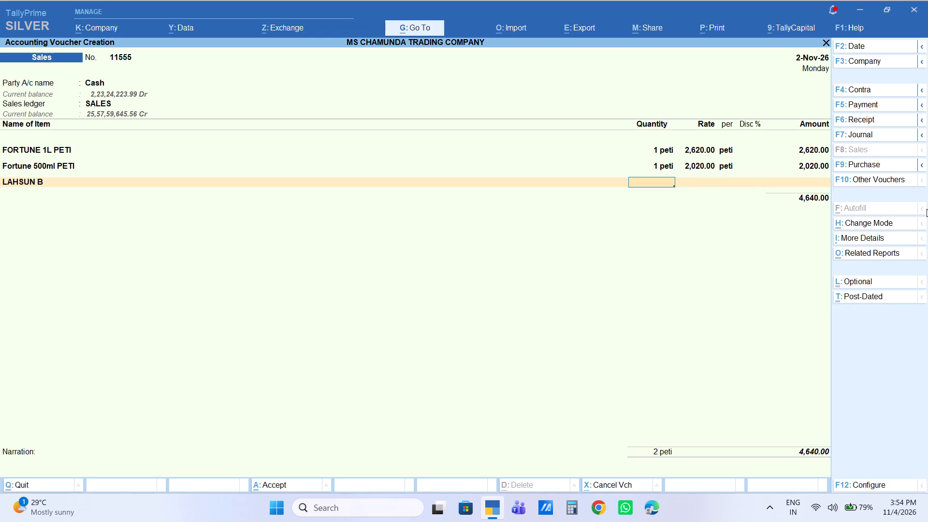
key("Return")
key("BackSpace")
key("4")
key("Return")
key("Return")
key("Return")
key("Return")
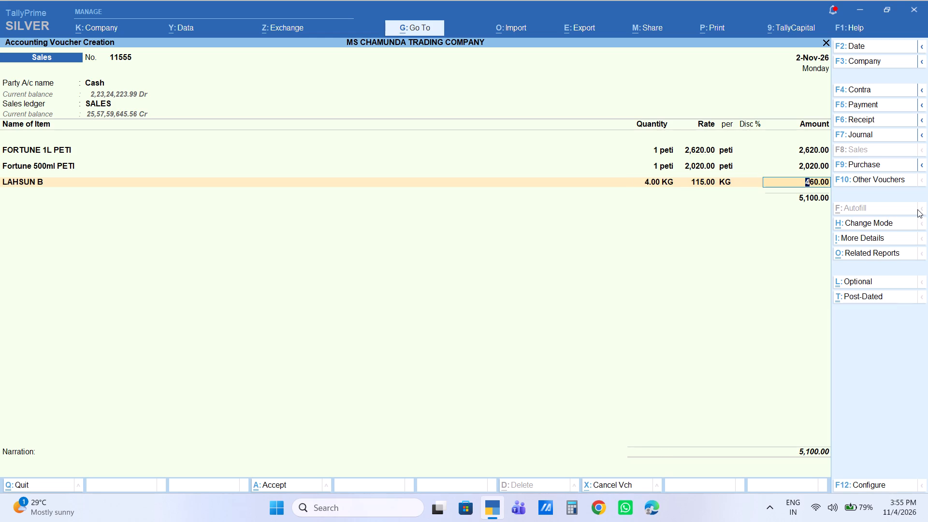
key("Return")
Finish the item list and add a Labour Charge of 5 to voucher 11555.
key("Return")
type("LA")
key("Return")
key("Return")
key("5")
key("Return")
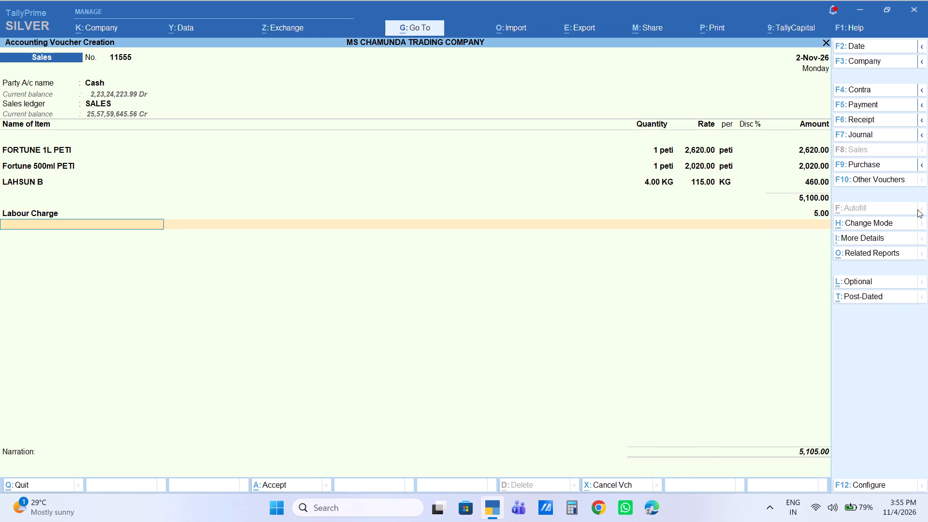
Leave the narration blank and save sales voucher 11555.
key("Return")
key("Return")
key("Return")
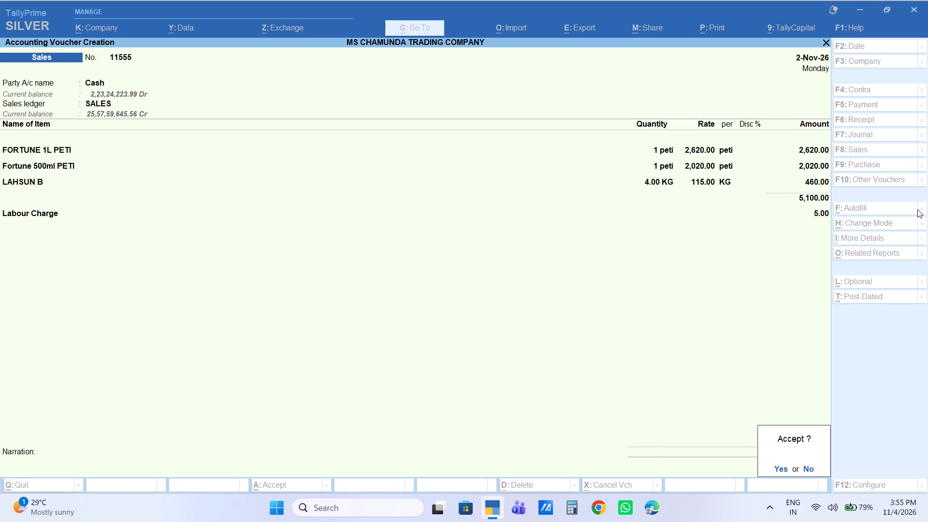
key("3")
key("Return")
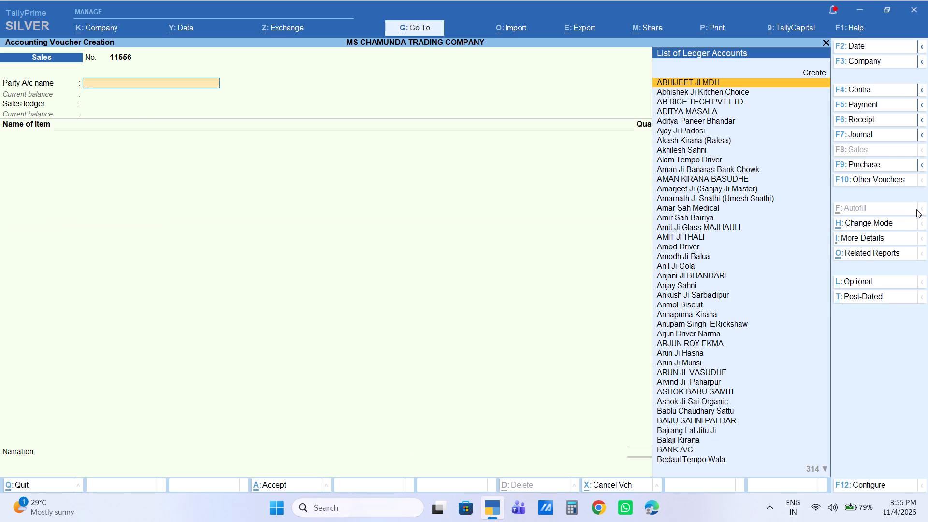
Set sales voucher 11556's party account to Cash, keeping the default party details, and its sales ledger to SALES.
type("CAS")
key("Return")
key("Return")
key("Return")
key("Return")
key("Return")
key("Return")
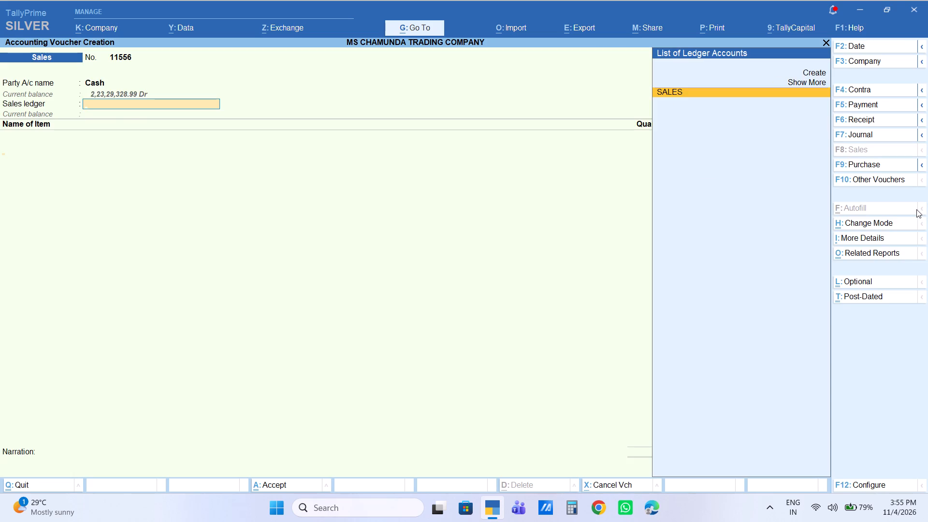
Add Sahnai Tina as the first item with a quantity of 1 TINA, keeping the default rate of 2,160.
type("SAHNAI")
key("Down")
key("Down")
key("Down")
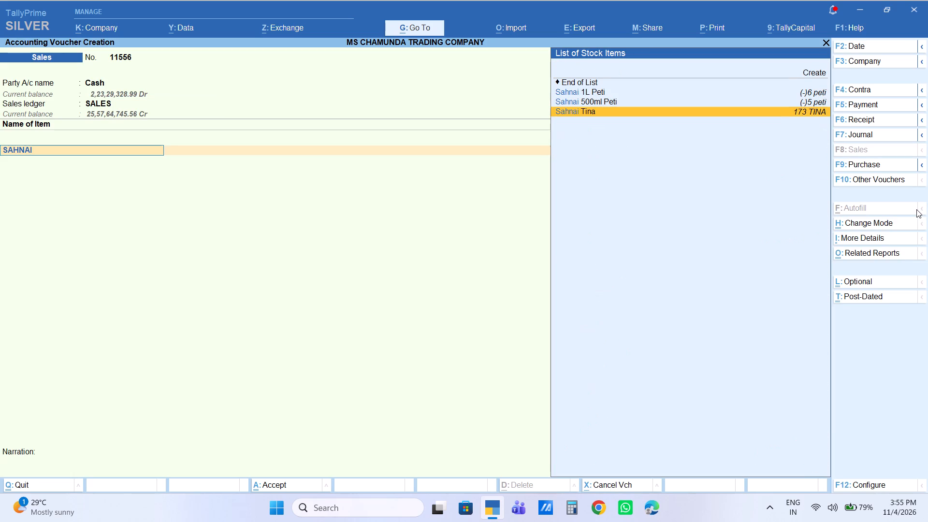
key("Return")
key("1")
key("Return")
key("Return")
key("Return")
key("Return")
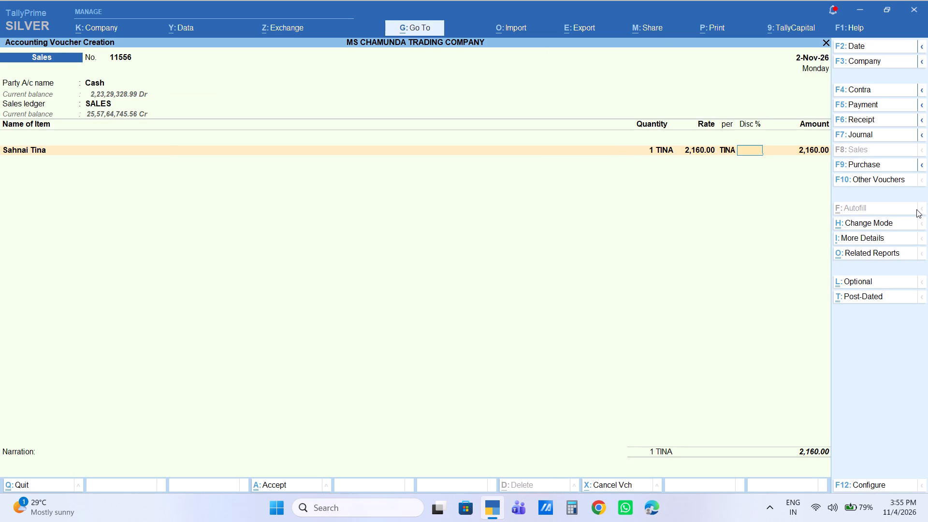
key("Return")
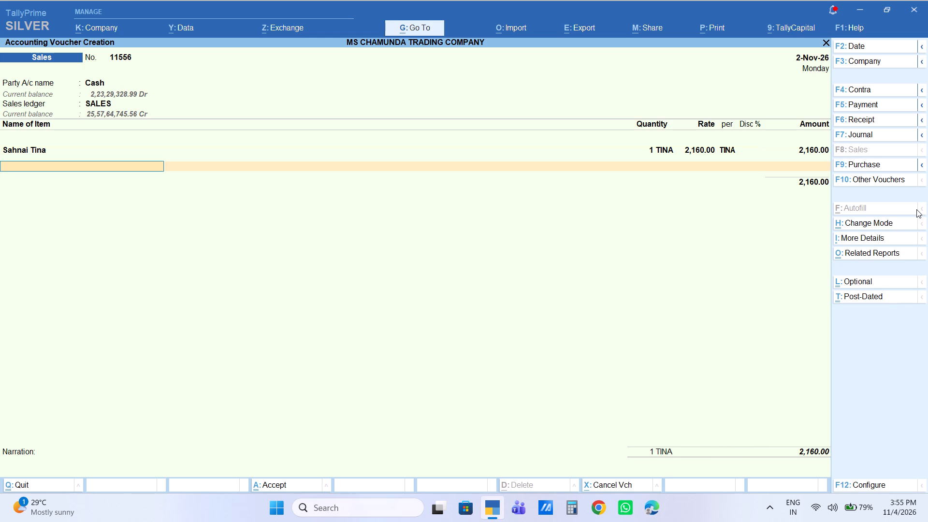
Add Parle G Rs3 with a quantity of 1 peti, keeping the default rate of 530.
type("PARLE")
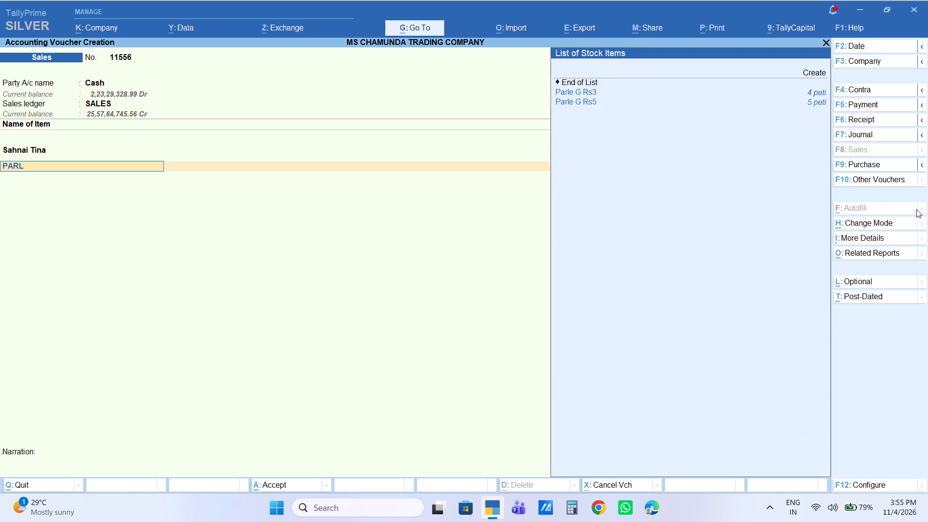
key("Down")
key("Return")
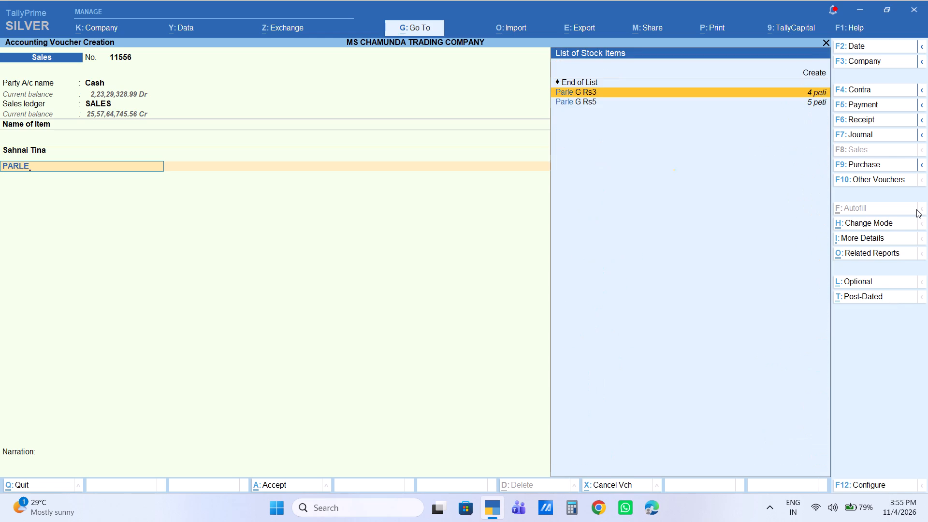
key("1")
key("Return")
key("Return")
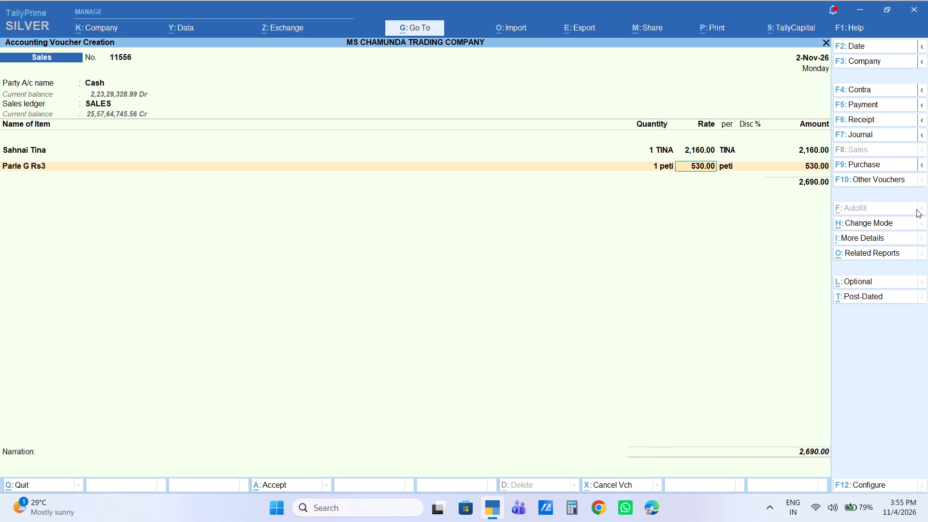
key("Return")
key("Return")
key("Return")
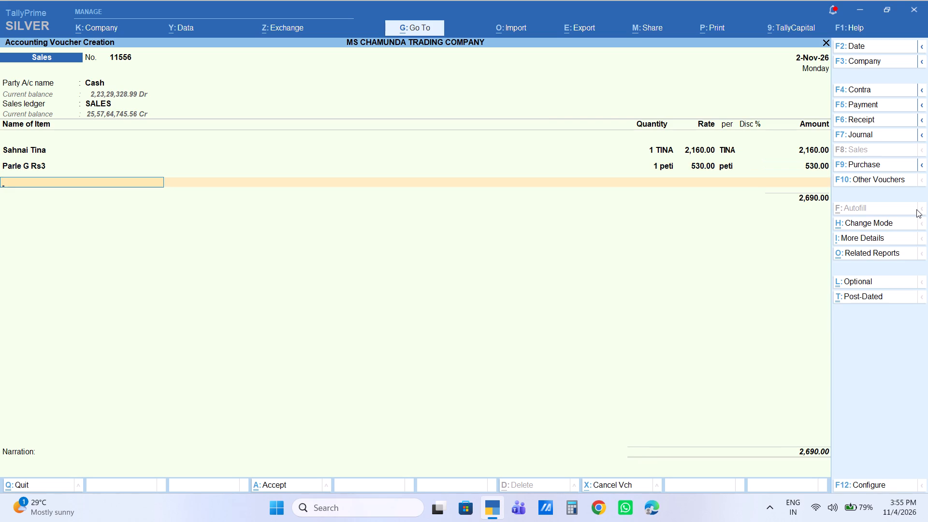
Add Parle G Rs5 with a quantity of 1 peti, keeping the default rate of 630.
type("PARLE")
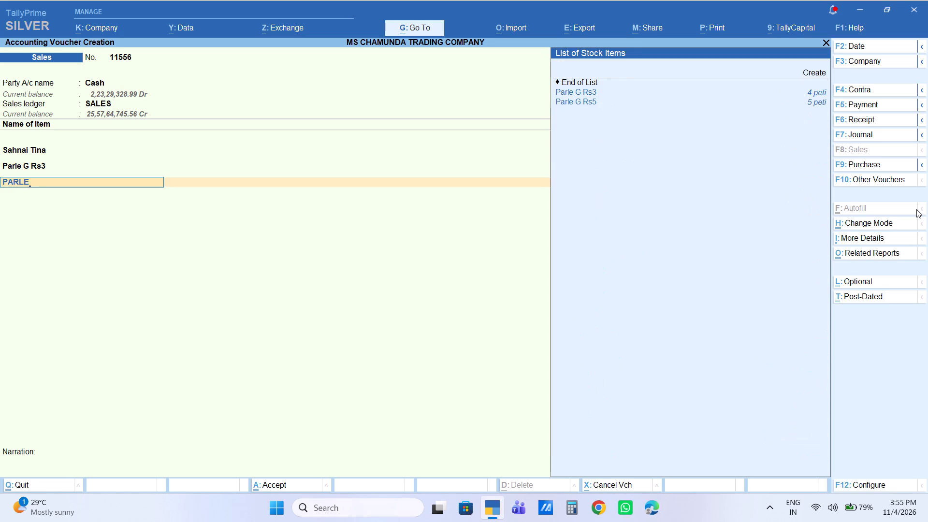
key("Down")
key("Down")
key("Return")
key("1")
key("Return")
key("Return")
key("Return")
key("Return")
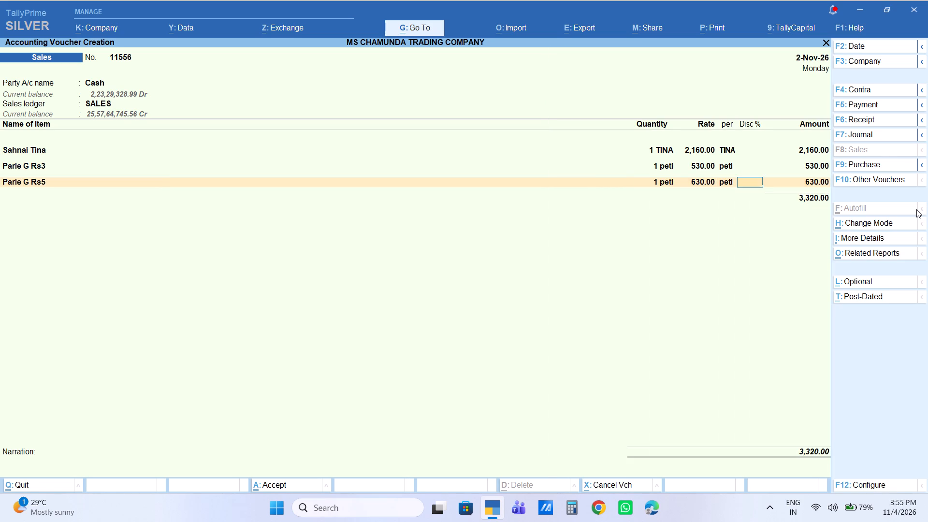
key("Return")
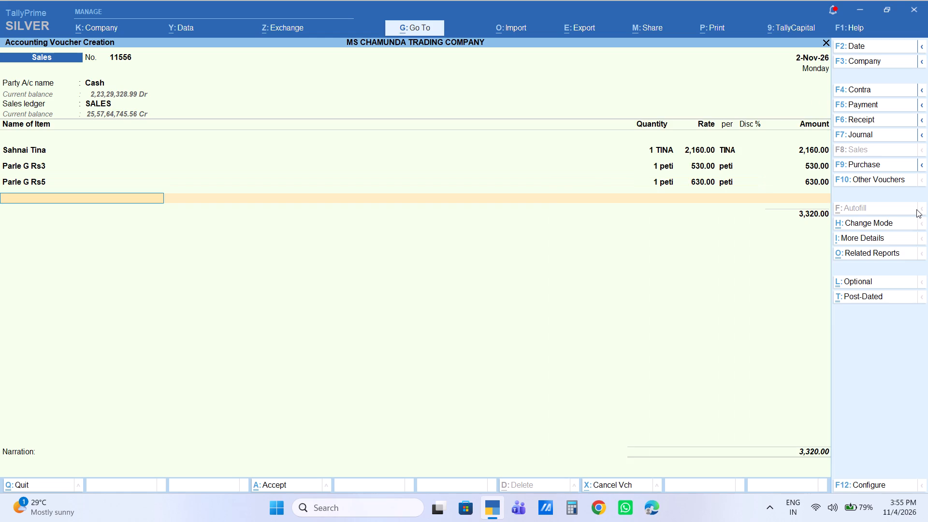
Add Machis Rs2 (Kitchen) with a quantity of 1 peti, keeping the default rate of 420.
type("MACHIS")
key("Down")
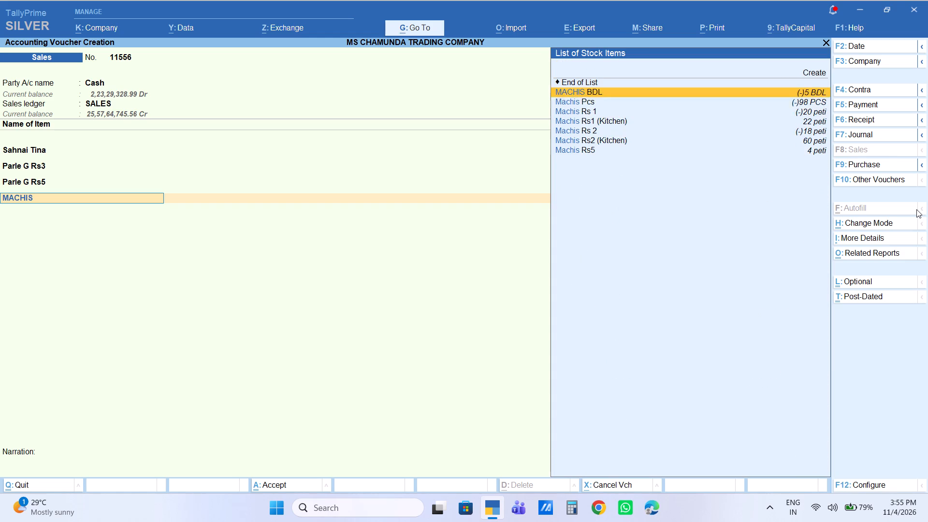
key("Down")
key("Down")
key("Down")
key("Down")
key("Down")
key("Return")
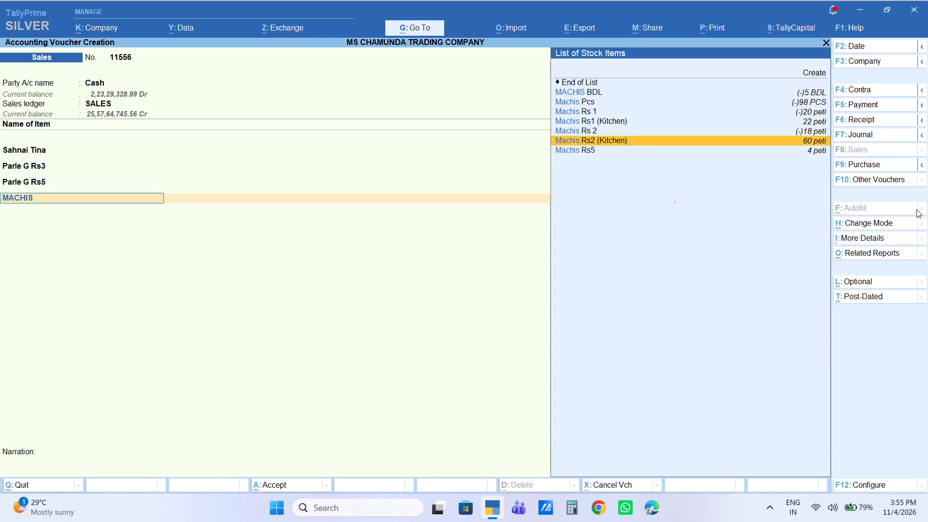
key("1")
key("Return")
key("Return")
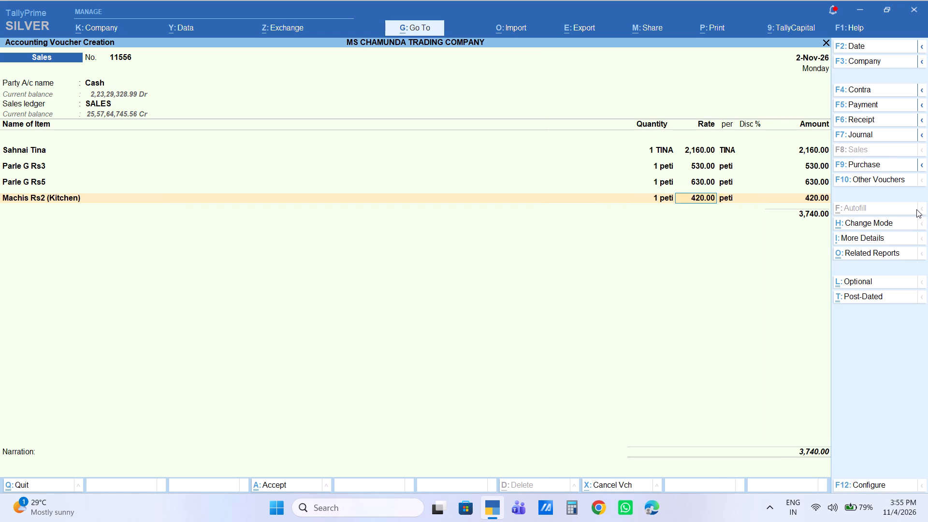
key("Return")
key("Return")
key("Return")
Finish the item list and add a Labour Charge of 10 to voucher 11556.
key("Return")
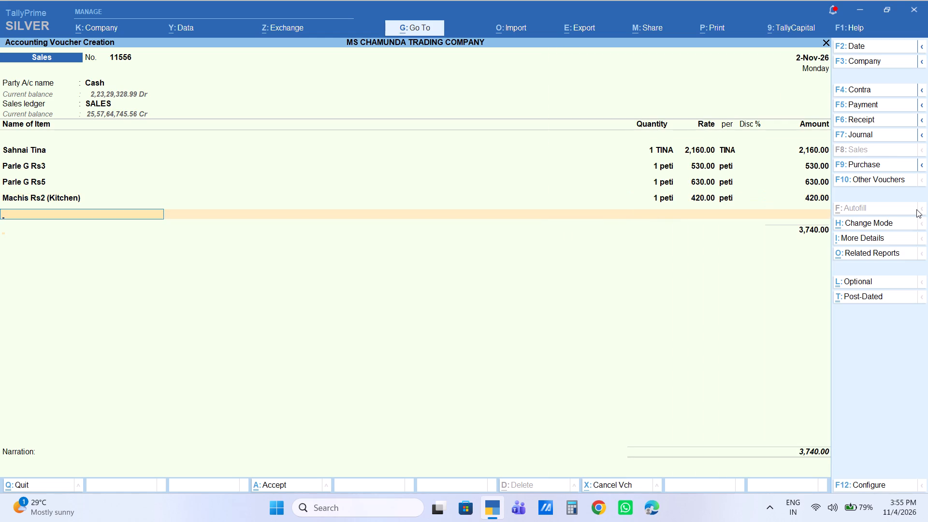
type("LA")
key("Return")
key("Return")
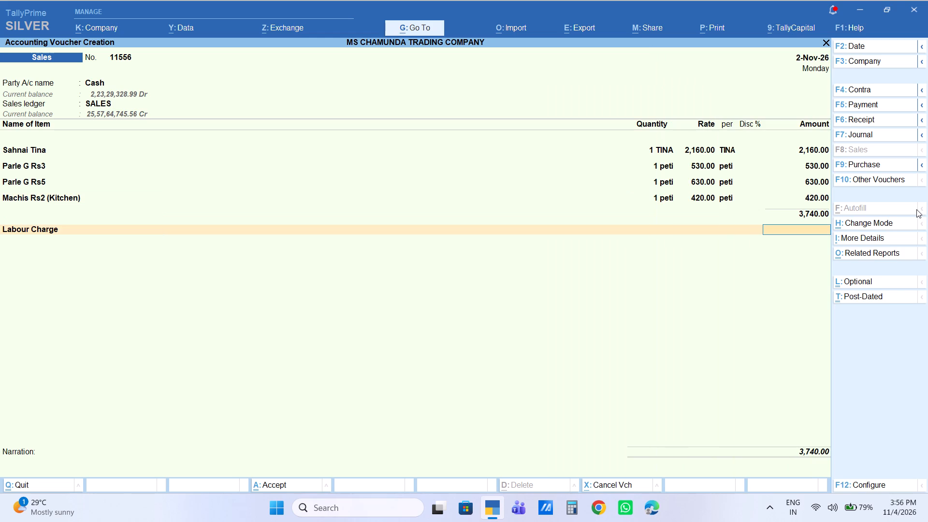
type("10")
key("Return")
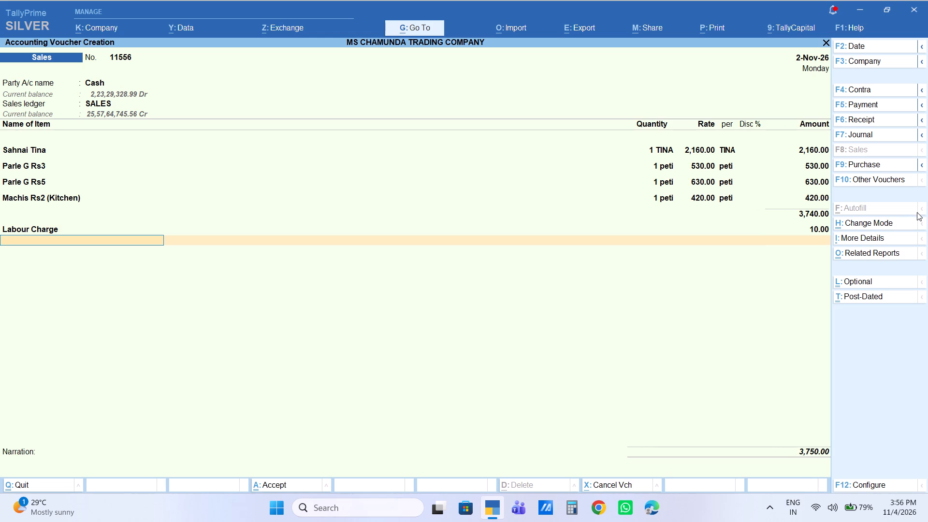
Leave the narration blank and save sales voucher 11556.
key("Return")
key("Return")
key("Return")
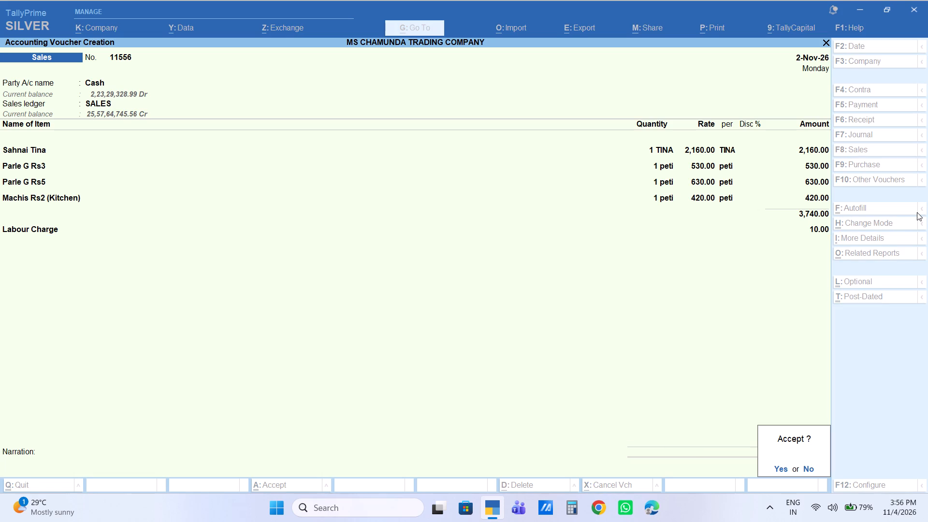
key("Return")
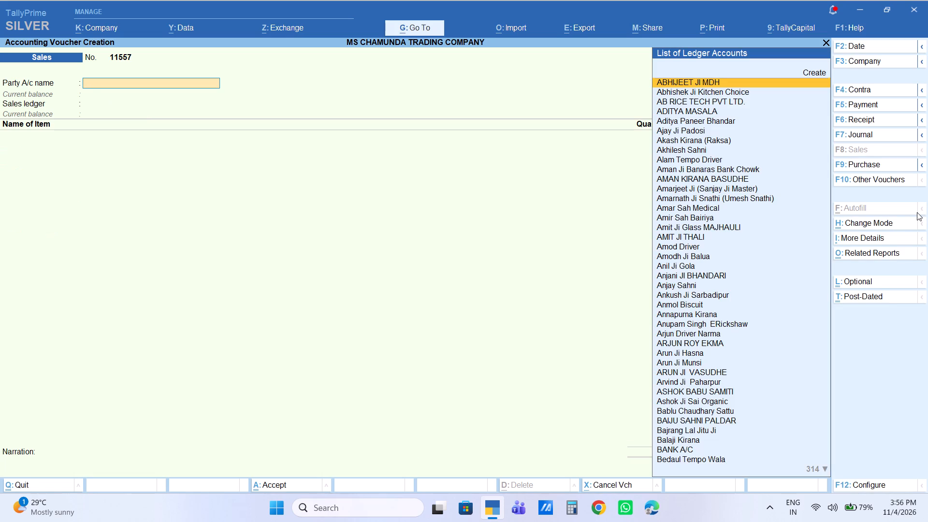
Set sales voucher 11557's party account to Cash, keeping the default party details, and its sales ledger to SALES.
type("CAS")
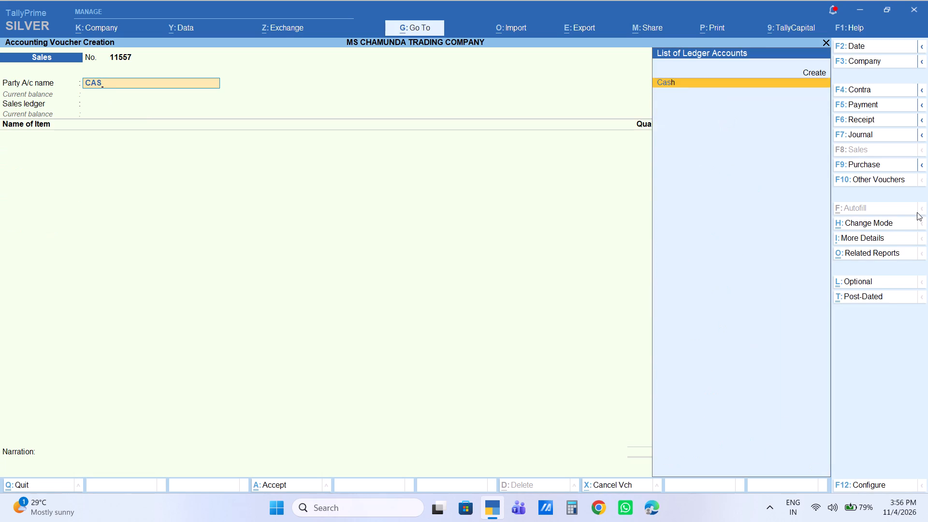
key("Return")
key("Return")
key("Return")
key("Return")
key("Return")
key("Return")
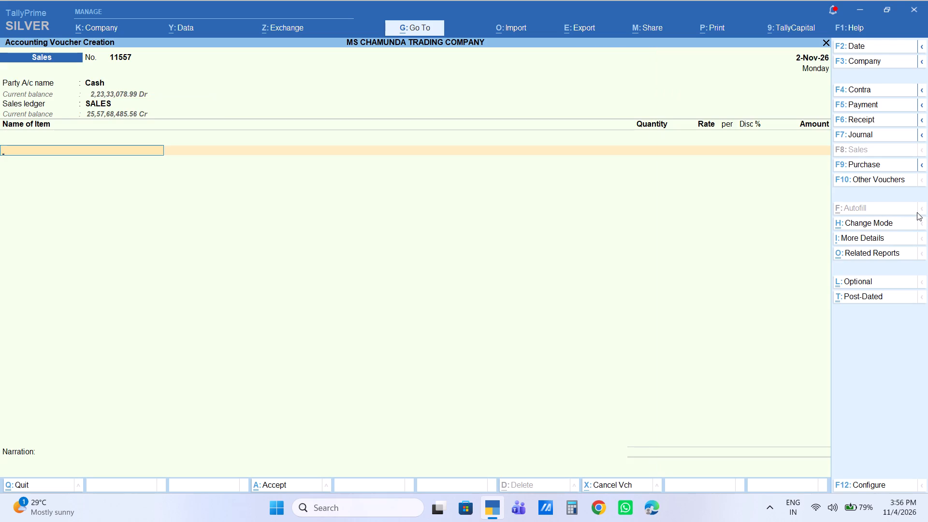
Add BESAN KHESARI26KG to sales voucher 11557 with a quantity of 1 bag, keeping the default rate of 1,250.
type("KHESAR")
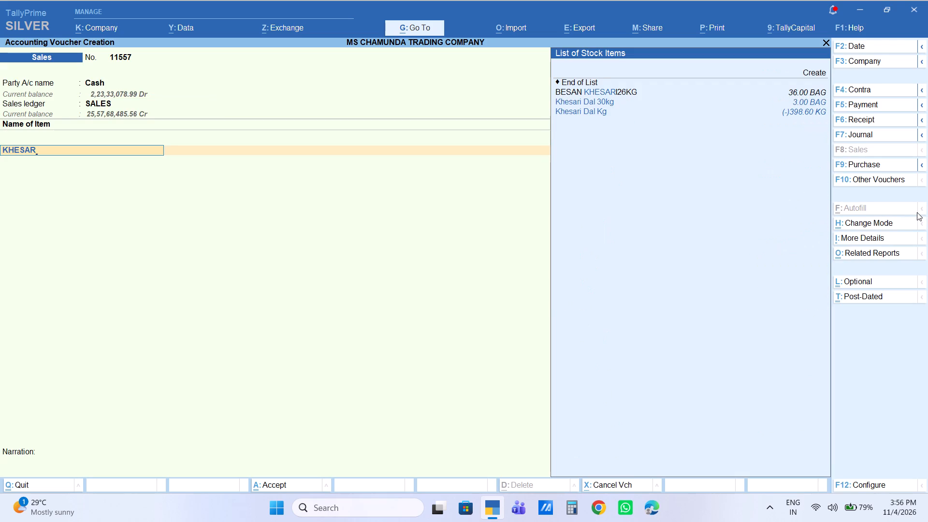
key("Down")
key("Up")
key("Up")
key("Down")
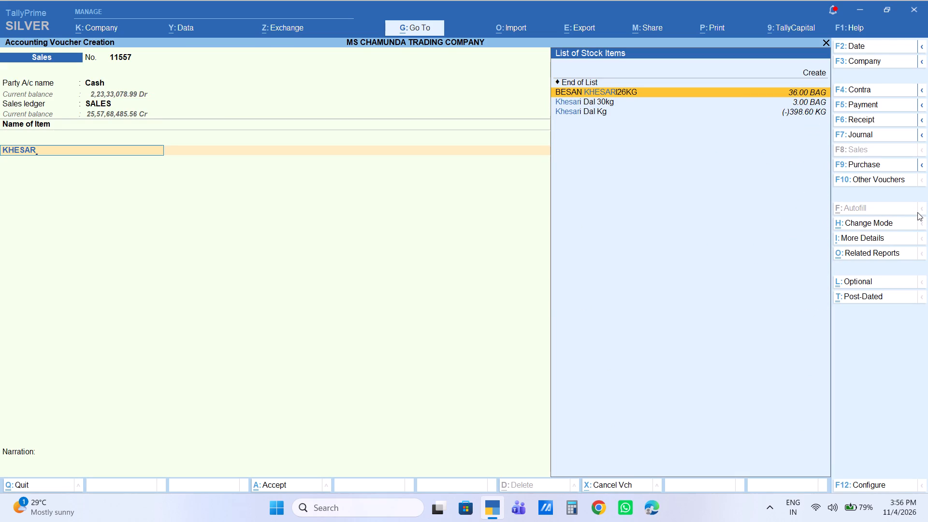
key("Return")
key("1")
key("Return")
key("Return")
key("Return")
key("Return")
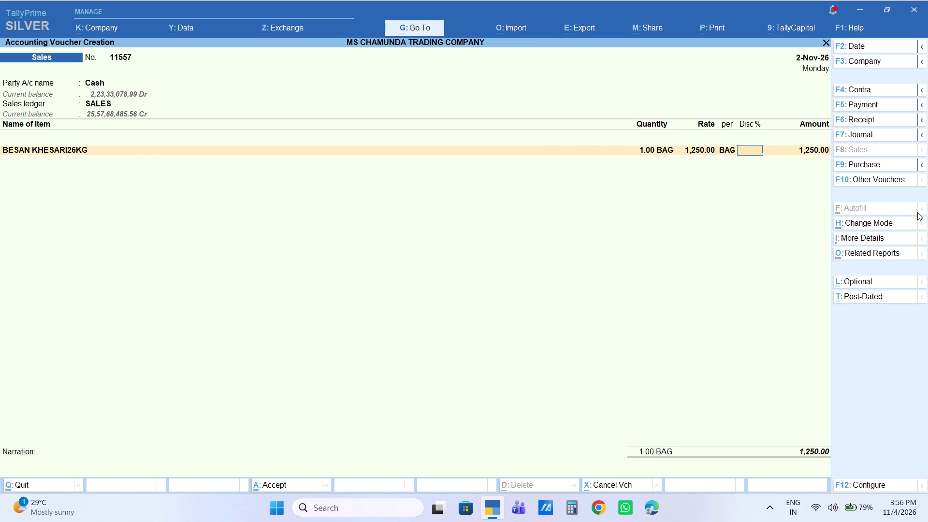
key("Return")
Add F REFINE TINA with a quantity of 1 tina and set its amount to 2,350.
type("F RE")
key("Return")
key("1")
key("Return")
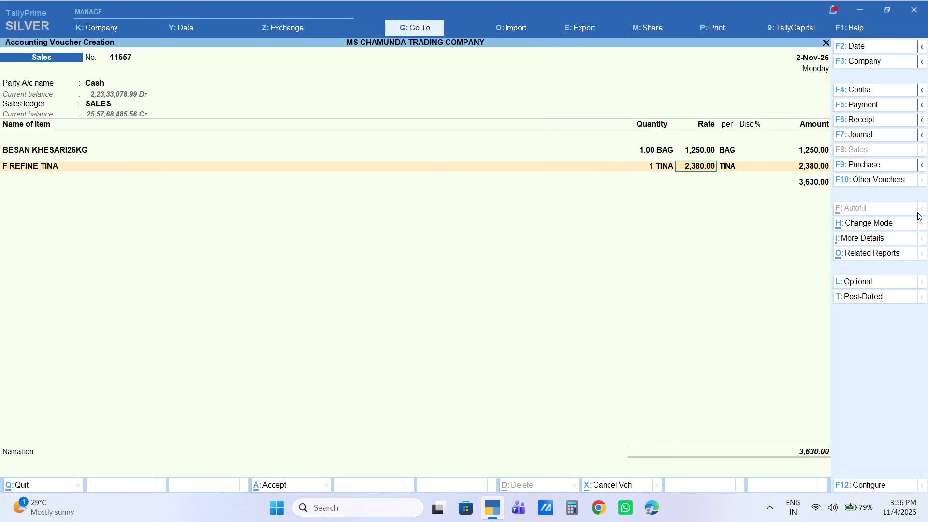
key("Return")
key("Return")
key("Return")
type("2350")
key("Return")
Finish the item list and add a Labour Charge of 5 to voucher 11557.
key("Return")
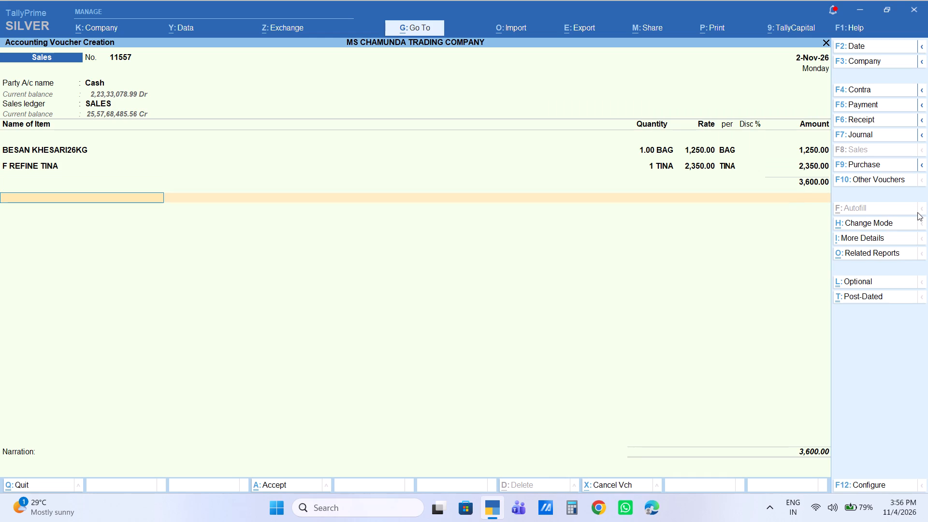
type("LA3")
key("Return")
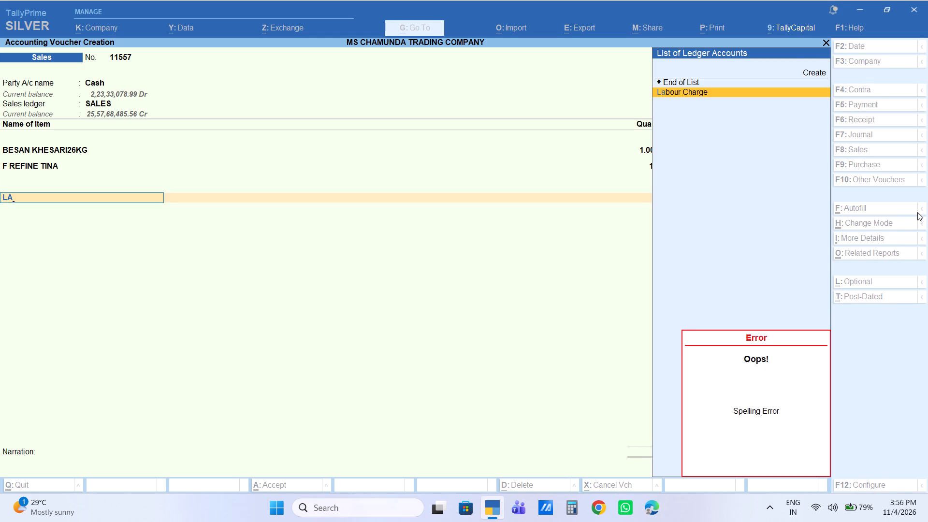
key("Return")
key("Return")
key("5")
key("Return")
key("Return")
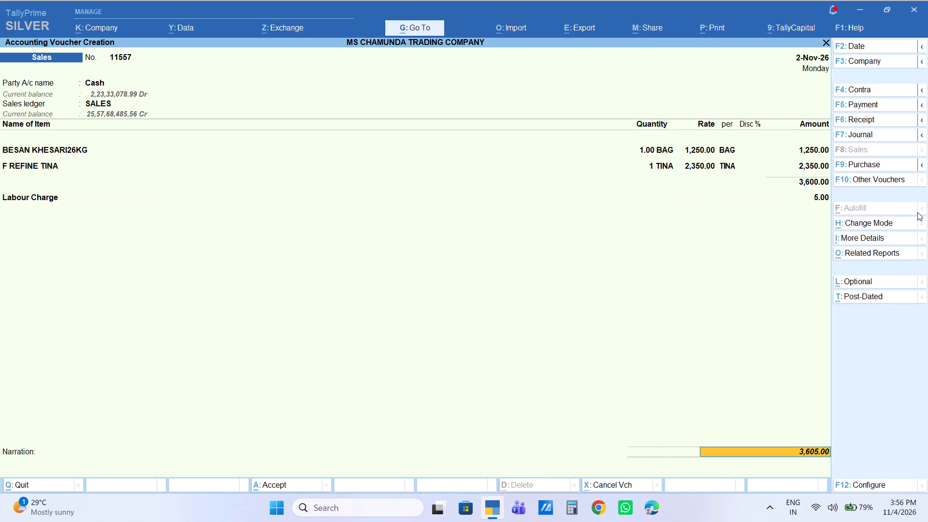
Leave the narration blank and save sales voucher 11557.
key("Return")
key("Return")
key("Return")
Set sales voucher 11558's party account to Cash and its sales ledger to SALES.
type("CAS")
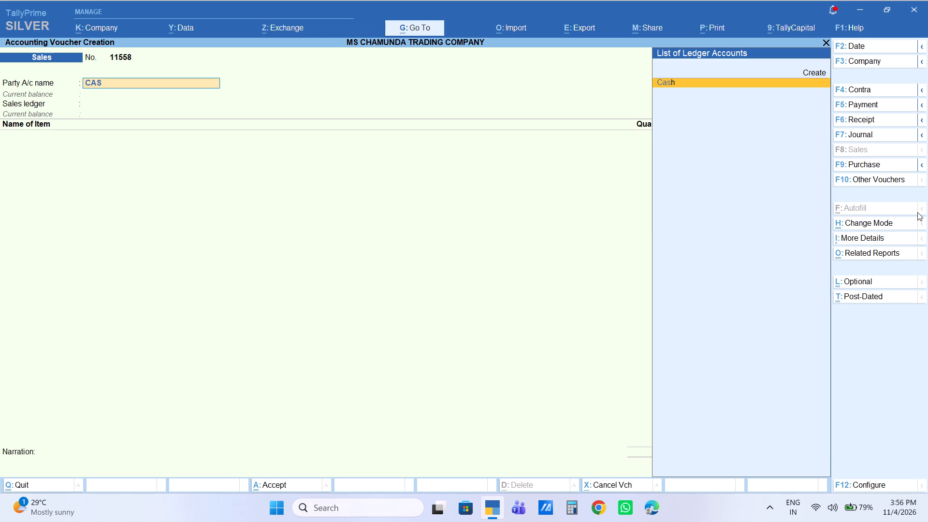
key("Return")
key("Return")
key("Return")
key("Return")
key("Return")
key("Return")
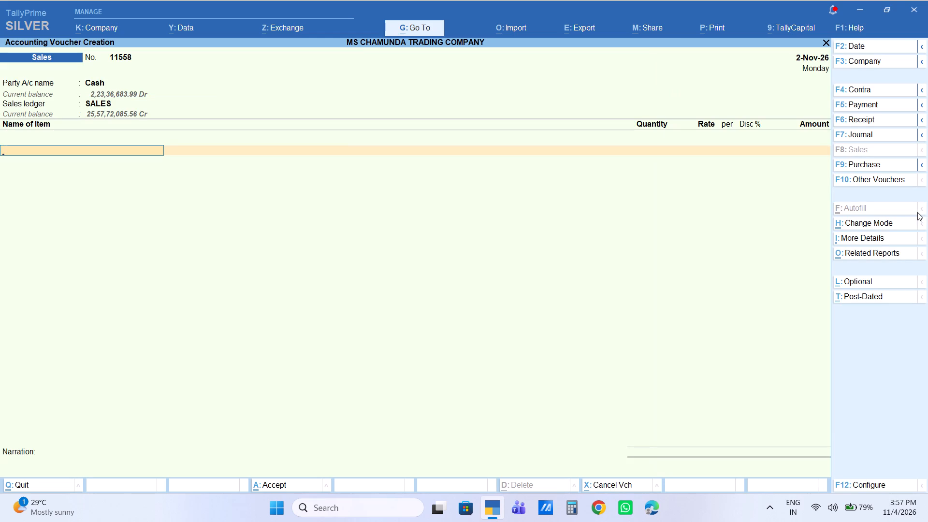
key("BackSpace")
key("BackSpace")
key("BackSpace")
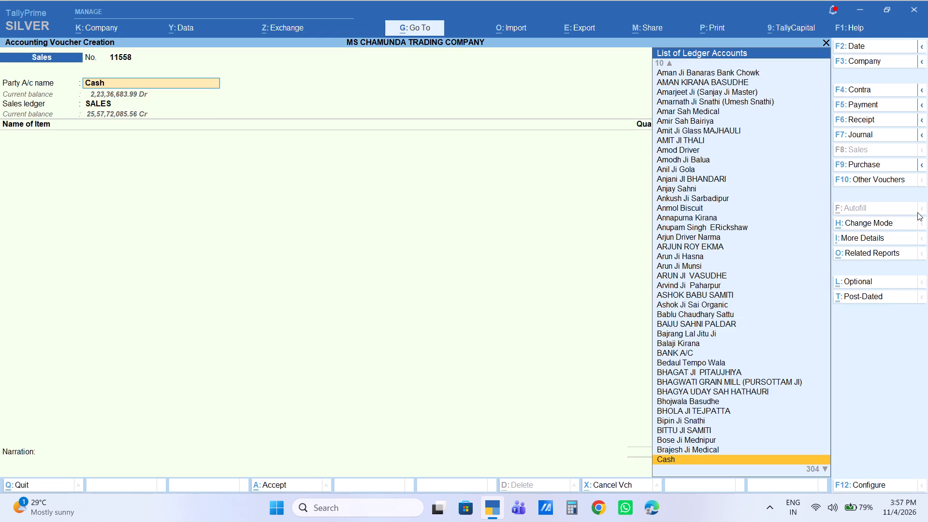
key("Return")
type("SA")
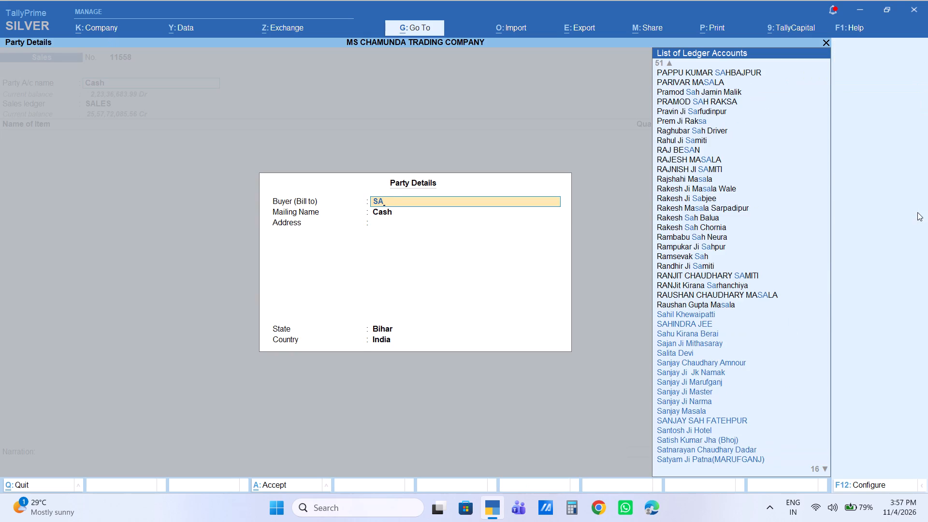
type("KHI KIRA")
type("NA")
key("space")
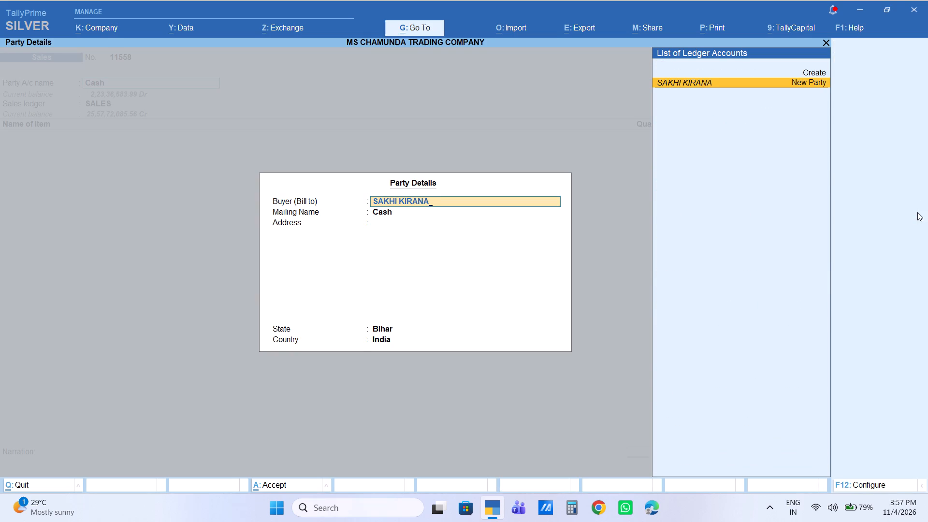
type("POLICE LINE")
key("Return")
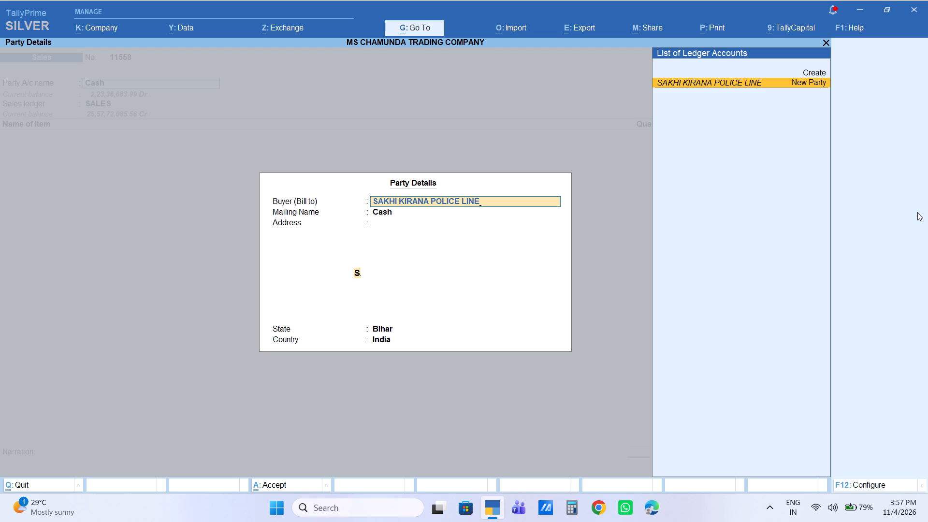
key("Return")
key("Return")
key("Return")
key("Return")
key("Return")
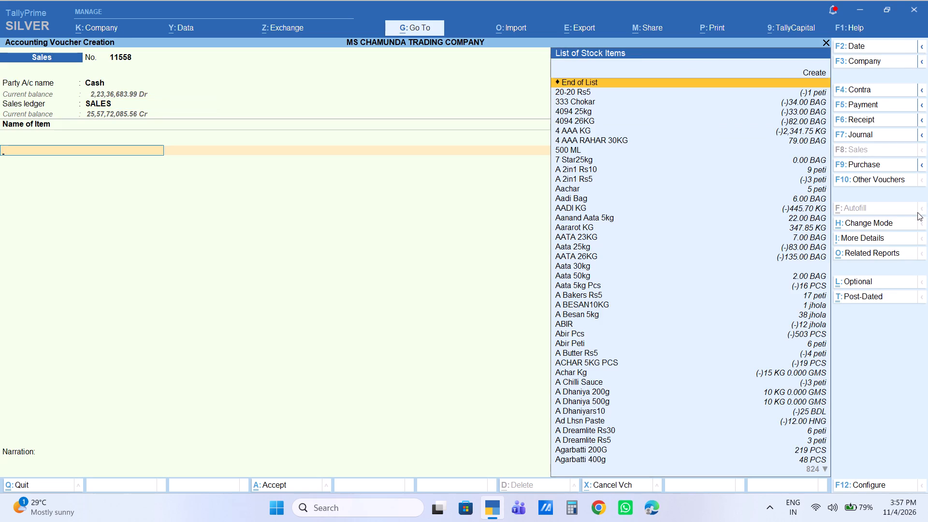
Add Wheel 500Gm to voucher 11558 with a quantity of 1 bag, keeping the default rate of 1,620.
type("WHE")
key("Down")
key("Down")
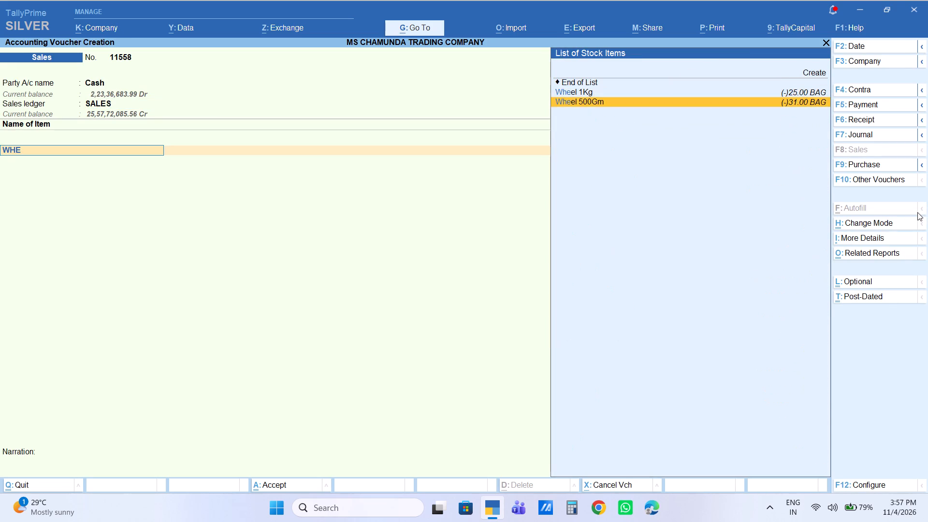
key("Return")
key("1")
key("Return")
key("Return")
key("Return")
key("Return")
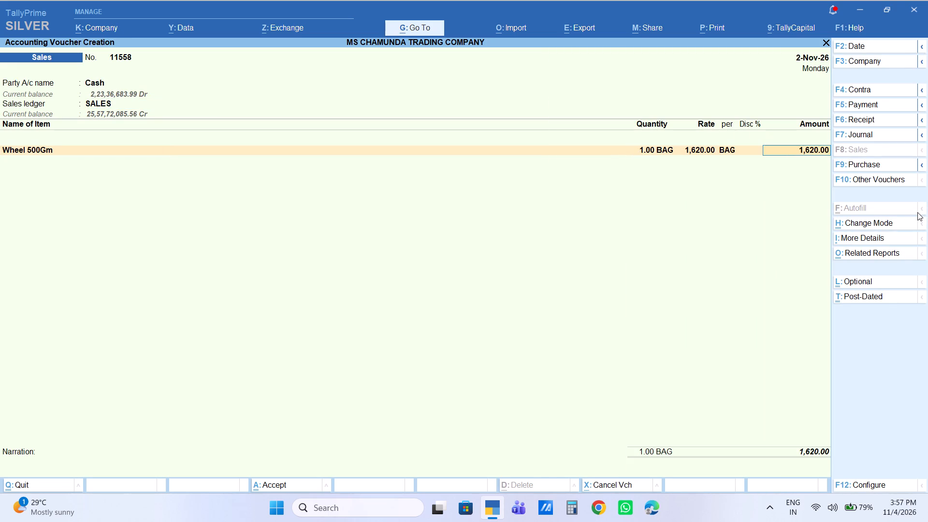
key("Return")
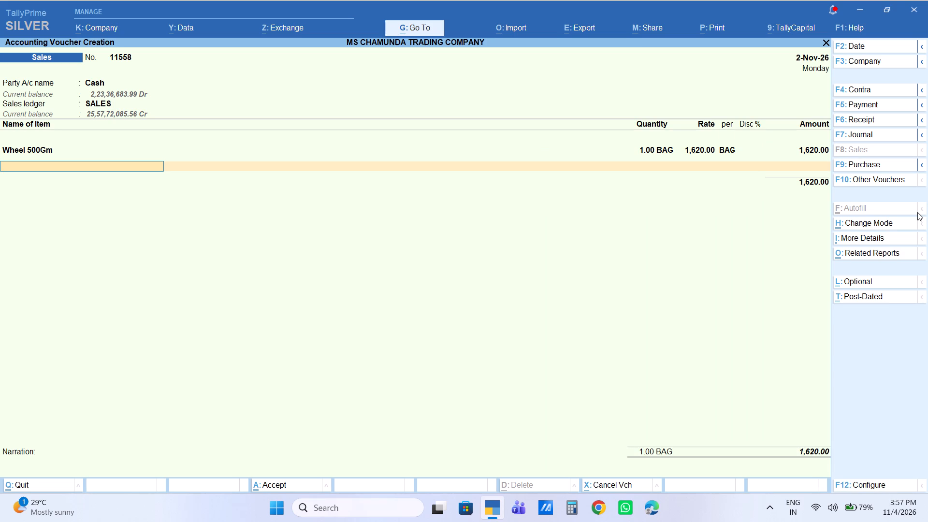
Add SOOJI 26KG with a quantity of 1 bag and set its amount to 980.
type("SOOJI26")
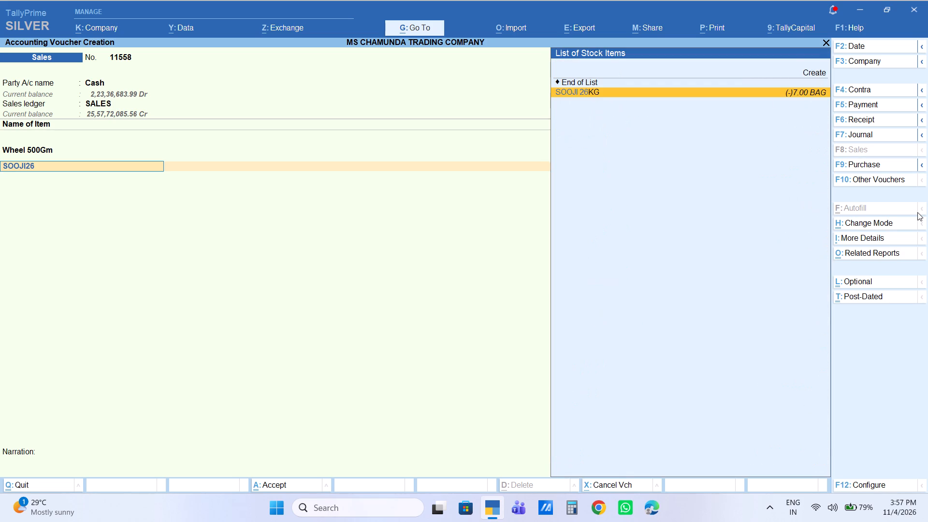
key("Return")
key("1")
key("Return")
key("Return")
key("Return")
key("Return")
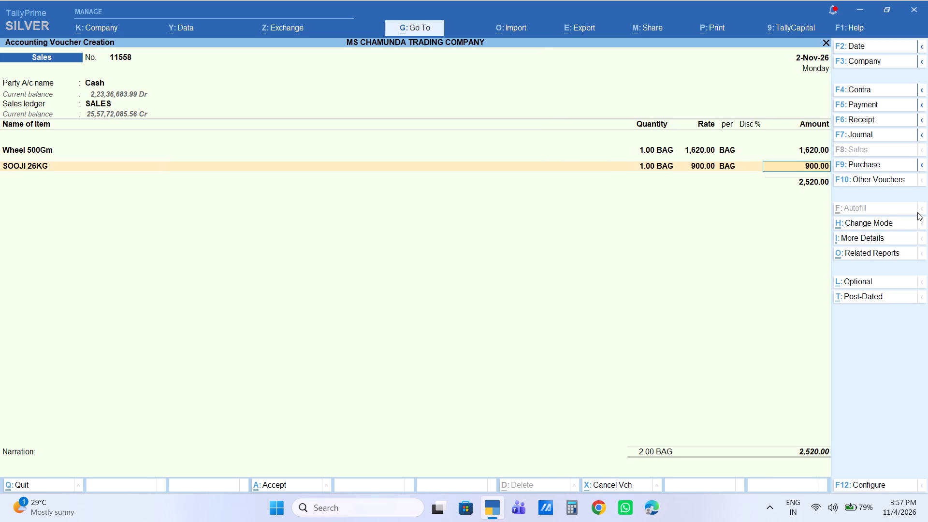
type("980")
key("Return")
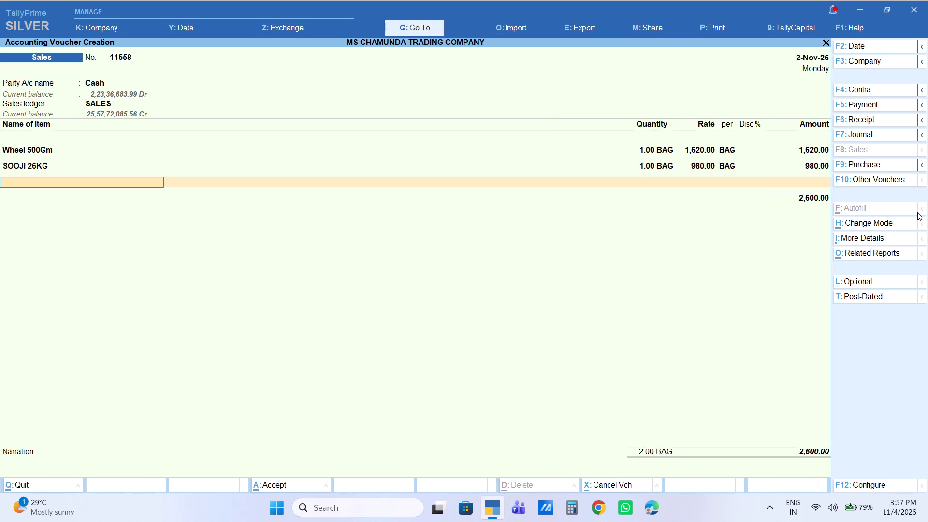
Add Nepali 1L with a quantity of 1 peti, keeping the default rate of 1,050 and leaving the item list open.
type("NEPALI")
key("Down")
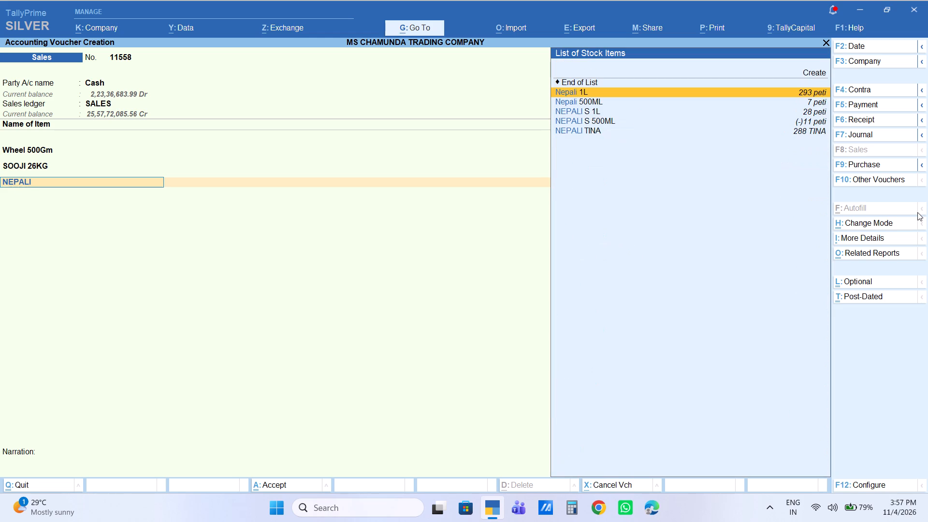
key("Return")
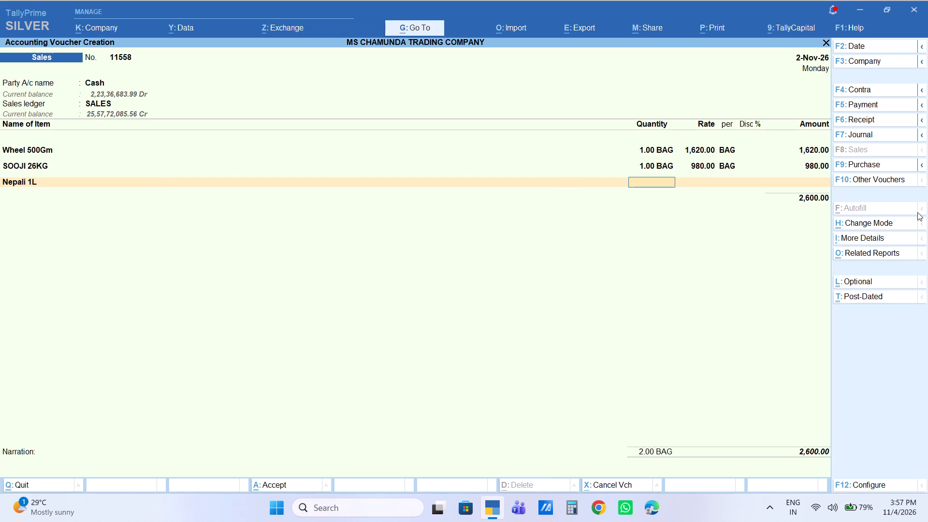
key("Return")
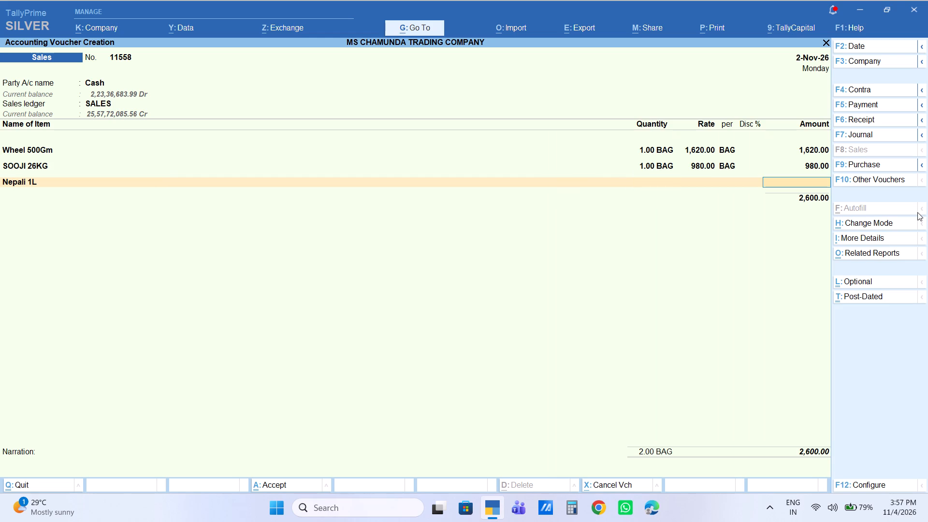
key("BackSpace")
key("1")
key("Return")
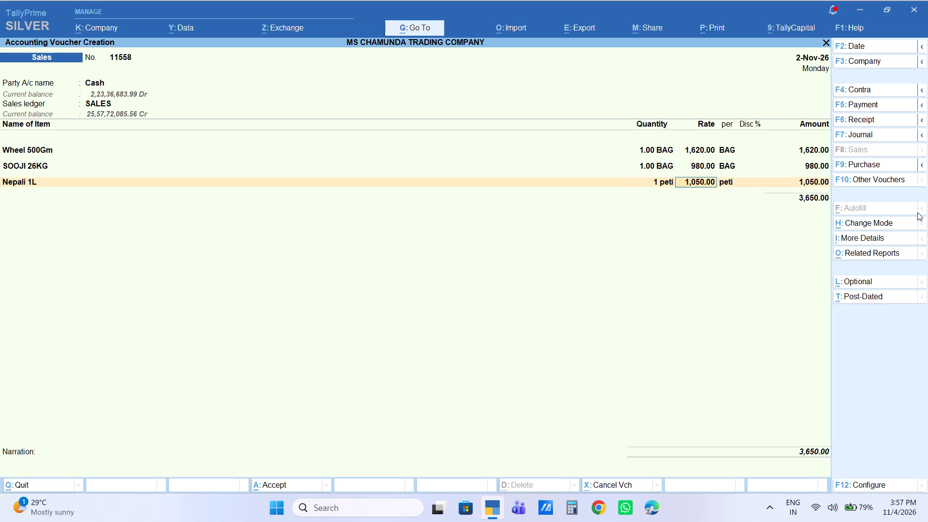
key("Return")
key("Return")
key("Return")
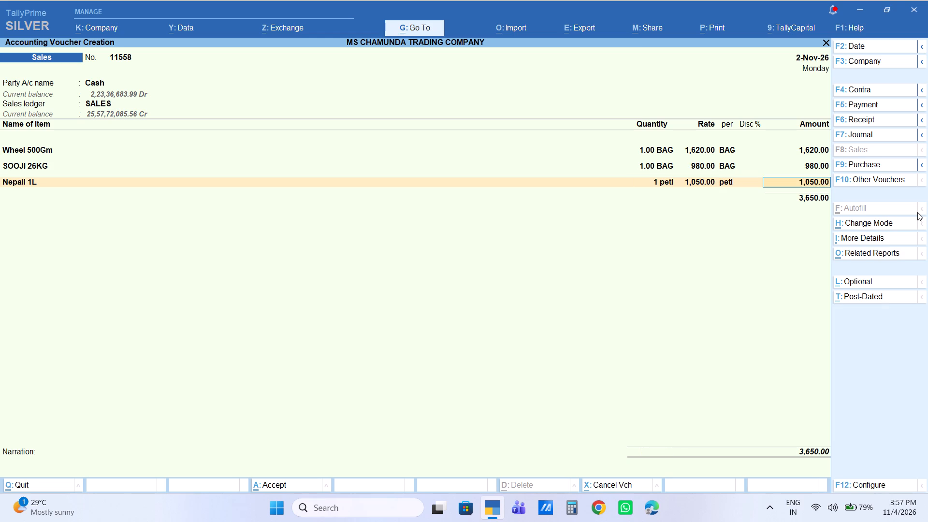
key("Return")
key("Return")
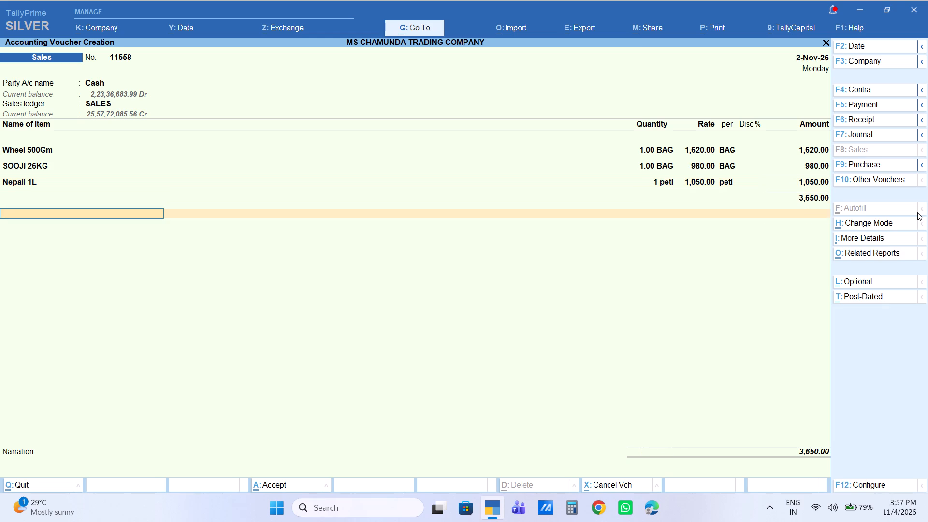
key("BackSpace")
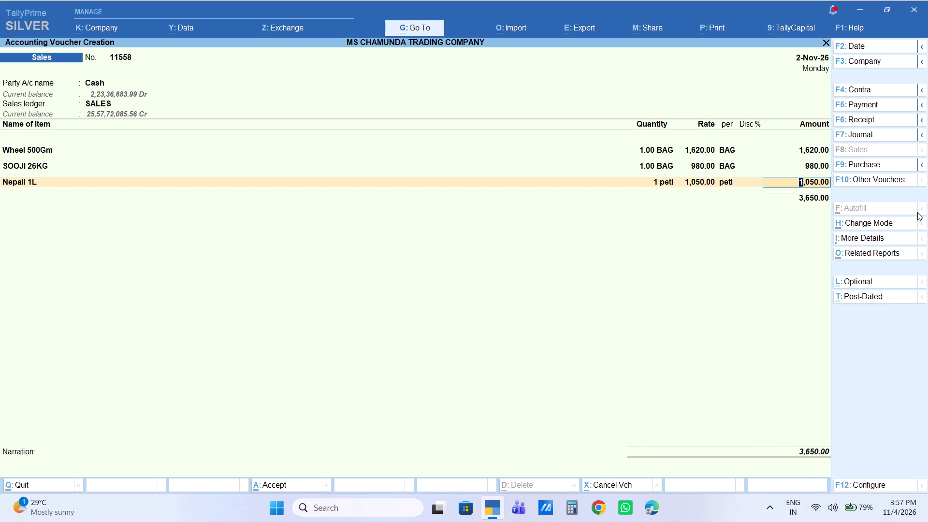
key("Return")
Add CHINI SF 50kg with a quantity of 1 bag, keeping the default rate of 3,300.
type("SF")
key("Return")
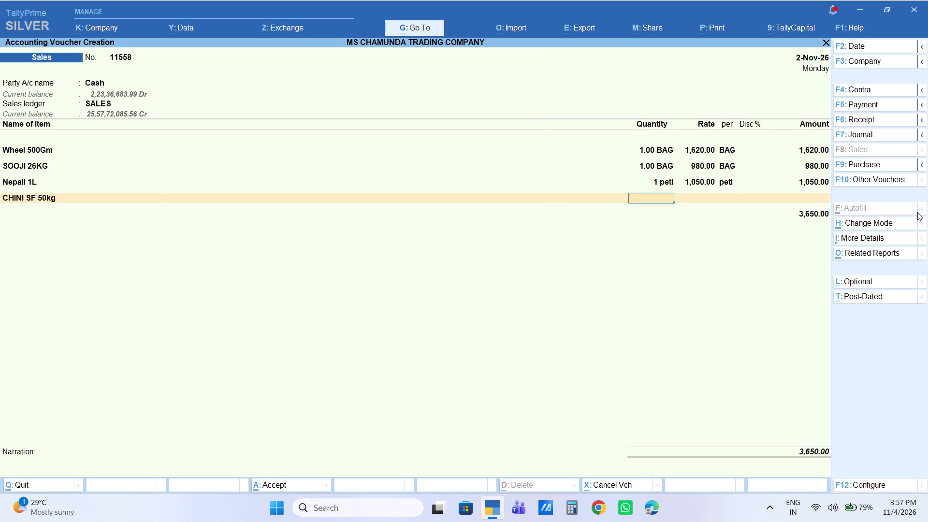
key("1")
key("Return")
key("Return")
key("Return")
key("Return")
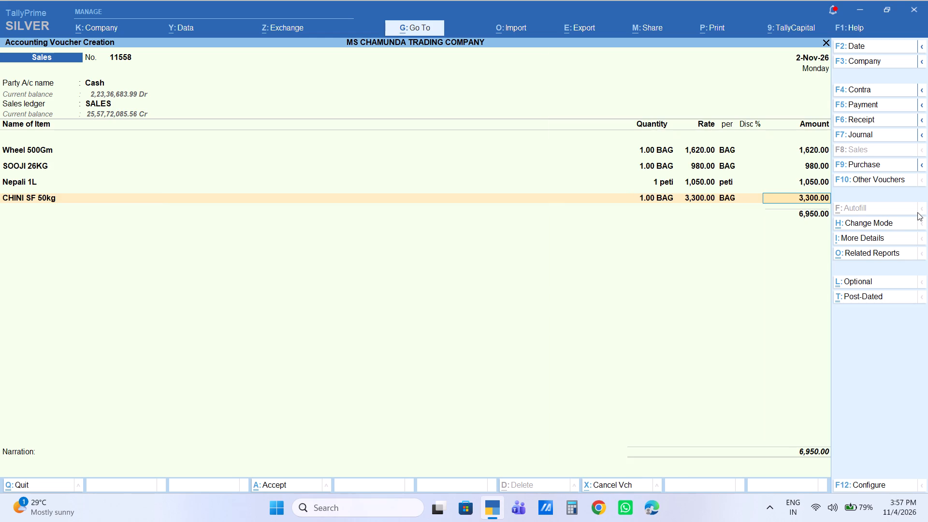
key("Return")
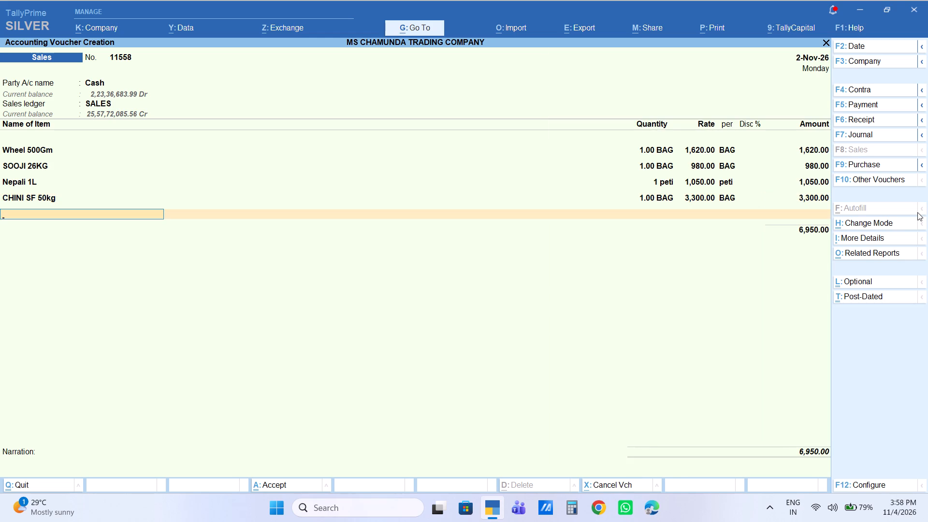
Add GORANGA GOLD 26kg with a quantity of 2 bags and set its amount to 2,580.
type("GOLD")
key("Down")
key("Down")
key("Down")
key("Down")
key("Return")
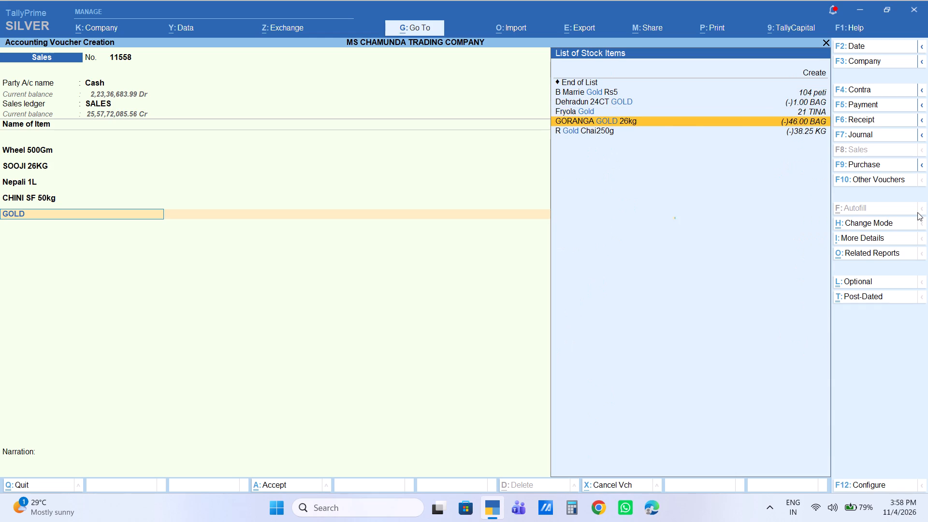
key("2")
key("Return")
key("Return")
key("Return")
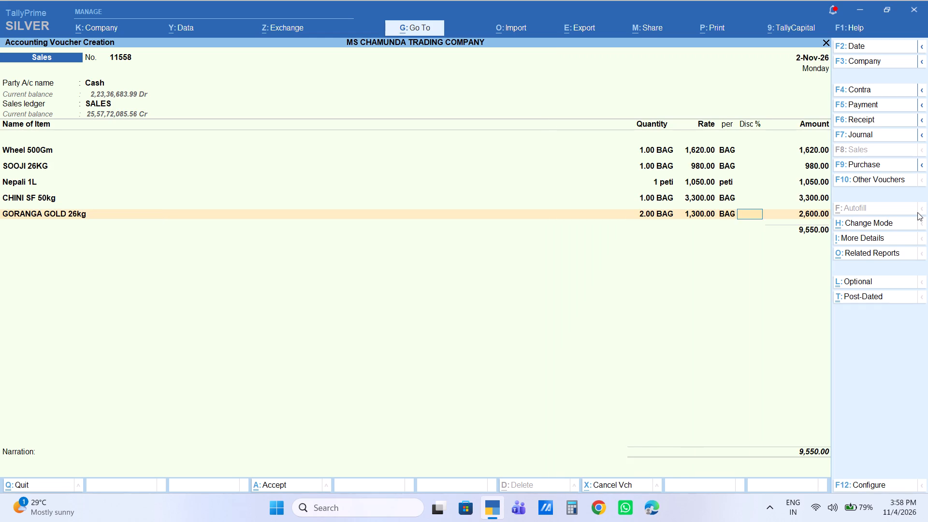
key("Return")
type("2580")
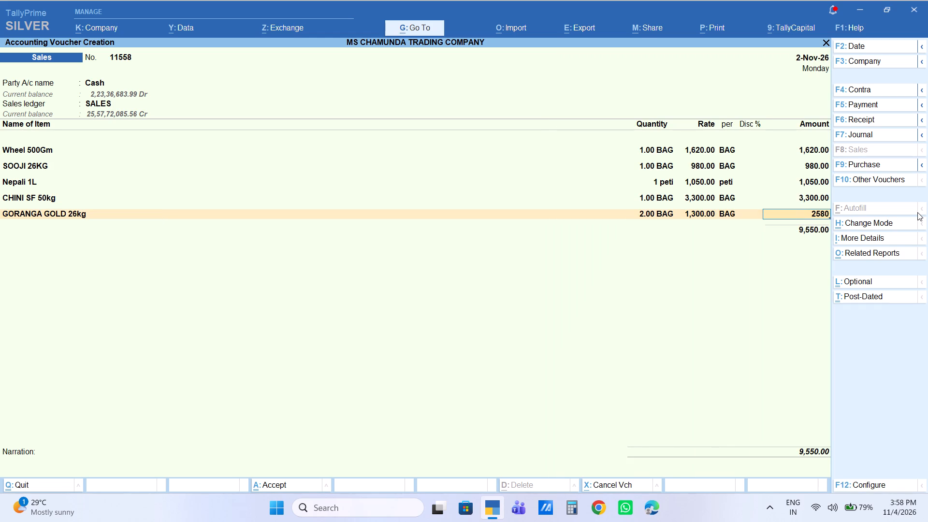
key("Return")
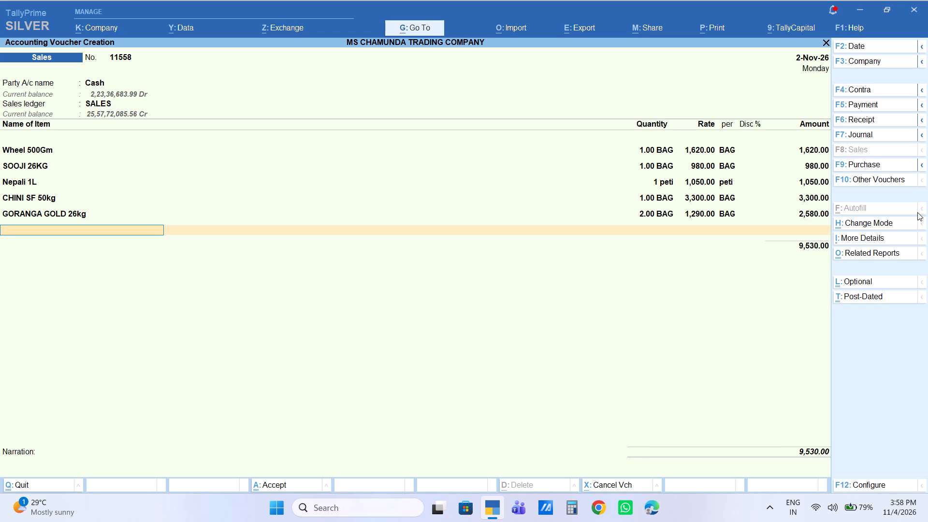
Add Hathi R 1L with a quantity of 3 peti and set its amount to 4,680.
type("HATHI R")
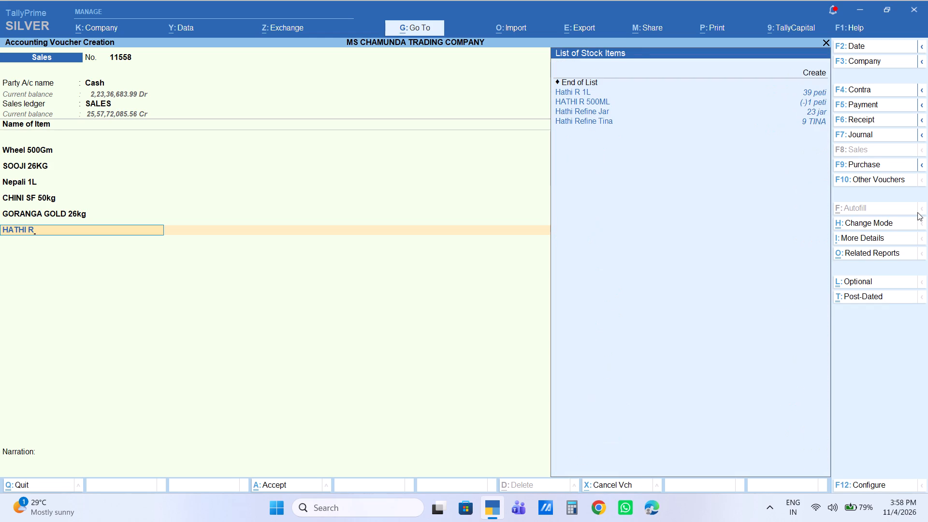
key("Down")
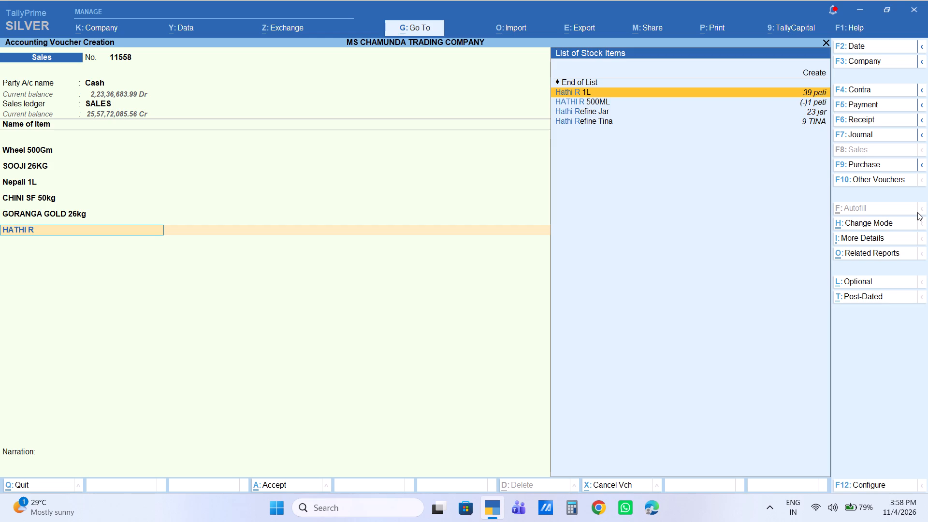
key("3")
key("Down")
key("Return")
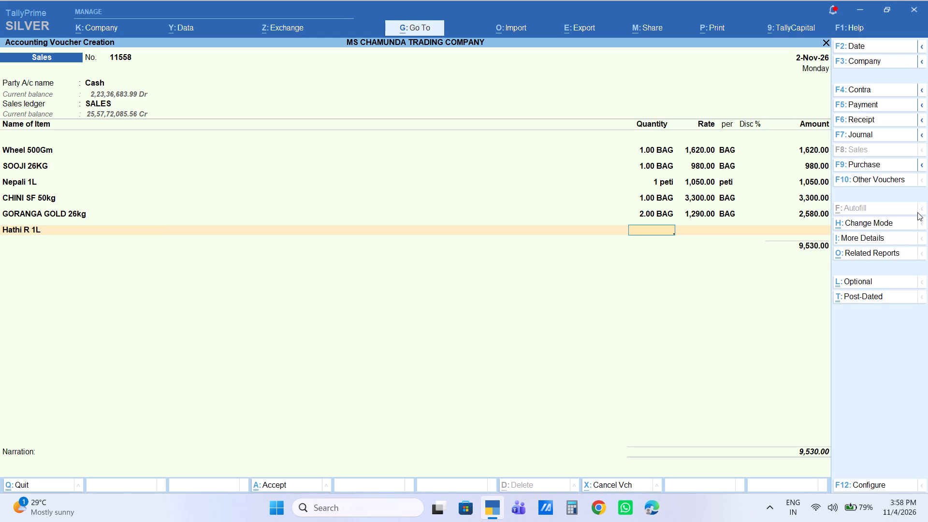
key("3")
key("Return")
key("Return")
key("Return")
key("Return")
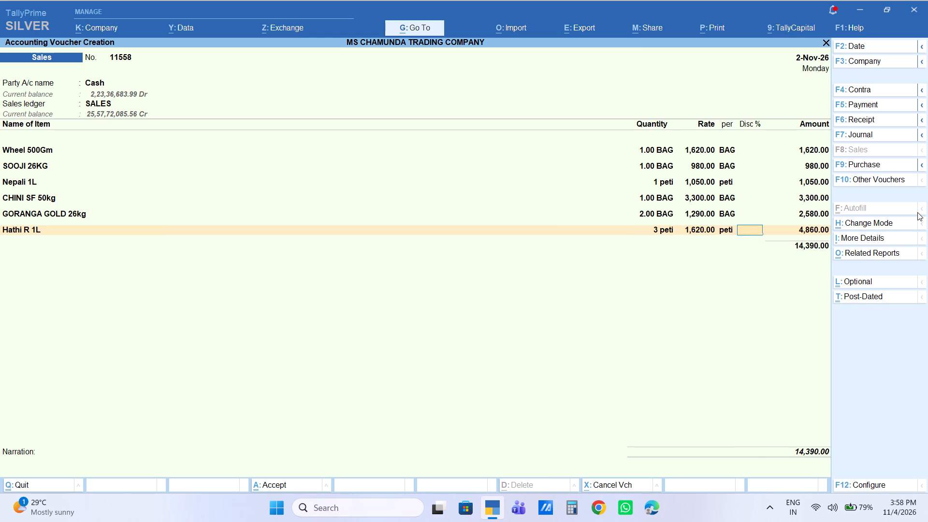
type("4680")
key("Return")
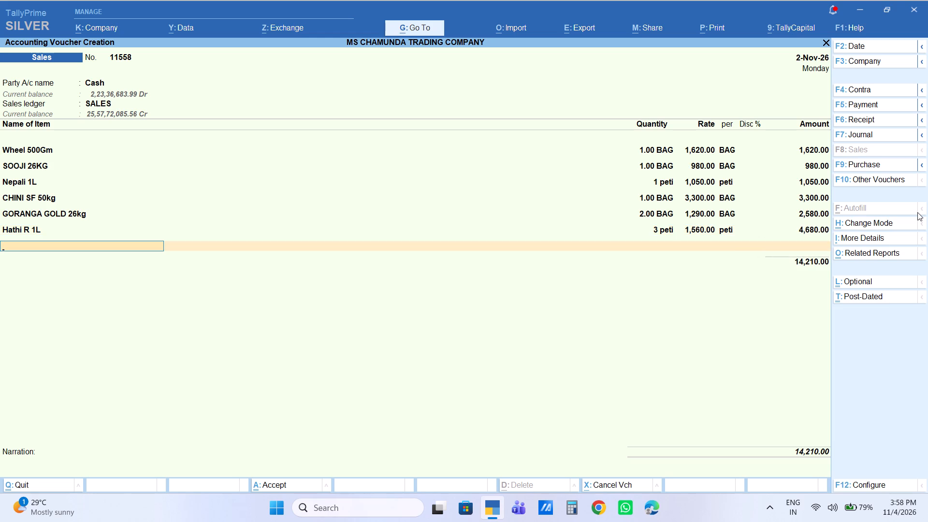
Add Aata 50kg with a quantity of 1 bag, keeping the default rate of 1,600.
type("AATA")
type("50")
key("Return")
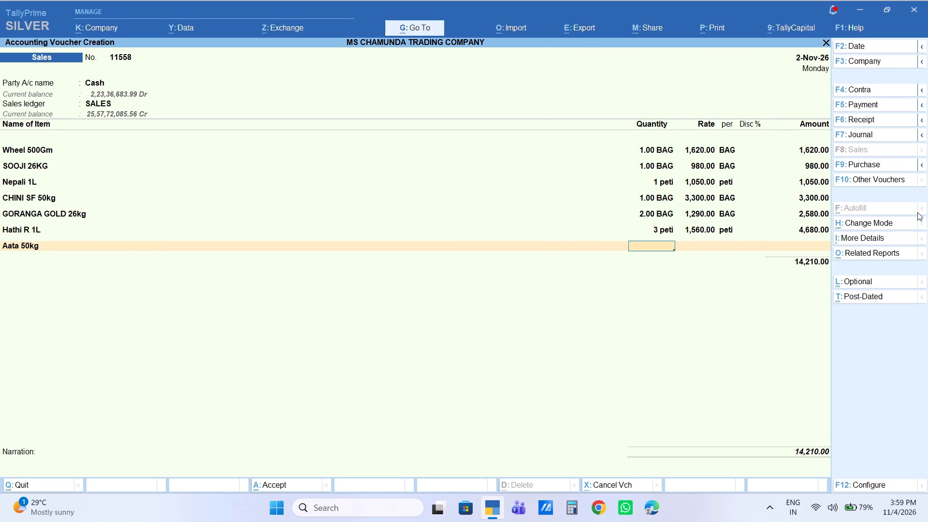
key("Return")
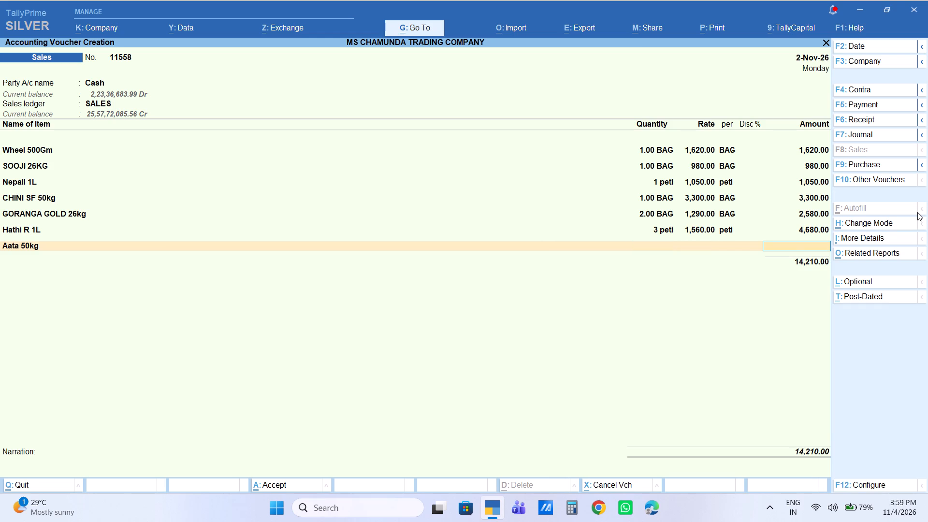
key("BackSpace")
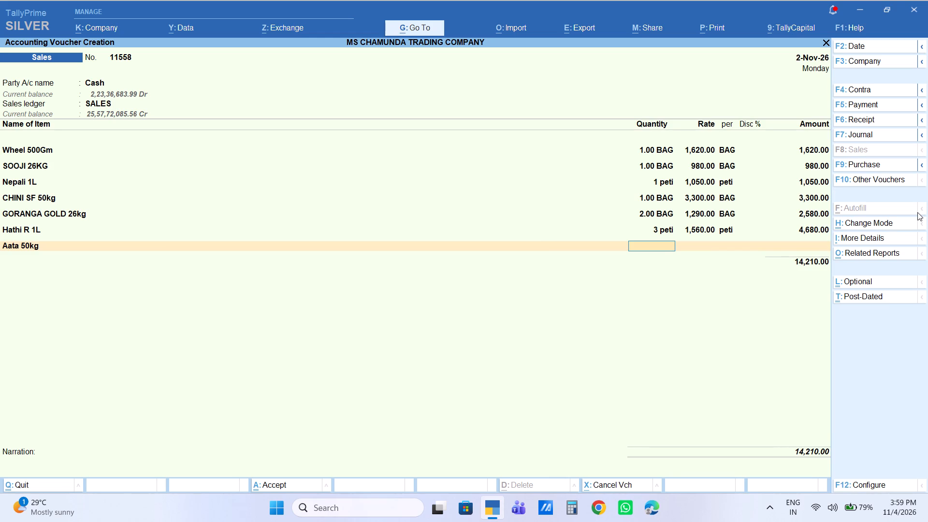
key("1")
key("Return")
key("Return")
key("Return")
key("Return")
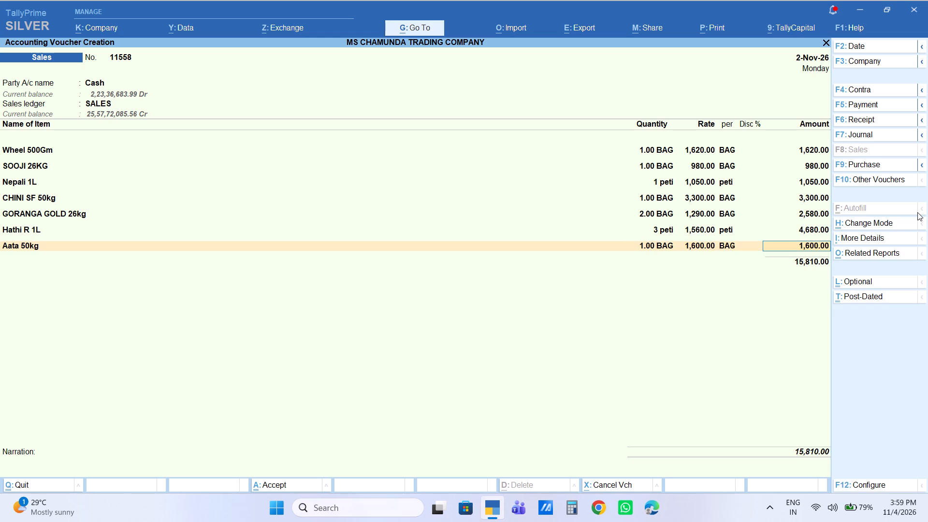
key("Return")
Add MAIDA LV with a quantity of 1 bag and set its amount to 1,600.
type("MAIDA")
key("Down")
key("Down")
key("Down")
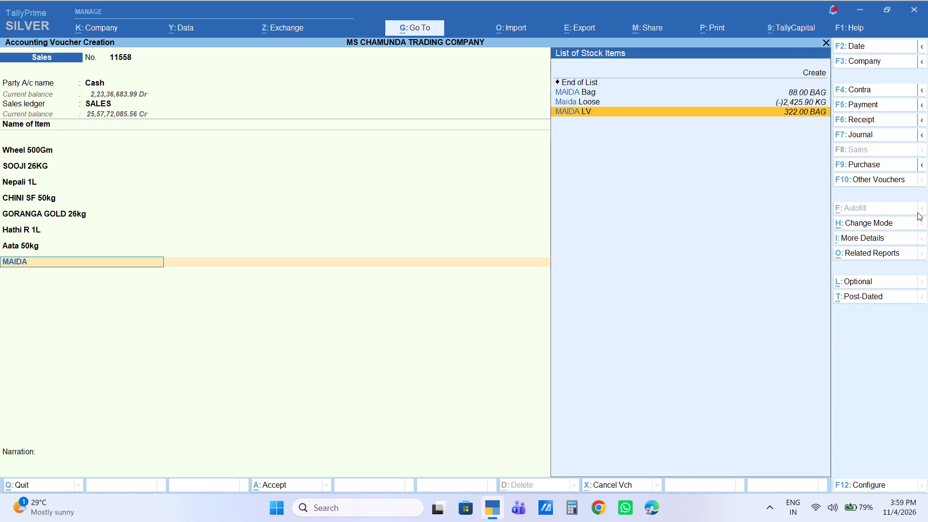
key("Return")
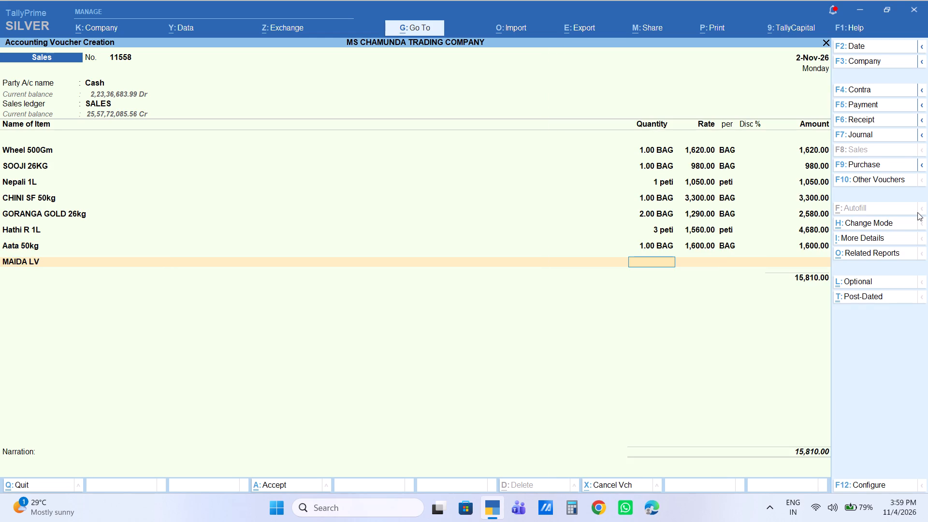
key("1")
key("Return")
key("Return")
key("Return")
key("Return")
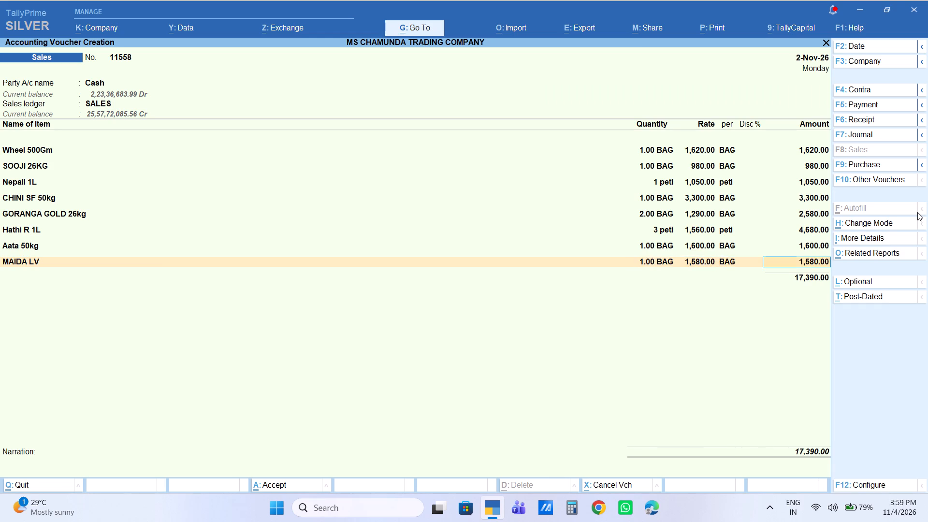
key("Return")
key("BackSpace")
key("BackSpace")
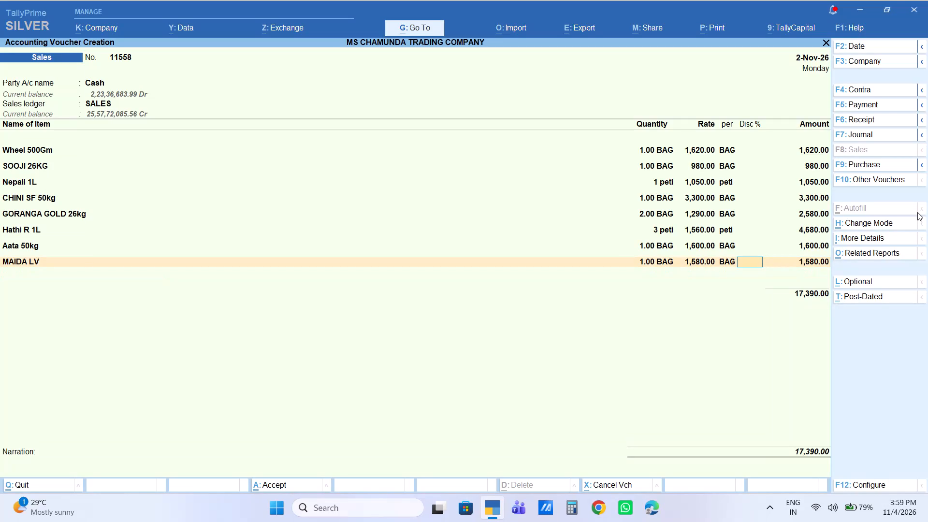
key("BackSpace")
key("Return")
key("Return")
type("160")
key("0")
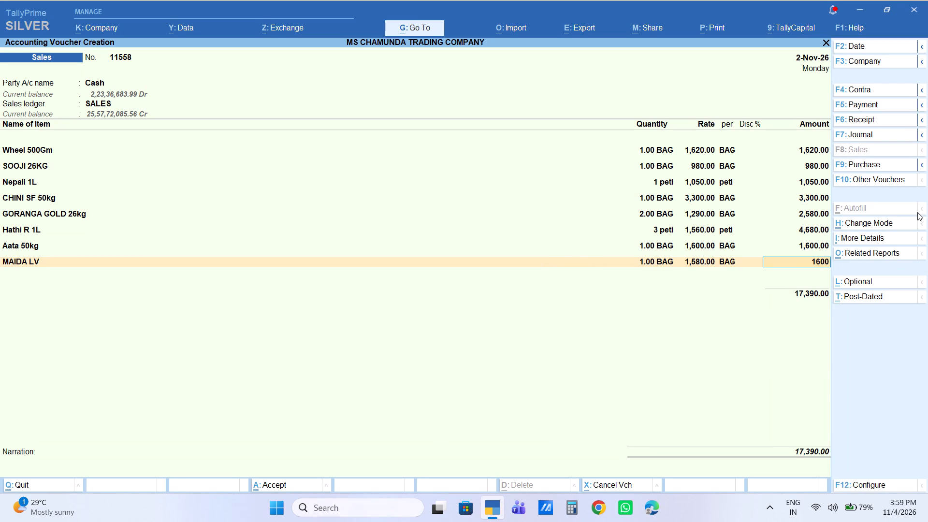
key("Return")
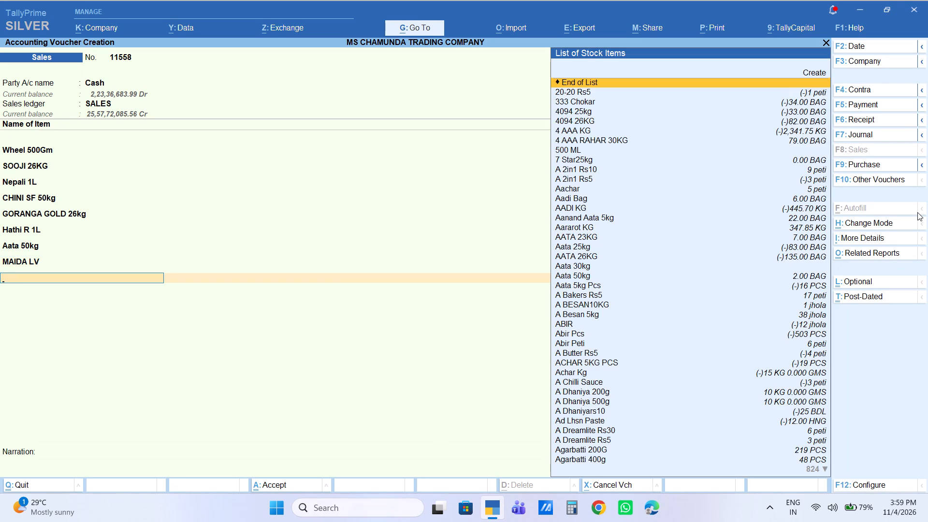
Add FORTUNE 1L PETI with a quantity of 1 peti and set its amount to 2,640.
type("FORT")
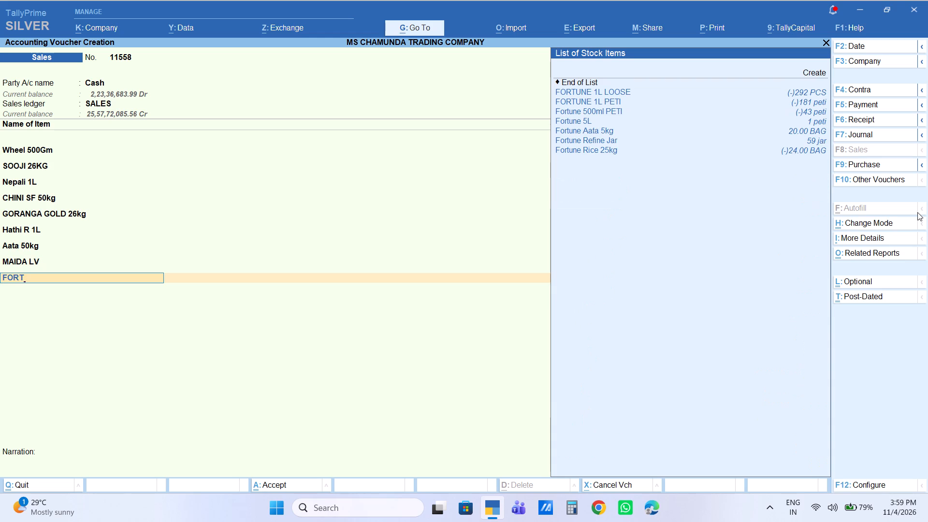
key("Down")
key("Down")
key("Return")
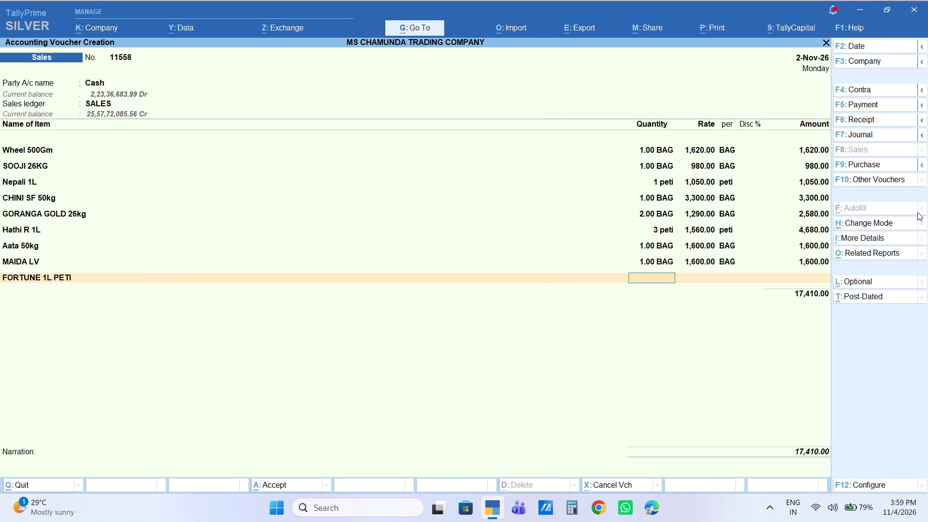
key("1")
key("Return")
key("Return")
key("Return")
key("Return")
type("2640")
key("Return")
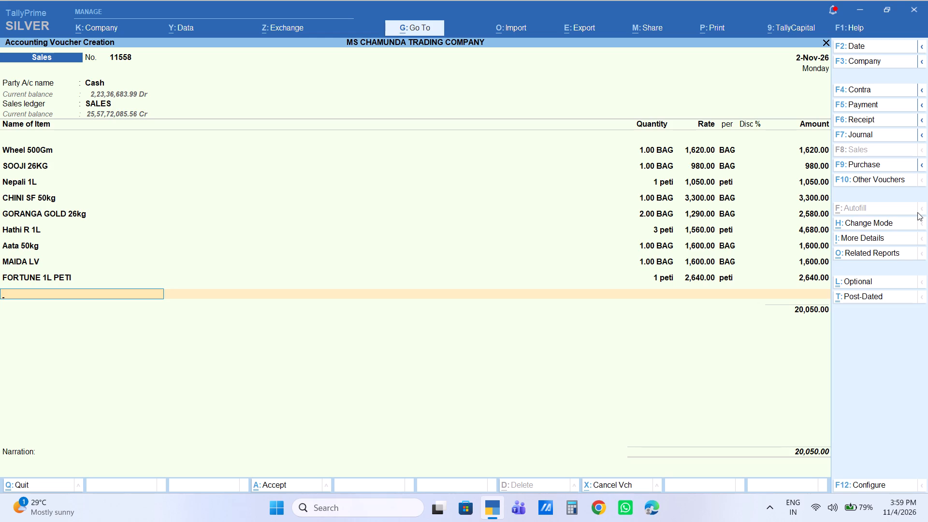
End the item list and add the Labour Charge ledger below the items.
key("Return")
type("LA")
key("Return")
key("Return")
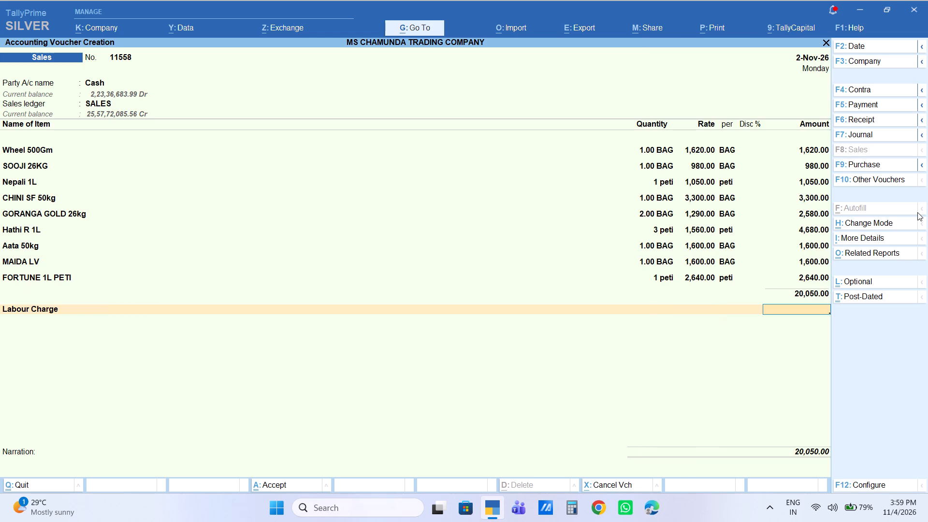
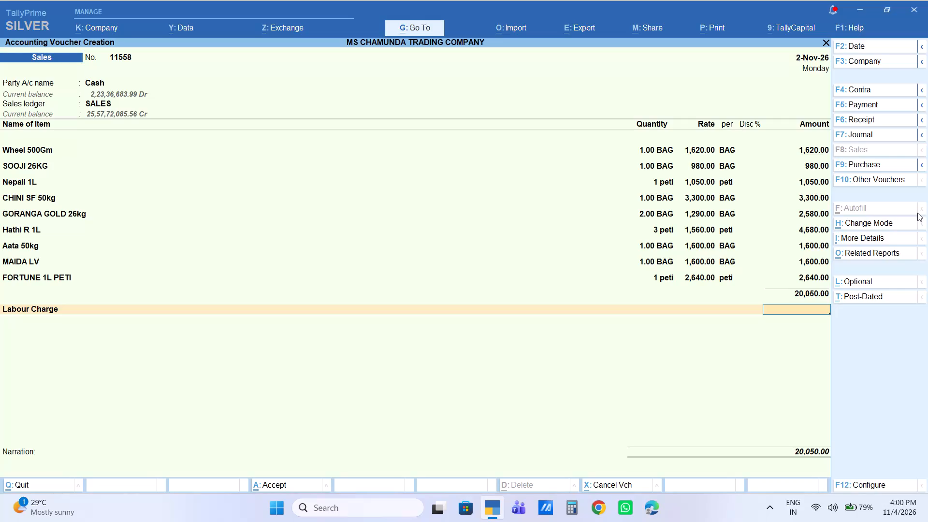
Set the Labour Charge amount to 35 and save the sales voucher with a blank narration.
key("3")
key("5")
key("Return")
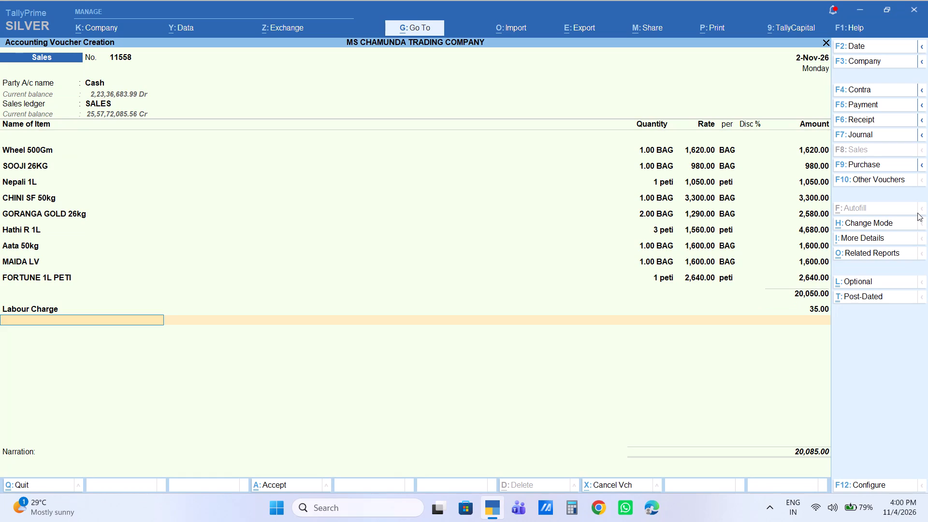
key("Return")
key("Return")
key("Return")
key("Return")
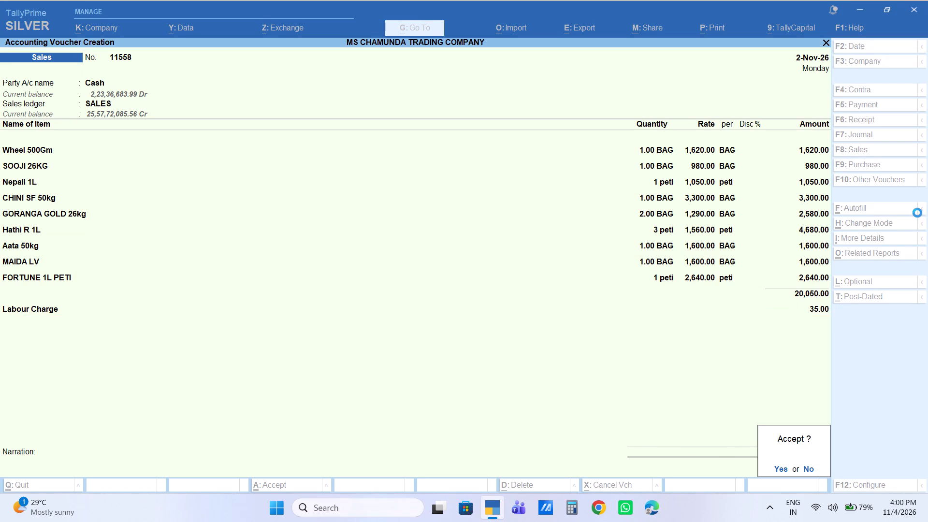
Start the next sales voucher with Cash as the party account and SALES as the sales ledger.
type("CAS")
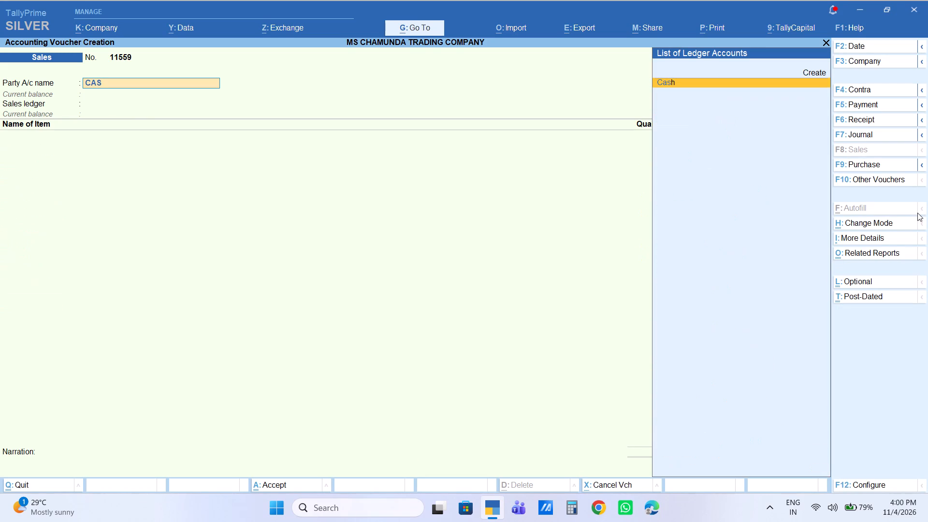
key("Return")
key("Return")
key("Return")
key("Return")
key("Return")
key("Return")
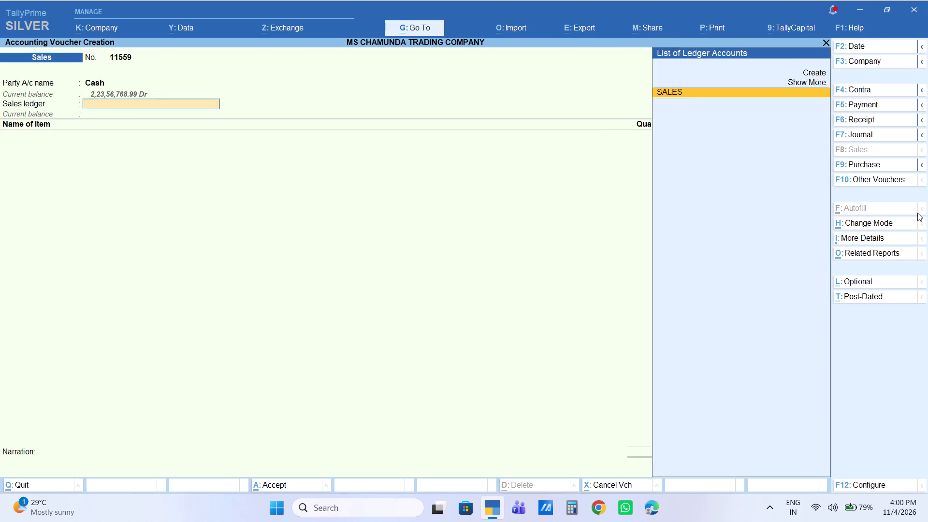
Add Mombatti Rs 5(A) with a quantity of 100 pcs and set its amount to 950.
type("MOM")
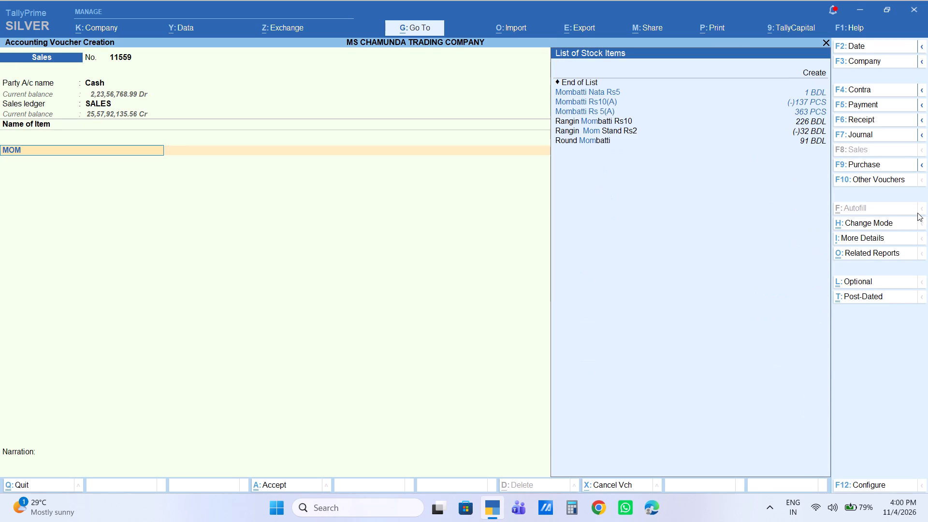
key("Down")
key("Down")
key("Down")
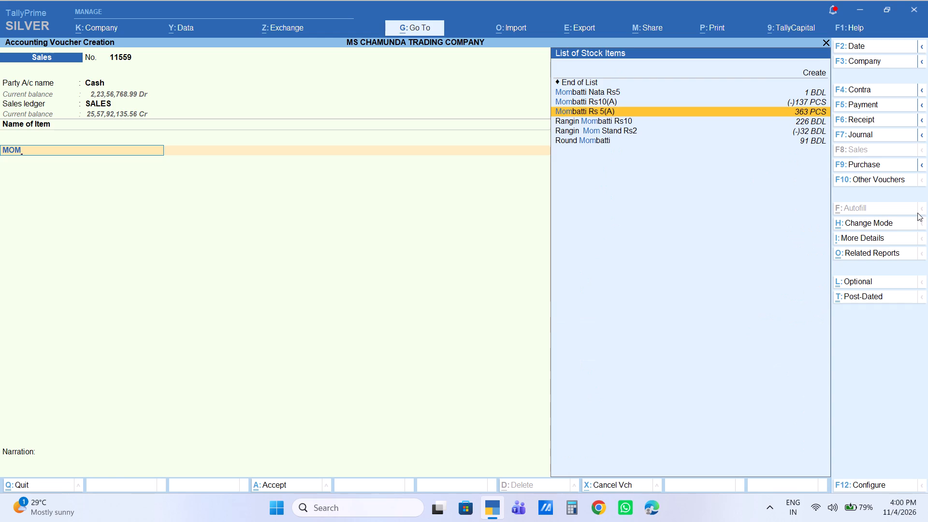
key("Return")
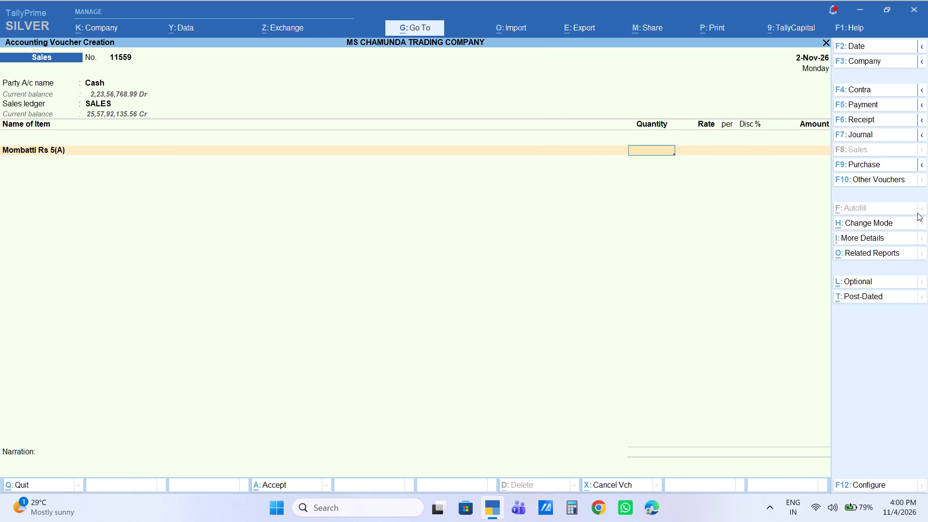
type("100")
key("Return")
key("Return")
key("Return")
key("Return")
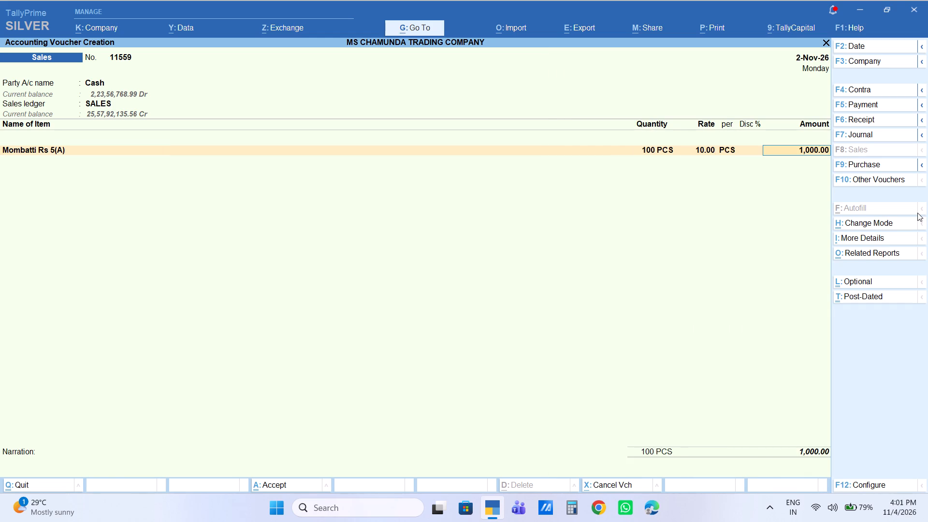
type("950")
key("Return")
End the item list without a labour charge and save the sales voucher with a blank narration.
key("Return")
key("Return")
key("Return")
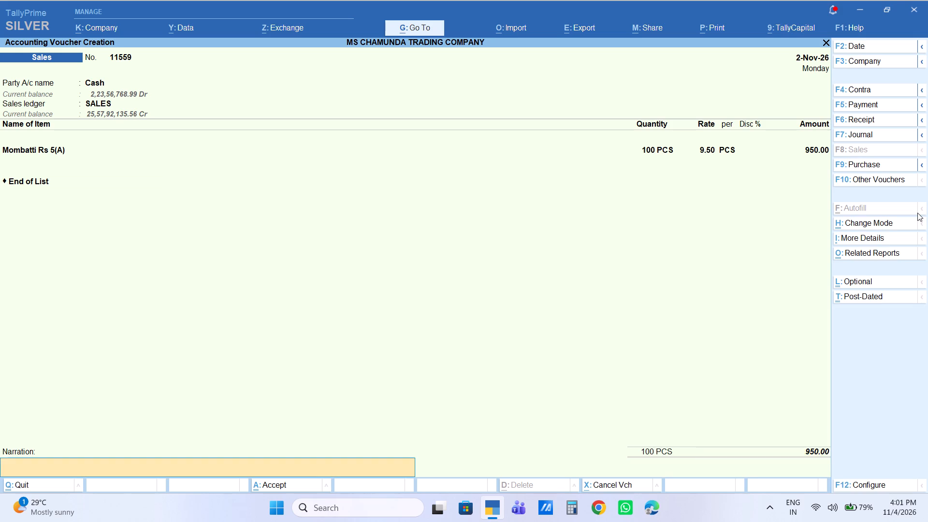
key("Return")
key("Return")
Start another sales voucher with Cash as the party account and SALES as the sales ledger.
type("CAS")
key("Return")
key("Return")
key("Return")
key("Return")
key("Return")
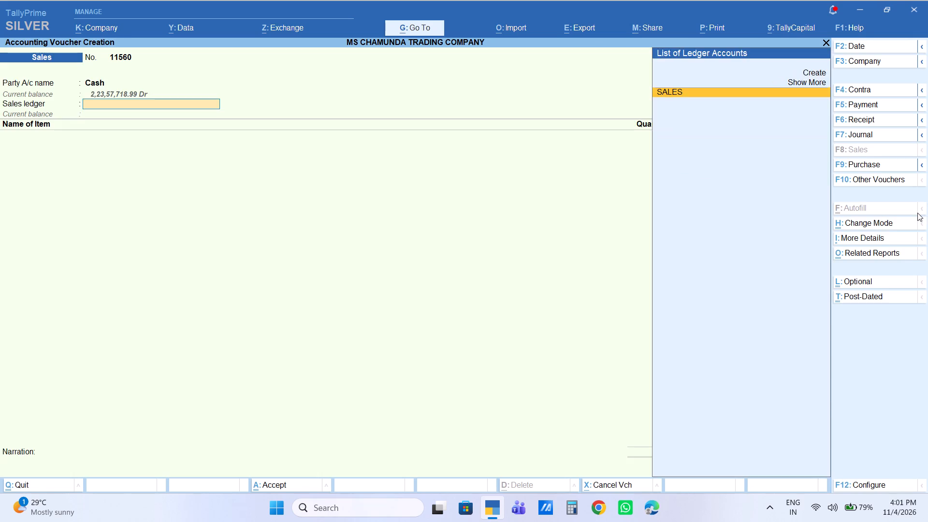
key("Return")
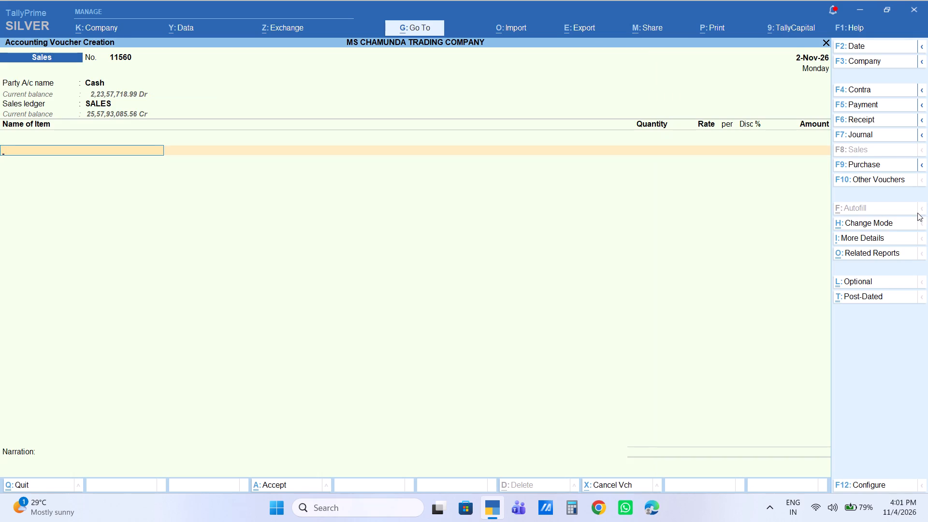
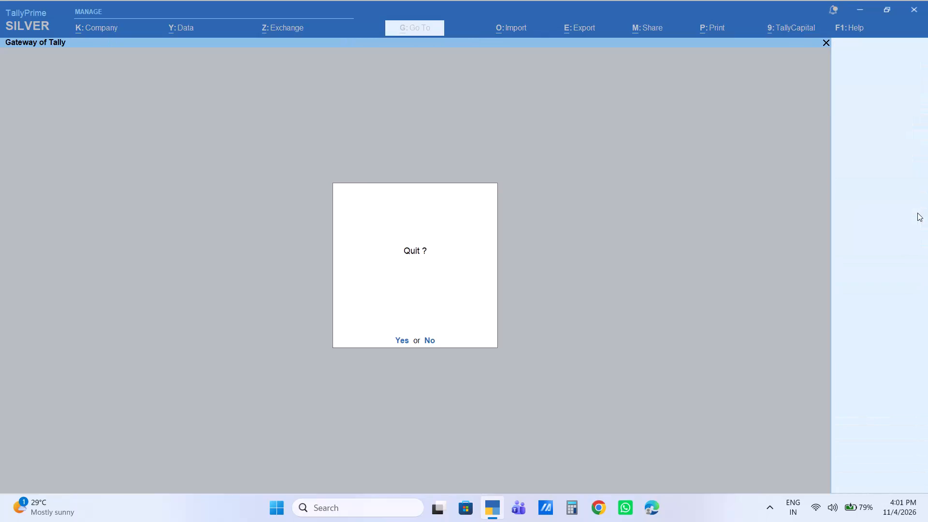
key("Escape")
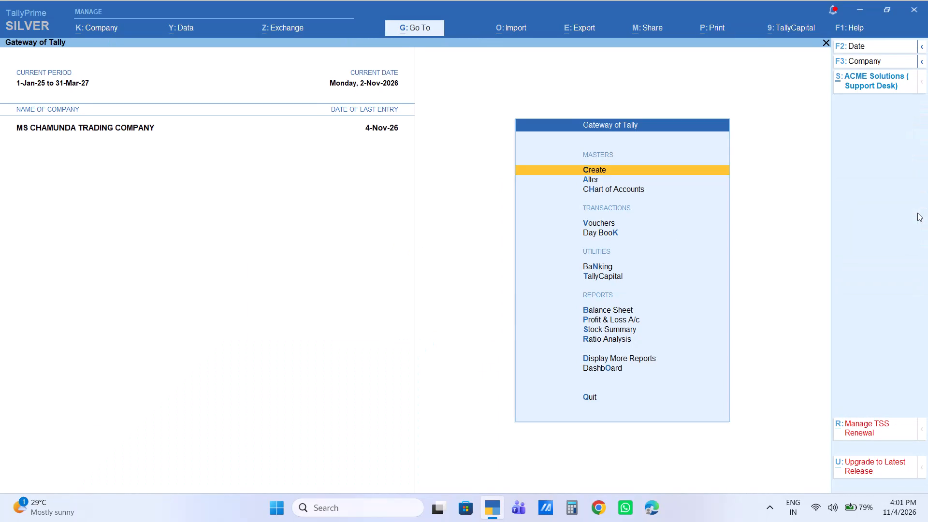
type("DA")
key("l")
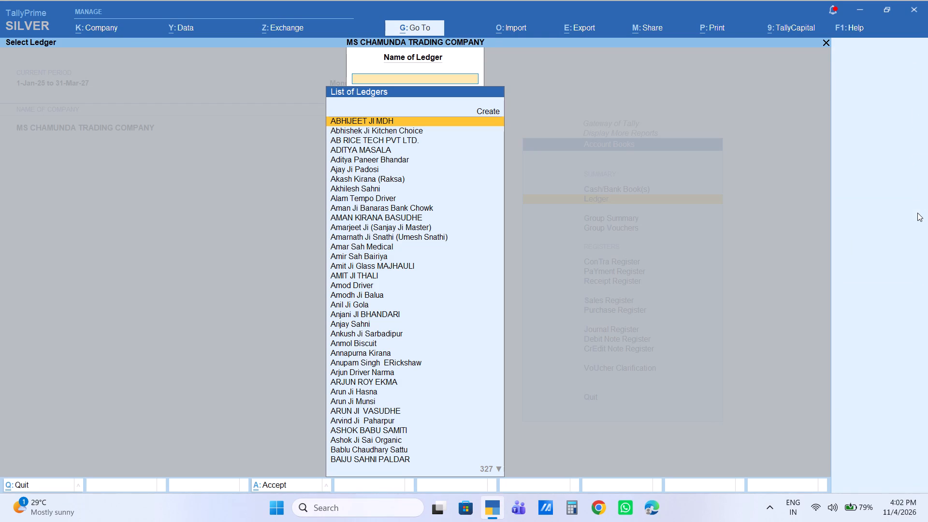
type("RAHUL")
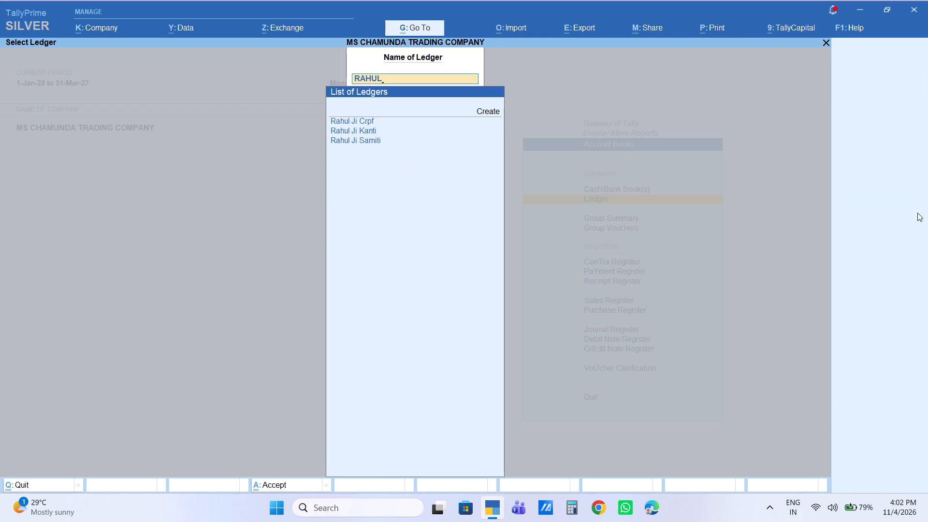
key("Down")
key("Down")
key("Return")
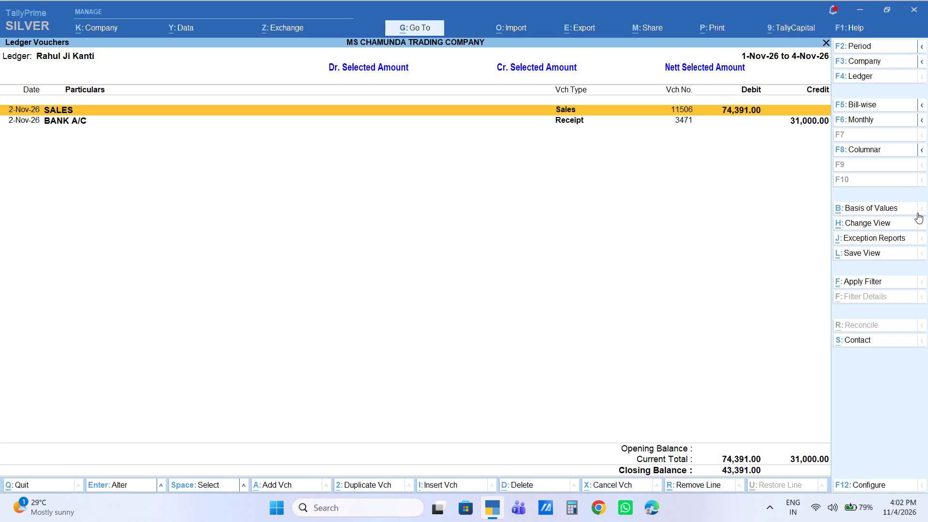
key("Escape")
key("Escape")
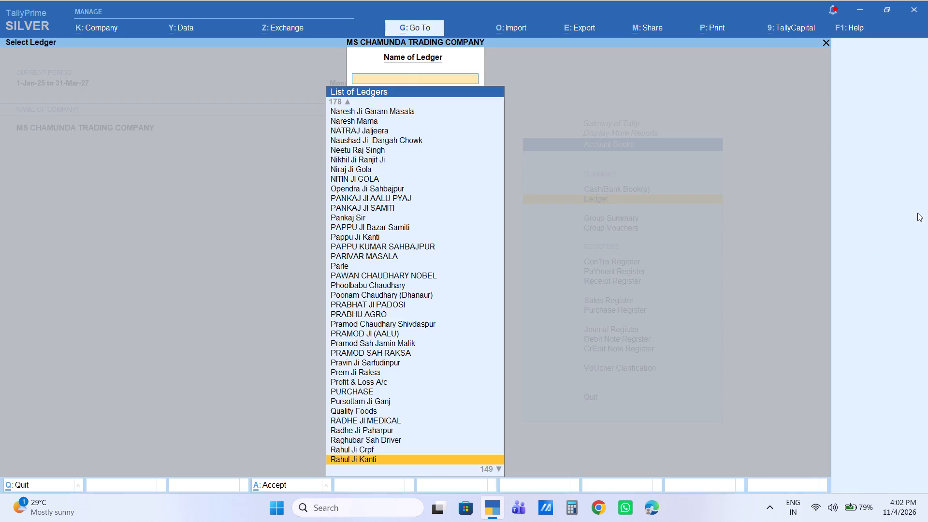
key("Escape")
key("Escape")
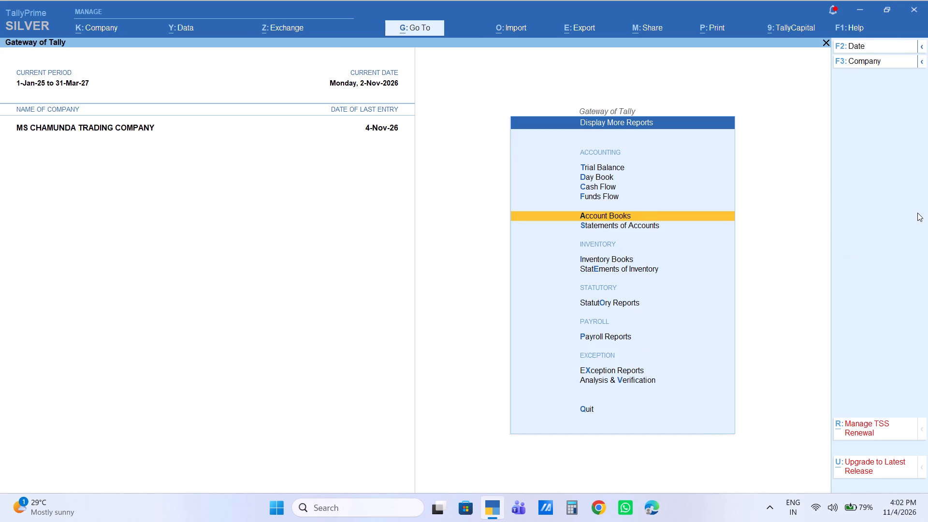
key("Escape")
Start a sales voucher dated 2-Nov-26 with Cash as the party account and SALES as the sales ledger.
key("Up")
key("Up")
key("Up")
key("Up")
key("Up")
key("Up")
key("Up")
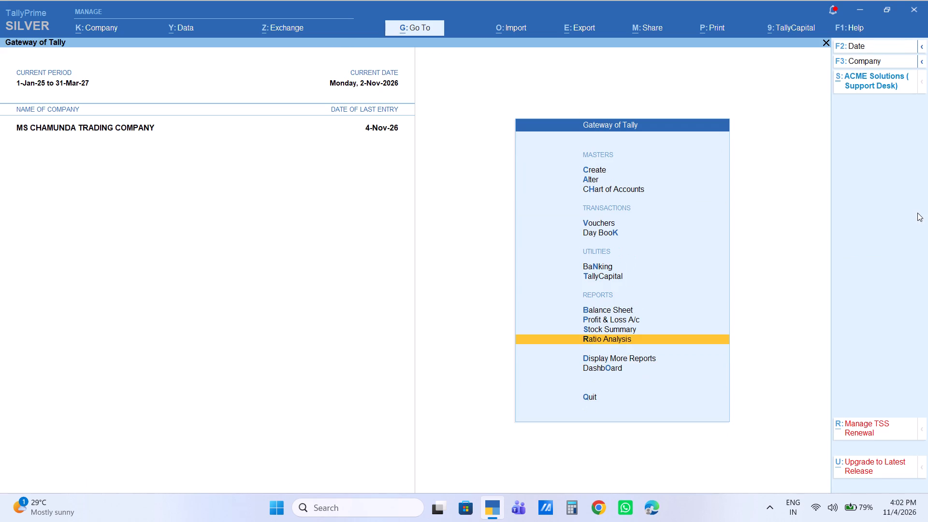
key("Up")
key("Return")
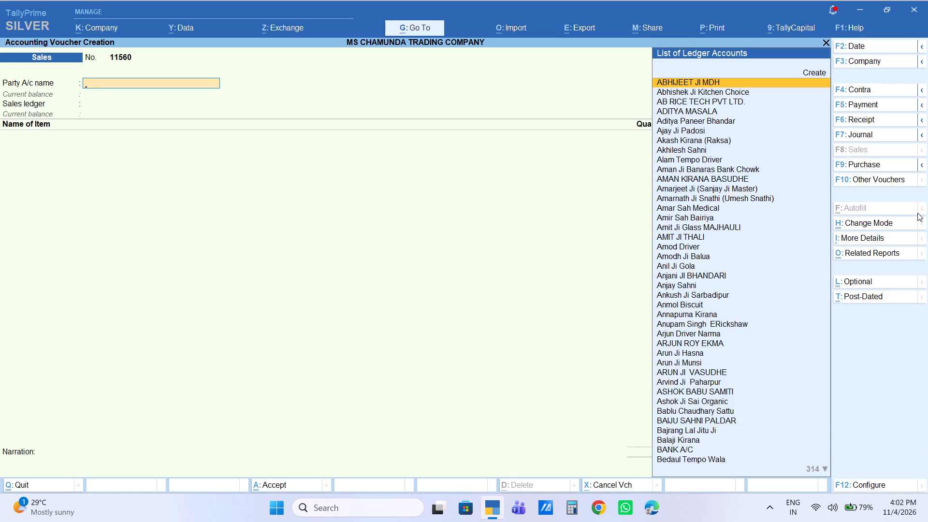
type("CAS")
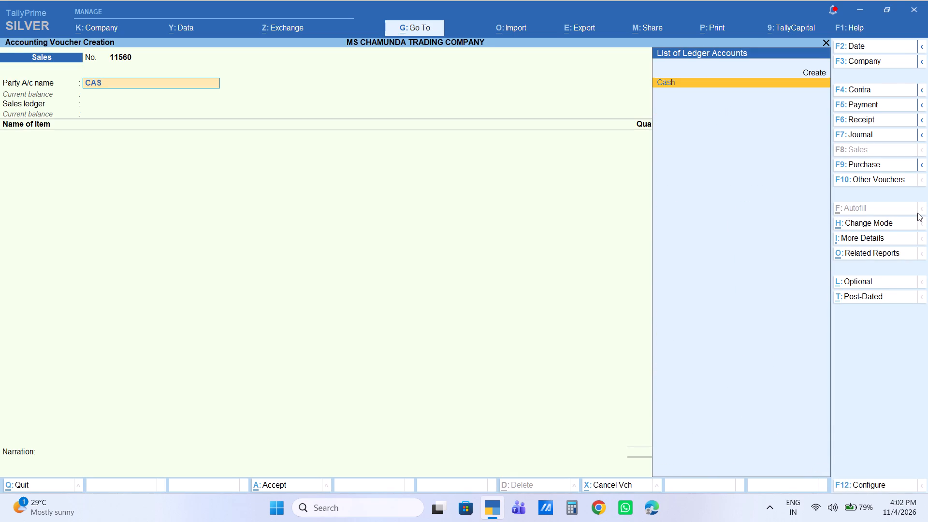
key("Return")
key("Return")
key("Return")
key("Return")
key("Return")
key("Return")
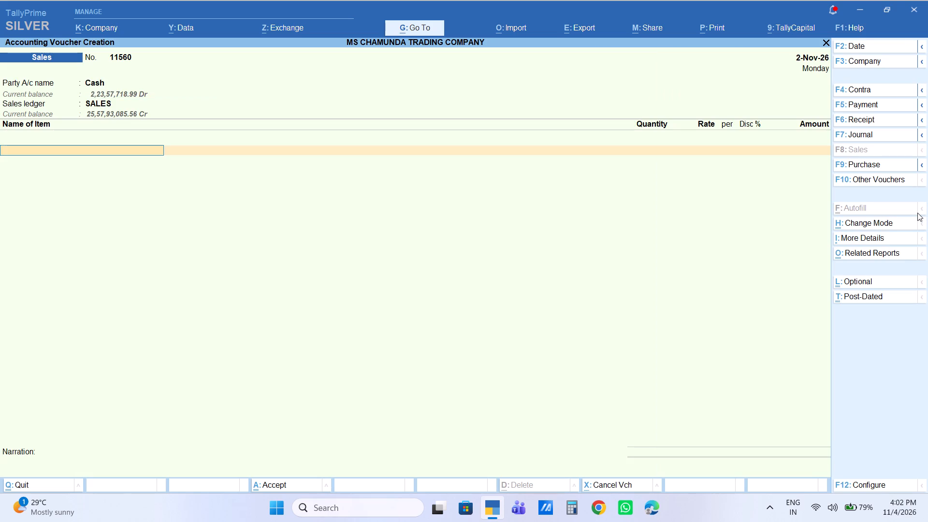
Add CHINI SF 50kg with a quantity of 5 bags, keeping its suggested rate.
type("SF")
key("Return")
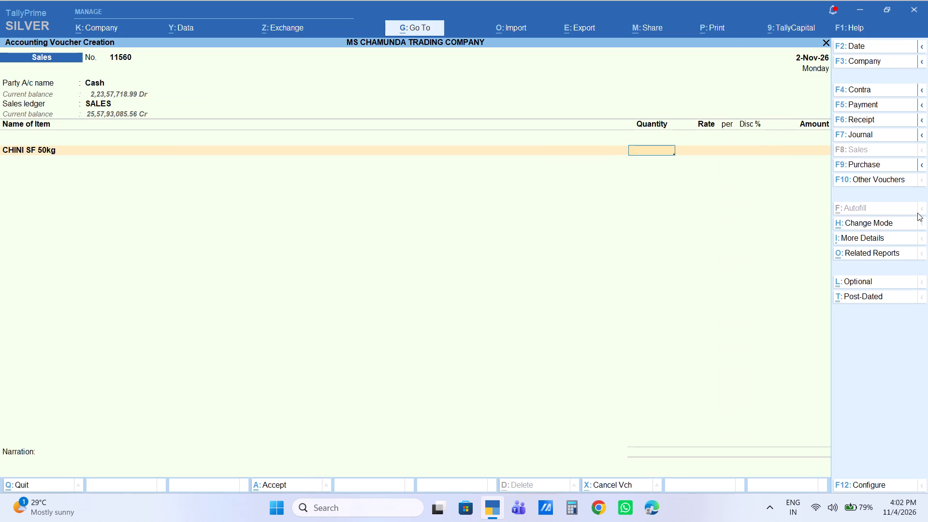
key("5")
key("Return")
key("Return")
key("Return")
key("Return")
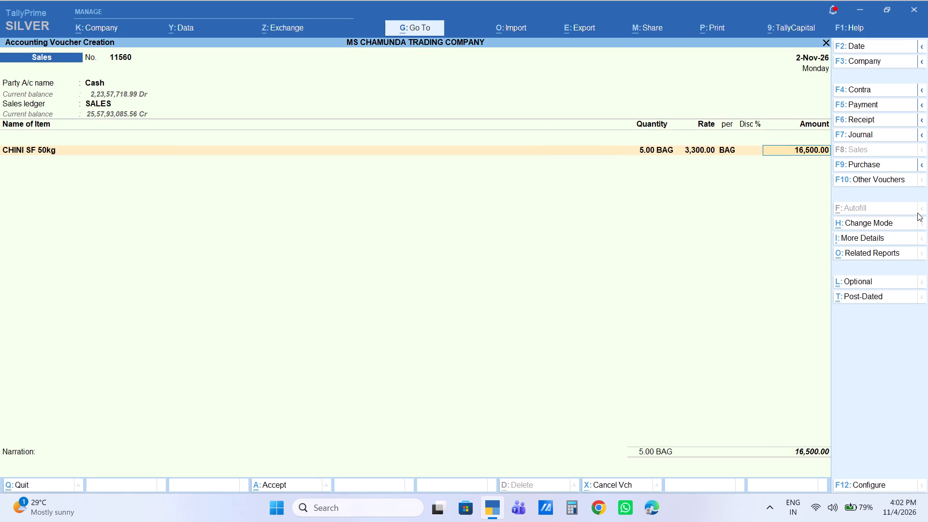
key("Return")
Add CHURA 23KG with a quantity of 4 bags, keeping its suggested rate.
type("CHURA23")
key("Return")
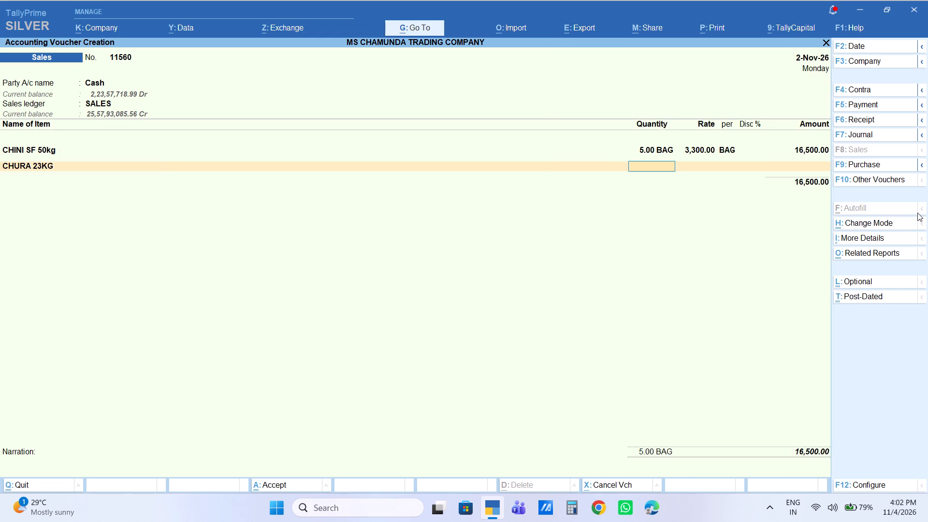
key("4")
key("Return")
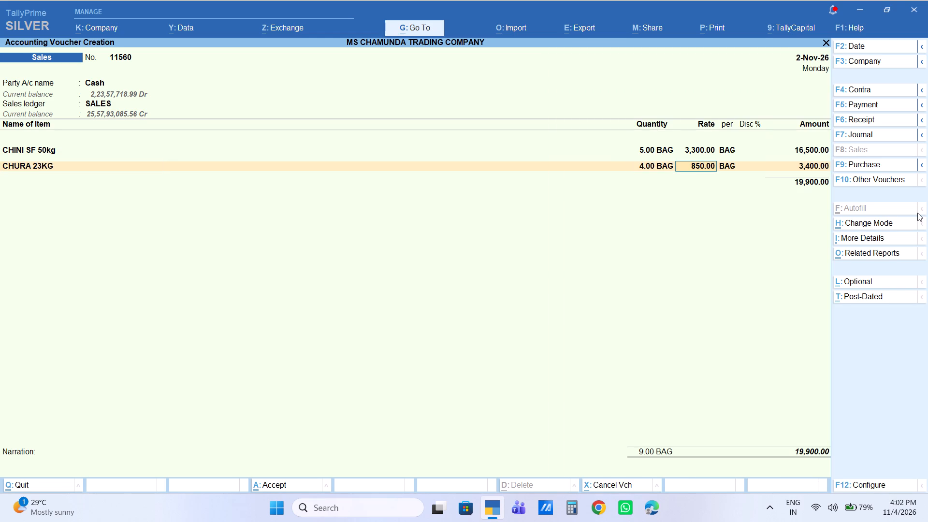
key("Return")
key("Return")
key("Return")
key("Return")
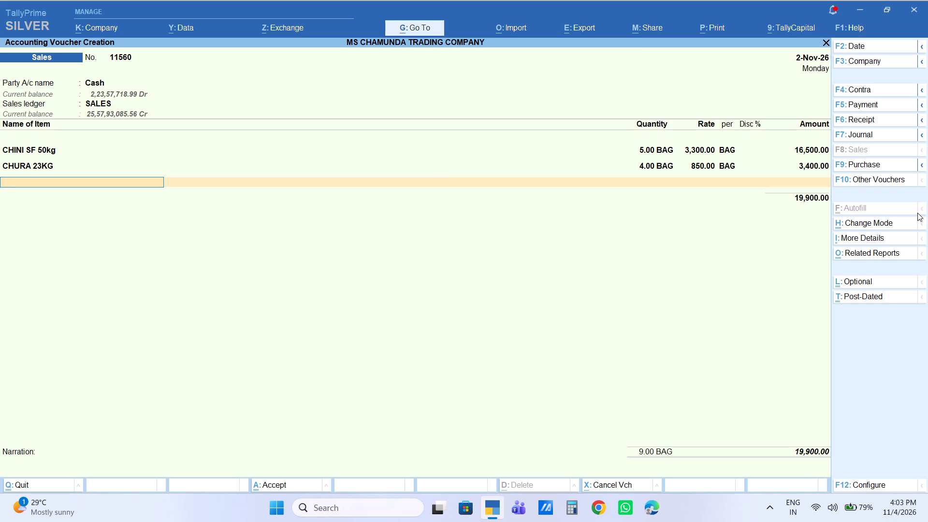
Add CHURA KATARNI 30KG with a quantity of 1 bag, keeping its suggested rate.
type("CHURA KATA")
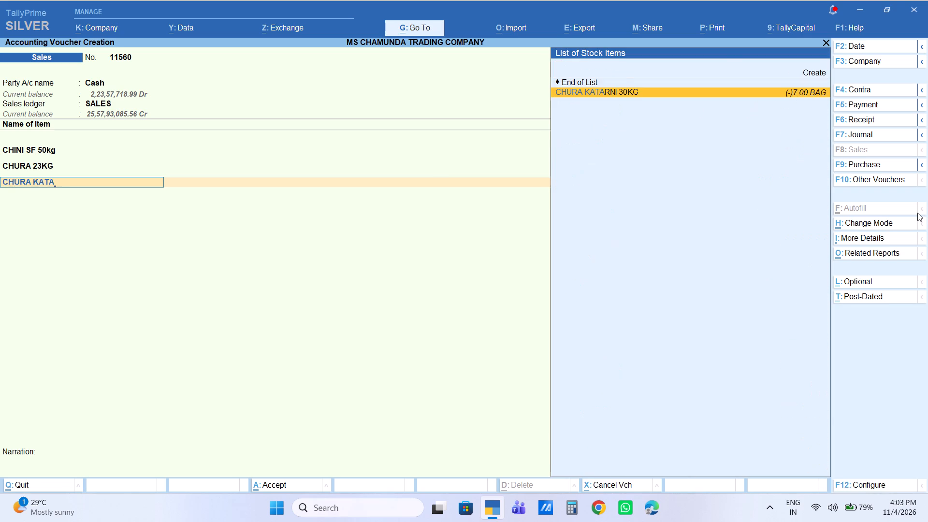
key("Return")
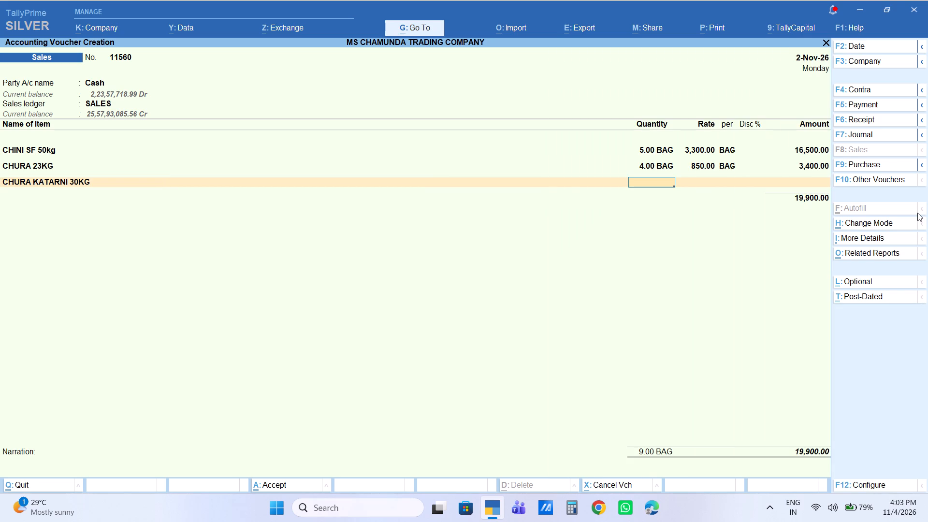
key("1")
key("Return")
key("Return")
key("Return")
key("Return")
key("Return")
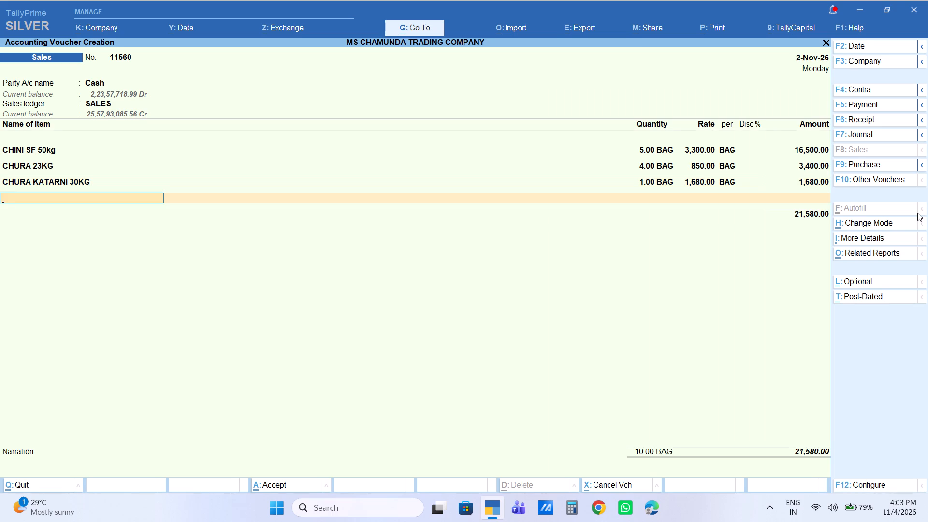
Add Aata 25kg with a quantity of 2 bags and set its amount to 1,650.
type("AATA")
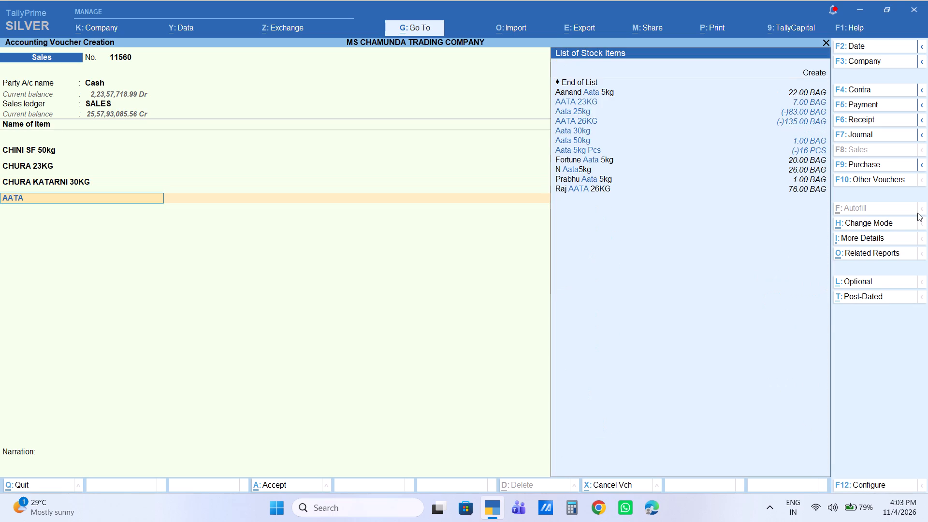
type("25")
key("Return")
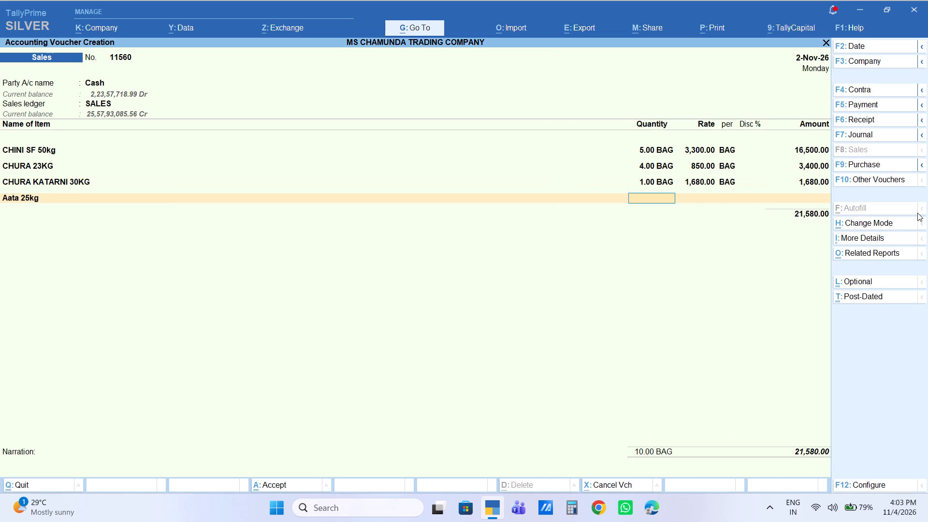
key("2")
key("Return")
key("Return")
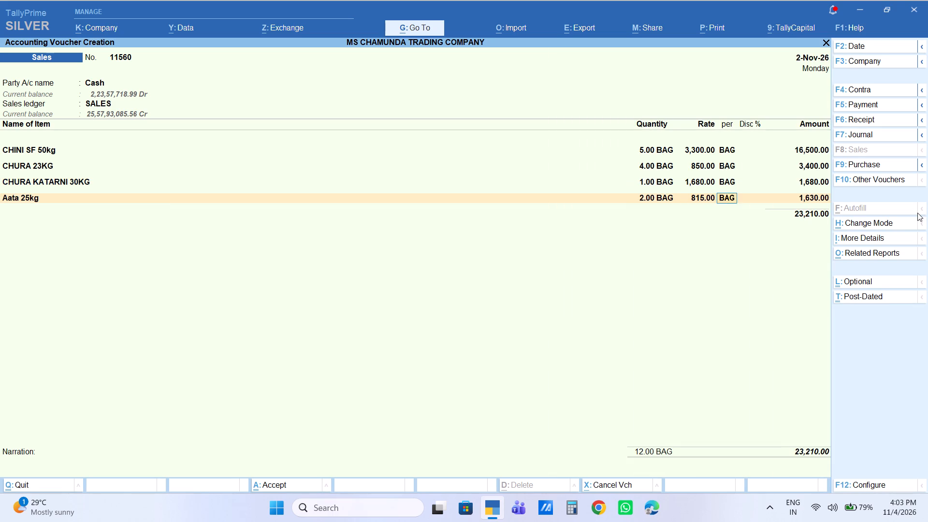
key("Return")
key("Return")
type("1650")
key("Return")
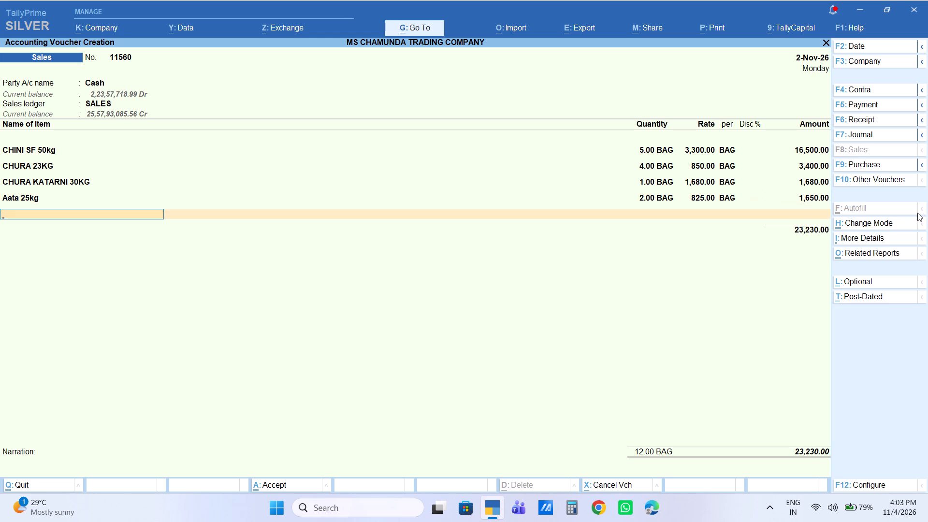
Add SALONI 1L PETI with a quantity of 3 peti and set its amount to 9,360.
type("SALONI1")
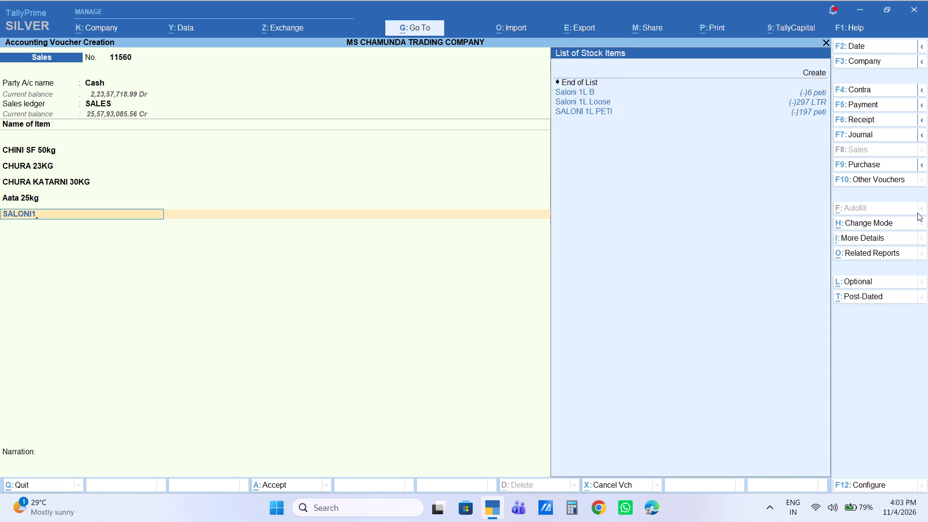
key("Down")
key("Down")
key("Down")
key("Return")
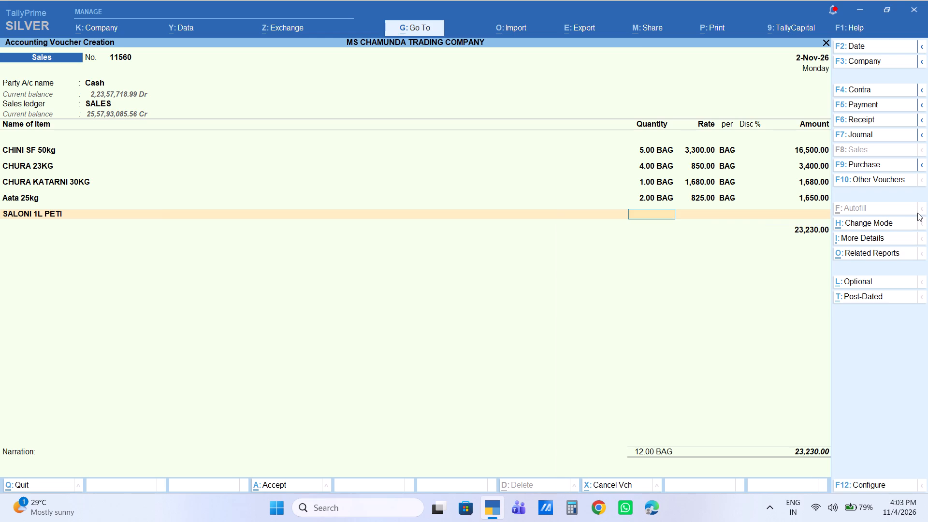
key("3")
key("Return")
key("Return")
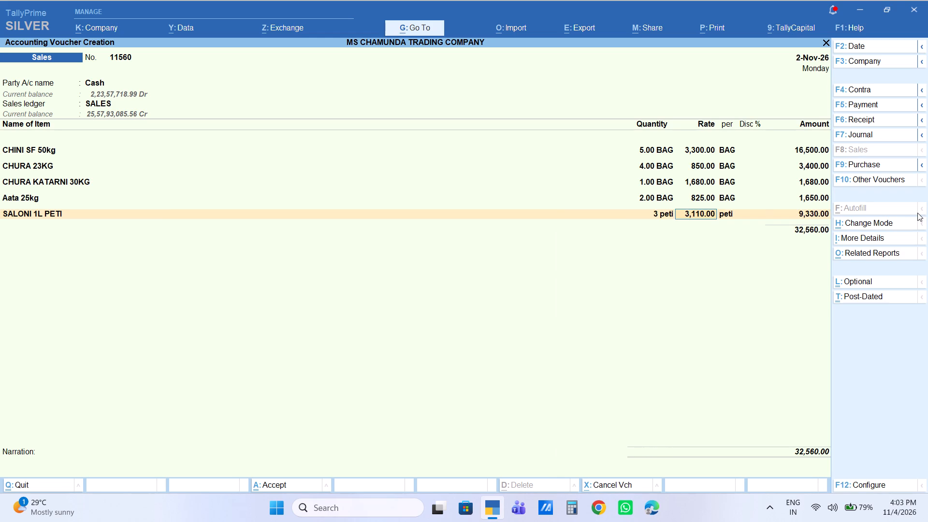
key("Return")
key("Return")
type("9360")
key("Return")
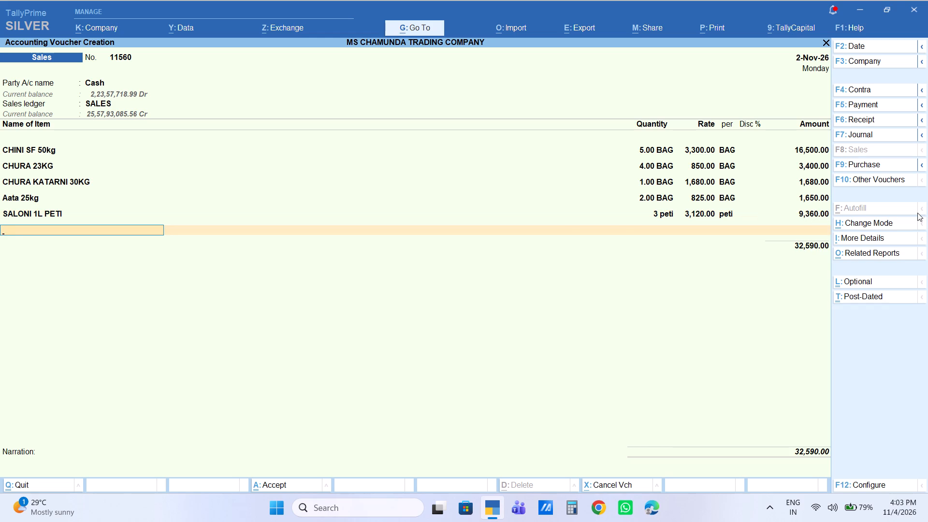
Add SALONI 500ML PETI with a quantity of 2 peti and set its amount to 7,056.
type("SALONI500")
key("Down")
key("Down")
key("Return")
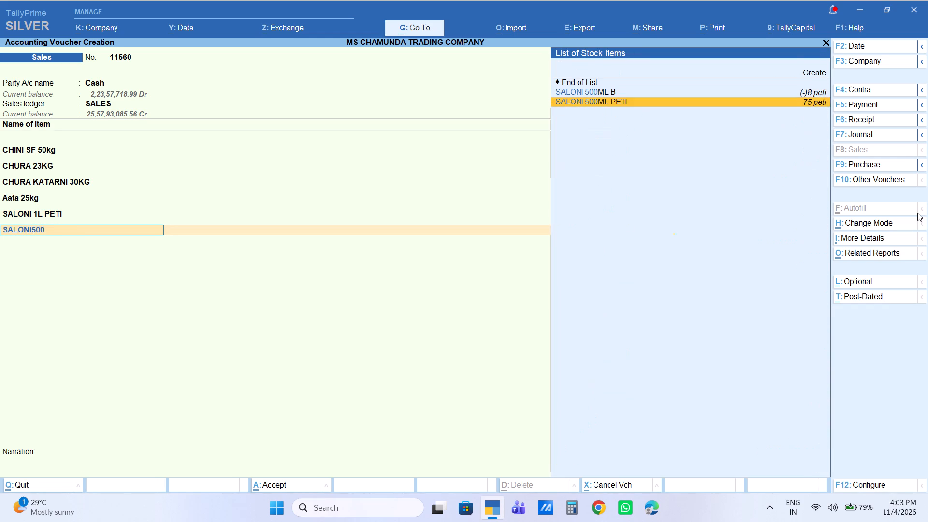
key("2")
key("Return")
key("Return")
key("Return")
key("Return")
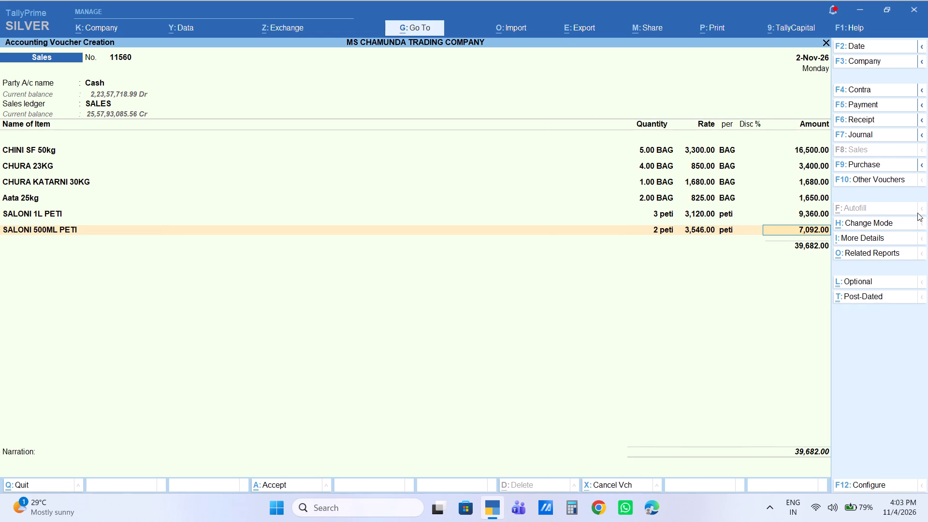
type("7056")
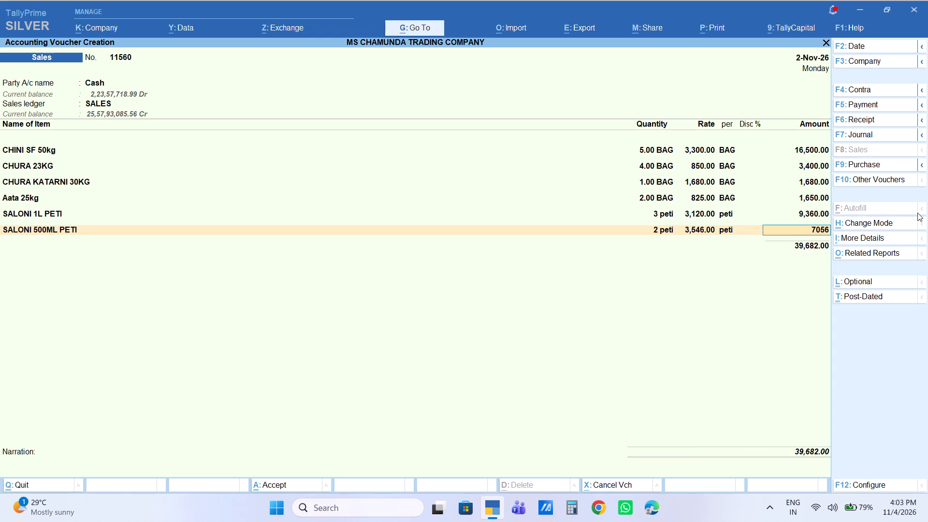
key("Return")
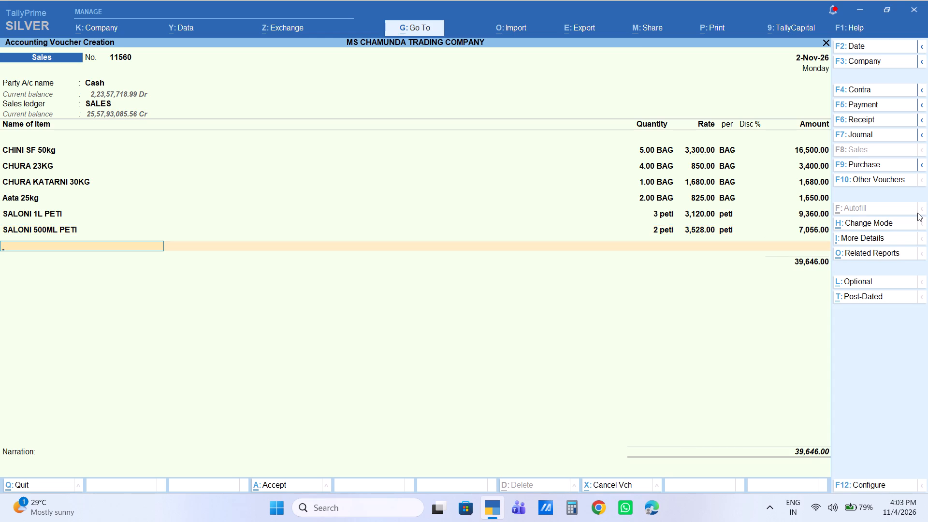
Add Sahnai Tina with a quantity of 10 tina, keeping its suggested rate.
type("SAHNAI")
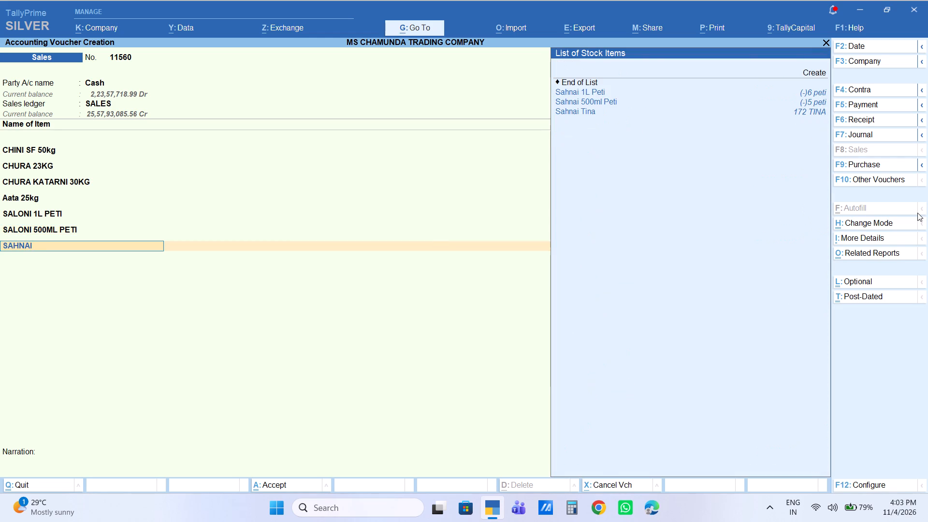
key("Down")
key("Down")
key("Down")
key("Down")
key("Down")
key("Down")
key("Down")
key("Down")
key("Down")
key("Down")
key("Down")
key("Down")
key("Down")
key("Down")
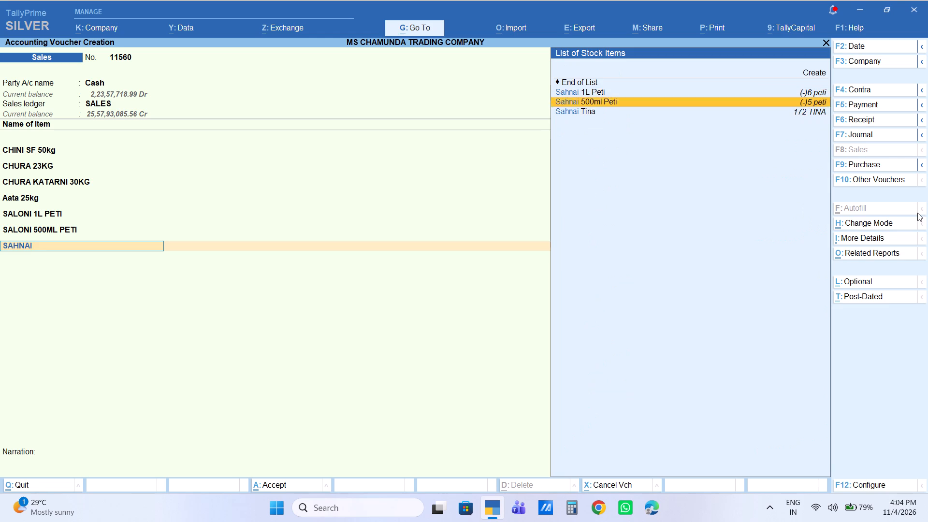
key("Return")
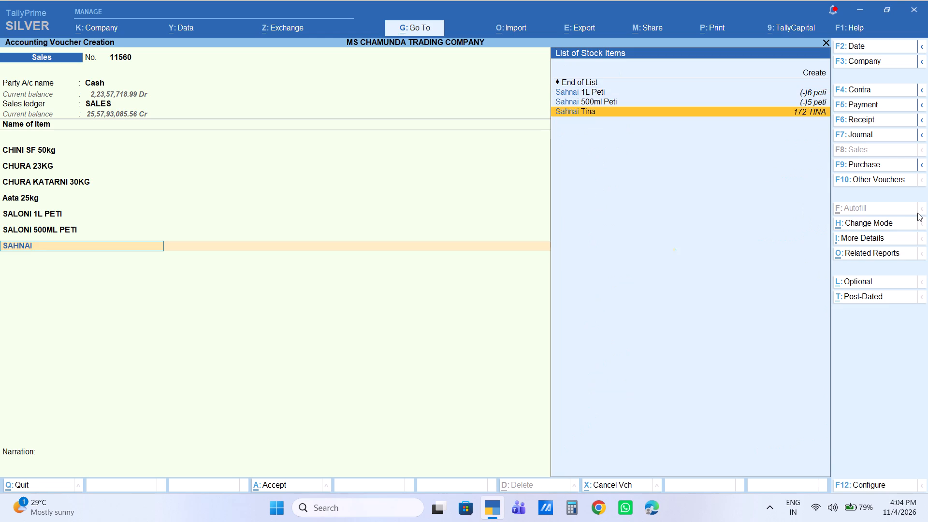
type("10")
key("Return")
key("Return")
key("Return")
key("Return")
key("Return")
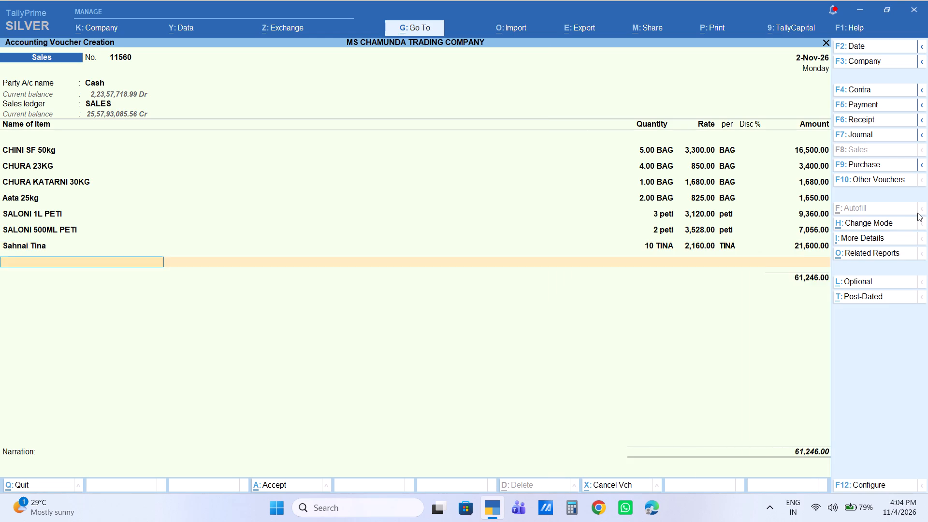
End the item list of voucher 11560 and add the Labour Charge ledger with an amount of 74.
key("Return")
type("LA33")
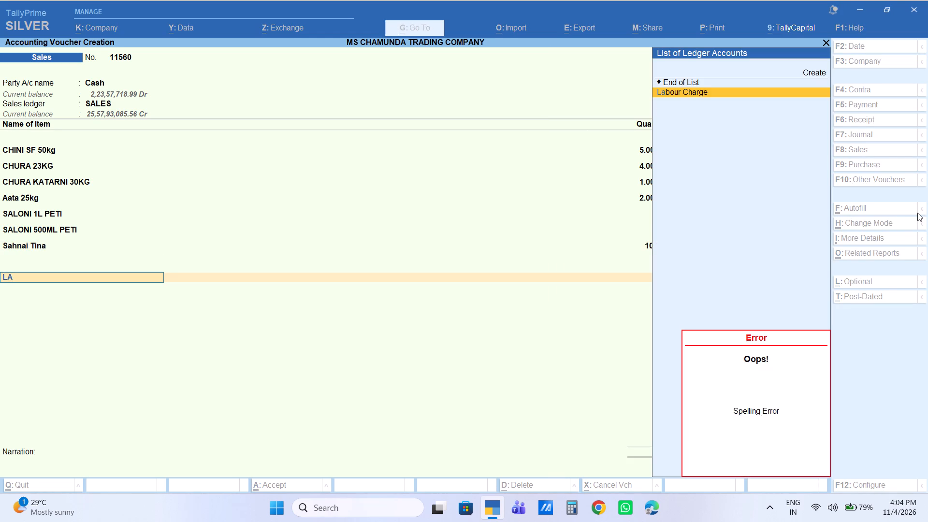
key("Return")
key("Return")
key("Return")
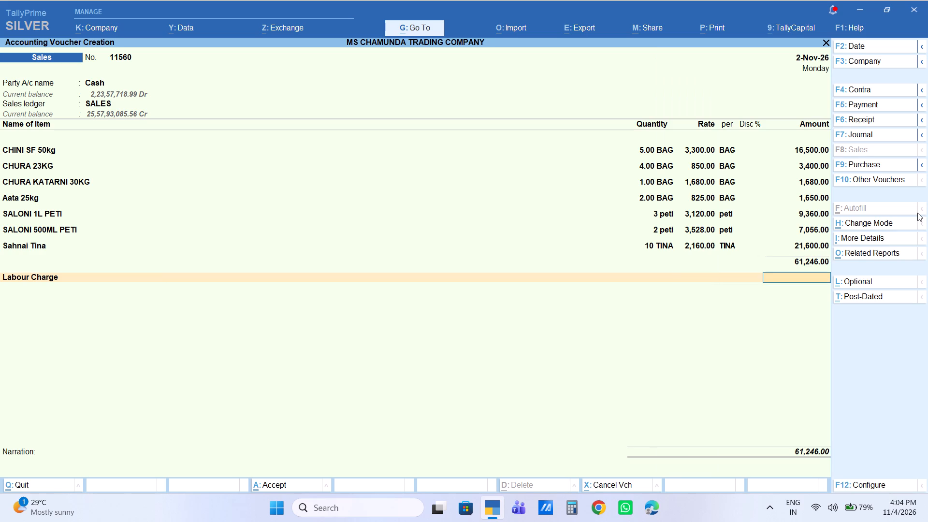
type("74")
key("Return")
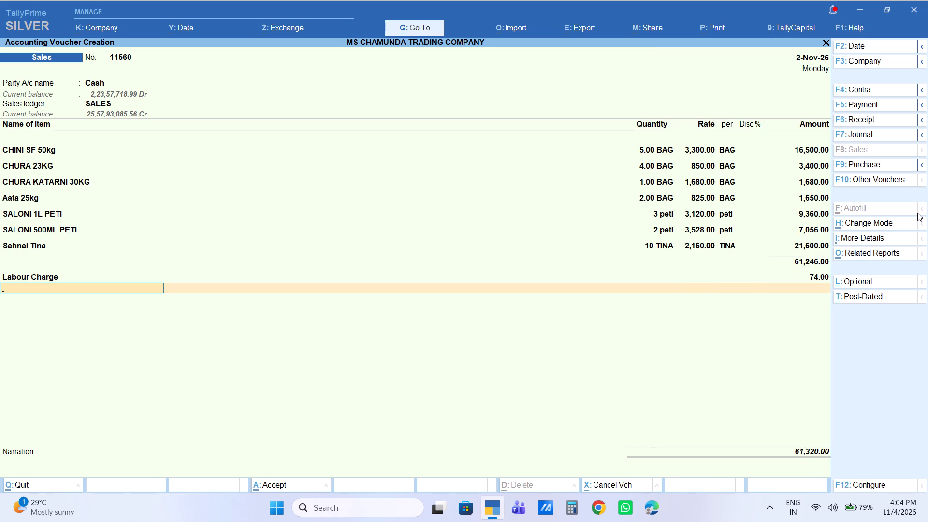
Go back to the party details of voucher 11560, set the buyer to the SAHINDRA ledger, and save the voucher.
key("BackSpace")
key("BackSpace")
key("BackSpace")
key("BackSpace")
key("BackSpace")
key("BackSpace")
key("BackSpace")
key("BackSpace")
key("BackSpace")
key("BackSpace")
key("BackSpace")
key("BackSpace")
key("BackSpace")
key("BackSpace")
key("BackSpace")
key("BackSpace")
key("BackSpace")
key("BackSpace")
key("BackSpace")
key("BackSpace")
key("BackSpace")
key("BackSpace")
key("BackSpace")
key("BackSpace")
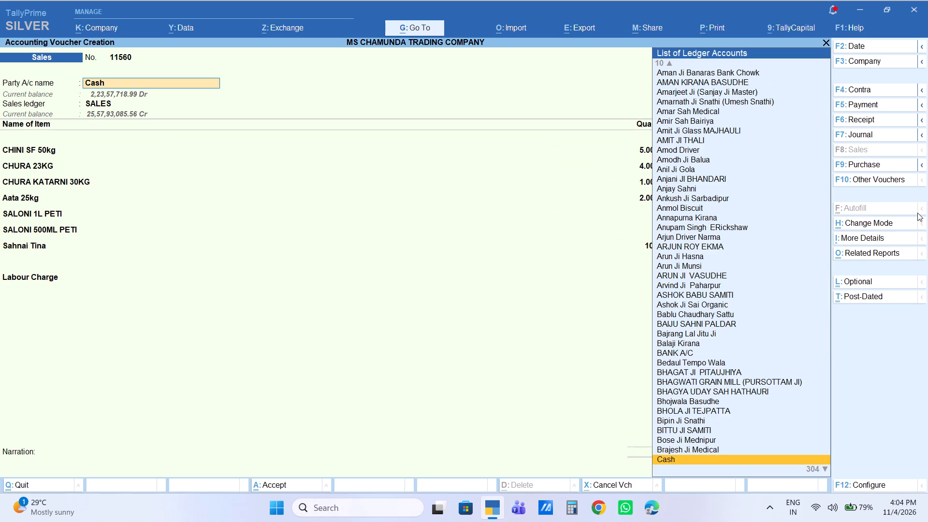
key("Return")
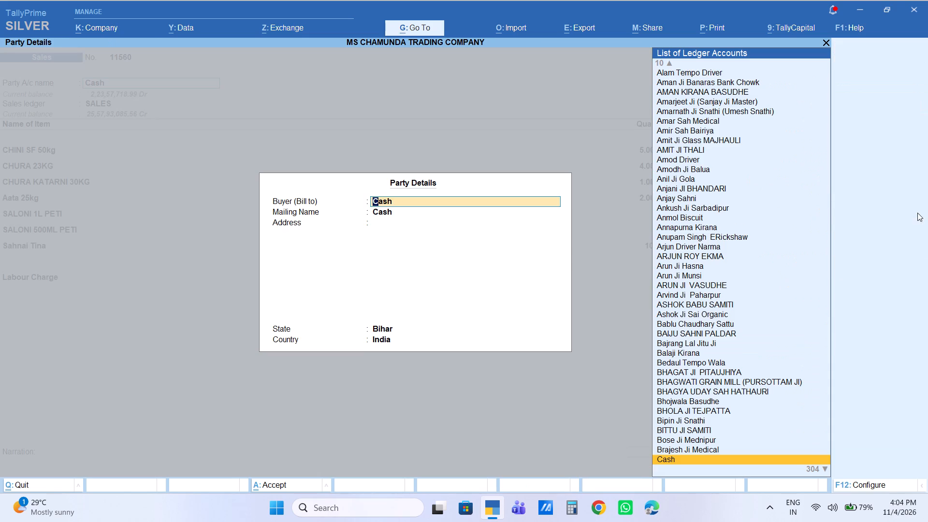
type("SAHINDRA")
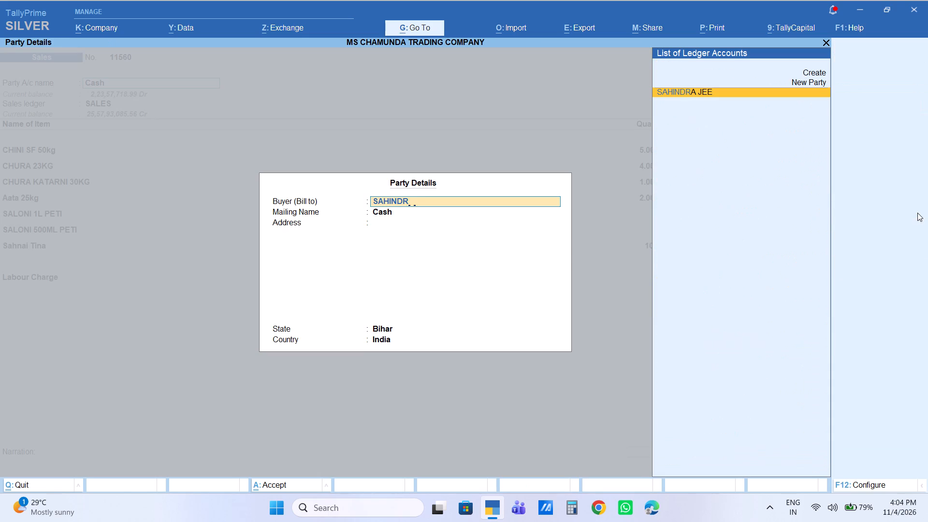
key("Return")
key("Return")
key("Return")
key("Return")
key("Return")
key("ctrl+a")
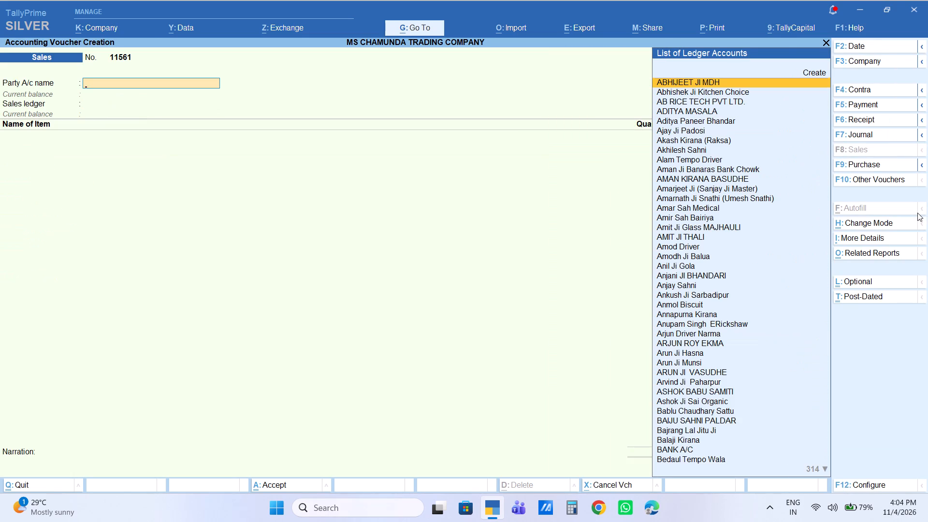
Start sales voucher 11561 with Cash as the party account and SALES as the sales ledger.
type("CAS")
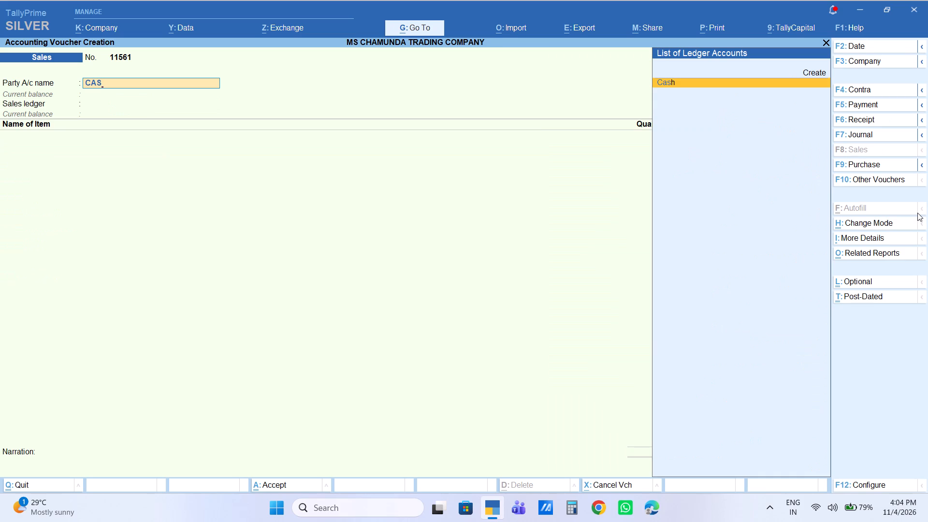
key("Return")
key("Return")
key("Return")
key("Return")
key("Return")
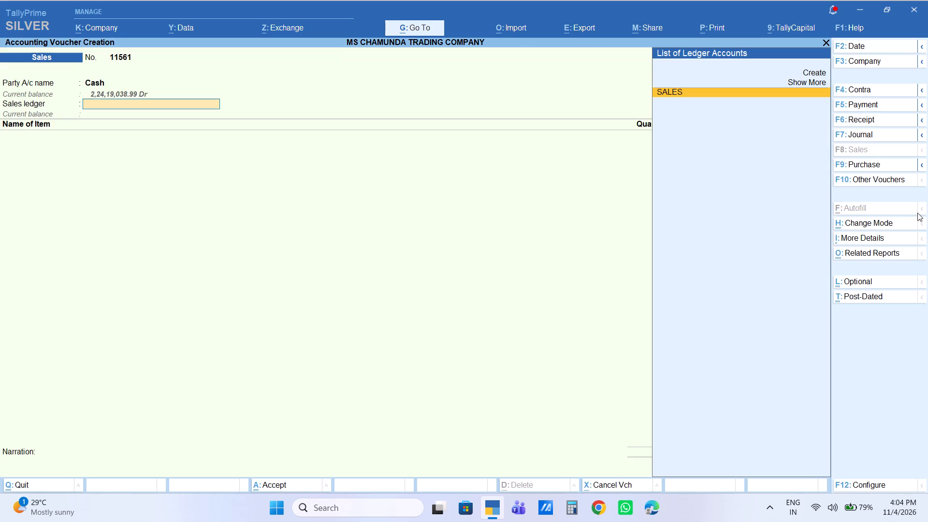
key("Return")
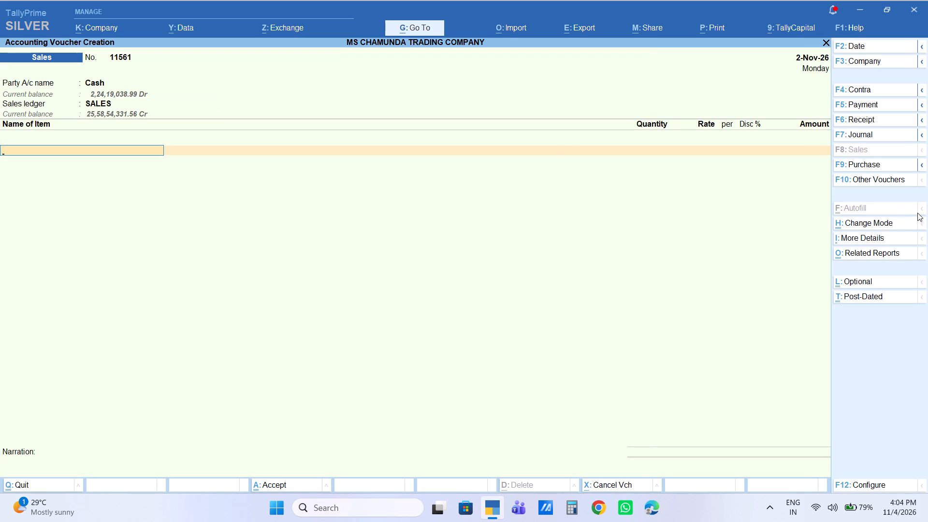
Add M Fish 100g with a quantity of 10 pcs and set its amount to 585.
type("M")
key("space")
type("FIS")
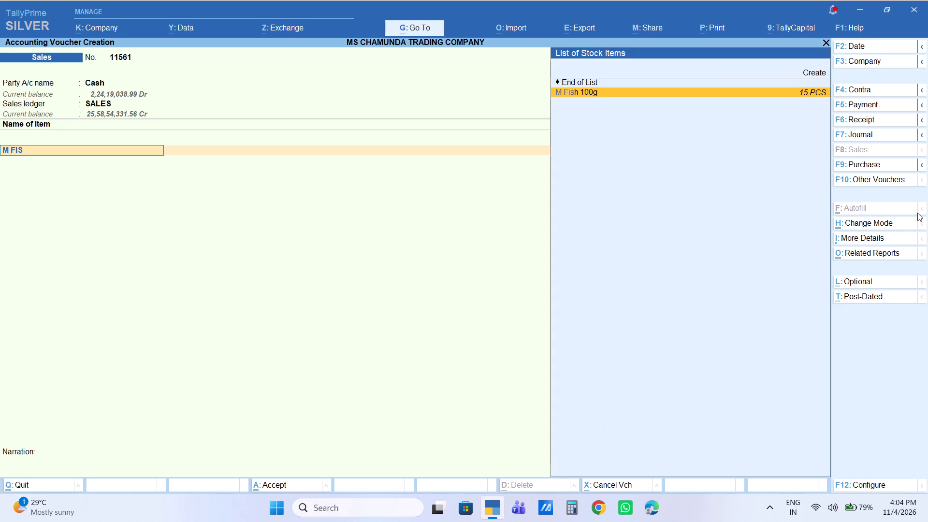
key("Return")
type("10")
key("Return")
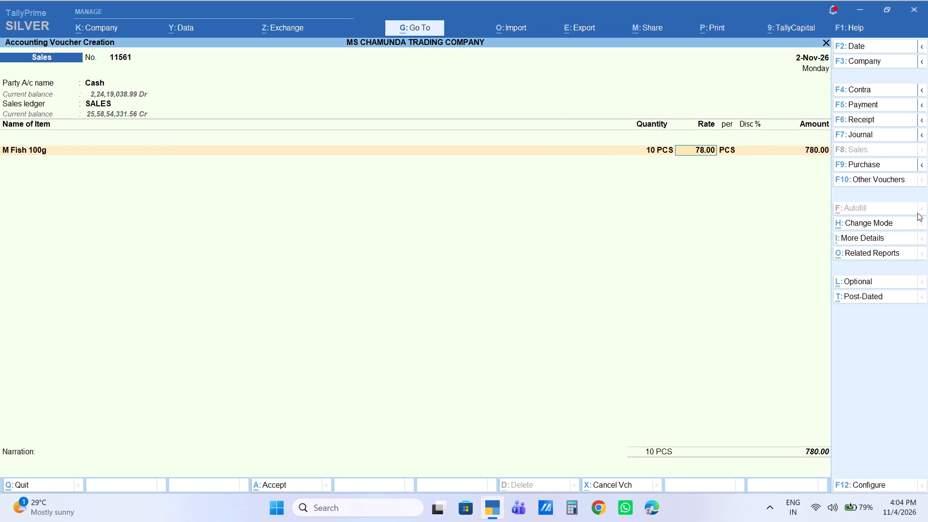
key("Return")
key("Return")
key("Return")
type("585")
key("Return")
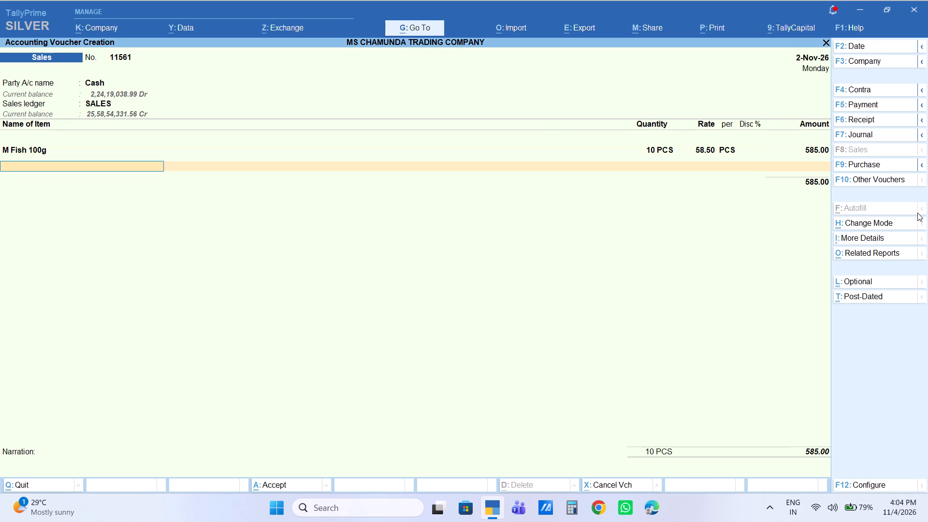
Add Vim Rs5 with a quantity of 1 peti, keeping its suggested rate.
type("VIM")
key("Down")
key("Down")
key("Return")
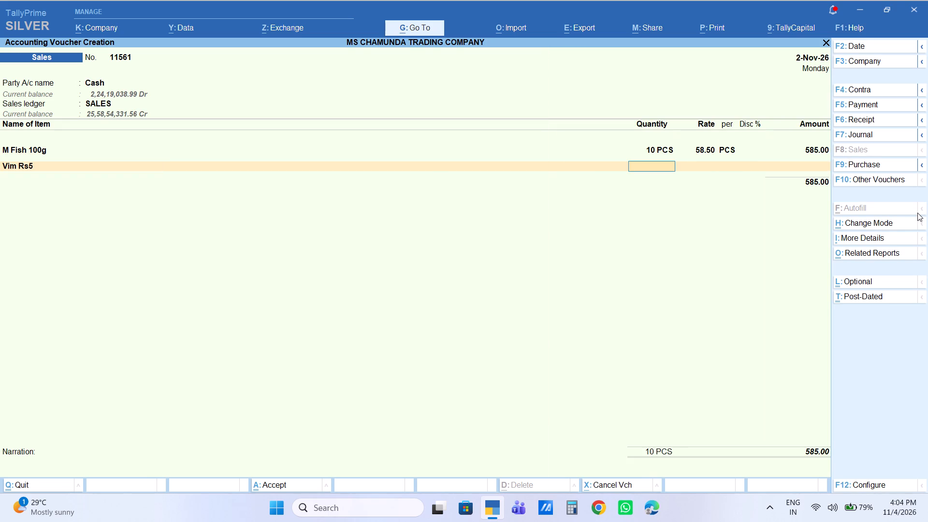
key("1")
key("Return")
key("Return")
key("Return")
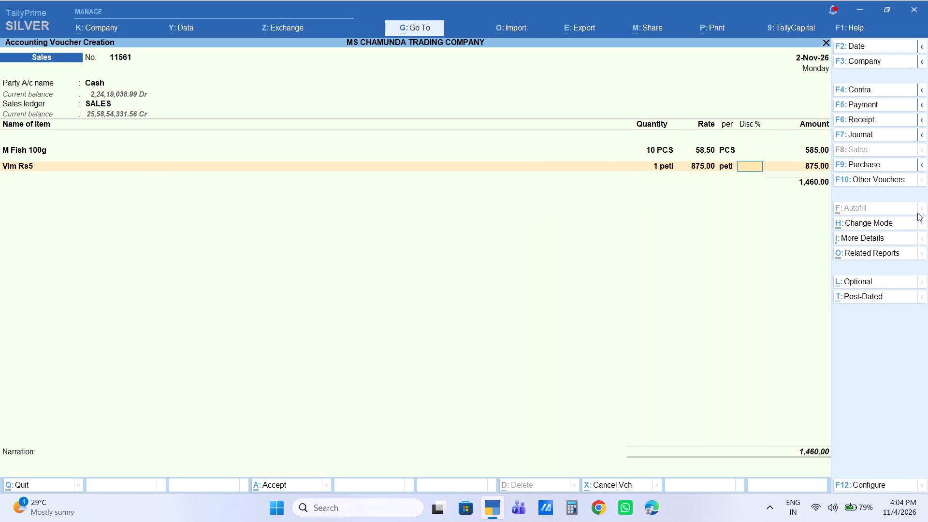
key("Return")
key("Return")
Add Wheel 1Kg with a quantity of 1 bag, keeping its suggested rate.
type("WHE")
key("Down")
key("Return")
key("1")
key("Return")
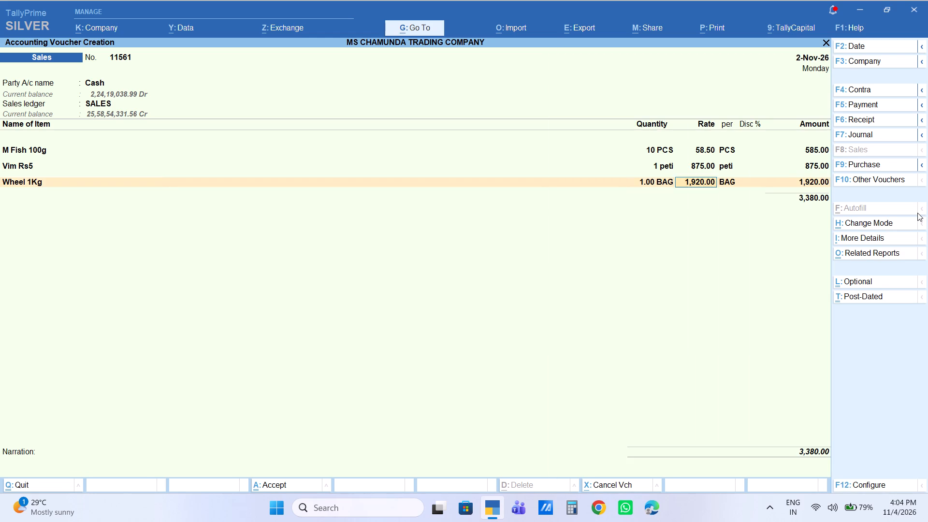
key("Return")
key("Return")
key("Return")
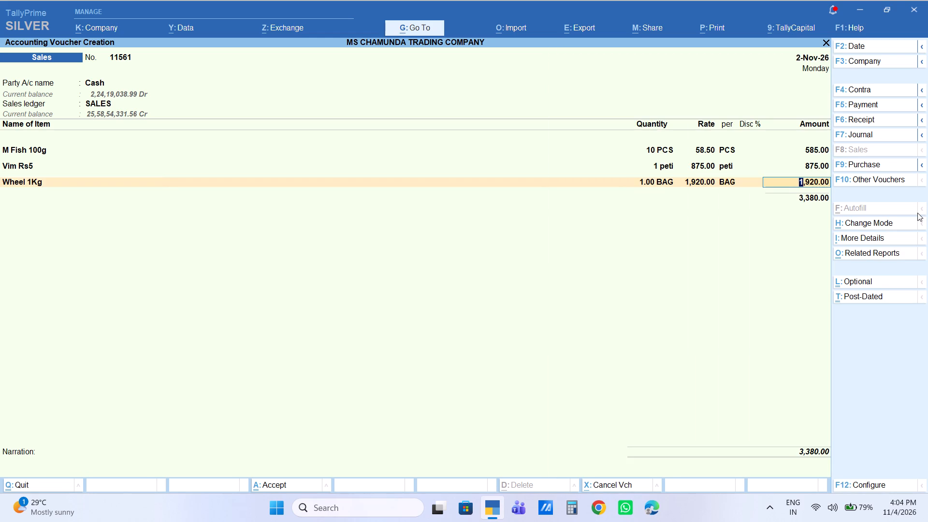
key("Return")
Add C.P Rs1 Peti with a quantity of 1 peti, keeping its suggested rate.
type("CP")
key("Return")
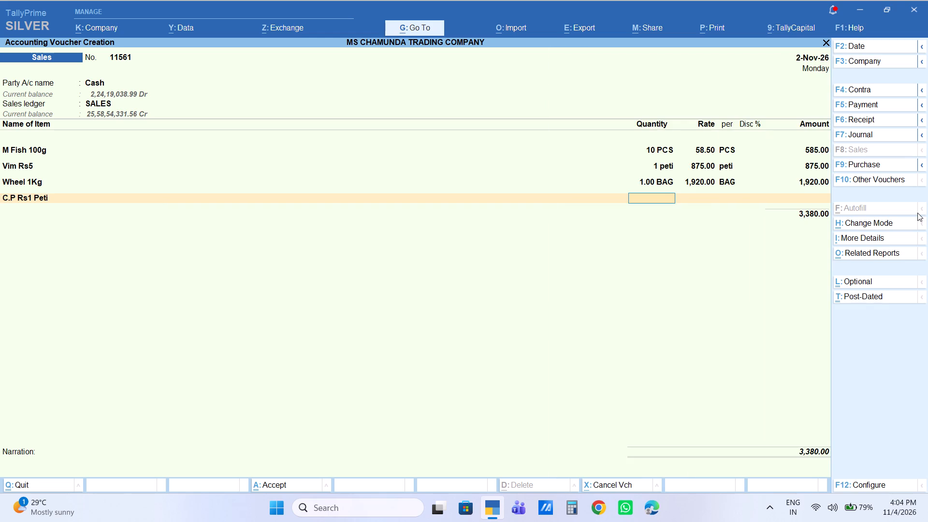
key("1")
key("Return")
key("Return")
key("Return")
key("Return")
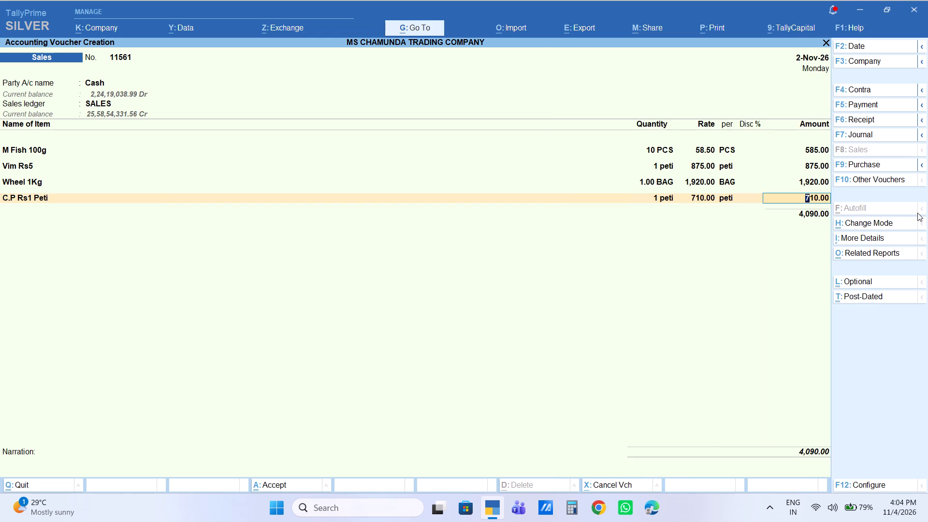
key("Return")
Add R Haldi 200g with a quantity of 4 kg, a rate of 490 and a 38% discount.
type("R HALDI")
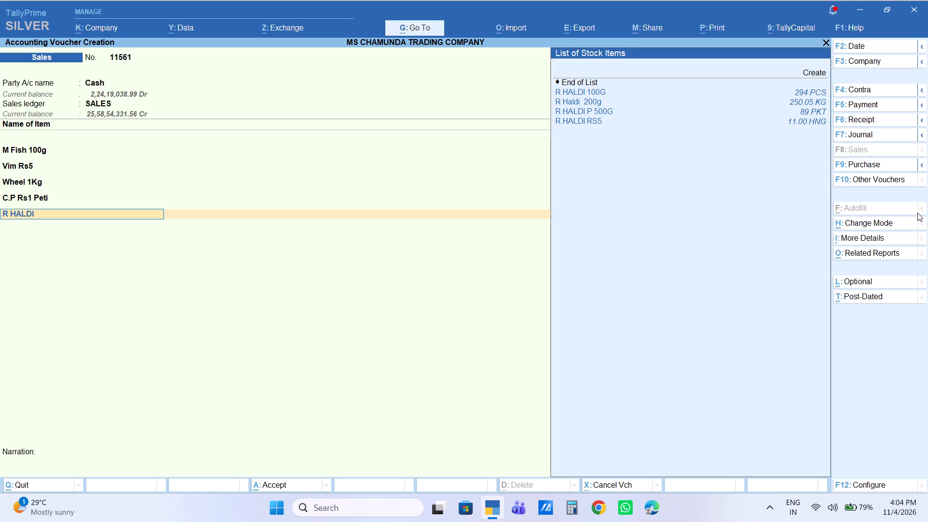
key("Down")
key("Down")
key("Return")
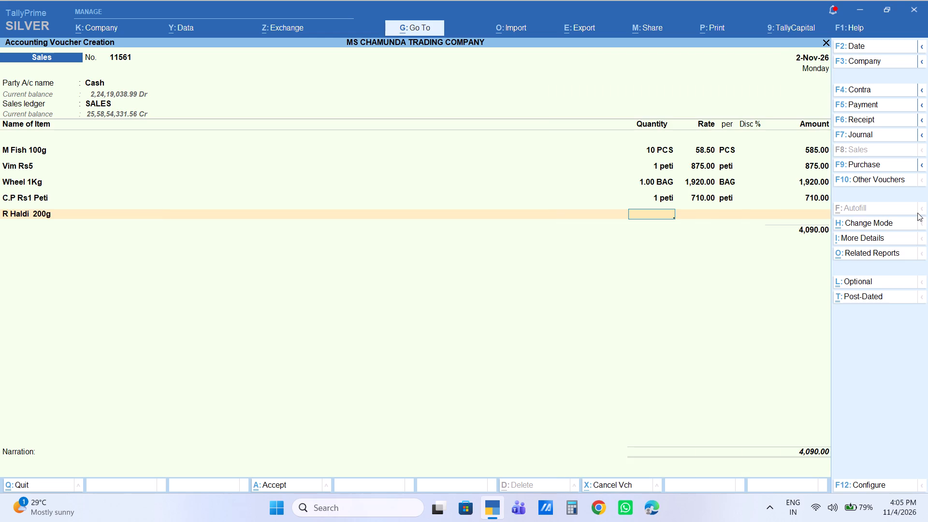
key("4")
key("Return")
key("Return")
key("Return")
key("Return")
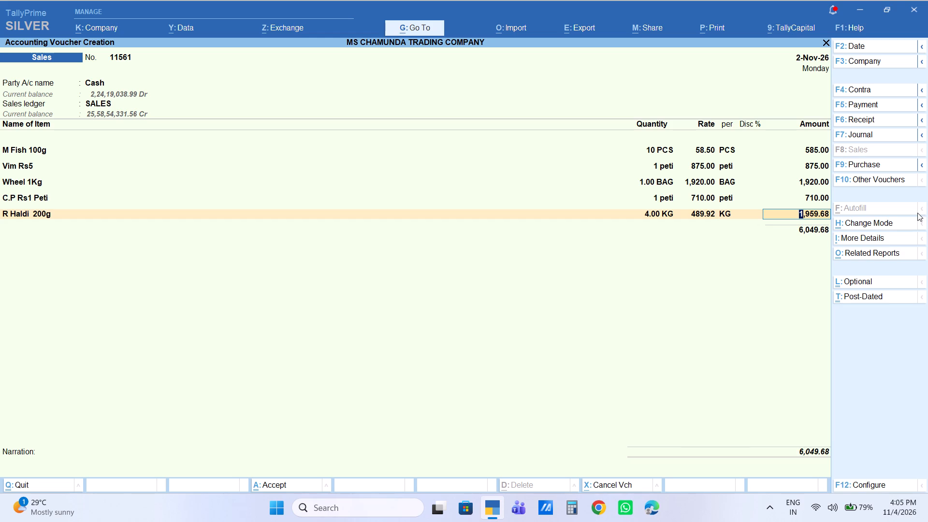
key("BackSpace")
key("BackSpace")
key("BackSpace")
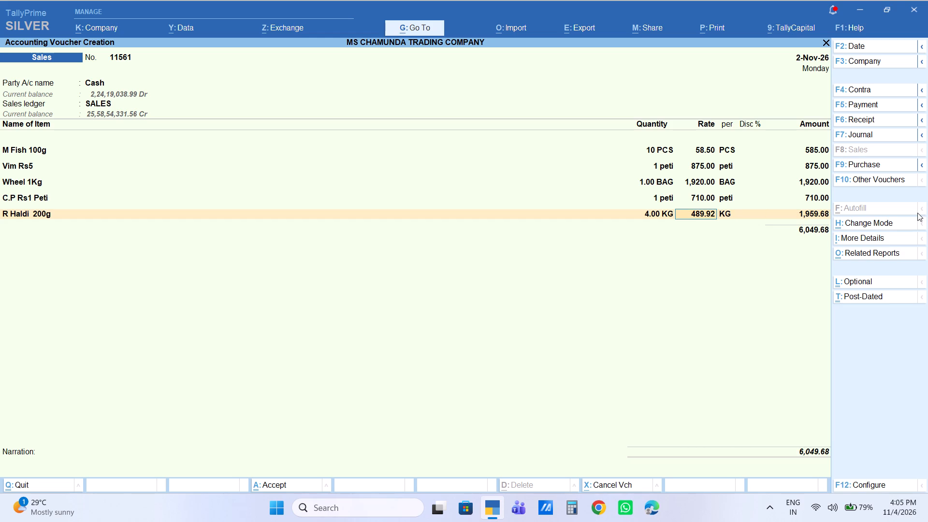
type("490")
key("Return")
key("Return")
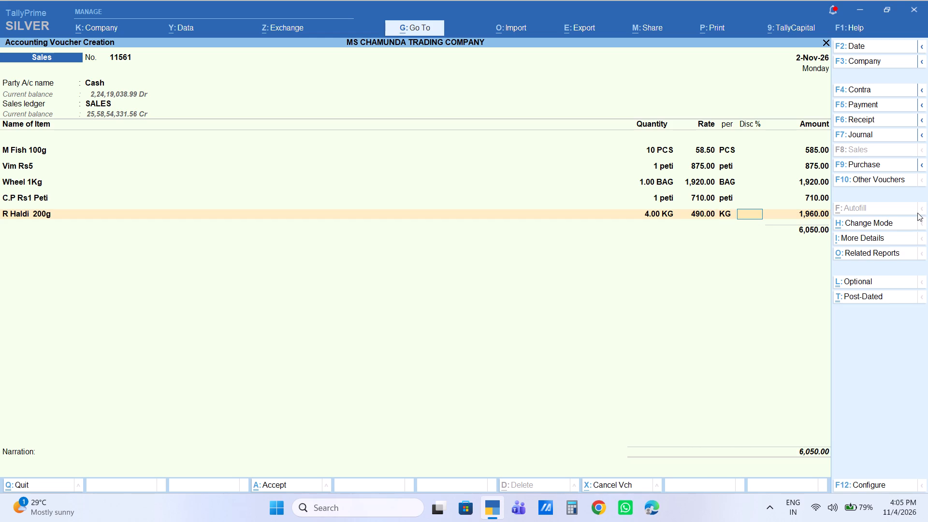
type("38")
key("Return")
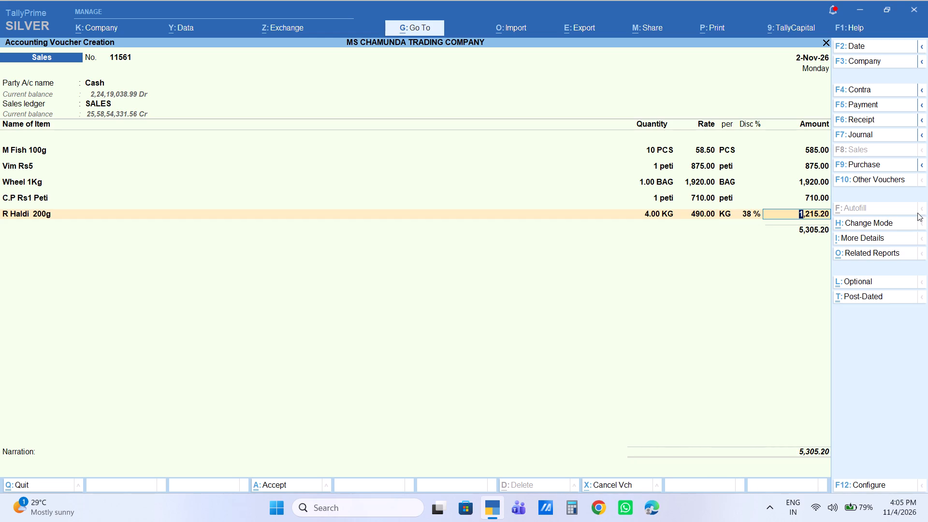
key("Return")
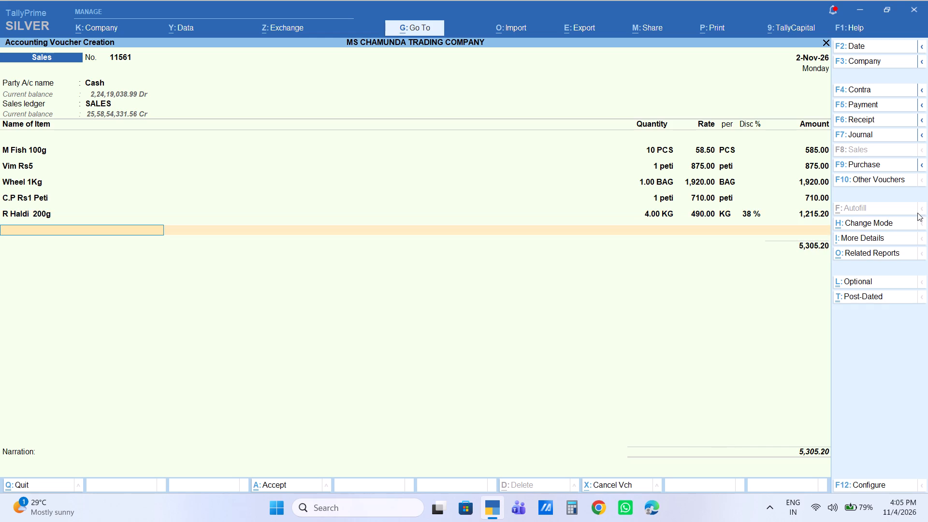
Add R MIRCH 200G with a quantity of 4 kg, a rate of 660 and a 38% discount.
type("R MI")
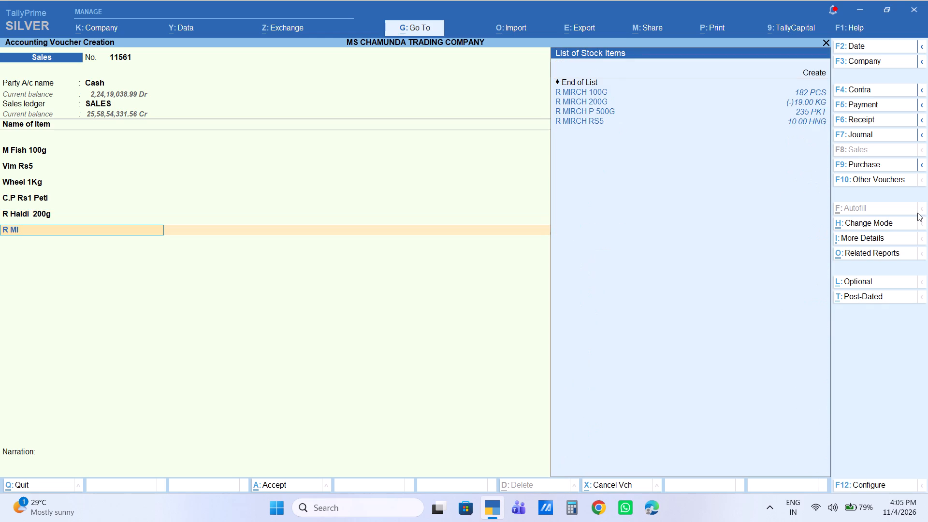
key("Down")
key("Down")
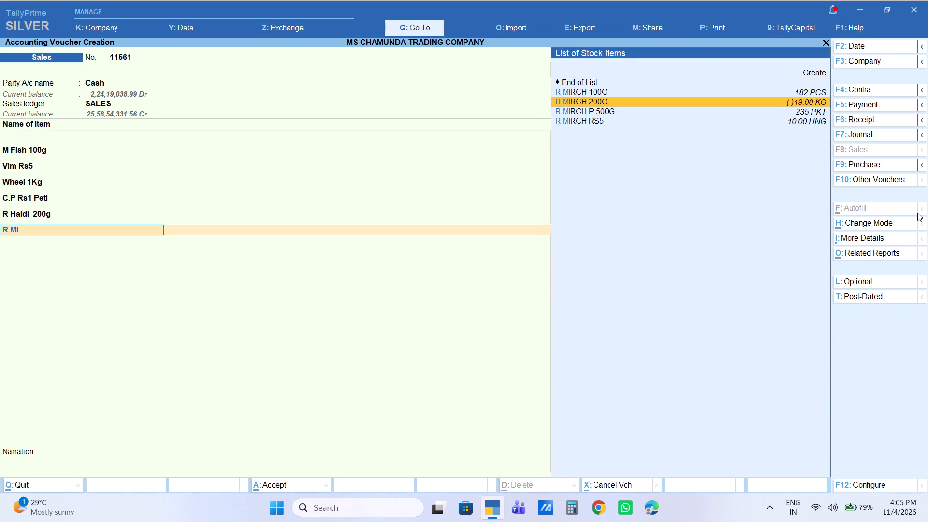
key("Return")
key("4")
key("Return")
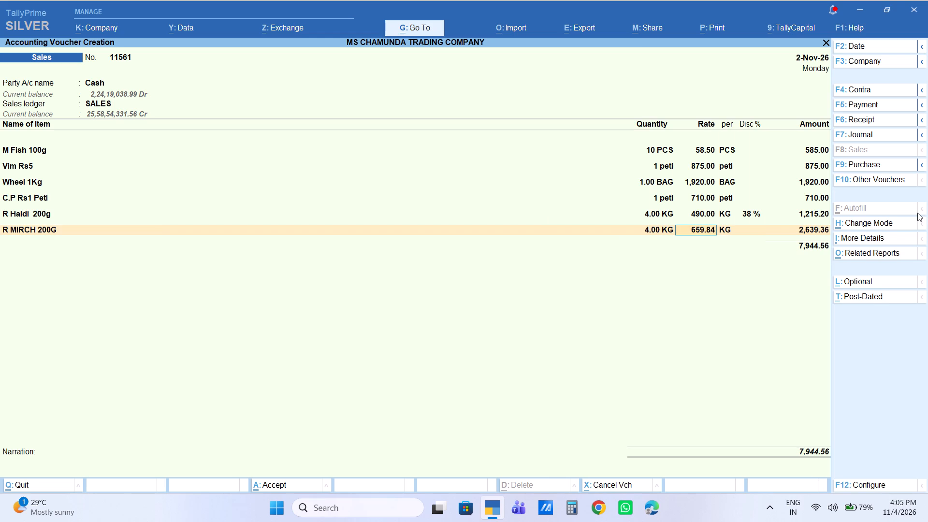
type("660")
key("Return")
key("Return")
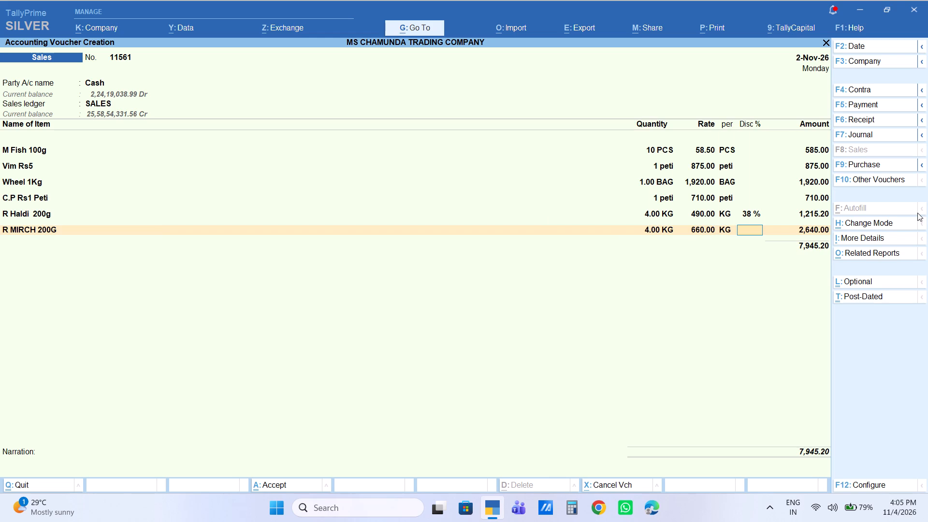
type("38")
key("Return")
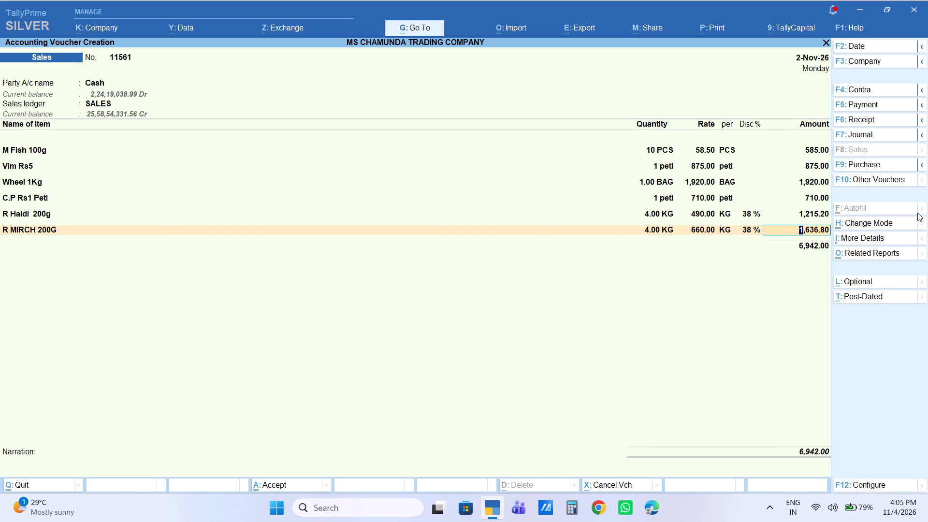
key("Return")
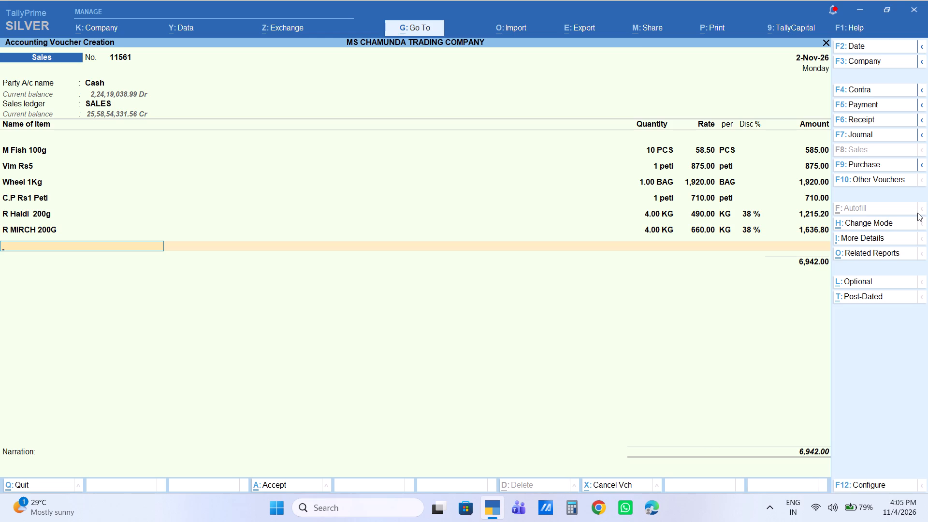
Add 4 AAA KG with a quantity of 10 kg, keeping its suggested rate and no discount.
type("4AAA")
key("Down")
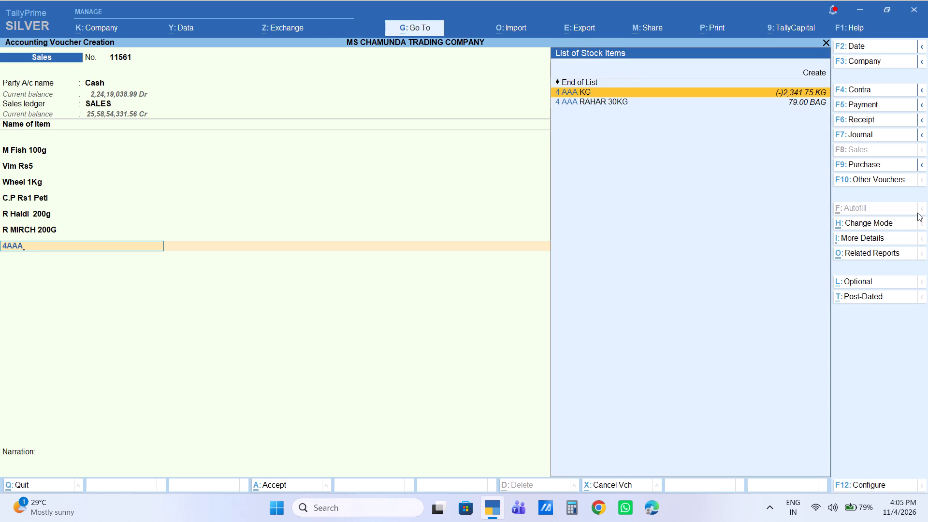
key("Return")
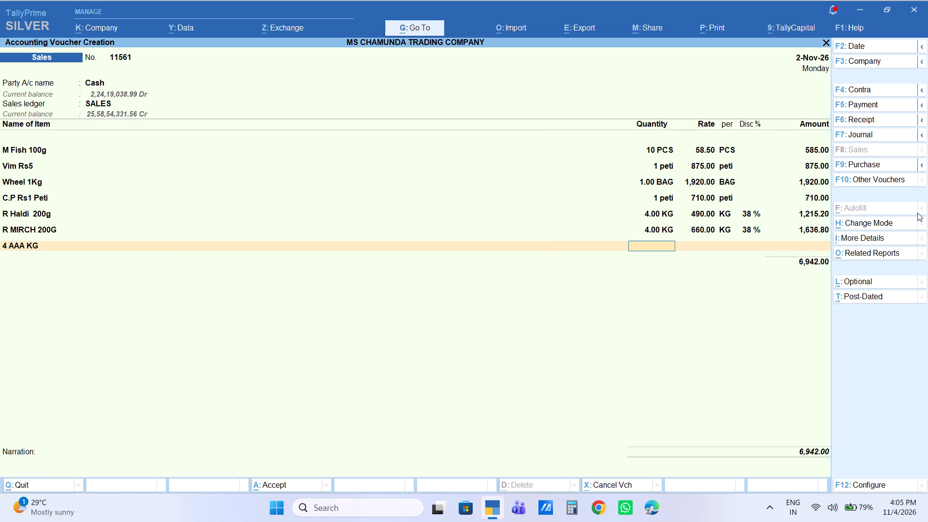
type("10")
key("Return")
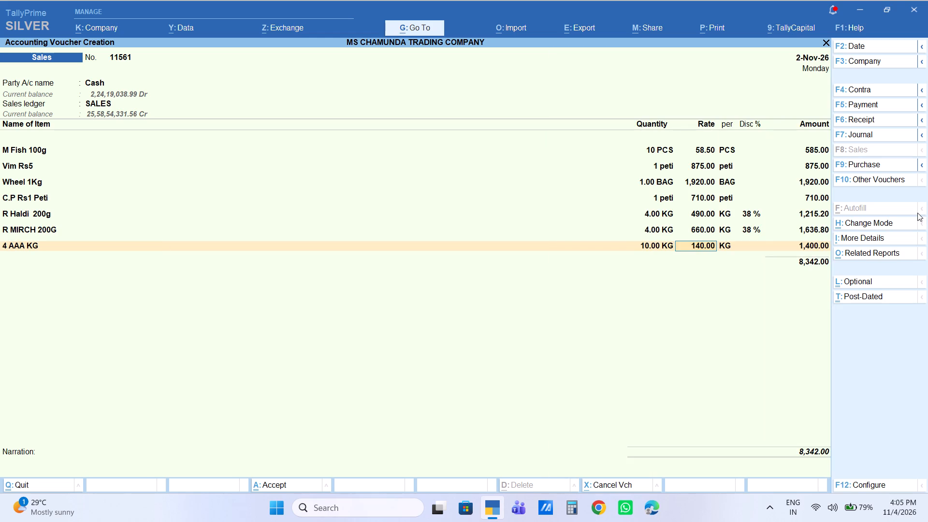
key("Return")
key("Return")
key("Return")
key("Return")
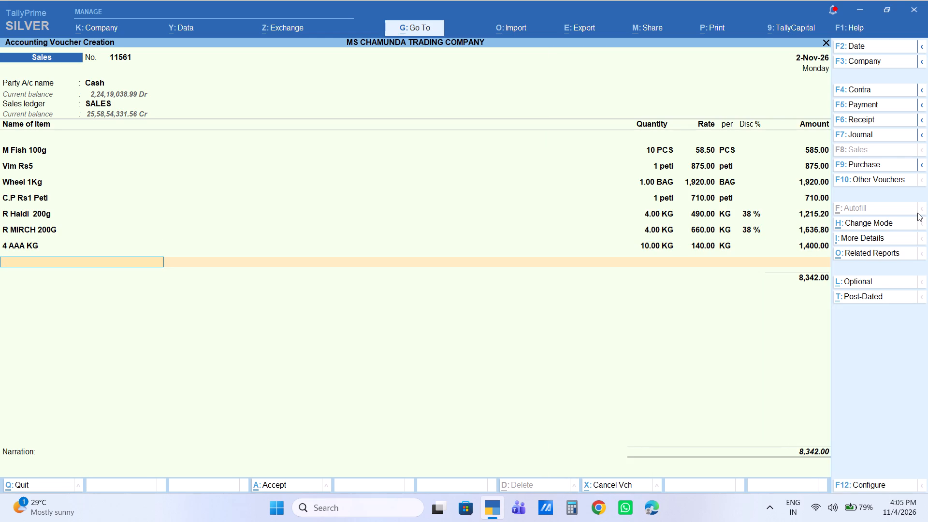
Add PARIVAR PAPAD PETI with a quantity of 1 peti, keeping its suggested rate.
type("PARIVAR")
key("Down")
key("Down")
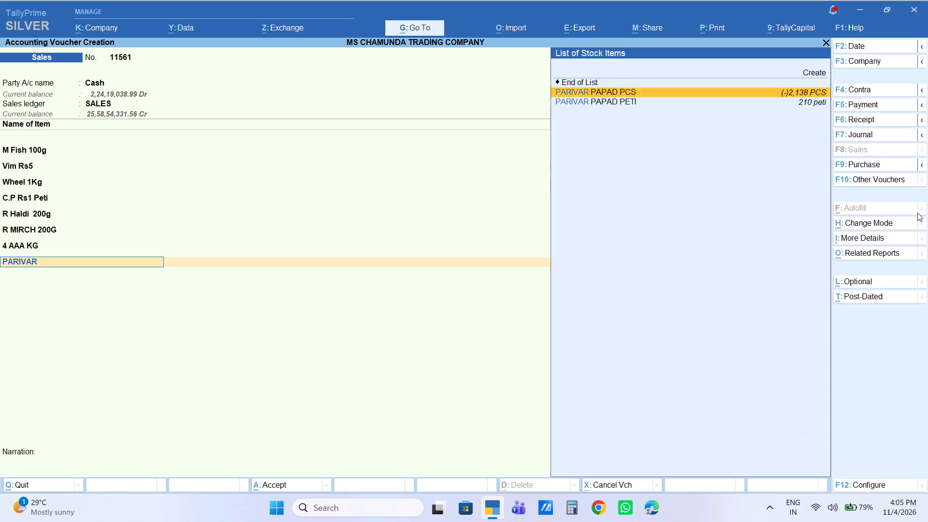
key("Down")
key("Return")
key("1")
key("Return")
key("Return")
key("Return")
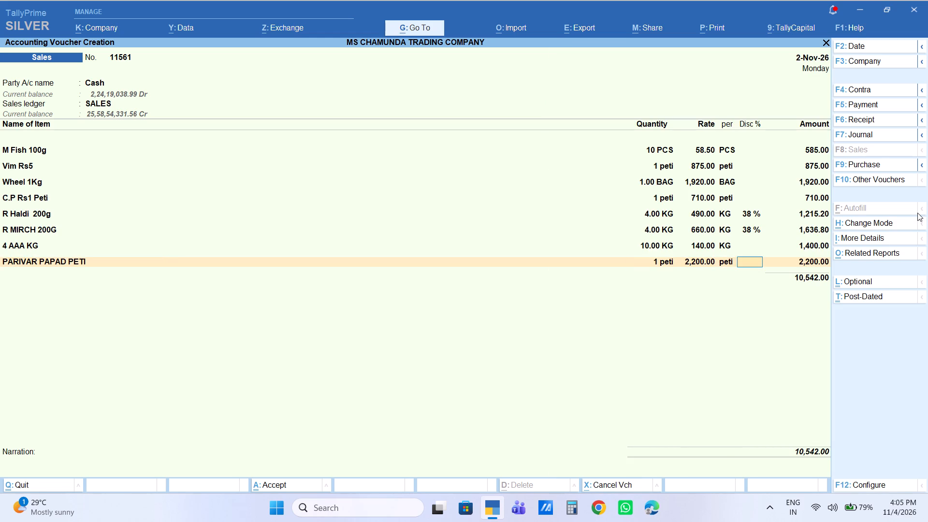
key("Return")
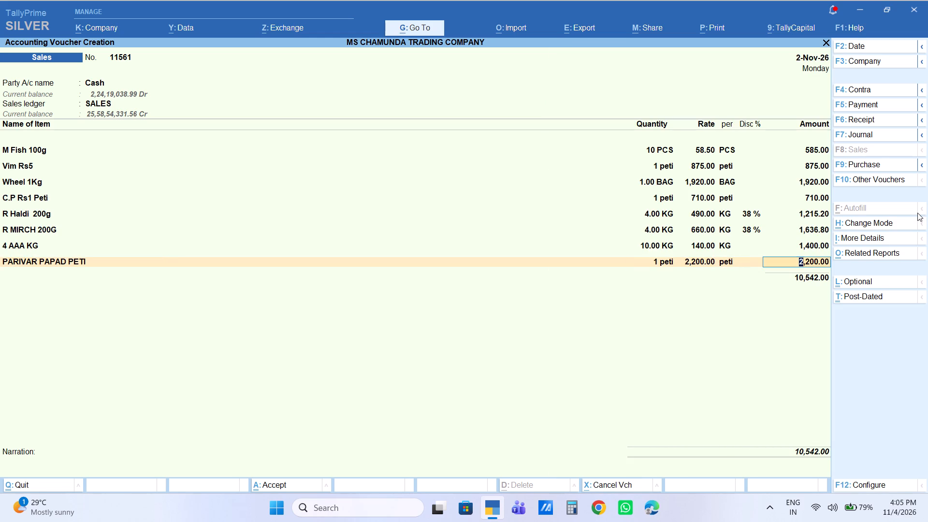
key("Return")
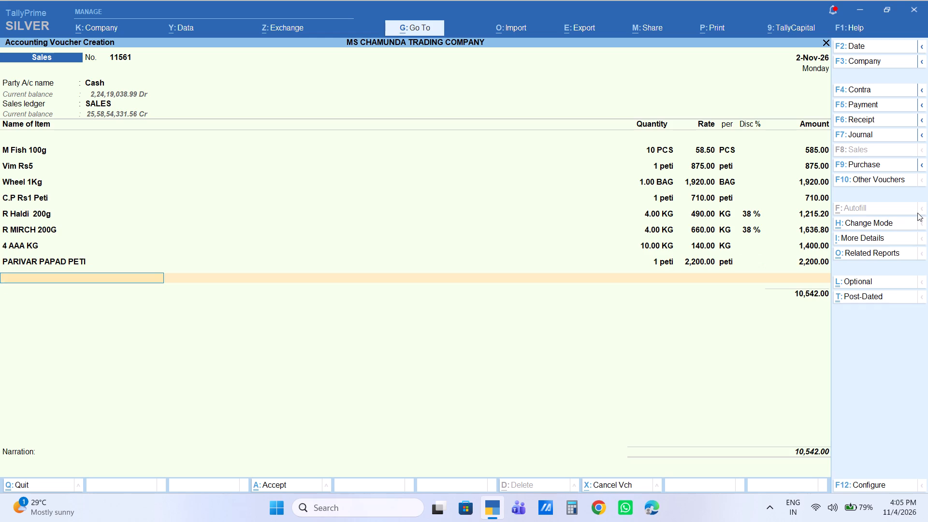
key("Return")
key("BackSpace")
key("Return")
Add A Marrie Rs5 with a quantity of 2 peti and set its line amount to 1160.
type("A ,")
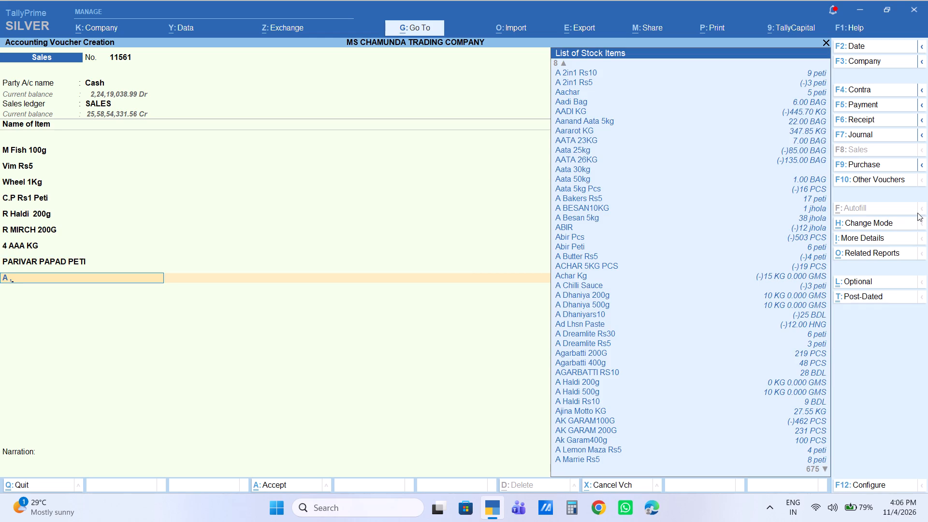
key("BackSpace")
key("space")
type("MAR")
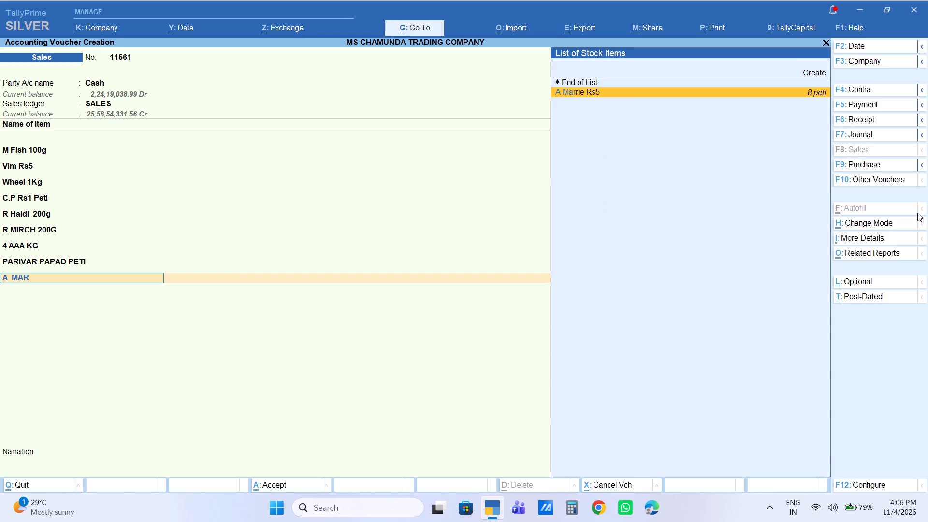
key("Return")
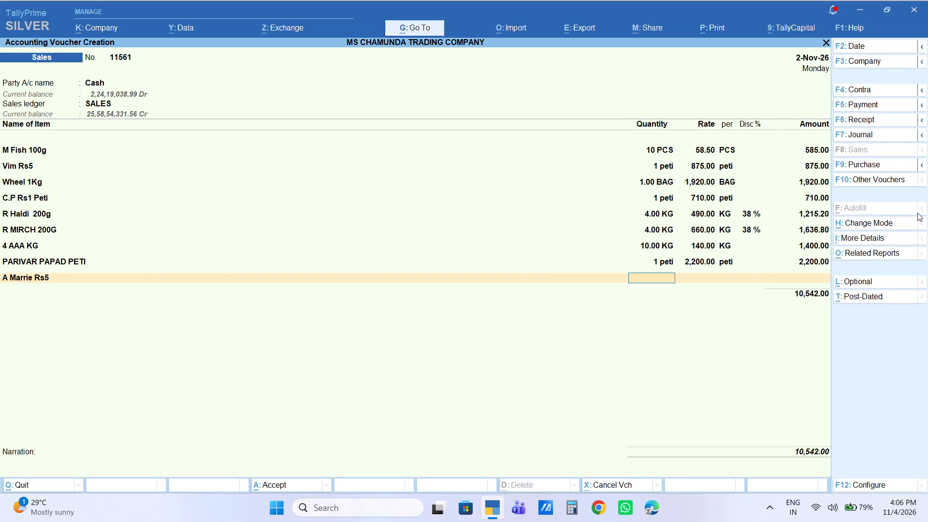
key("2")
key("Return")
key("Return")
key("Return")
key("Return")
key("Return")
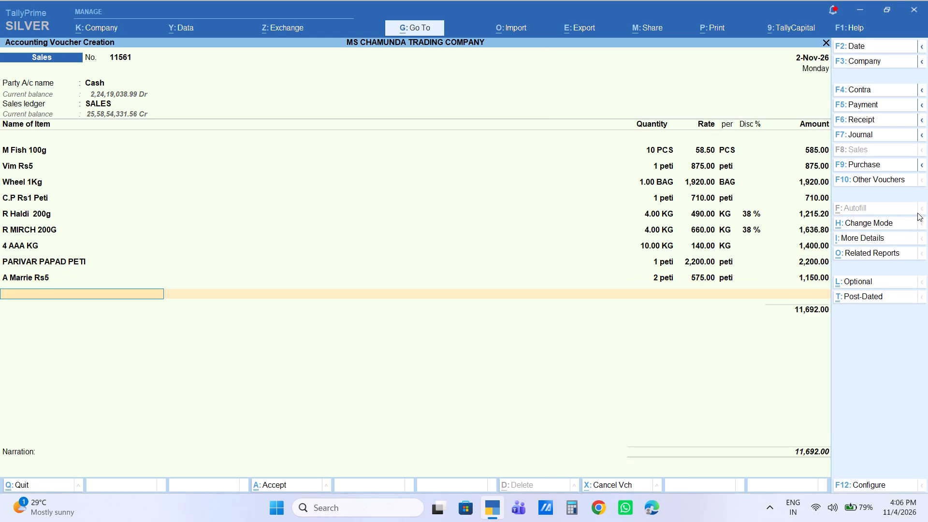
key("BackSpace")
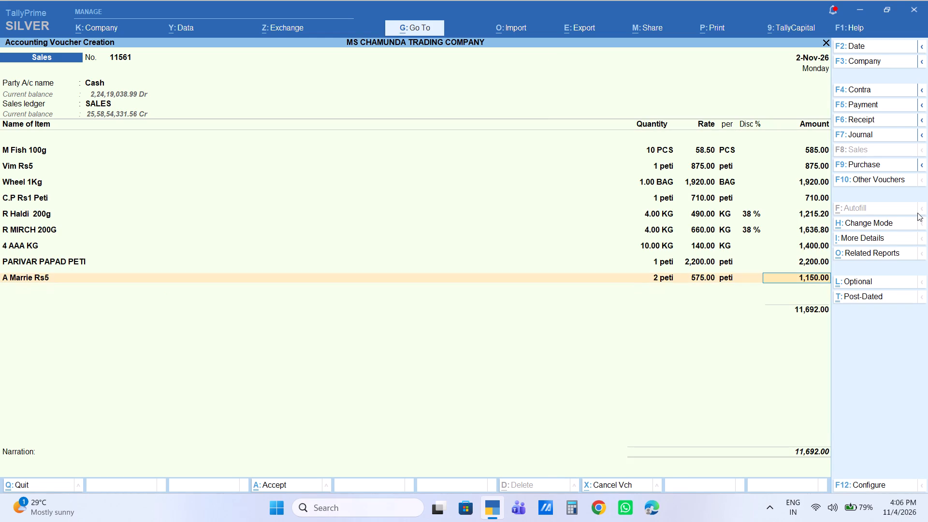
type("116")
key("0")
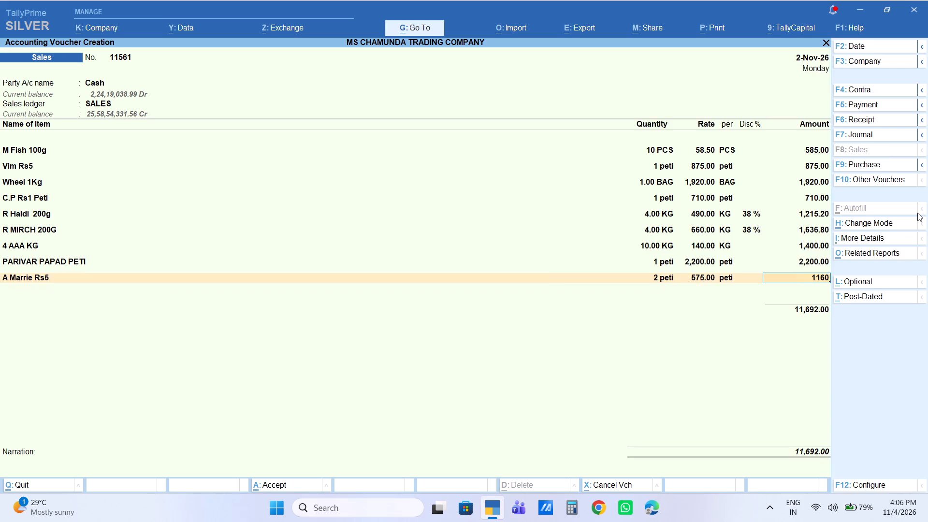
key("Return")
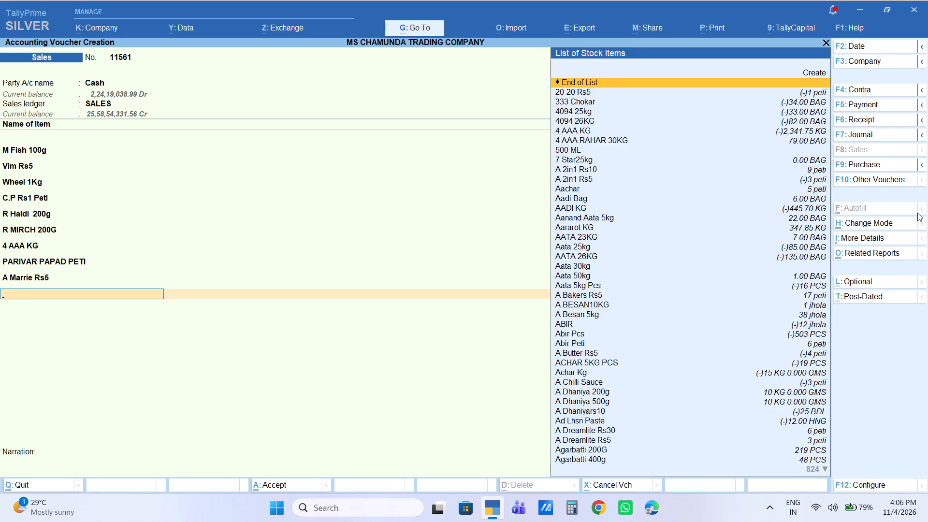
Add P Dudh BiscuitRS5 with a quantity of 1 peti, keeping its suggested rate.
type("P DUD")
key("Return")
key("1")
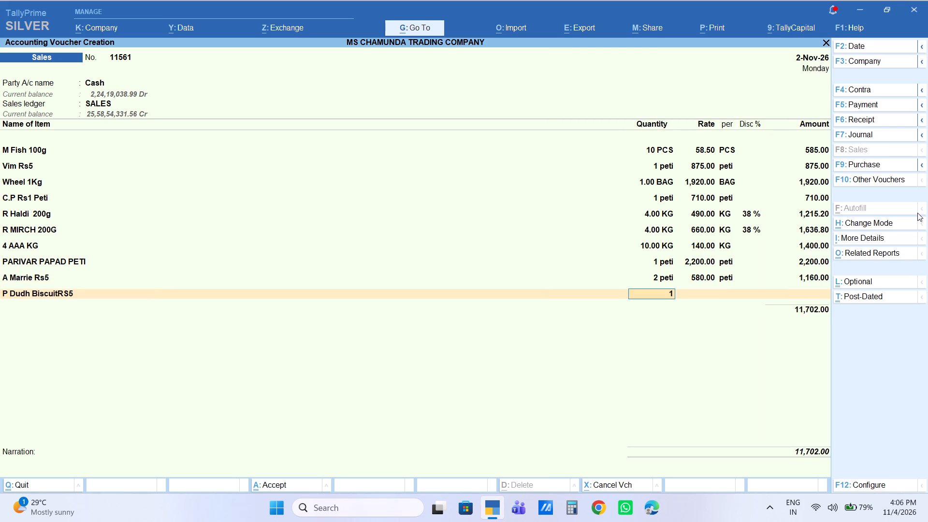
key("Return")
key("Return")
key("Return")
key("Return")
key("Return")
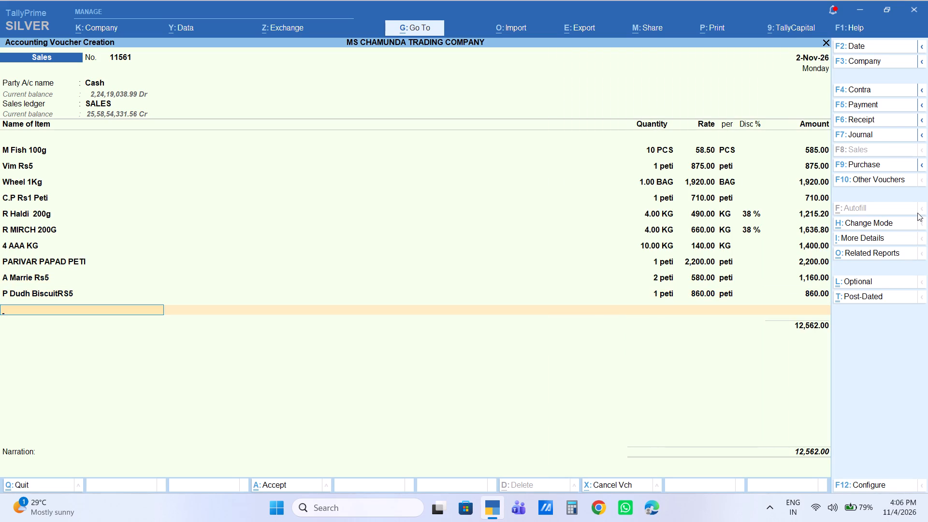
Add A 2in1 Rs5 with a quantity of 2 peti, keeping its suggested rate.
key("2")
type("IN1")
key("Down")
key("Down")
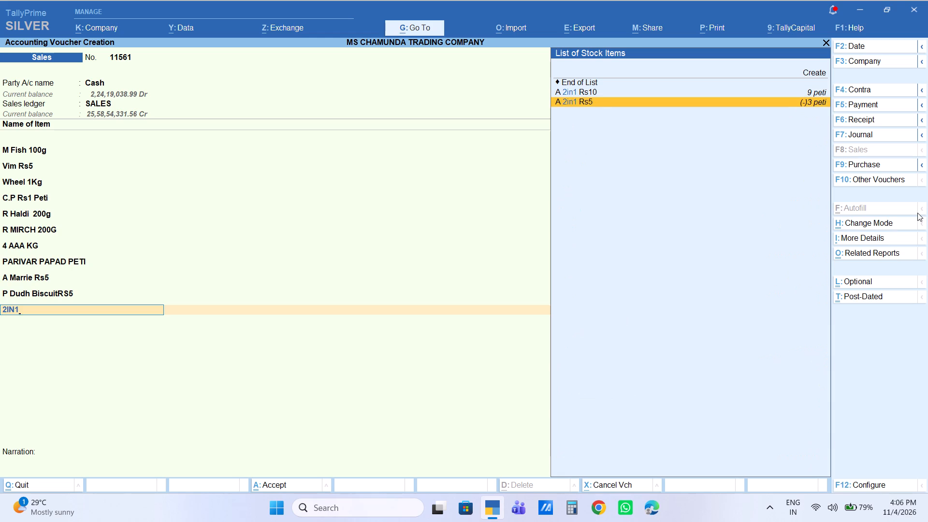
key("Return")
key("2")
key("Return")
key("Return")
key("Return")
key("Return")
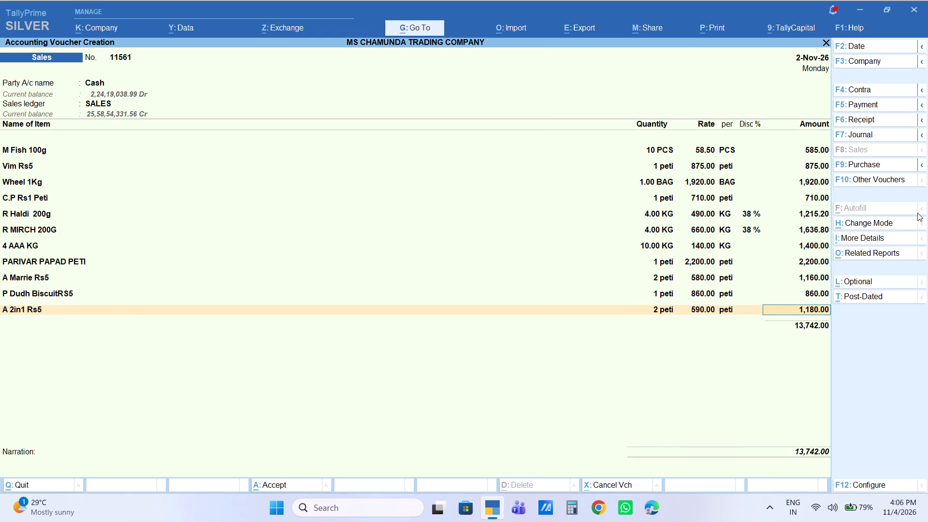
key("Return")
End the item list and add a Labour Charge of 20 to the voucher.
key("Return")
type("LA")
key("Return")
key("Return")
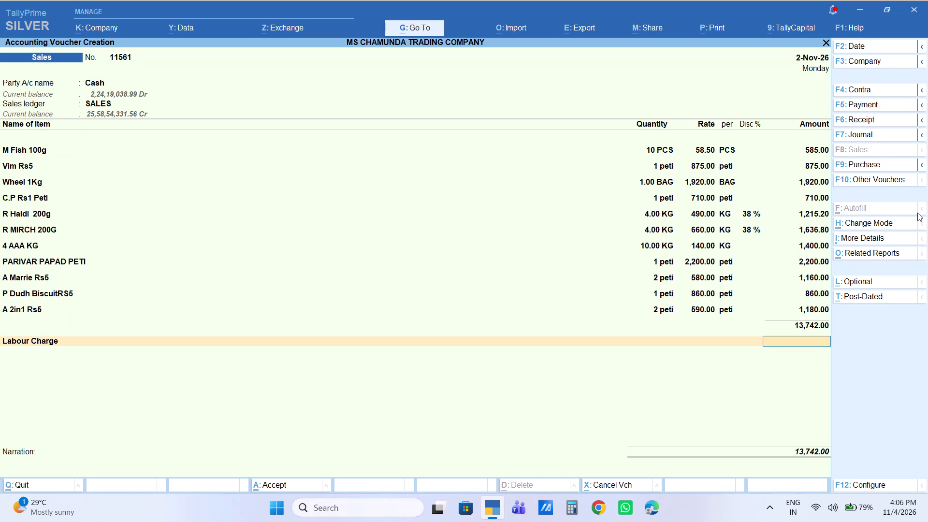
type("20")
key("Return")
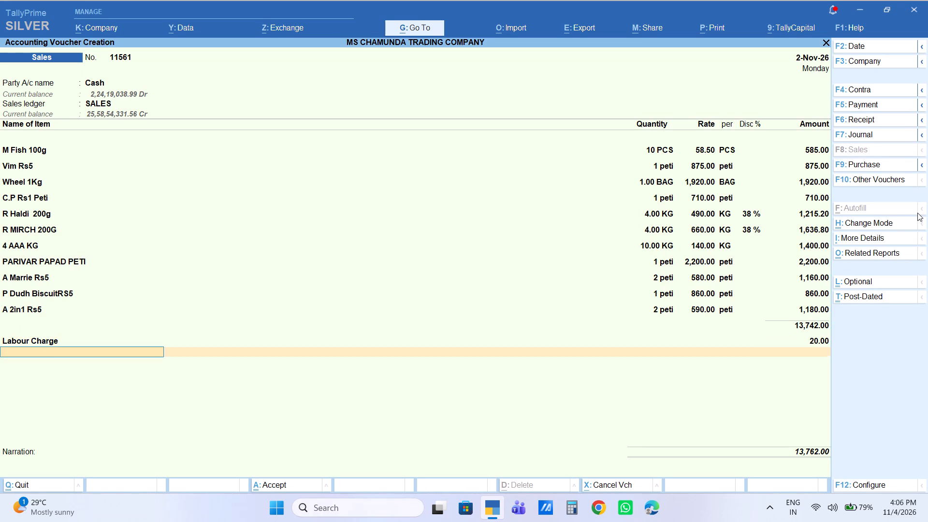
Finish sales voucher 11561 without a narration and save it.
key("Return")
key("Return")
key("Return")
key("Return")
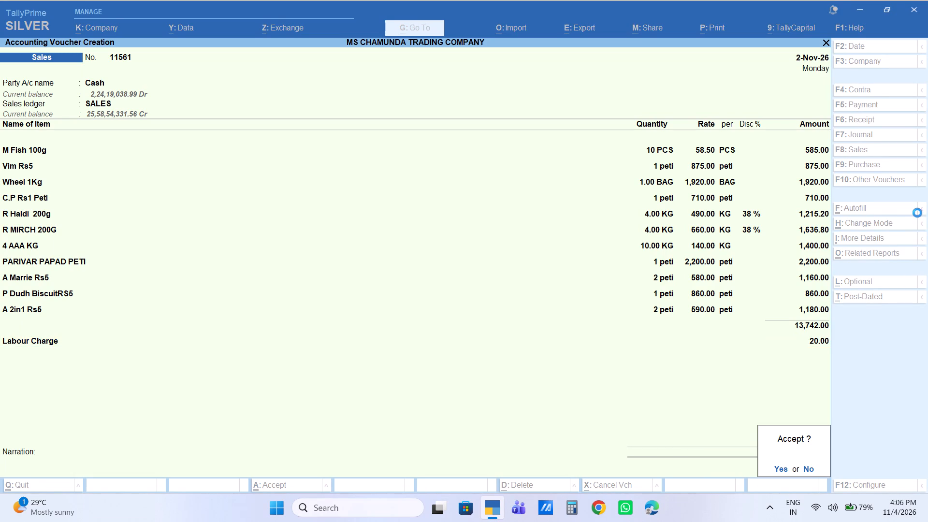
Set up voucher 11562 with Cash as the party and the SALES ledger, leaving the party details at their defaults.
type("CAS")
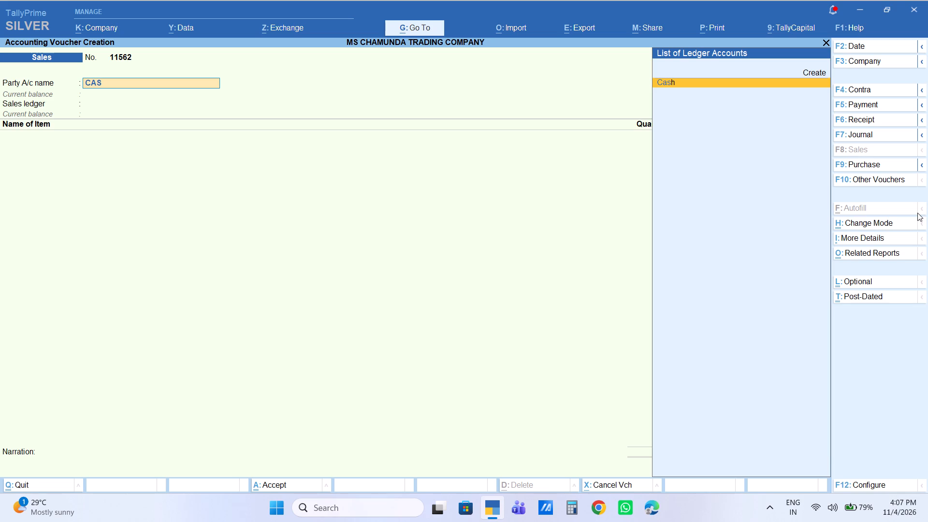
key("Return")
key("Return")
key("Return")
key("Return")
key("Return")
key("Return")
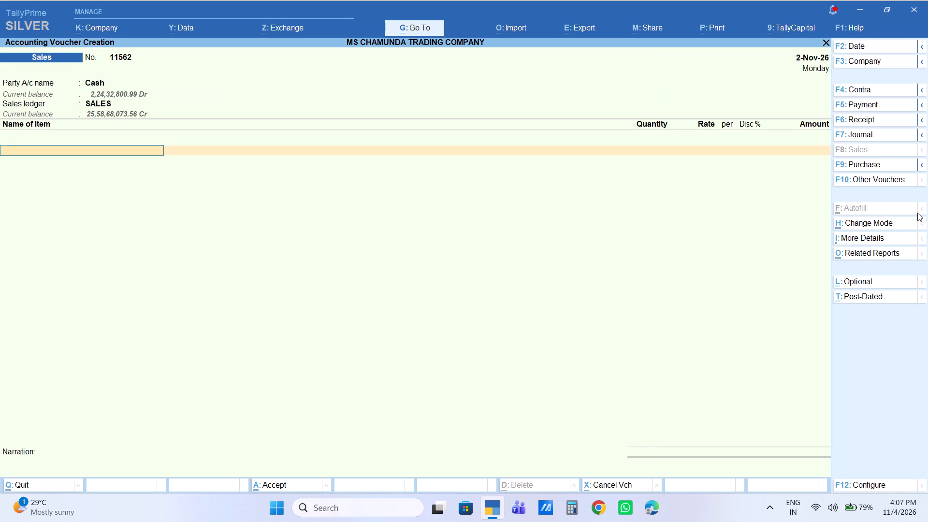
Add R Meat Rs5 BDL with a quantity of 16 BDL and set its line amount to 2870.
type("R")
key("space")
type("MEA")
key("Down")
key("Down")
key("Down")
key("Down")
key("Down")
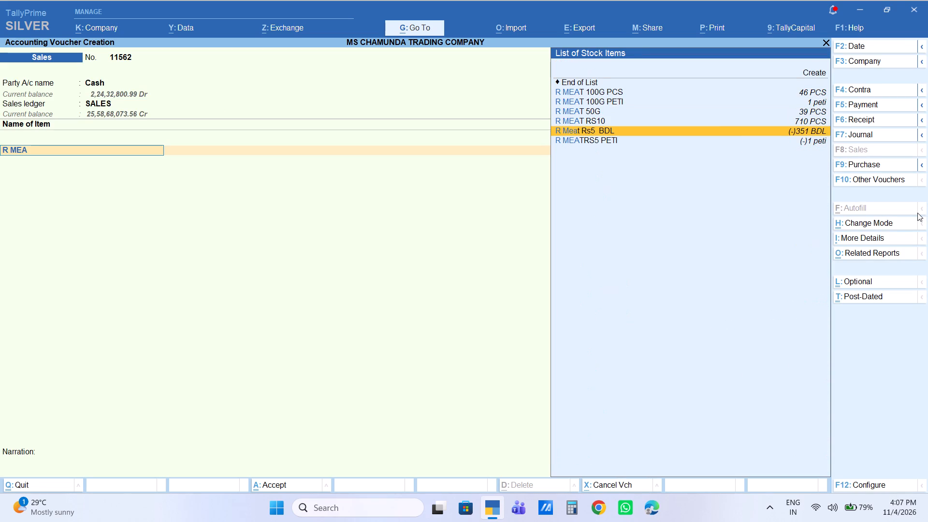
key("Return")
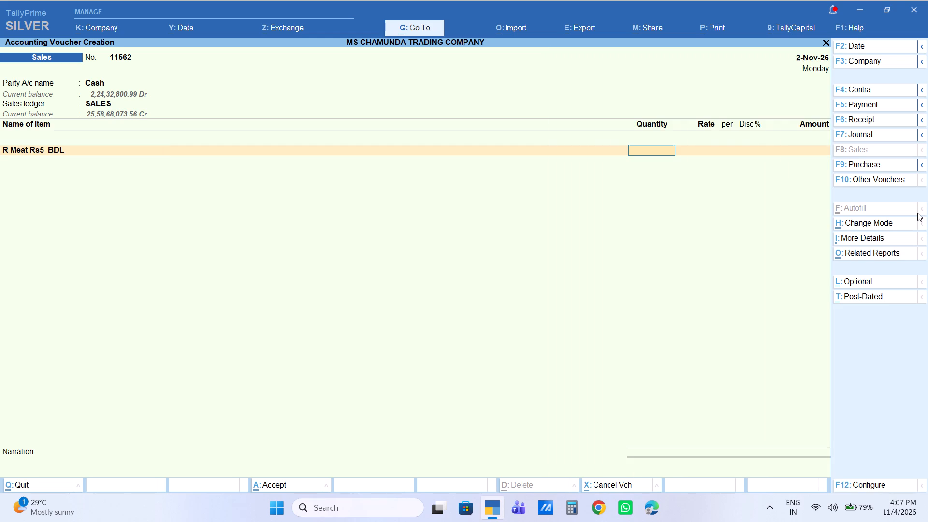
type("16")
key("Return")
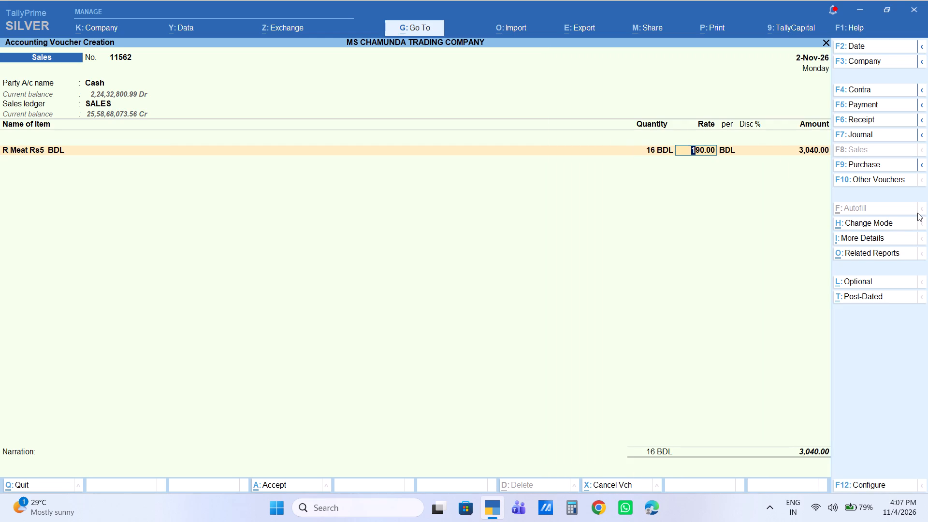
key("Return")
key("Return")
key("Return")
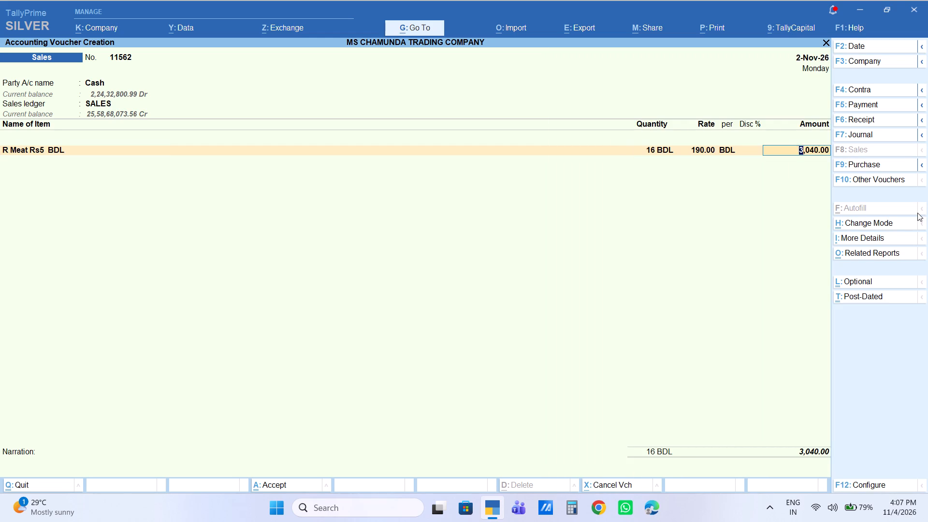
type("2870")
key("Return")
End the item list and save voucher 11562 without a labour charge or narration.
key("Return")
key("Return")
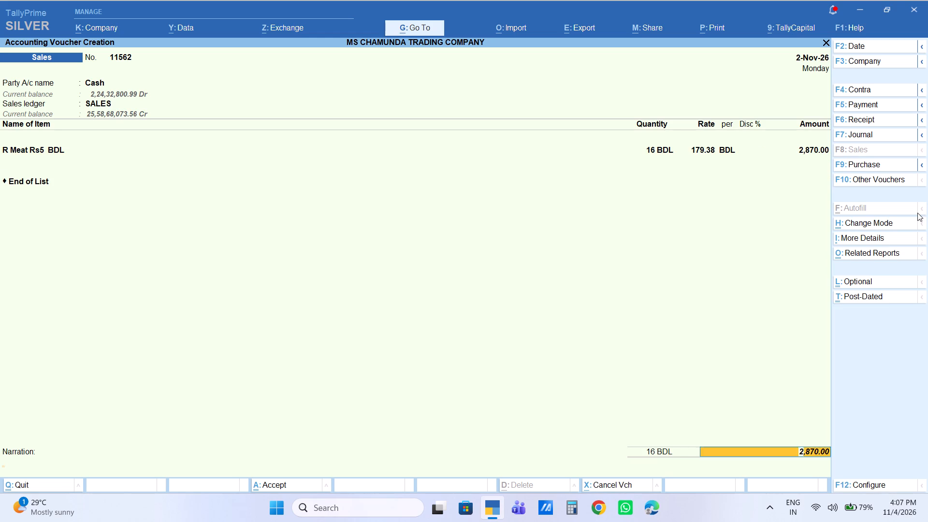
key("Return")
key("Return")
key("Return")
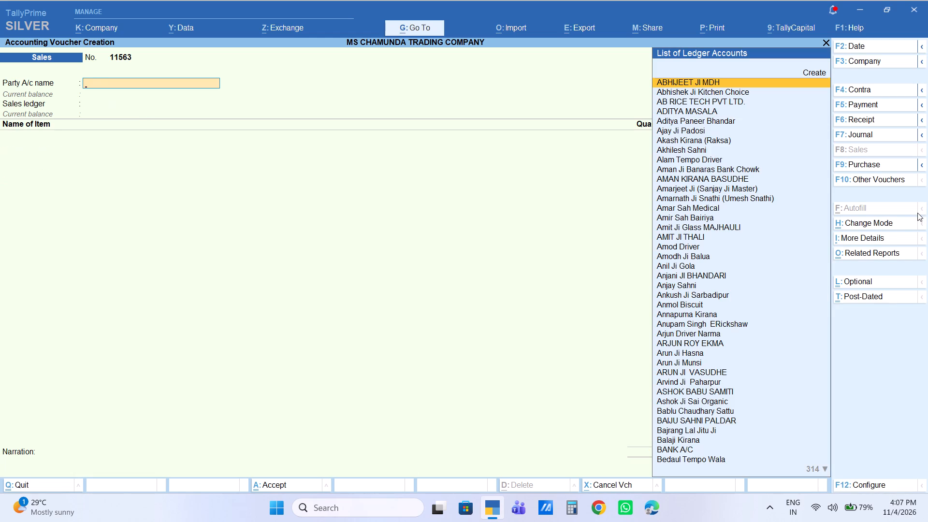
Choose Cash as the party for voucher 11563 and enter the buyer's name in the party details.
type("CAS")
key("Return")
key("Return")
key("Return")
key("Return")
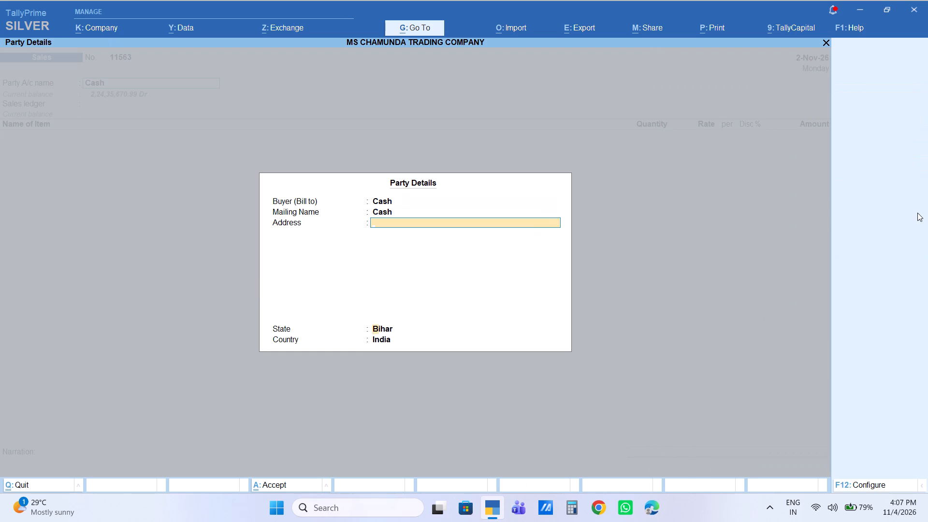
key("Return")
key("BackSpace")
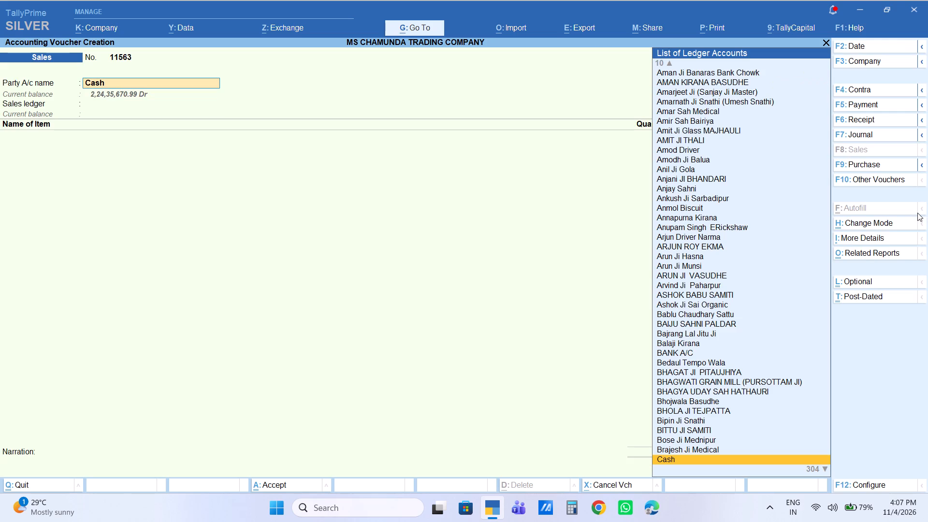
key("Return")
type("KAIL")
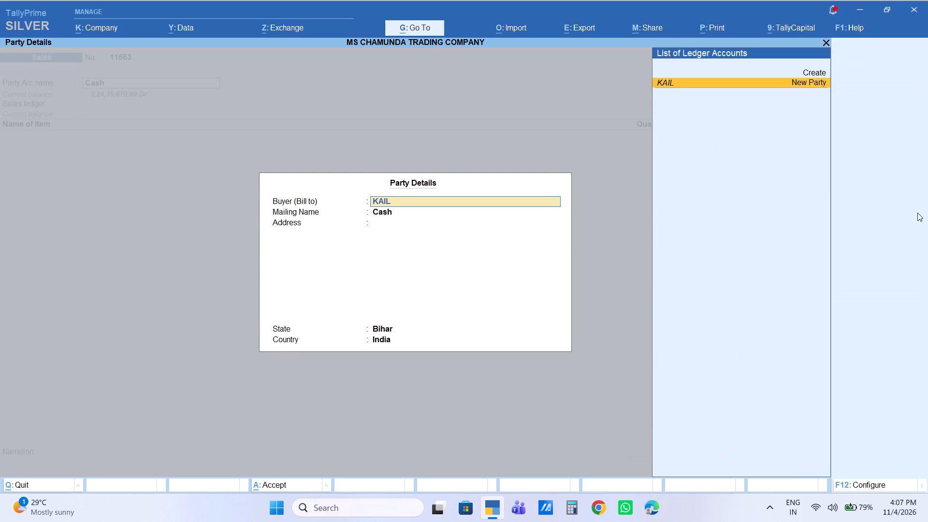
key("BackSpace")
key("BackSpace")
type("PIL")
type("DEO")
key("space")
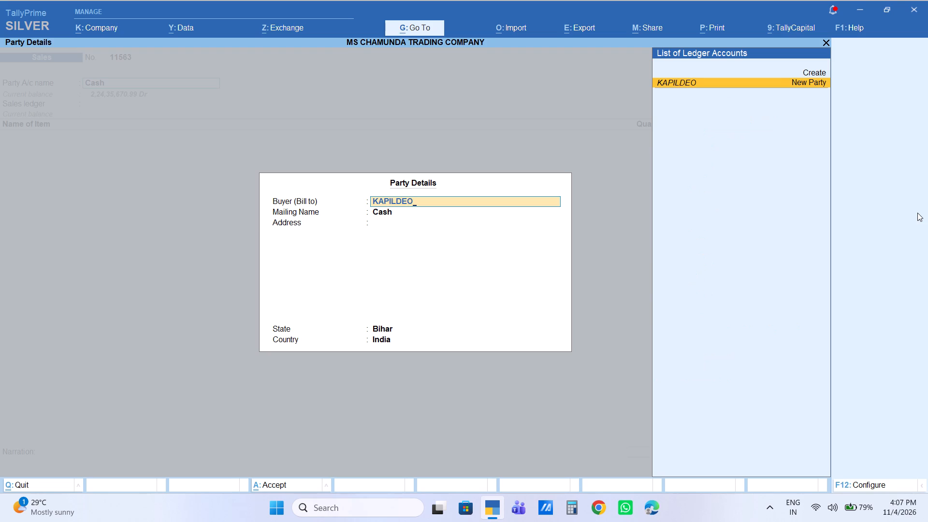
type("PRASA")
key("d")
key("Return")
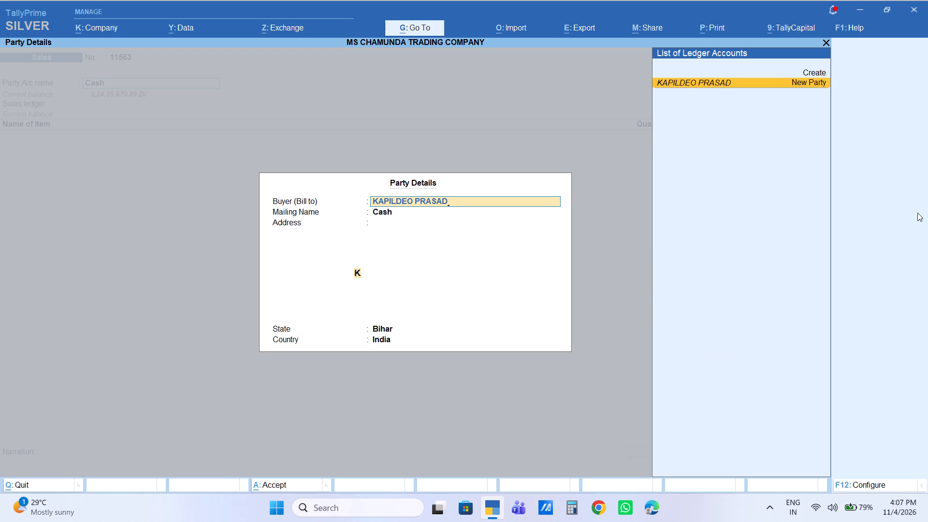
Leave the remaining party details at their defaults and use SALES as the sales ledger.
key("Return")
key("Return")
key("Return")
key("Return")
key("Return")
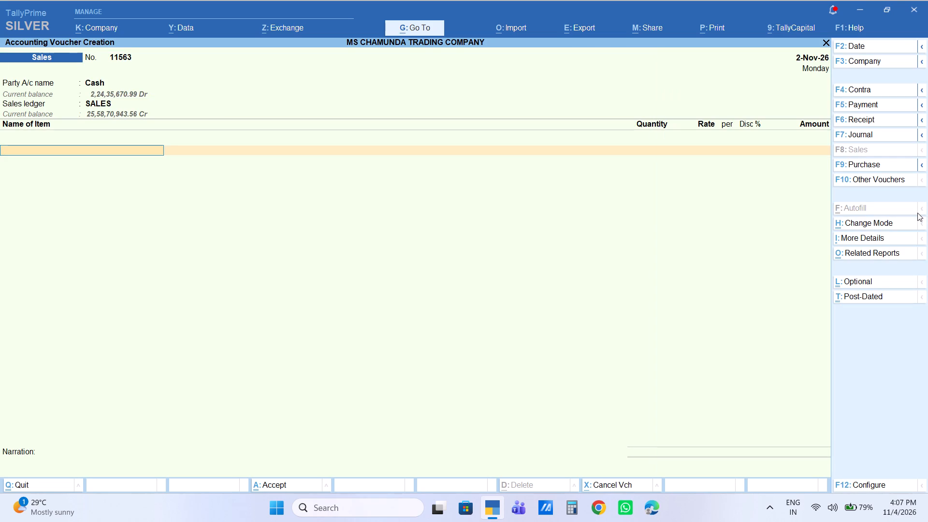
Add Fortune 500ml PETI with a quantity of 1 peti and set its line amount to 2025.
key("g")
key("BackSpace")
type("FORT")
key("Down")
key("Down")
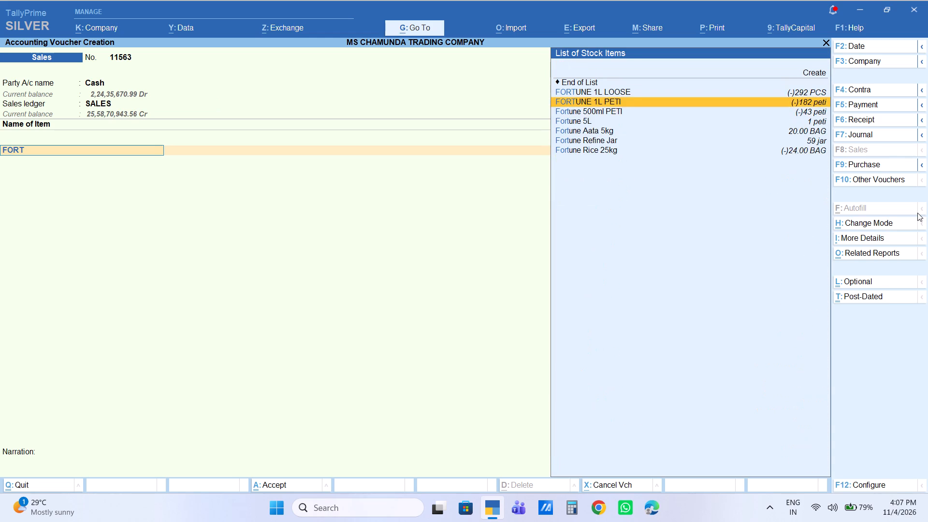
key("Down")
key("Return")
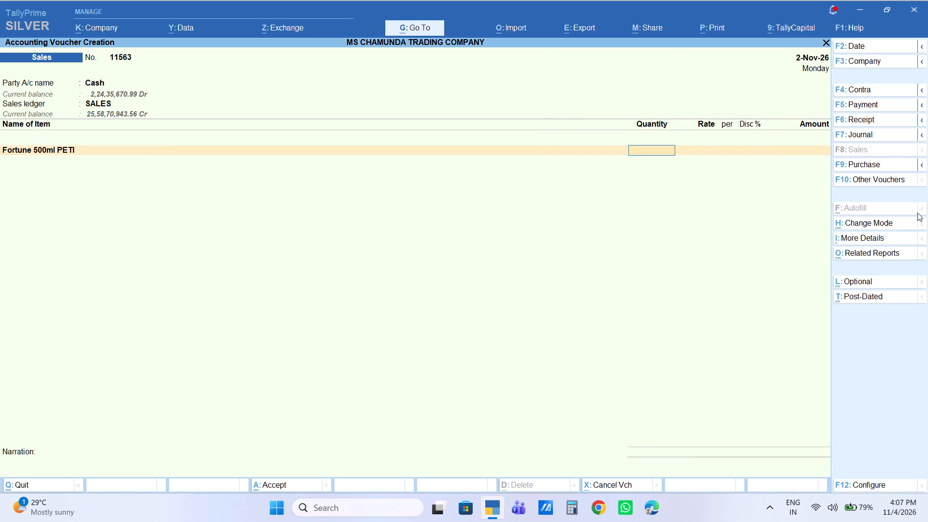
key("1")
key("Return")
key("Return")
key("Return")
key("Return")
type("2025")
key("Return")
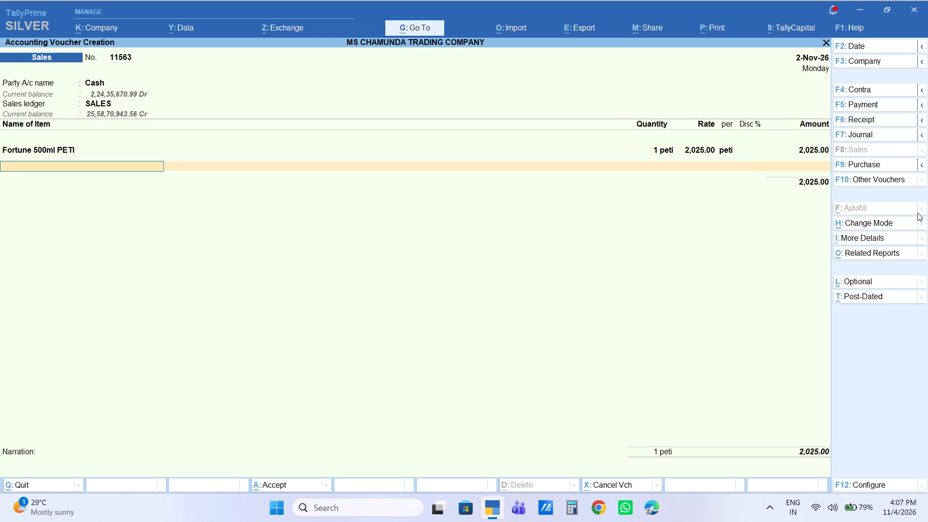
Add FORTUNE 1L PETI with a quantity of 1 peti and set its line amount to 2630.
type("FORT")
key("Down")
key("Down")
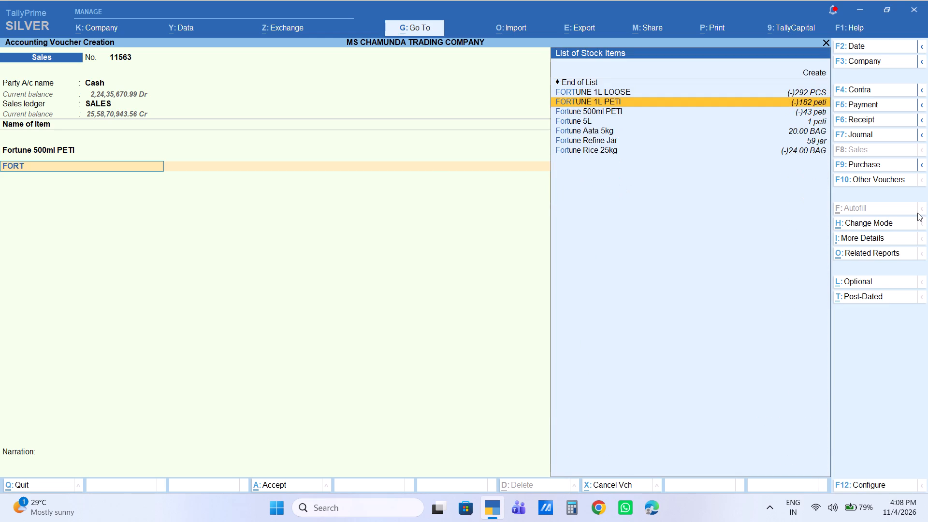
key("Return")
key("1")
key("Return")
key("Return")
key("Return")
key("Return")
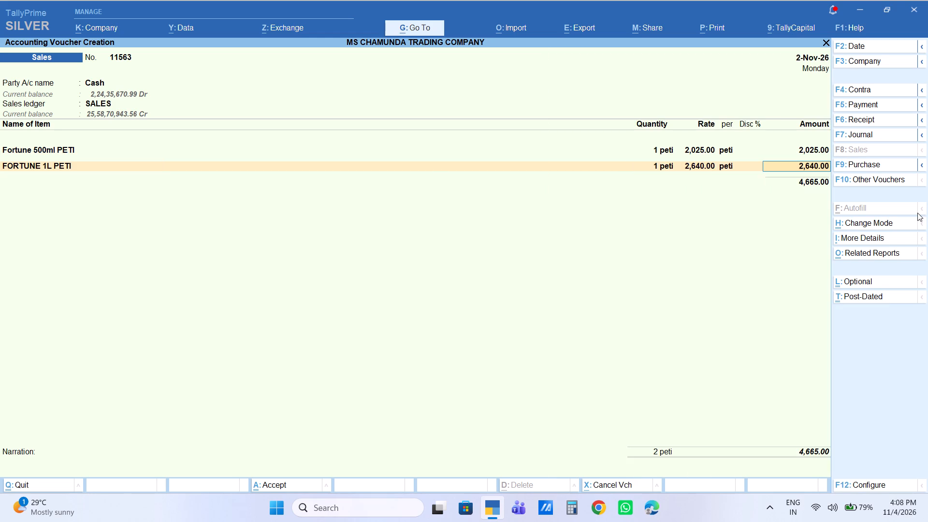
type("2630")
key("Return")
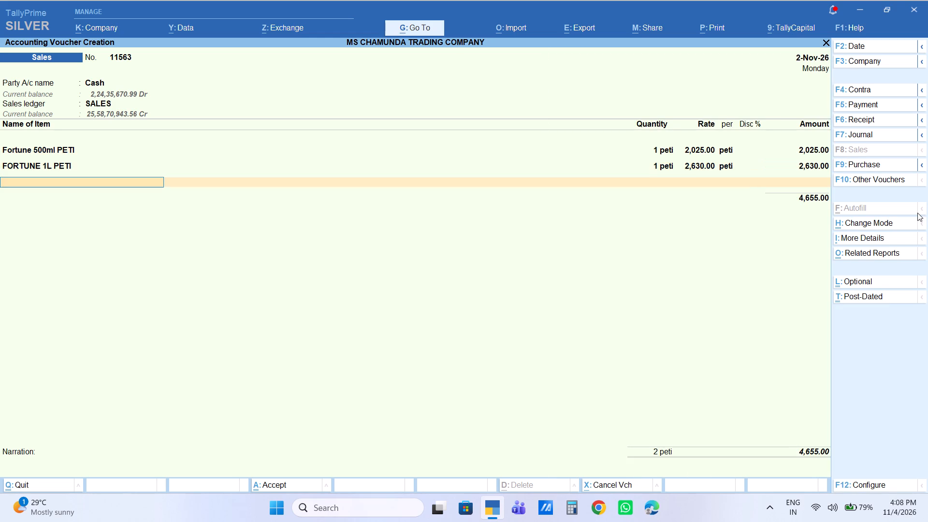
Add CHINI SF 50kg with a quantity of 1 BAG, keeping the default rate and amount.
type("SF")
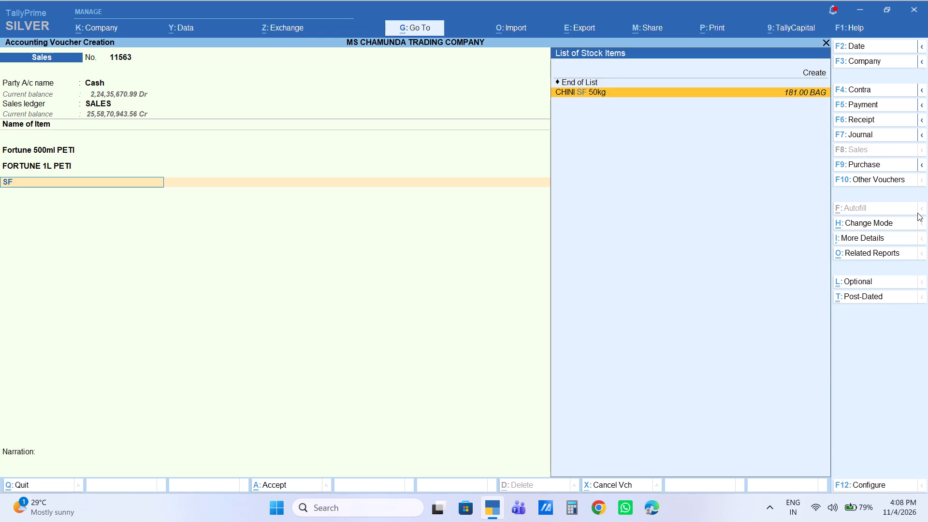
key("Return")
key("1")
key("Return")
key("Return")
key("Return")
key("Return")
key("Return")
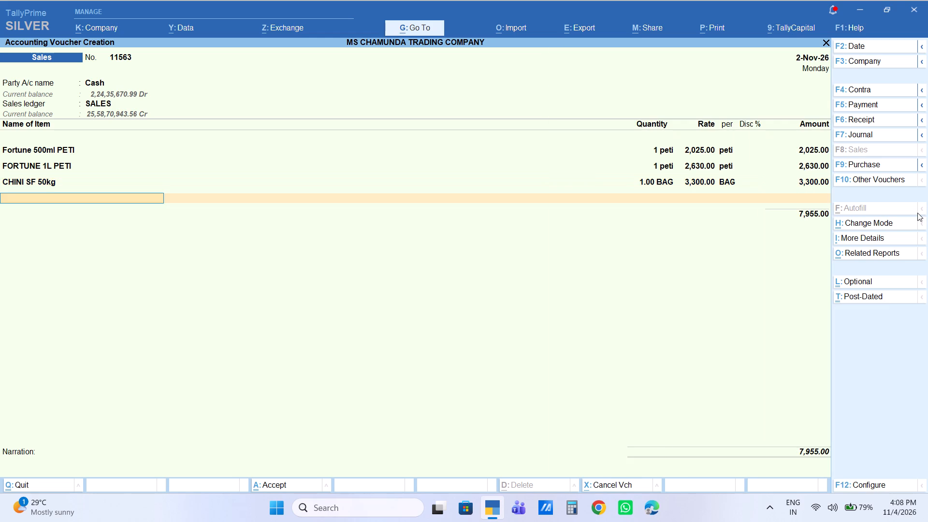
Add MASOOR DAL 30kg with a quantity of 1 BAG, keeping the default rate and amount.
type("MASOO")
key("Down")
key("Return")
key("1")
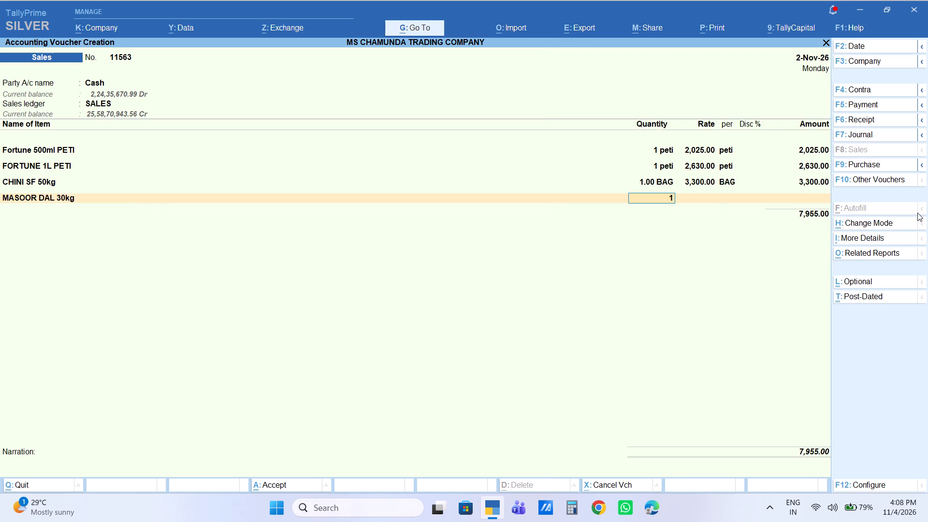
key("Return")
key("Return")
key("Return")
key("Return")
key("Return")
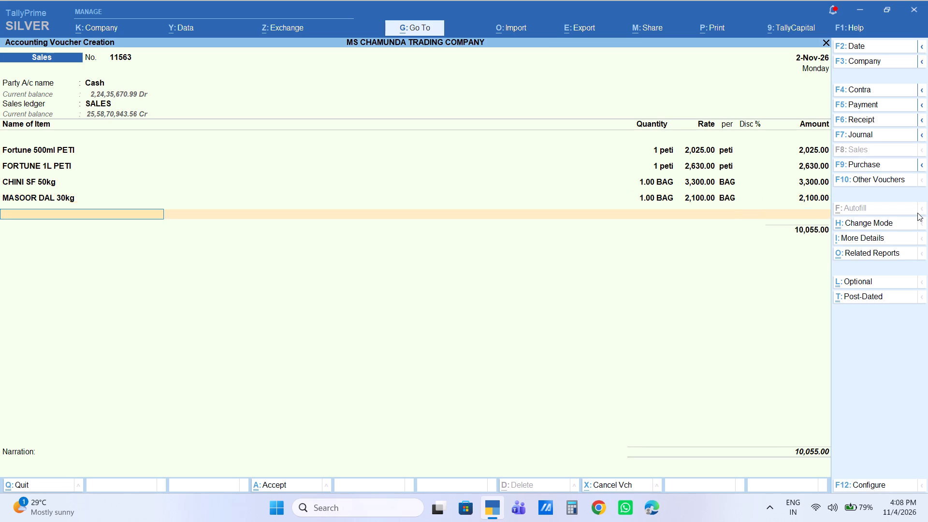
Add Ripuraj Sonashakti26kg with a quantity of 1 BAG and set its line amount to 1872.
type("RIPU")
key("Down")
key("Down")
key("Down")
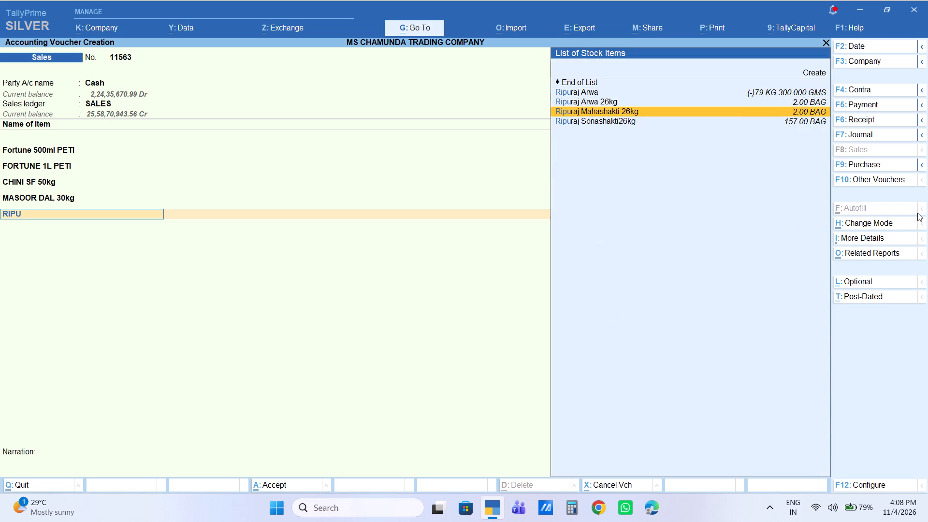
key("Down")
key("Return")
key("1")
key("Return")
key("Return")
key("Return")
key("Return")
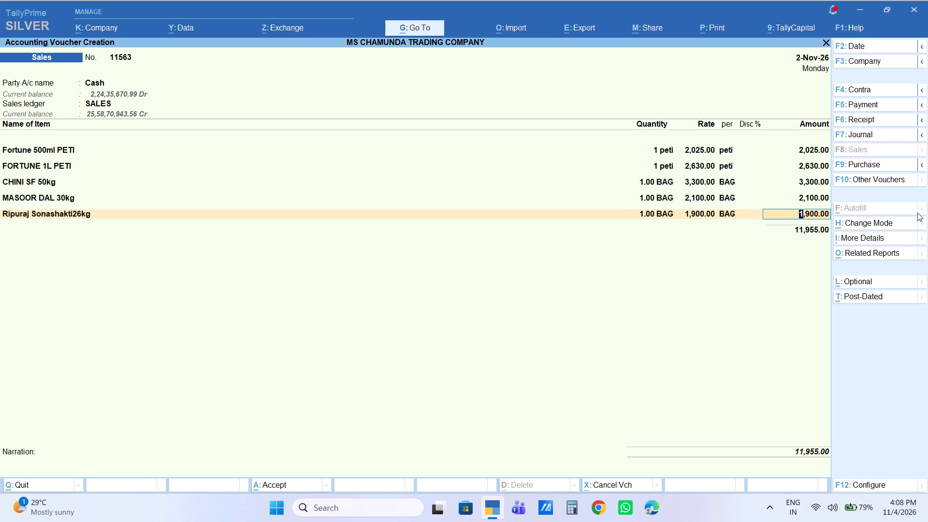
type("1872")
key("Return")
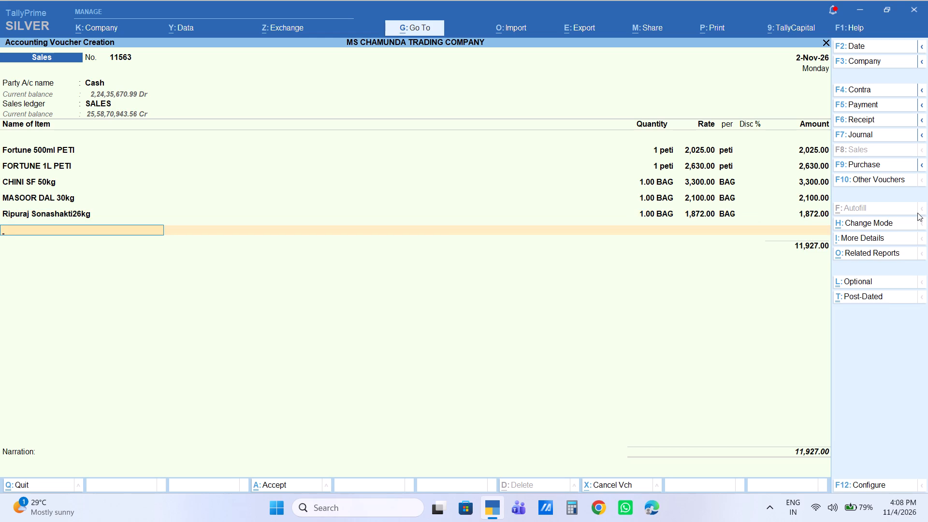
Add SALONI 1L PETI with a quantity of 1 peti, keeping the default rate and amount.
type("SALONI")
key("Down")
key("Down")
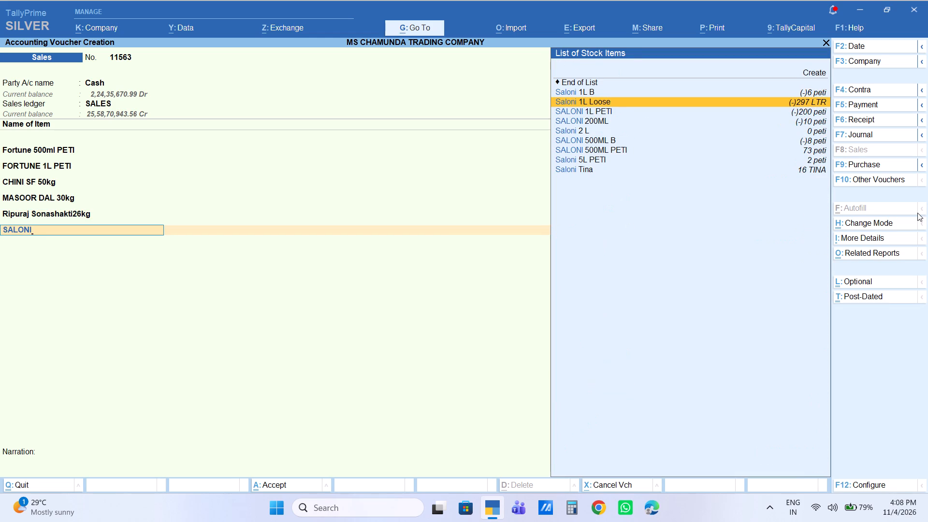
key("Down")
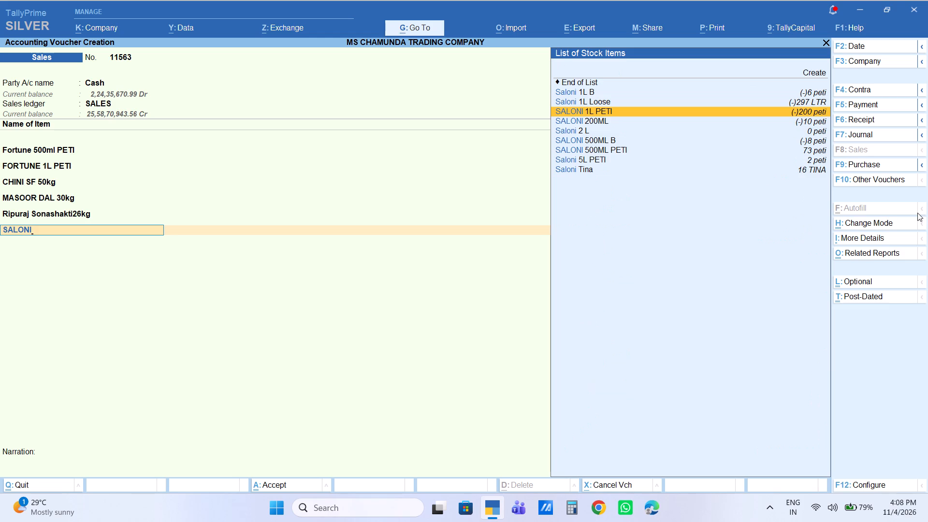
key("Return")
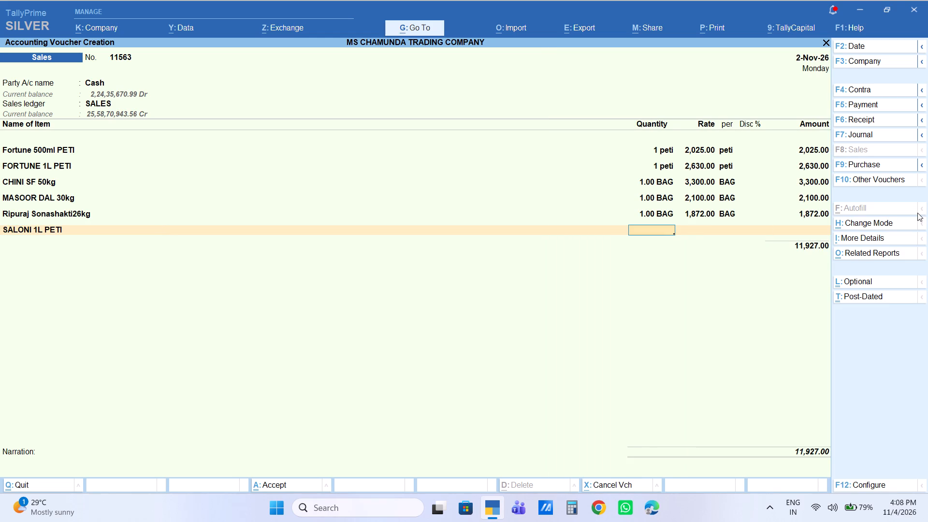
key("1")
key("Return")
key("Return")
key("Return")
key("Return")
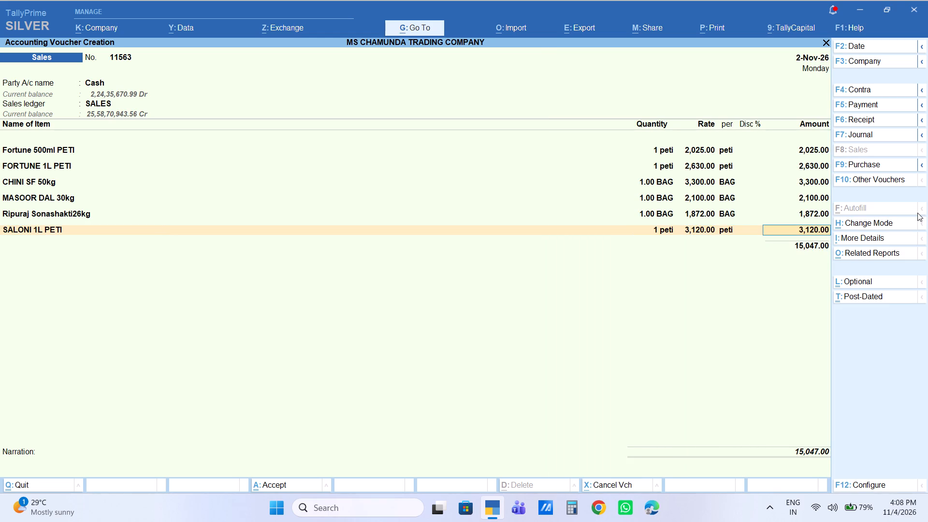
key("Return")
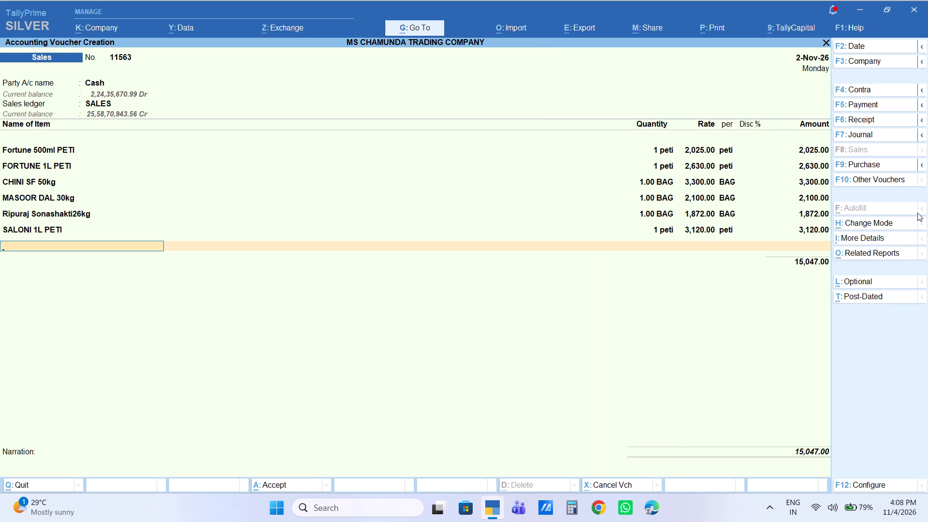
Add SALONI 500ML PETI with a quantity of 2 peti and set its line amount to 7060.
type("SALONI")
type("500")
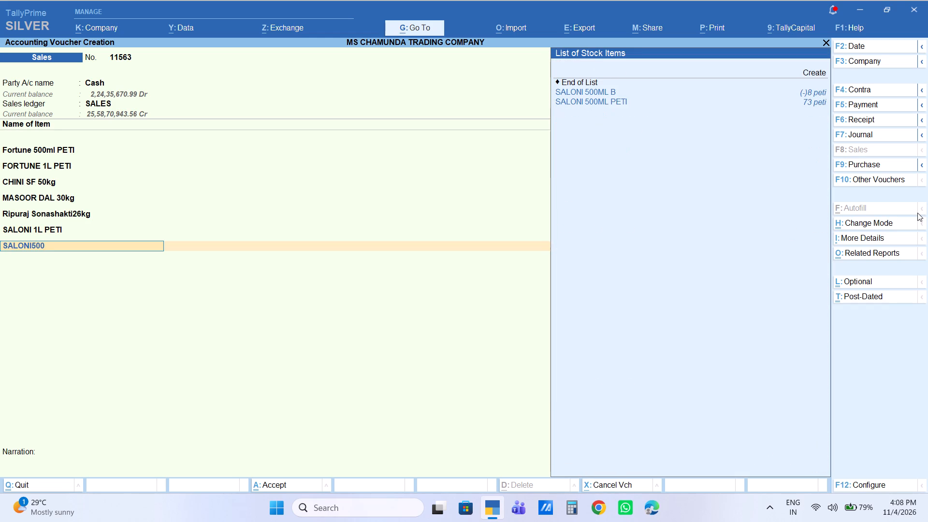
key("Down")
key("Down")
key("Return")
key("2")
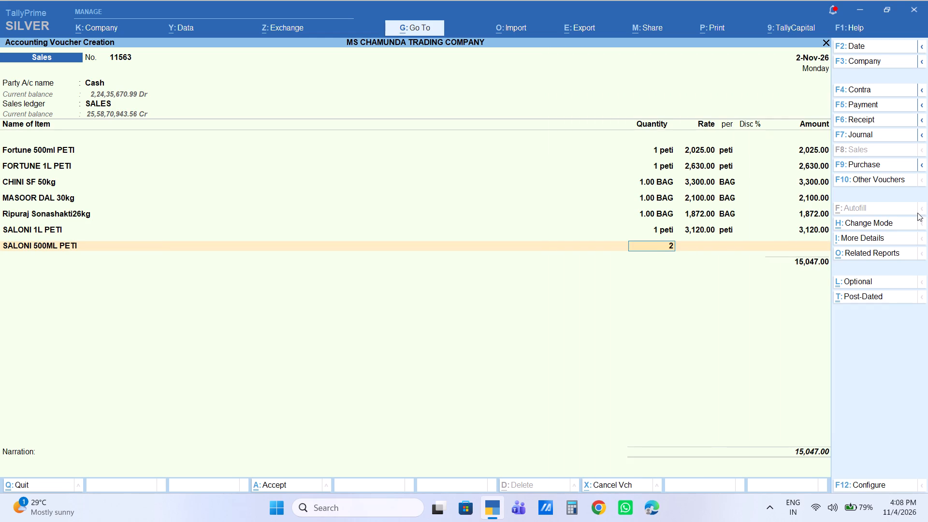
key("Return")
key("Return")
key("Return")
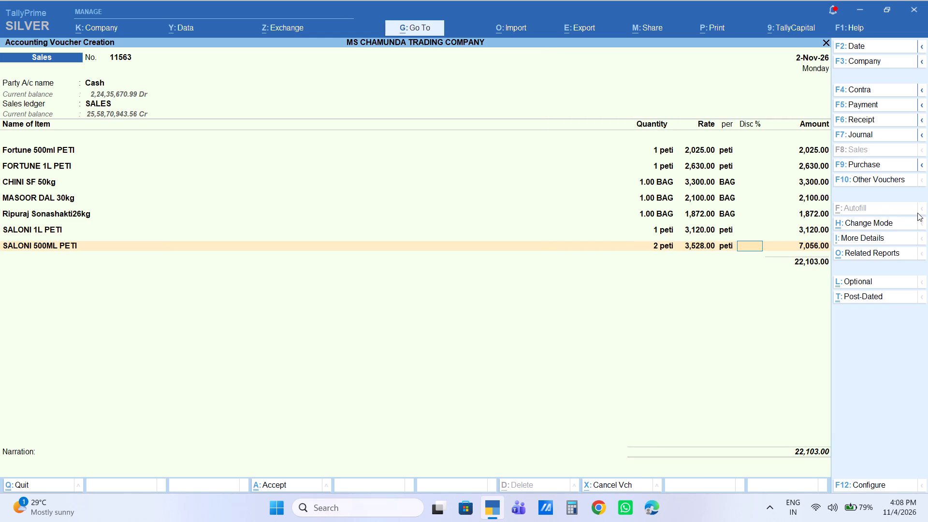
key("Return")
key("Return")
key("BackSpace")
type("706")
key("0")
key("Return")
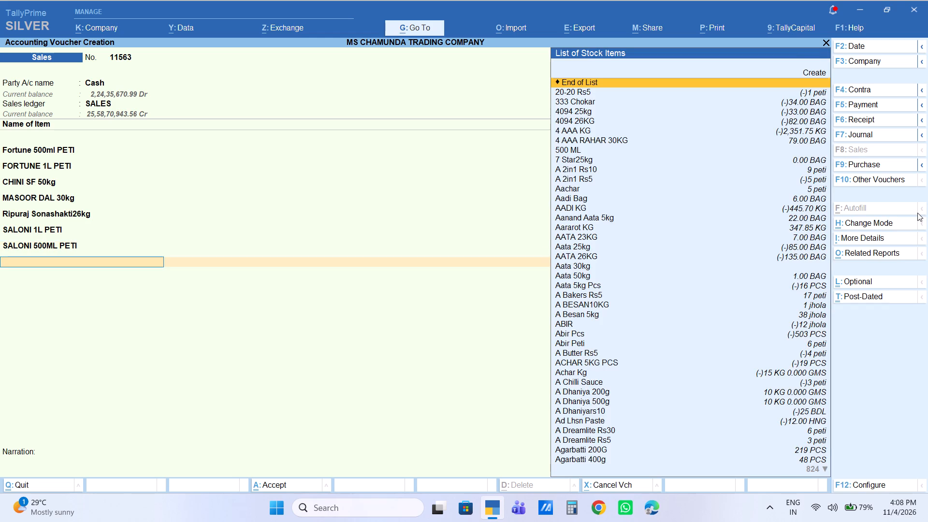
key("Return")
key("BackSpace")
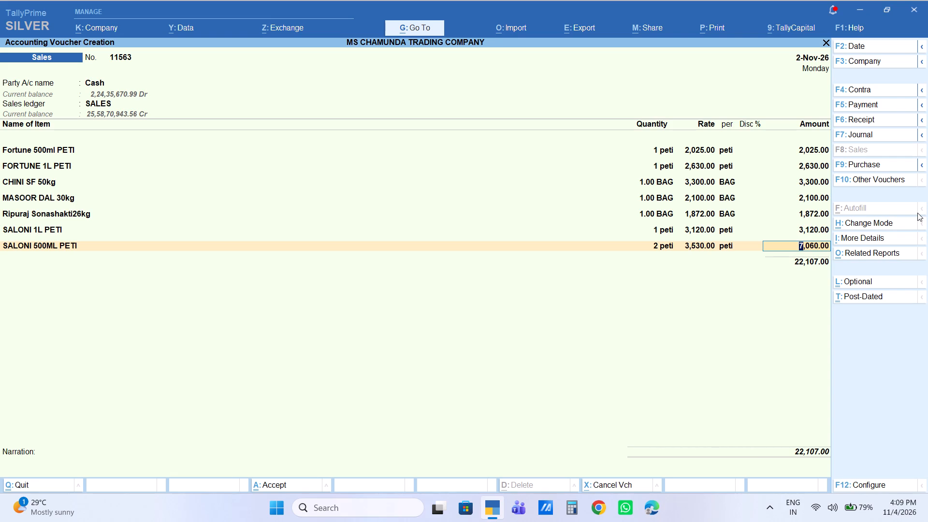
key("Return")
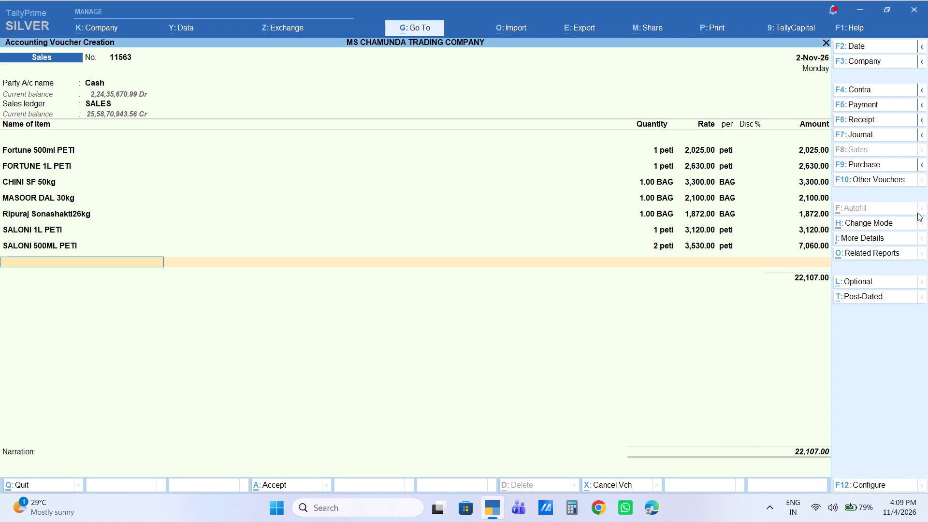
Add MAIDA LV with a quantity of 1 BAG, keeping the default rate and amount.
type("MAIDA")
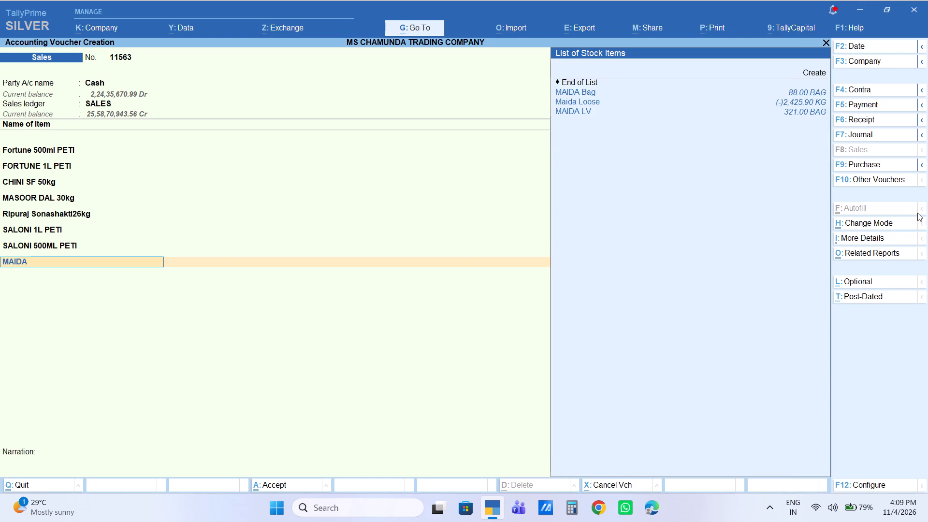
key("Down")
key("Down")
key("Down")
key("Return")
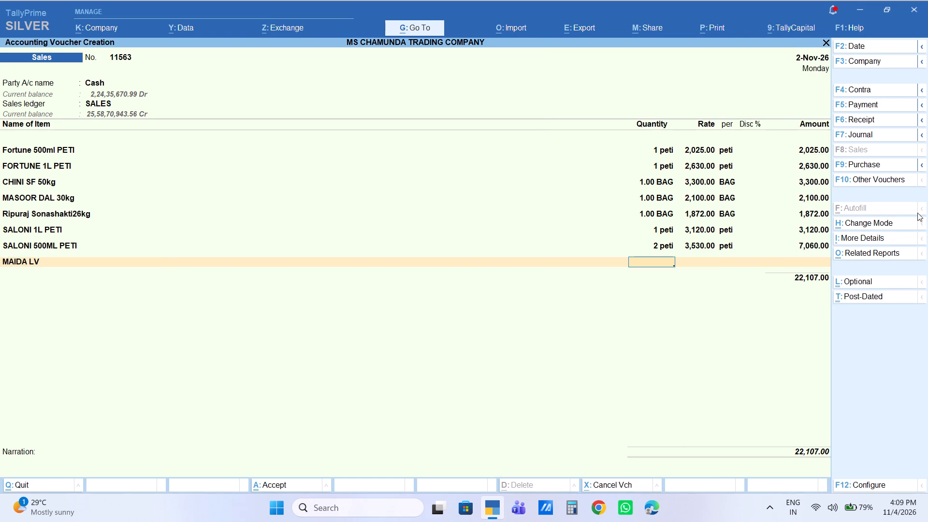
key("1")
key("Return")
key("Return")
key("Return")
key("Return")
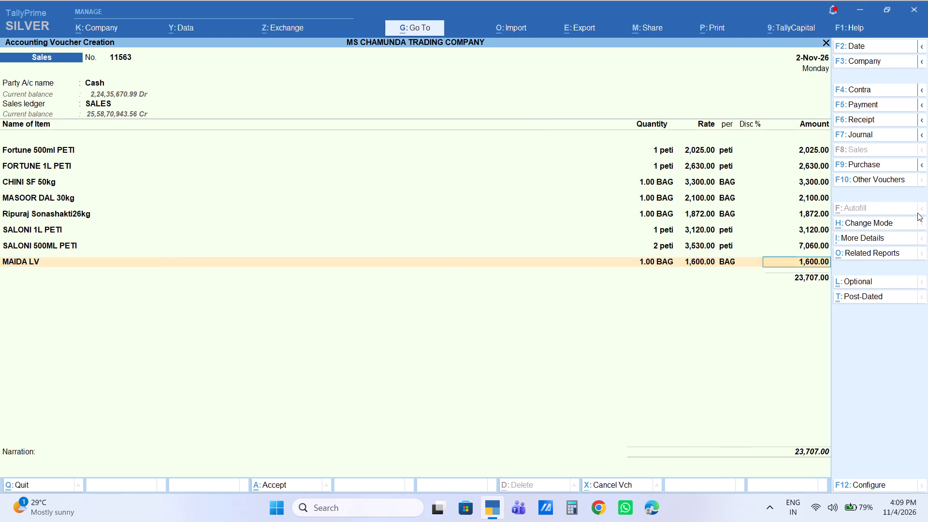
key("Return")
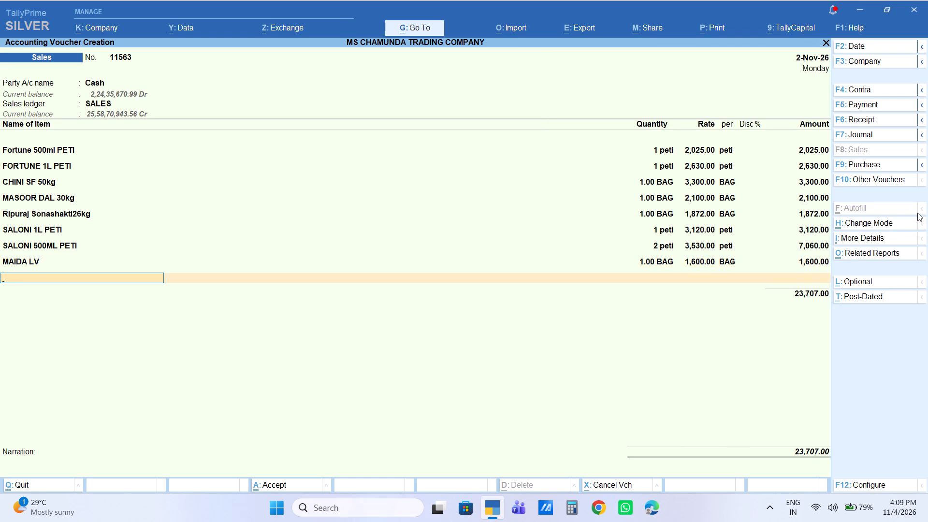
Add SANVI 500ML with a quantity of 2 peti, keeping the default rate and amount.
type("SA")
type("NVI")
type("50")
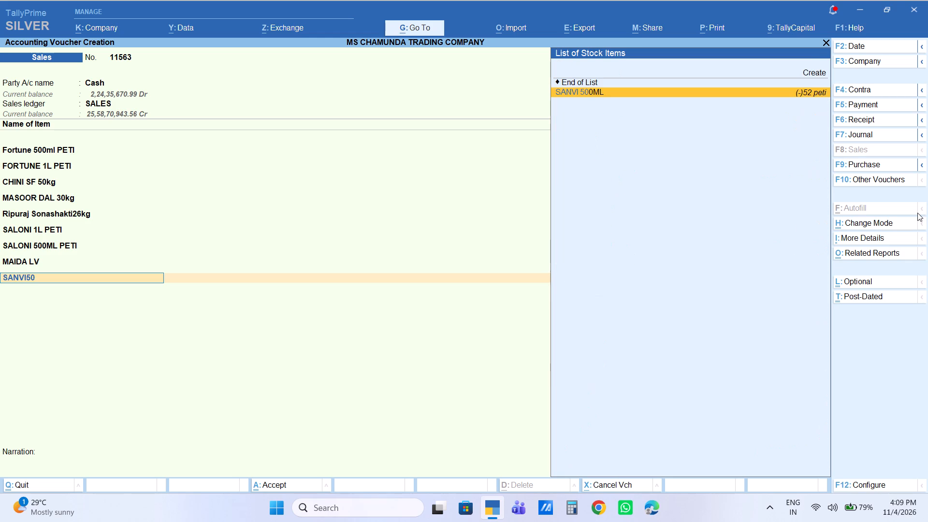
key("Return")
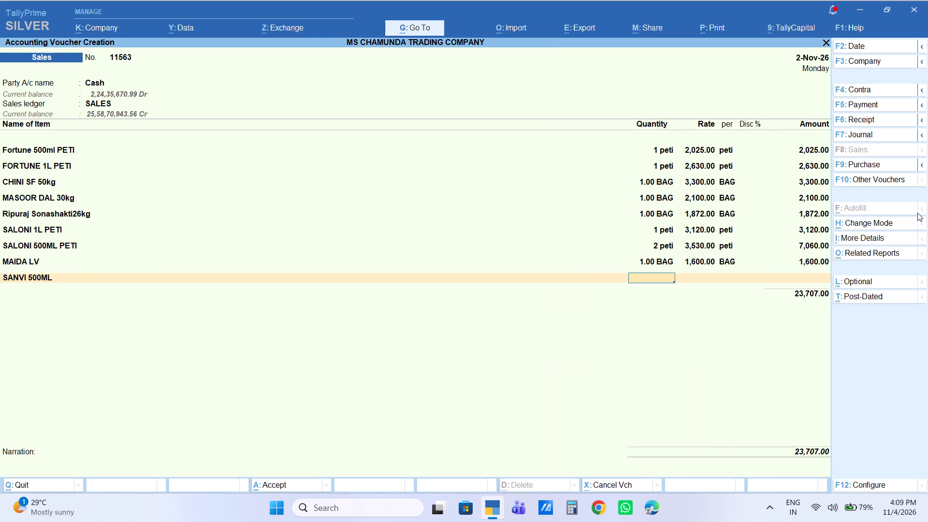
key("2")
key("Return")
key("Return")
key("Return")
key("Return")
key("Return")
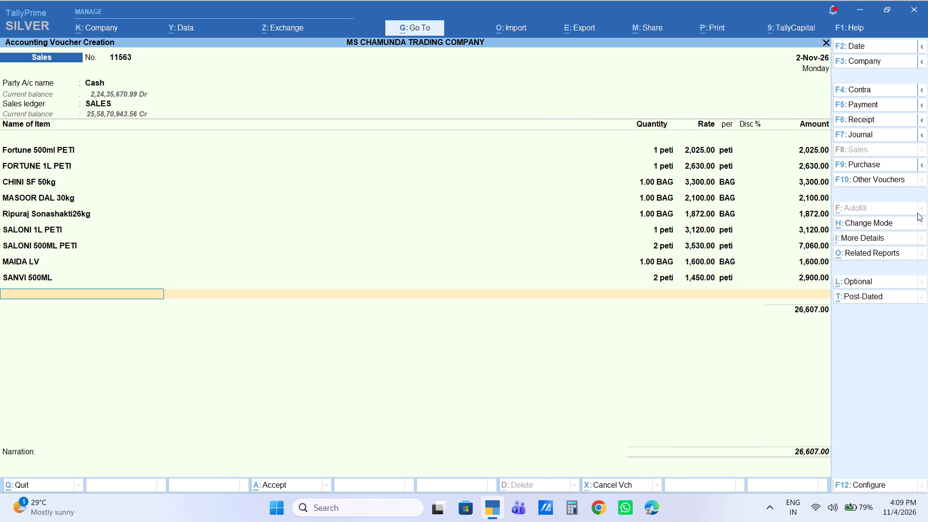
Add Foodlite 500g with a quantity of 2 BAG and set its line amount to 420.
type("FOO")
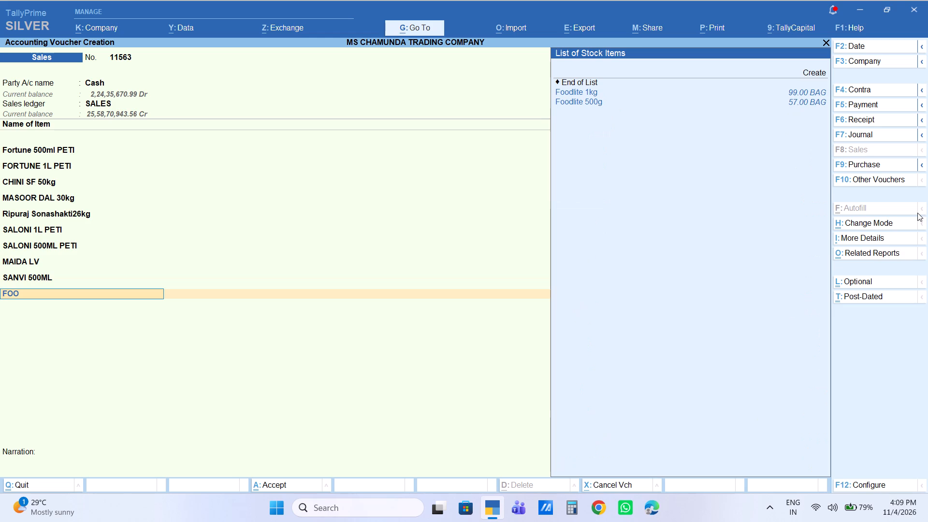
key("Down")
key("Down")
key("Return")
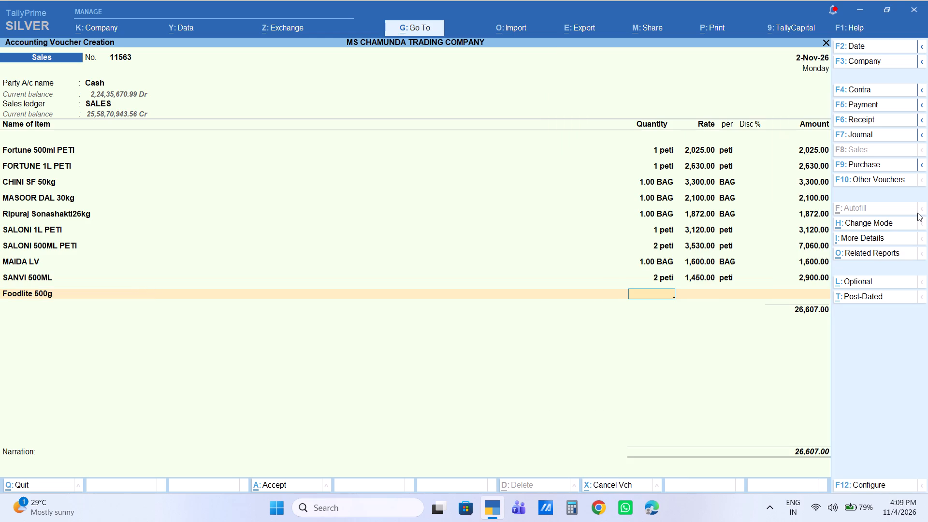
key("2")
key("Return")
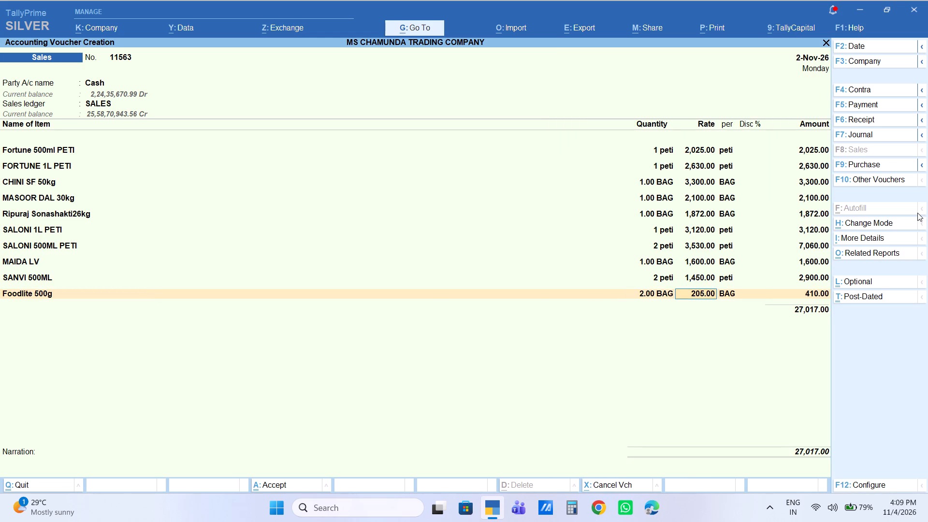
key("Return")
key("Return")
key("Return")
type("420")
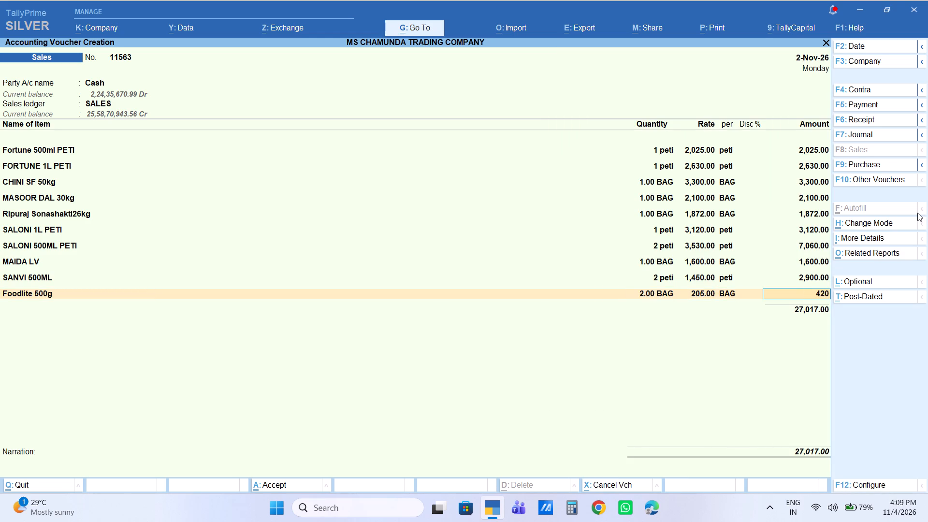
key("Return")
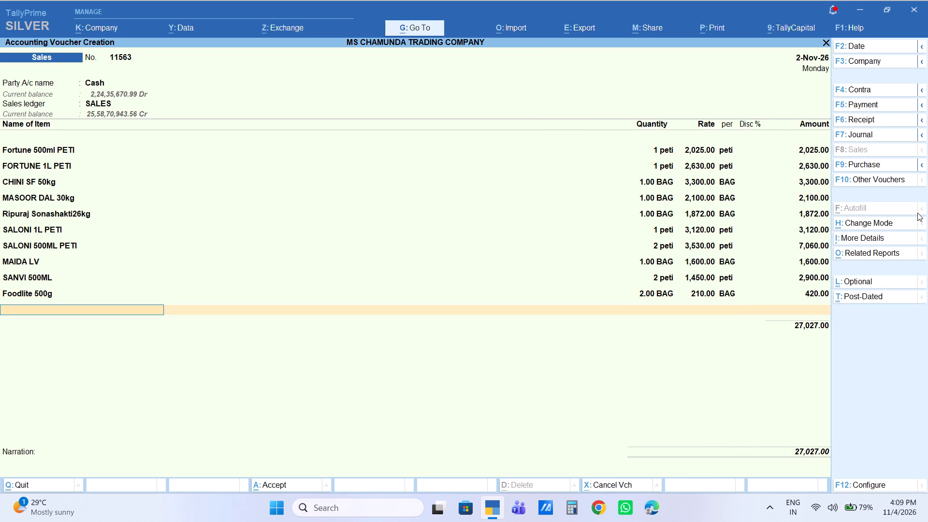
Add Aata 25kg with a quantity of 1 BAG, keeping the default rate and amount.
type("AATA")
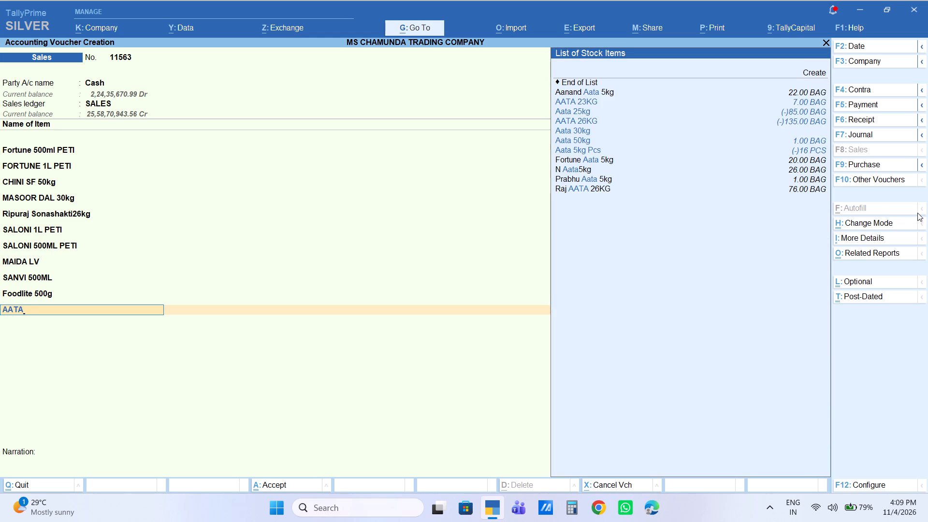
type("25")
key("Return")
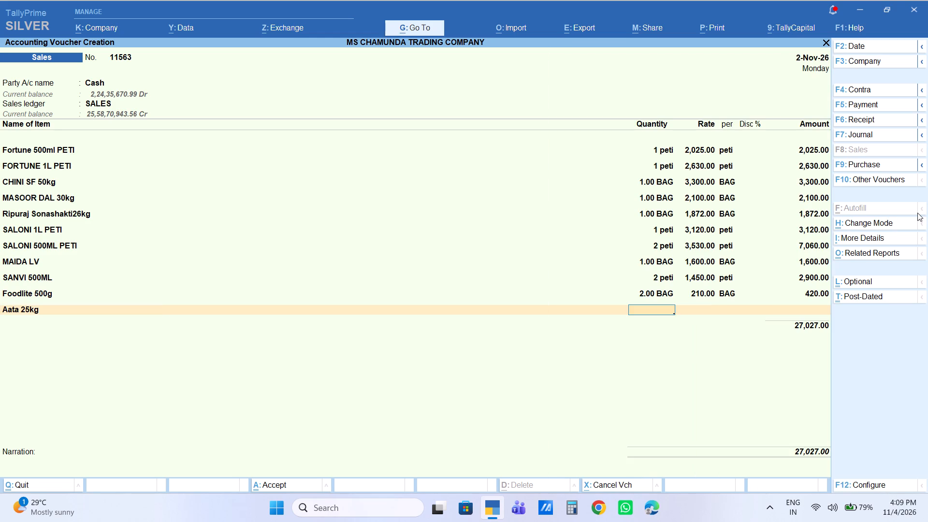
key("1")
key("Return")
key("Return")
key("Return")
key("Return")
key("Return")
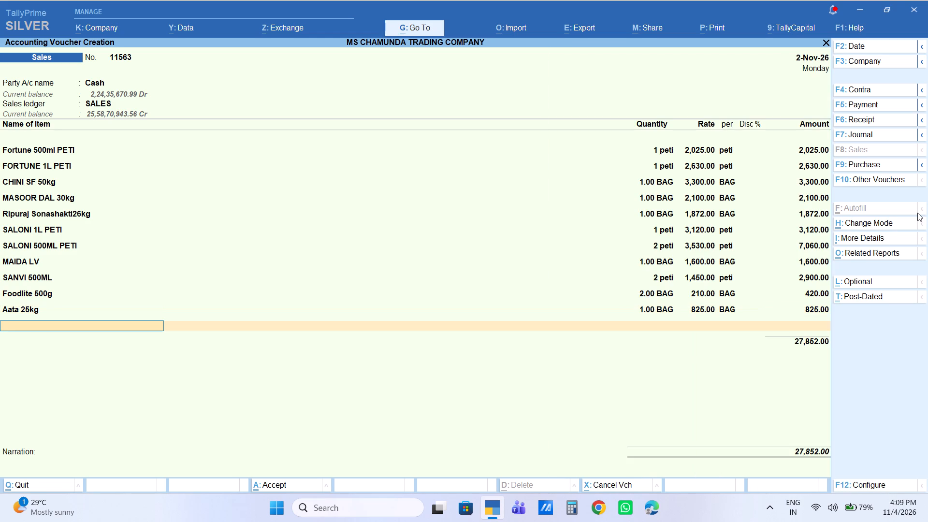
Add Chura Indrason 26kg with a quantity of 1 BAG, keeping the default rate and amount.
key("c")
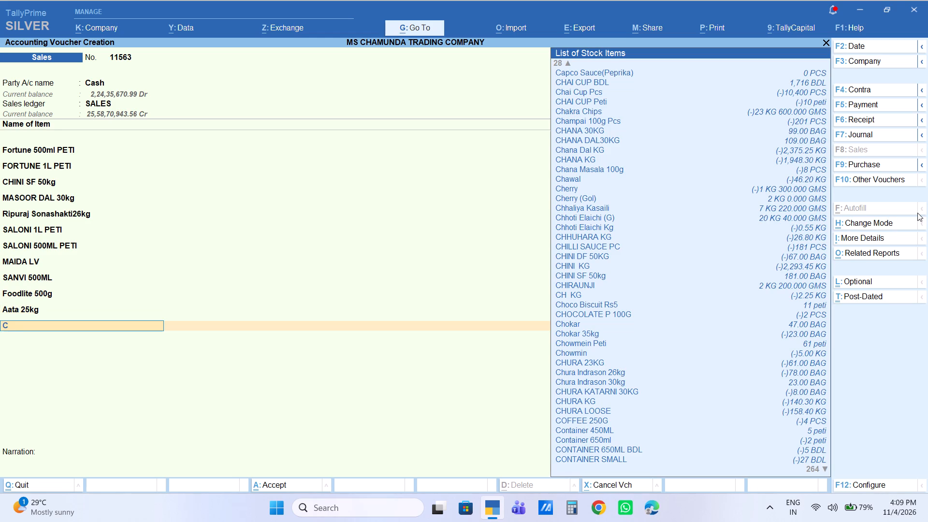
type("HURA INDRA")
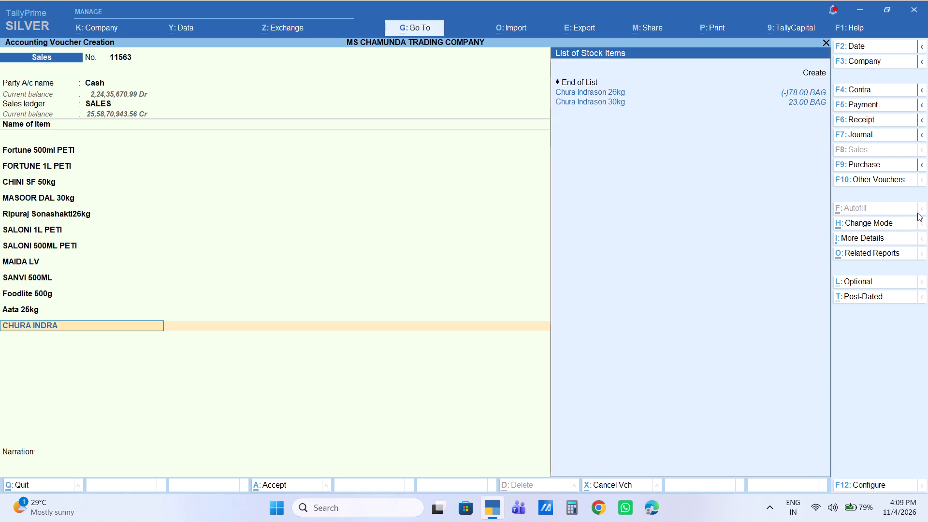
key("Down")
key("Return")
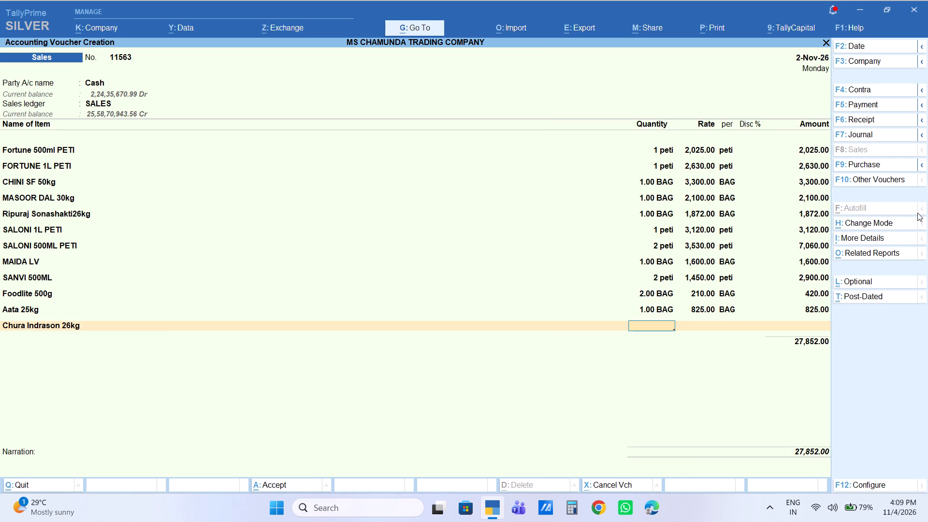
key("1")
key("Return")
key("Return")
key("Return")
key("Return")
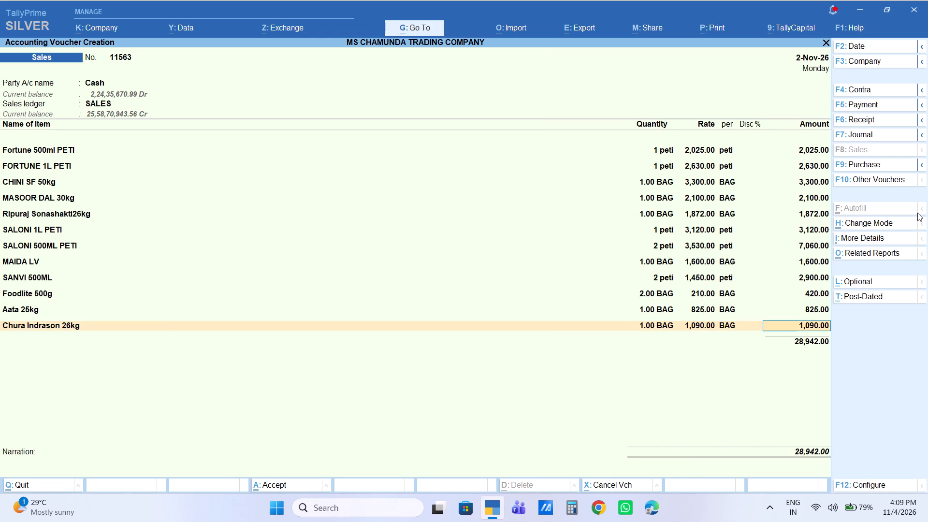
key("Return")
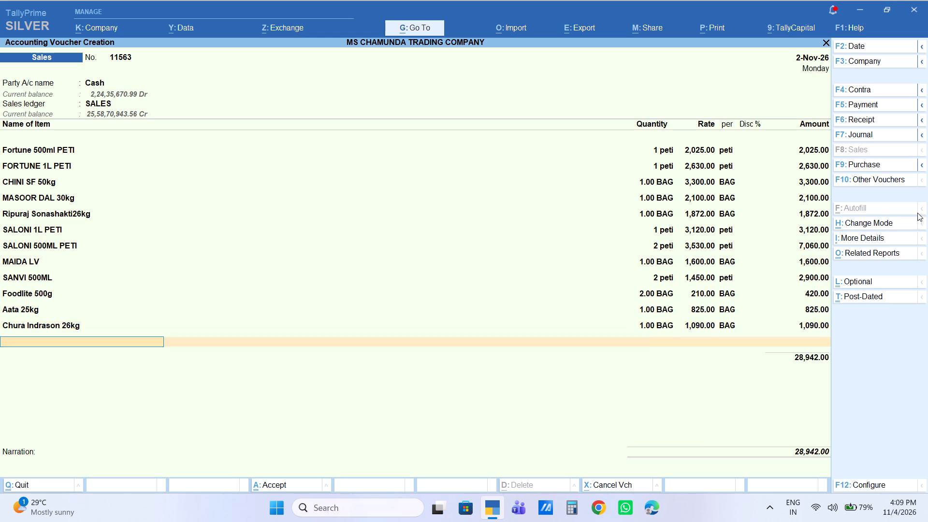
End the item list, add a Labour Charge of 42 and save voucher 11563 with an empty narration.
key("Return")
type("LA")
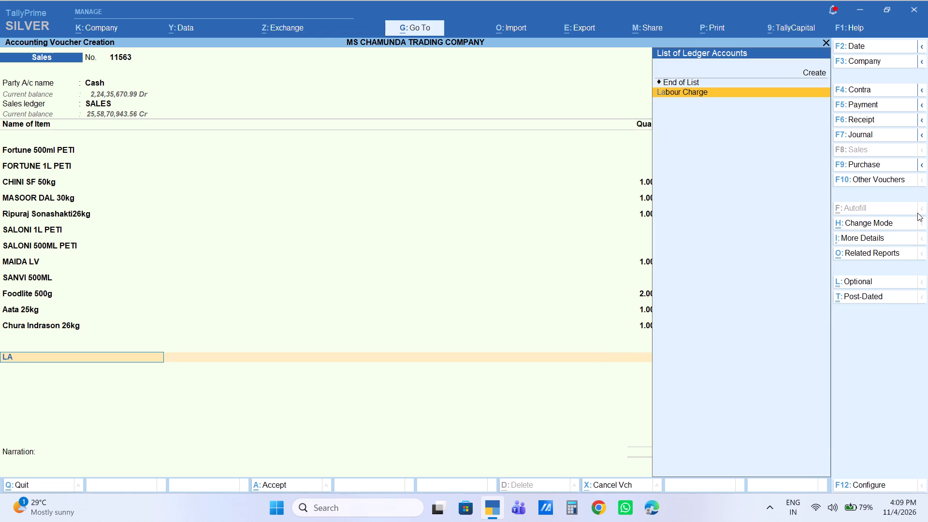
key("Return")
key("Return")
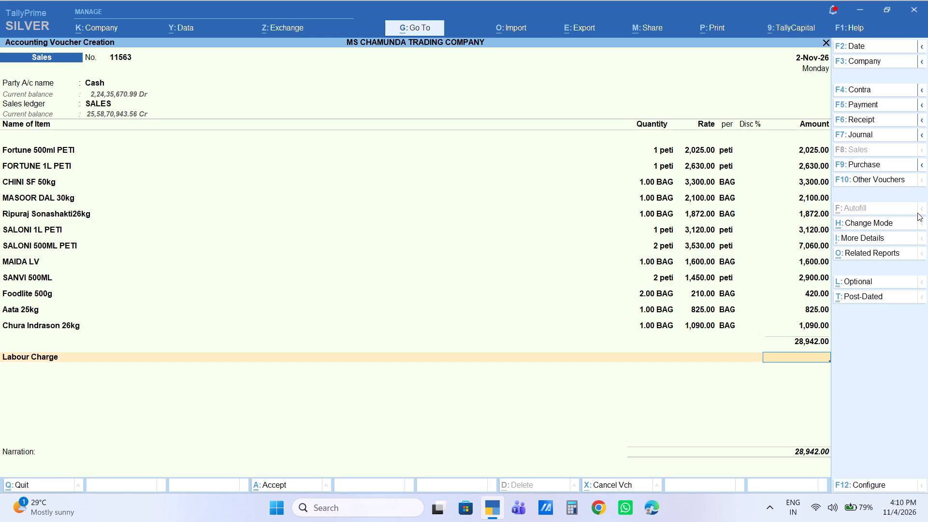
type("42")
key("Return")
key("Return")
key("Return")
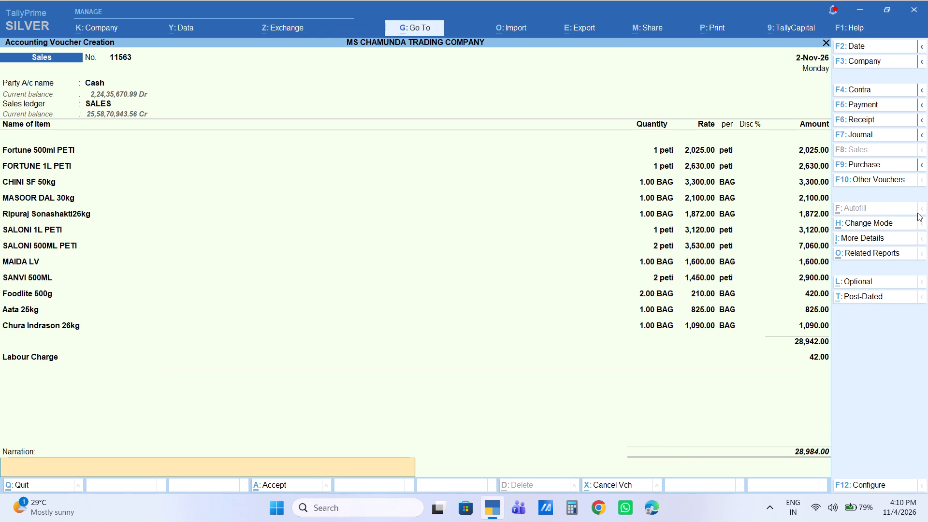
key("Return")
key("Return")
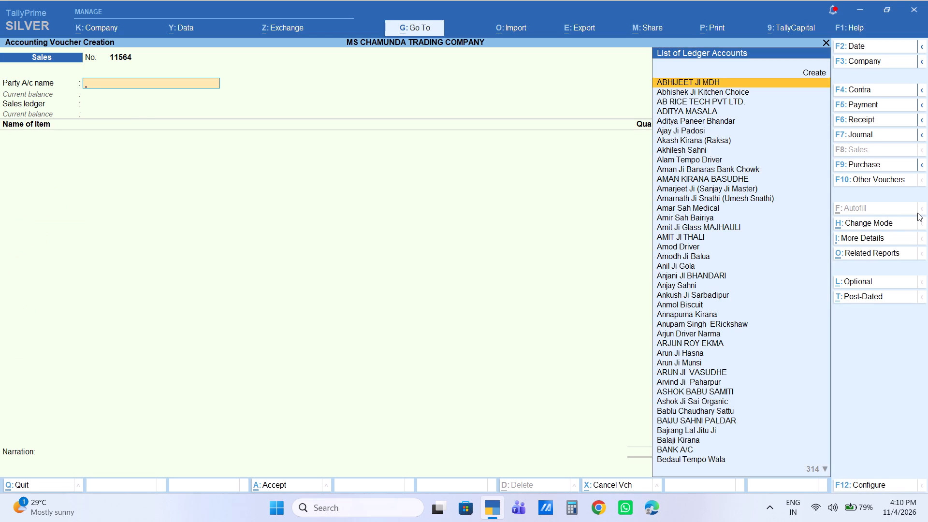
Set the party of sales voucher 11564 to Cash, keeping the default party details and the SALES ledger.
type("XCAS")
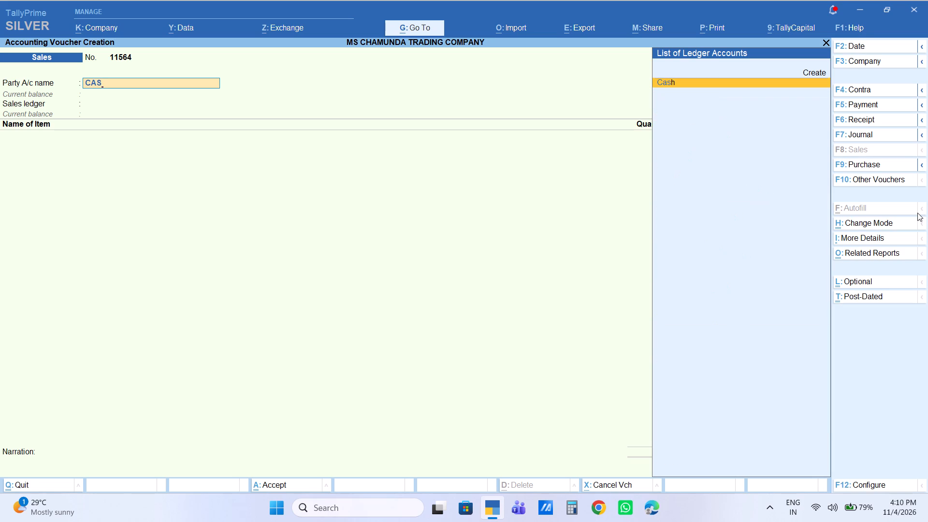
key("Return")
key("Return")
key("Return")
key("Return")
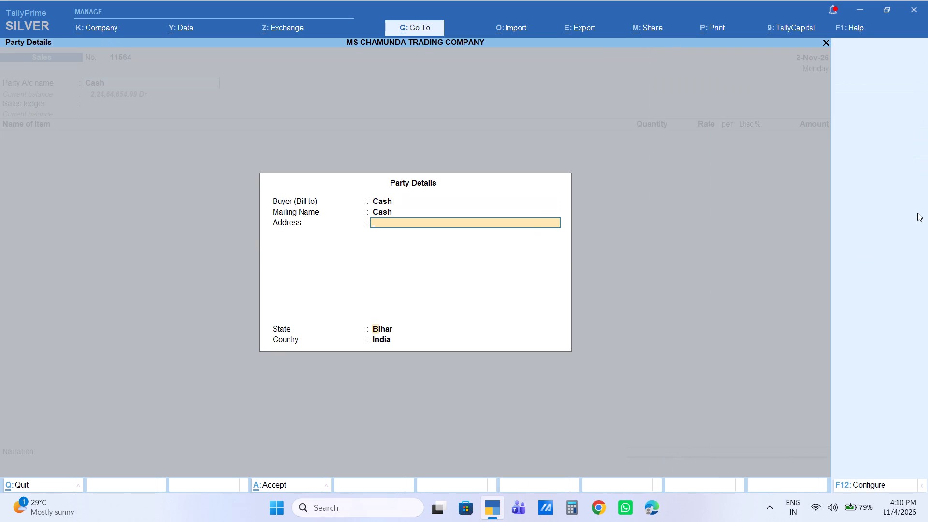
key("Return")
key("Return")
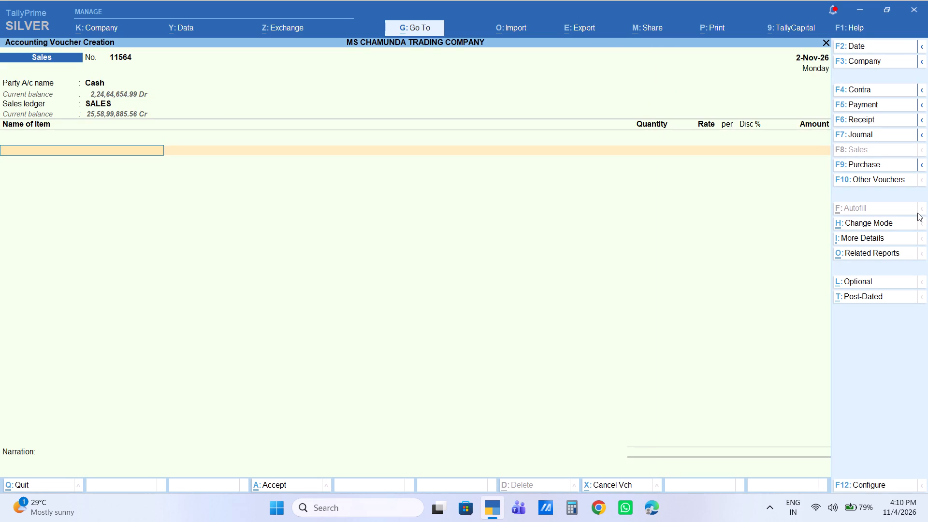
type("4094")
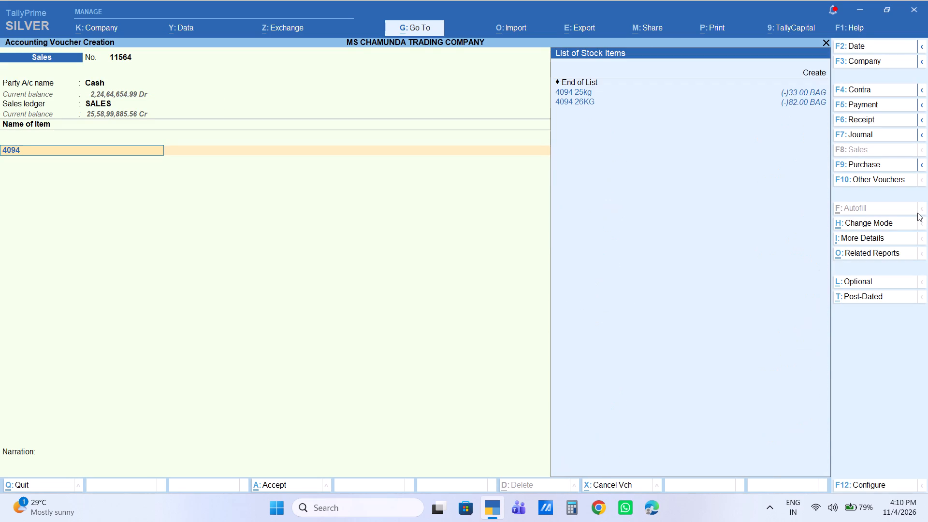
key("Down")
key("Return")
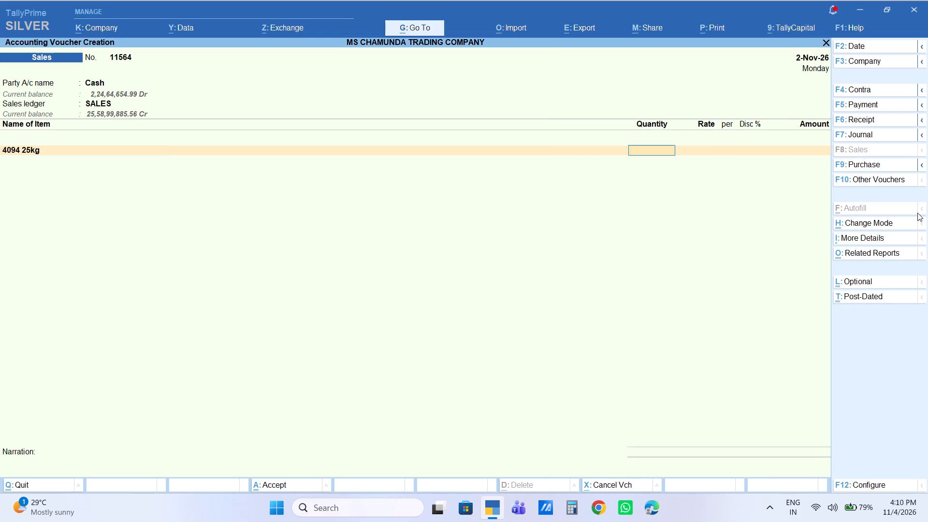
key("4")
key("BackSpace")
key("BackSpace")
Add 4094 26KG as the first item with a quantity of 4 BAG and set its line amount to 4900.
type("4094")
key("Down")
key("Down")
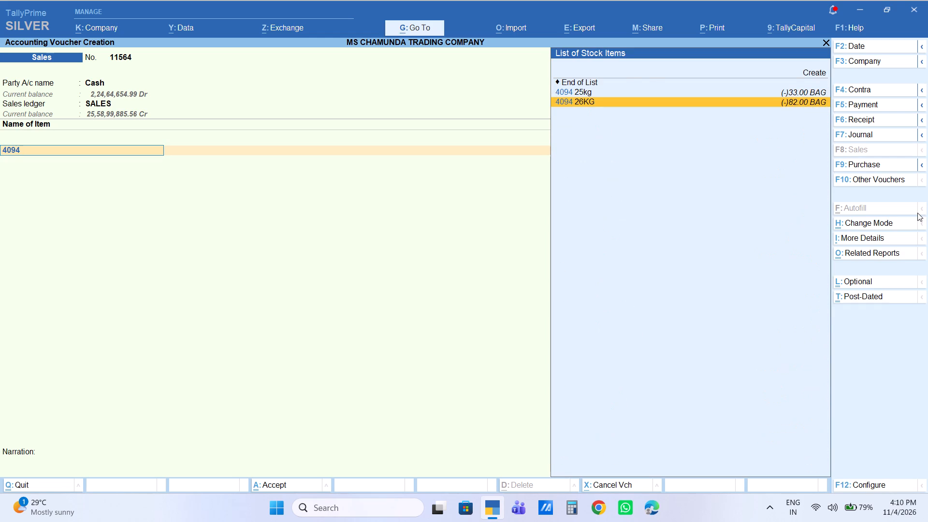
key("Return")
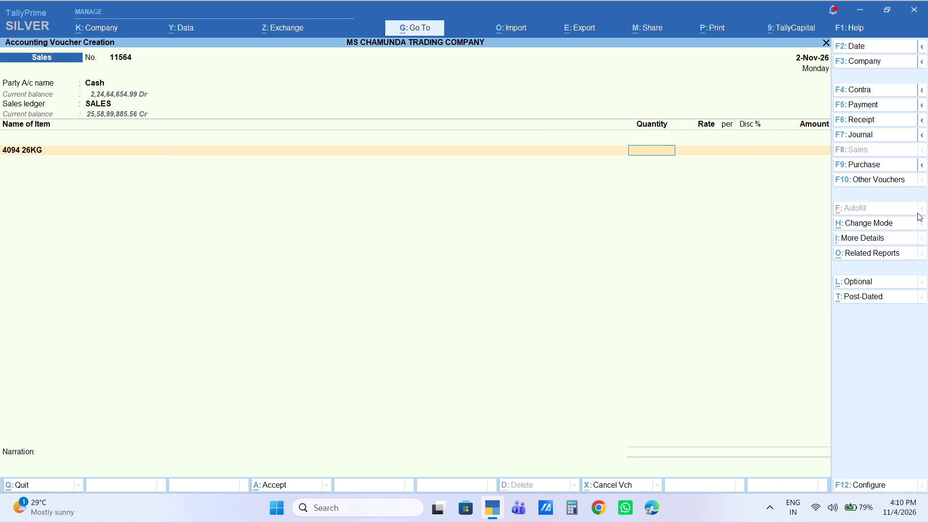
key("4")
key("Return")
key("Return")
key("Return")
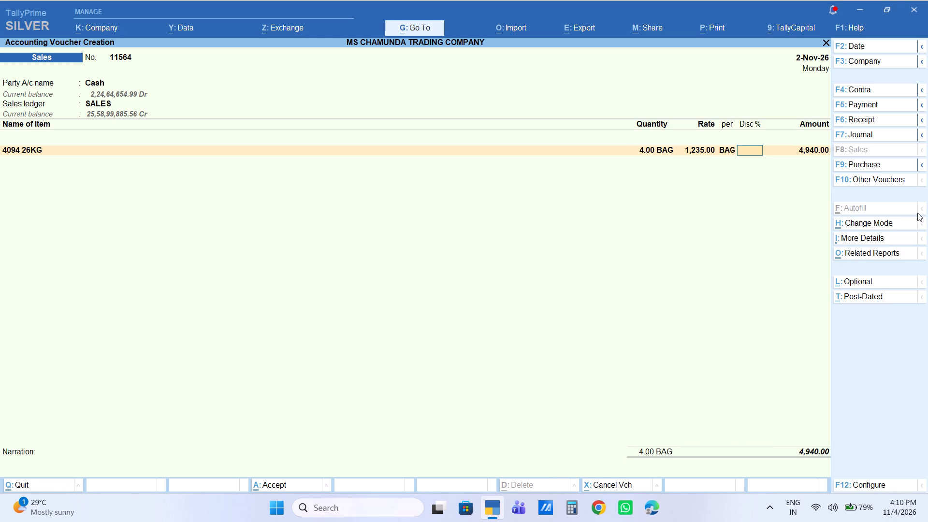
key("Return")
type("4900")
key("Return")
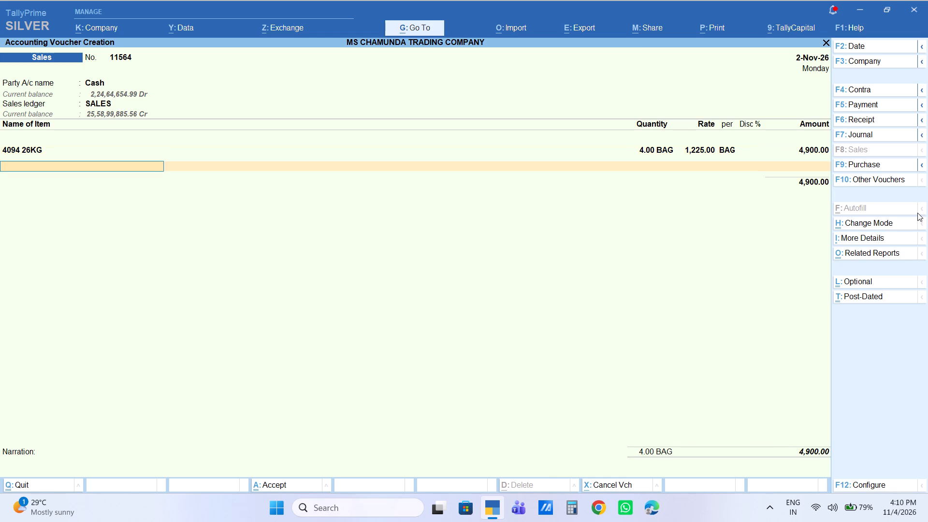
Add INDIA GATE DUBAR BAG as the second item with a quantity of 1 BAG and set its line amount to 2300.
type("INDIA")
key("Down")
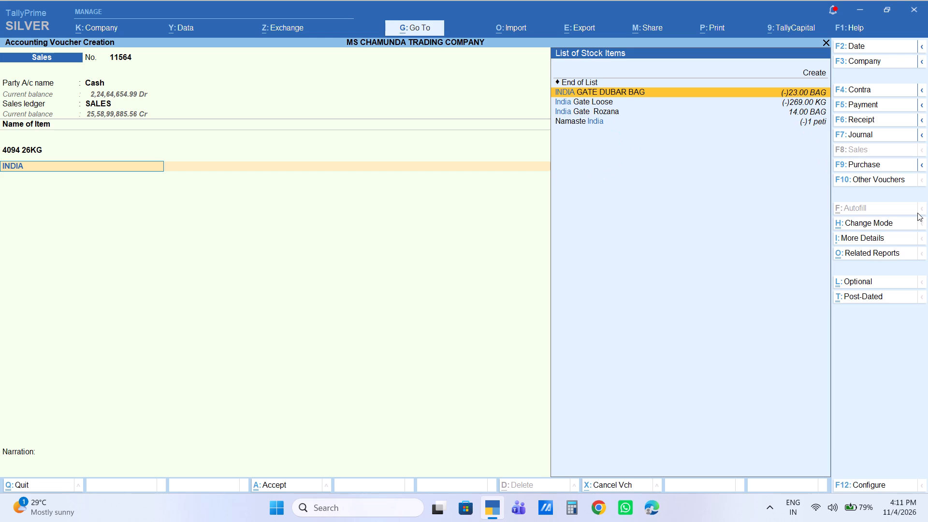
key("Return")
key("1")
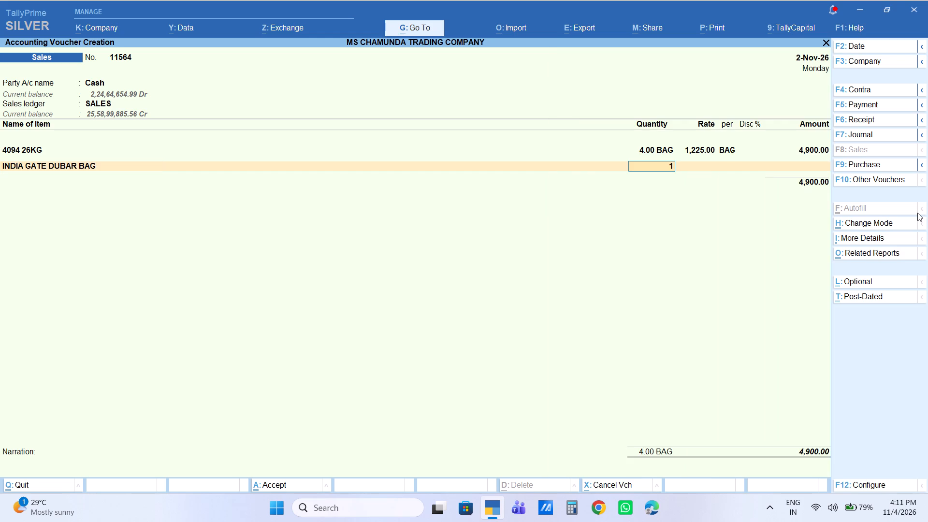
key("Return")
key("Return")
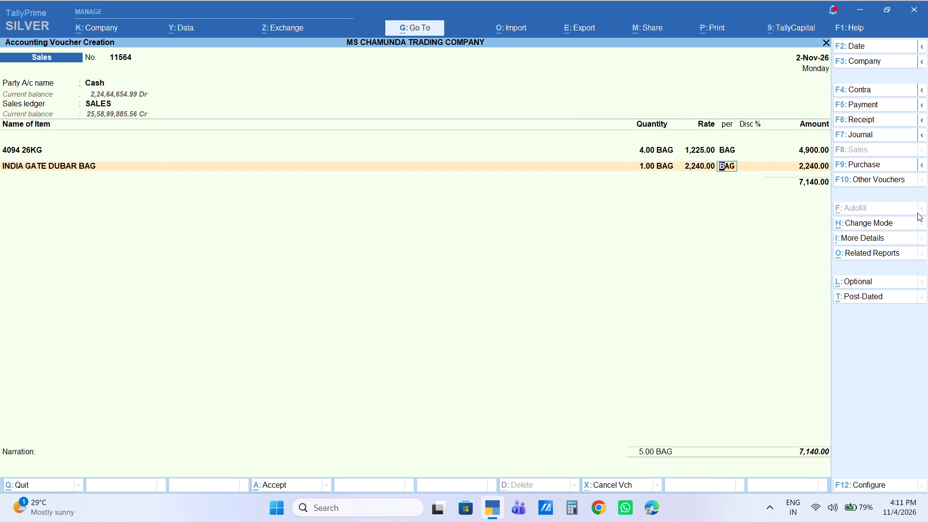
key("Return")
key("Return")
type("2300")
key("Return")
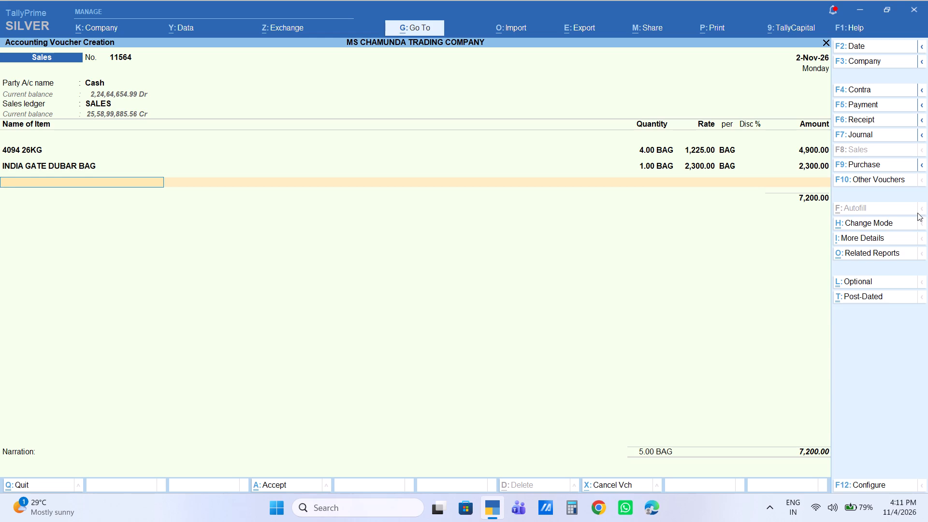
Add TATA Namak 1kg Bag with a quantity of 1 BAG, keeping the default rate and amount.
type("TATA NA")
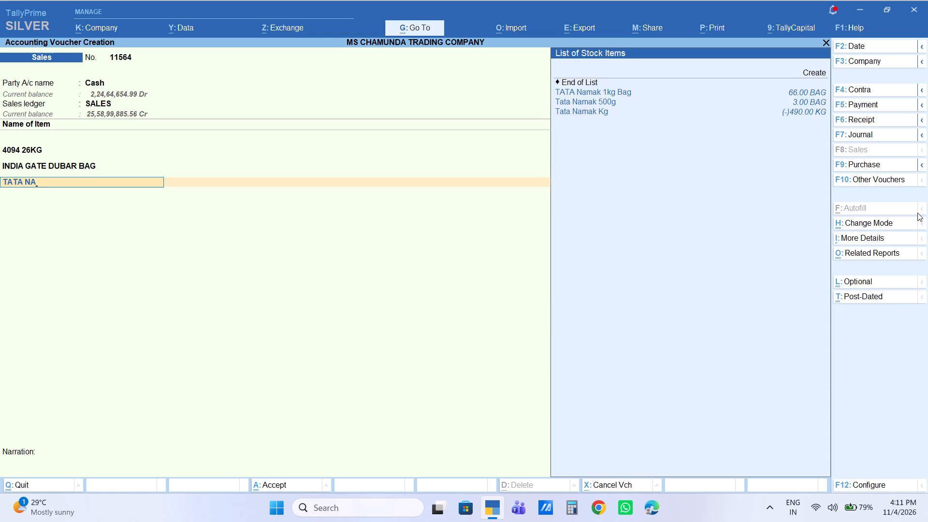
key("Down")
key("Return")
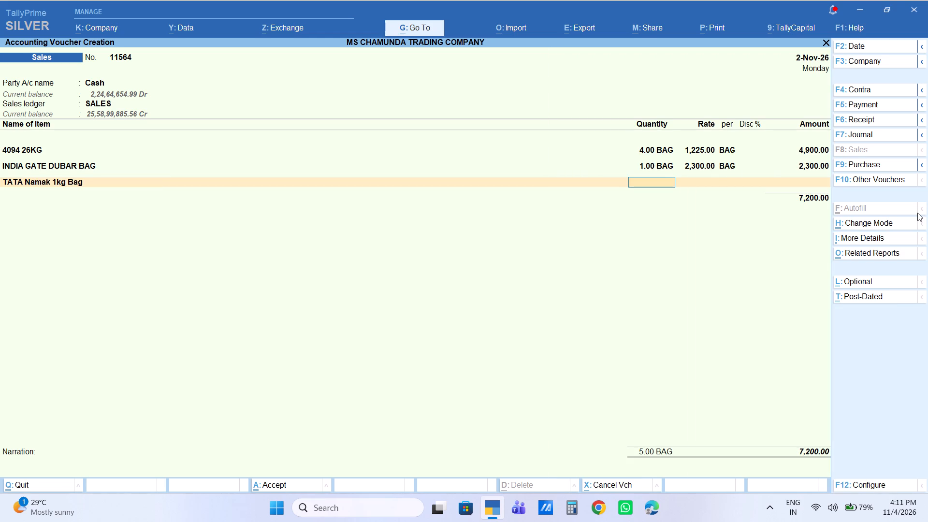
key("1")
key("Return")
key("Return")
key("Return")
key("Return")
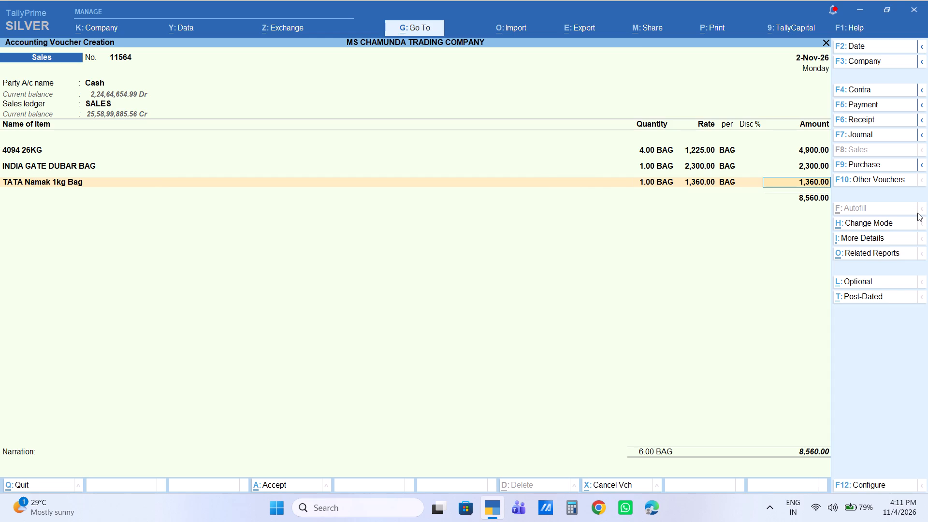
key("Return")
Add Rajkanya 25kg with a quantity of 4 BAG and set its line amount to 4440.
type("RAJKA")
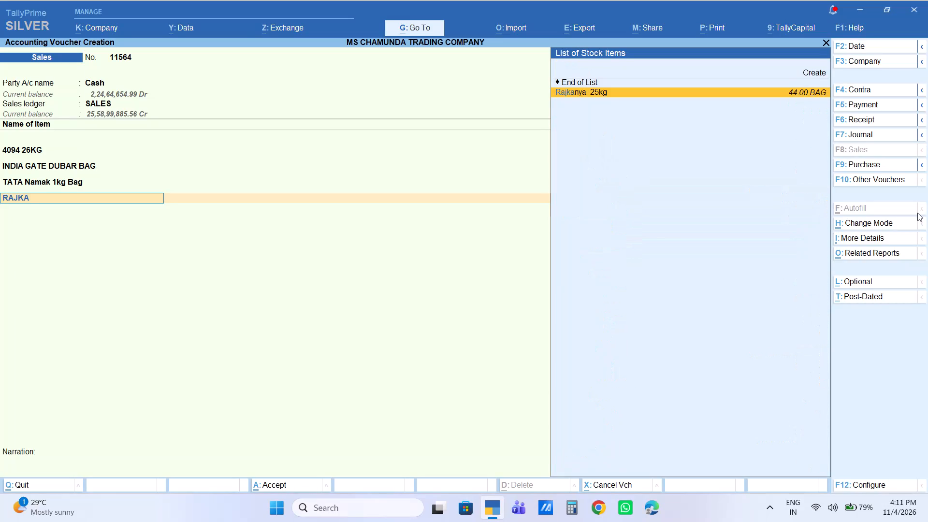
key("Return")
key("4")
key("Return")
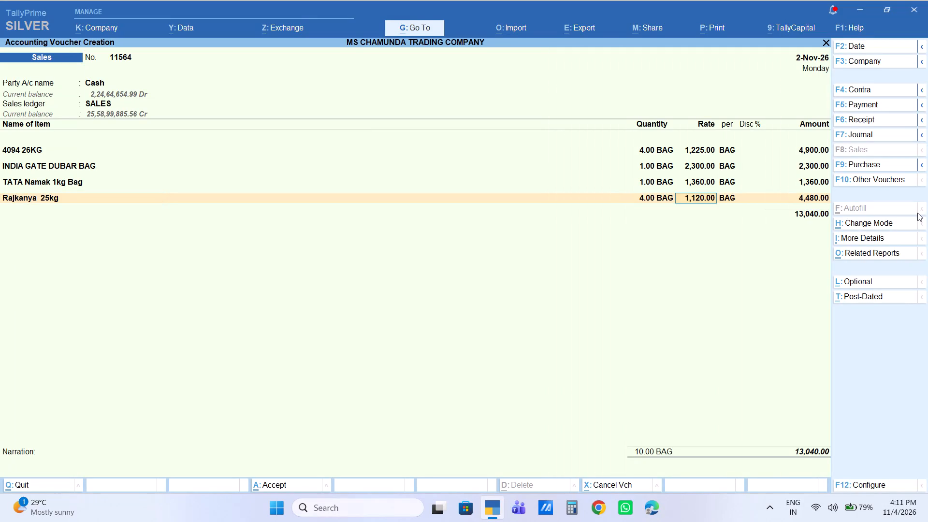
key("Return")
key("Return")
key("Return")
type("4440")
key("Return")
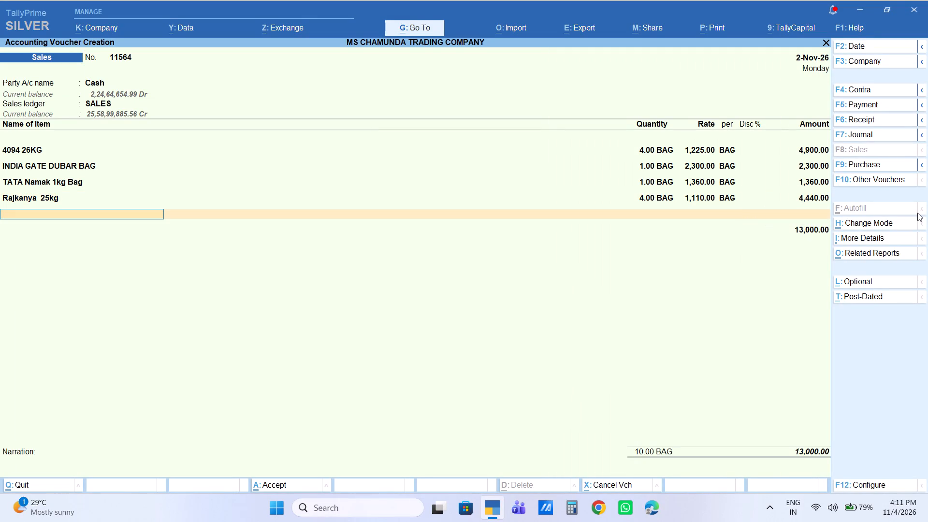
End the item list of voucher 11564 and add a Labour Charge of 22.
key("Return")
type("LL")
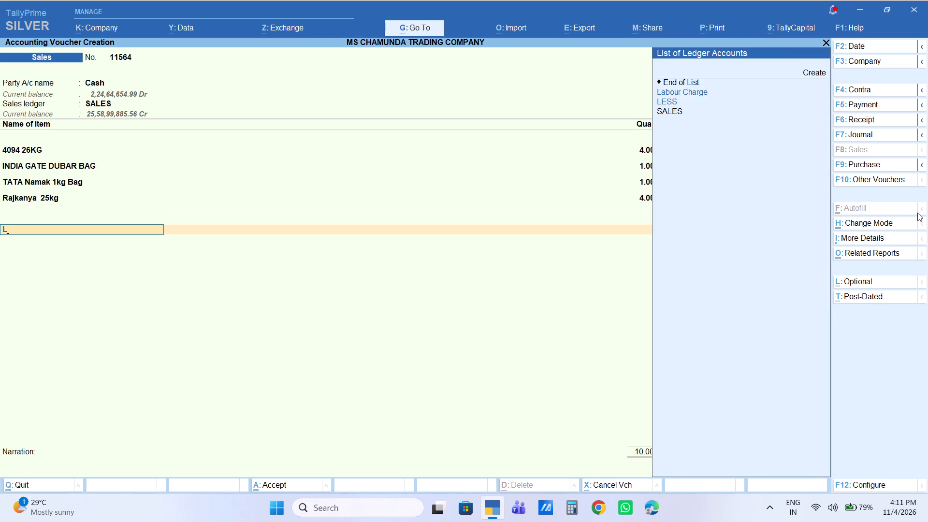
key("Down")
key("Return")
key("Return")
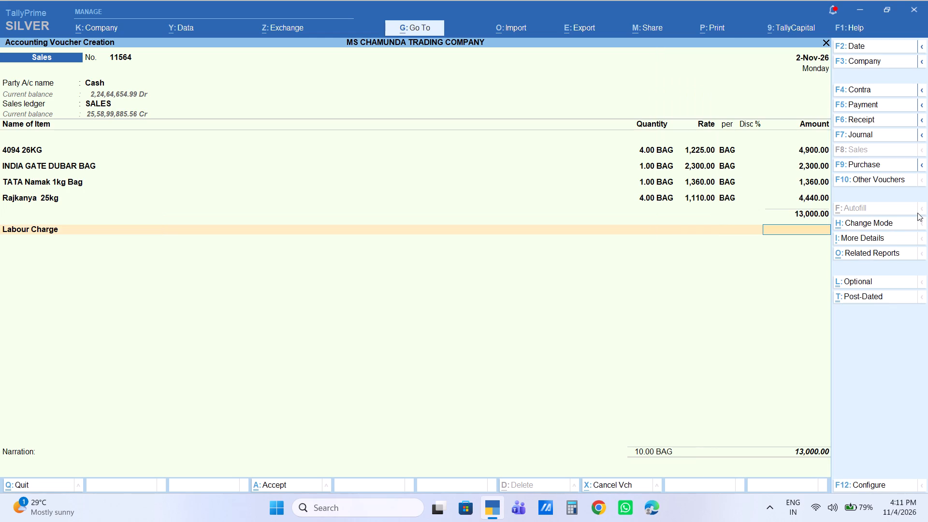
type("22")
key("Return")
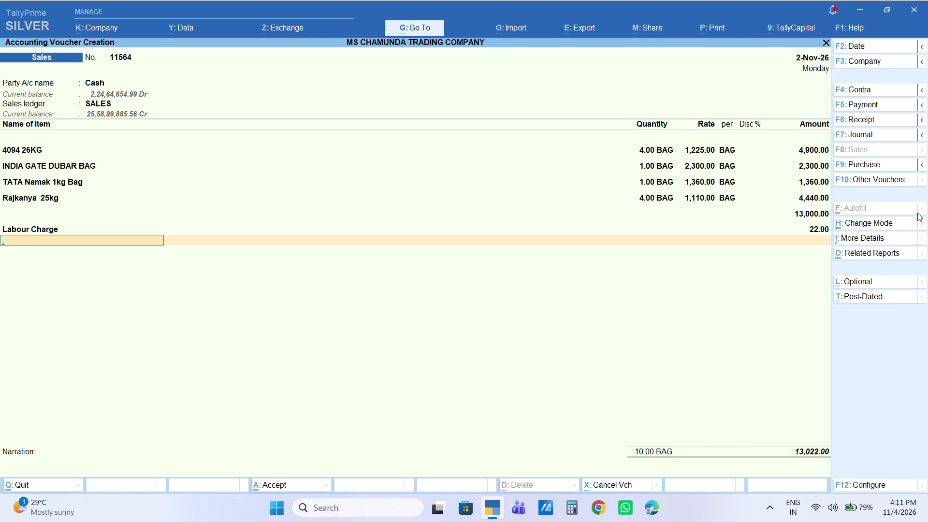
Return to the item list and add Ratna Miniket25kg with a quantity of 4 BAG and a line amount of 5010.
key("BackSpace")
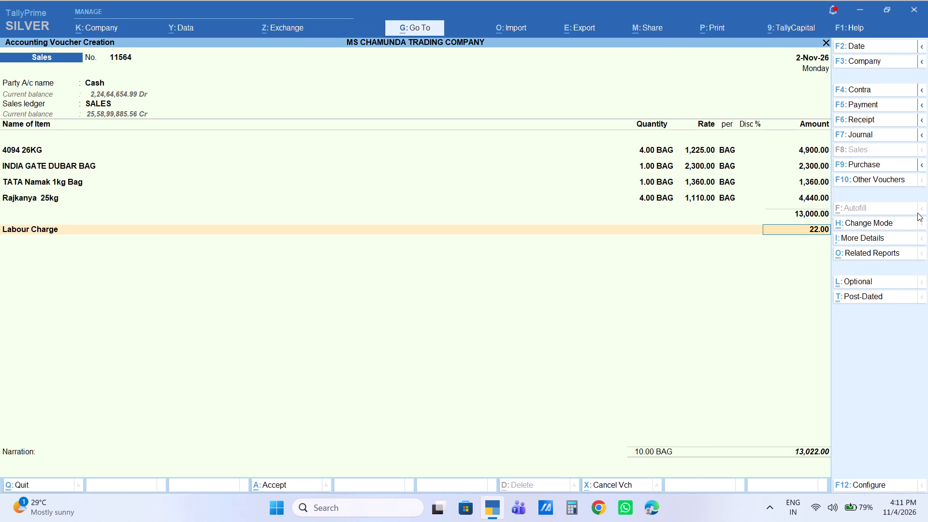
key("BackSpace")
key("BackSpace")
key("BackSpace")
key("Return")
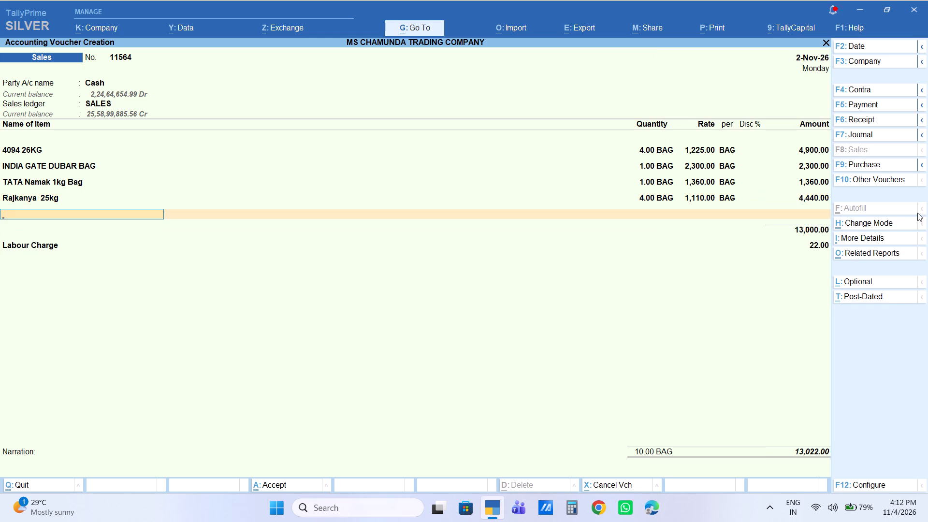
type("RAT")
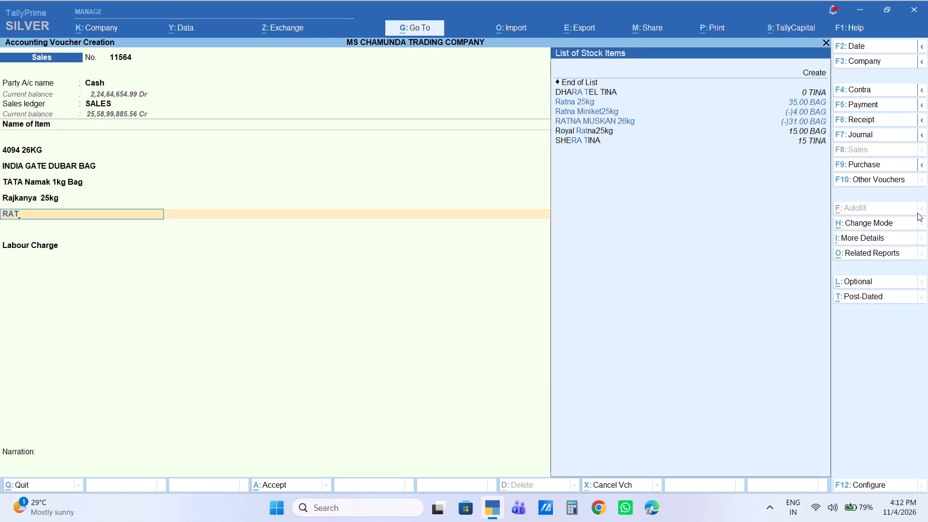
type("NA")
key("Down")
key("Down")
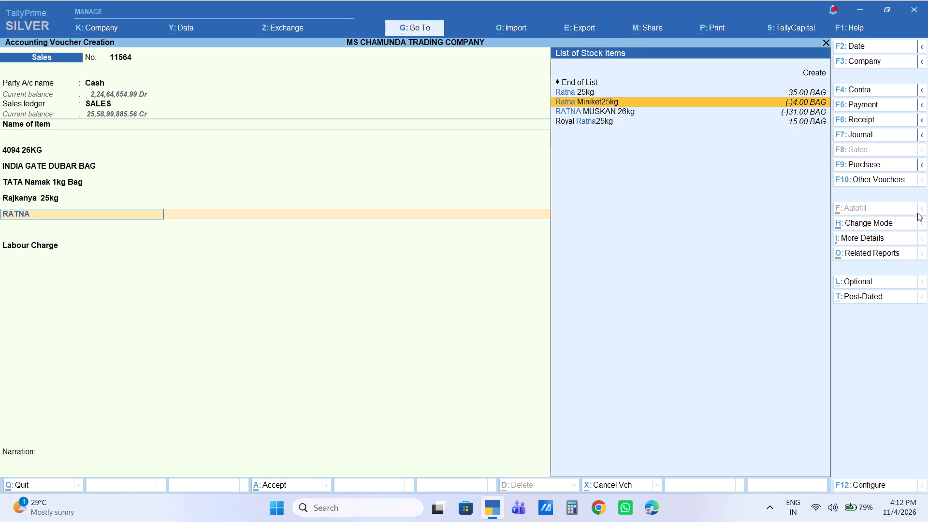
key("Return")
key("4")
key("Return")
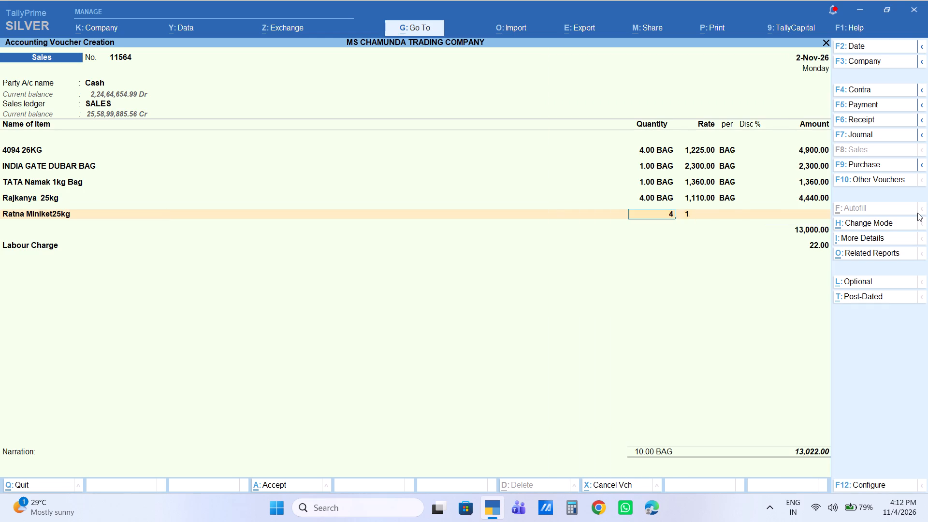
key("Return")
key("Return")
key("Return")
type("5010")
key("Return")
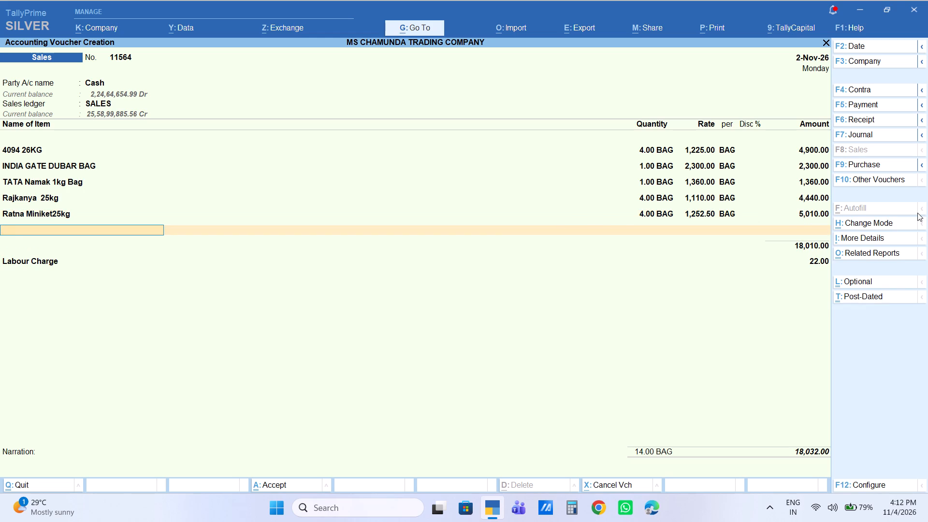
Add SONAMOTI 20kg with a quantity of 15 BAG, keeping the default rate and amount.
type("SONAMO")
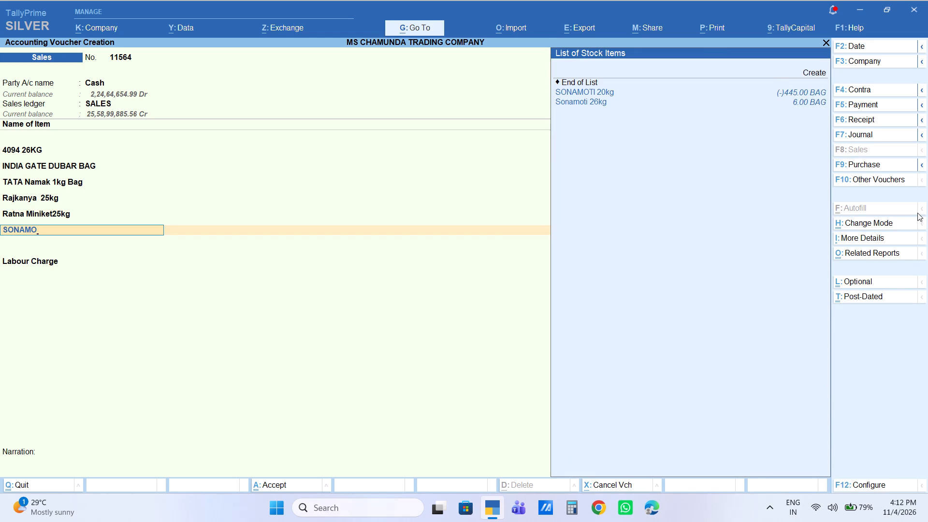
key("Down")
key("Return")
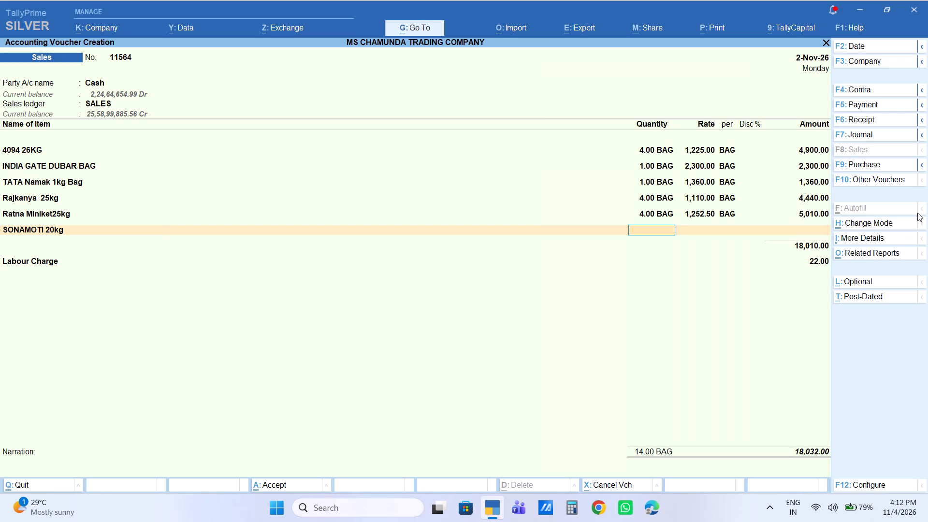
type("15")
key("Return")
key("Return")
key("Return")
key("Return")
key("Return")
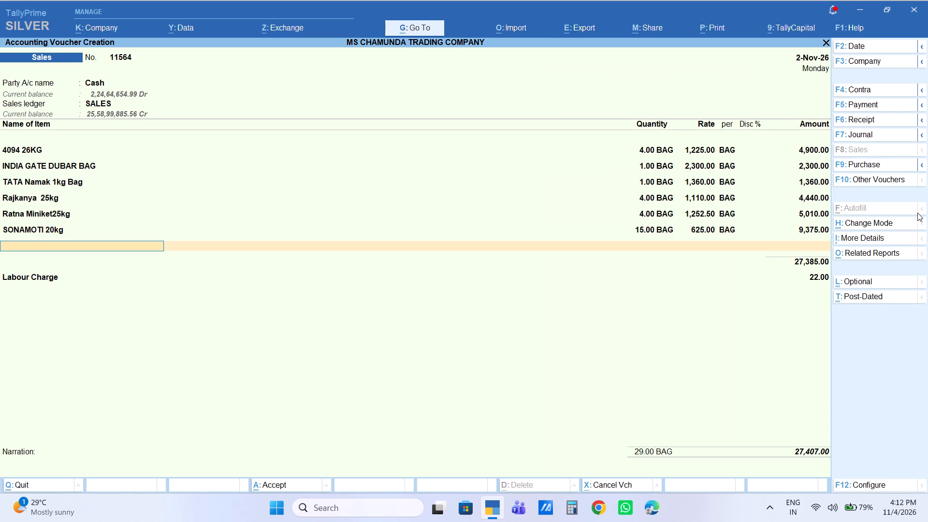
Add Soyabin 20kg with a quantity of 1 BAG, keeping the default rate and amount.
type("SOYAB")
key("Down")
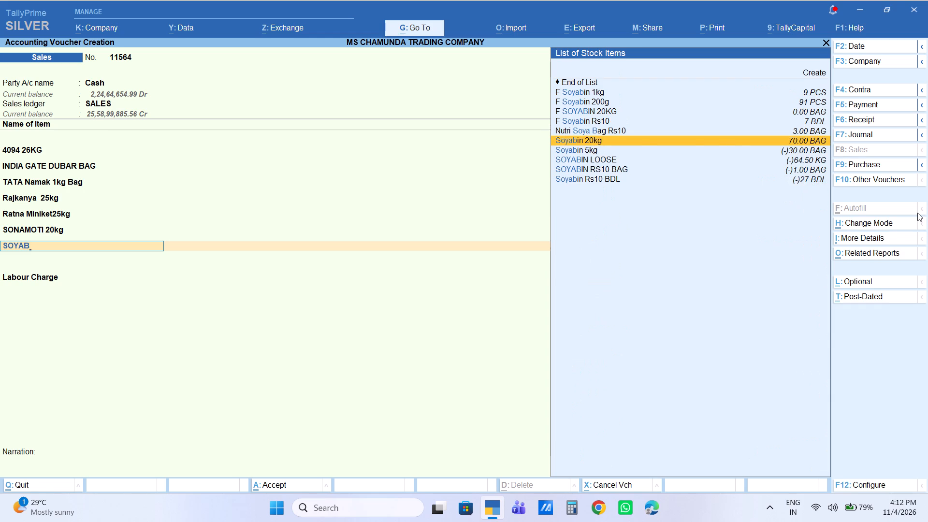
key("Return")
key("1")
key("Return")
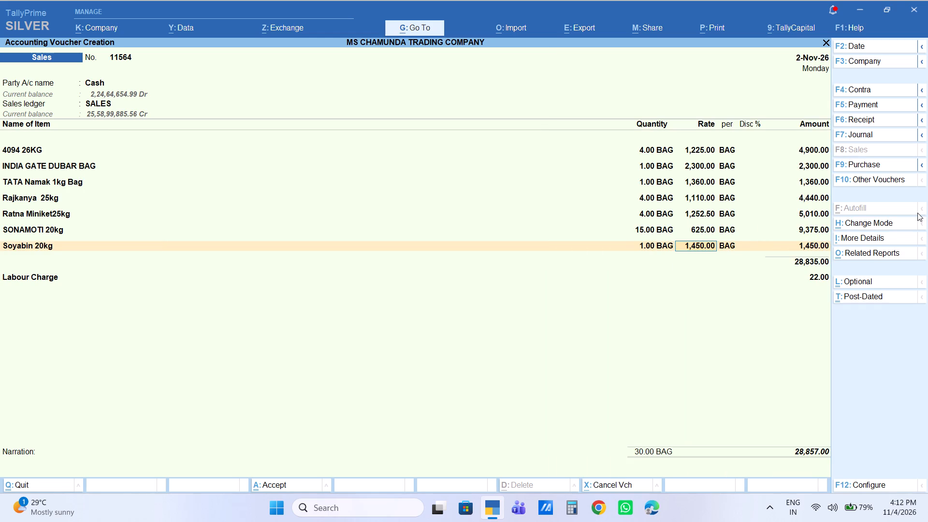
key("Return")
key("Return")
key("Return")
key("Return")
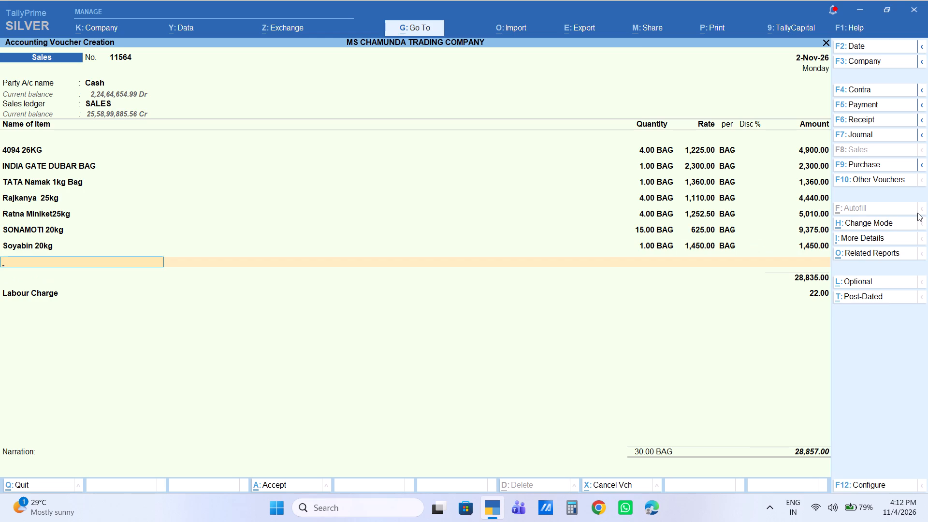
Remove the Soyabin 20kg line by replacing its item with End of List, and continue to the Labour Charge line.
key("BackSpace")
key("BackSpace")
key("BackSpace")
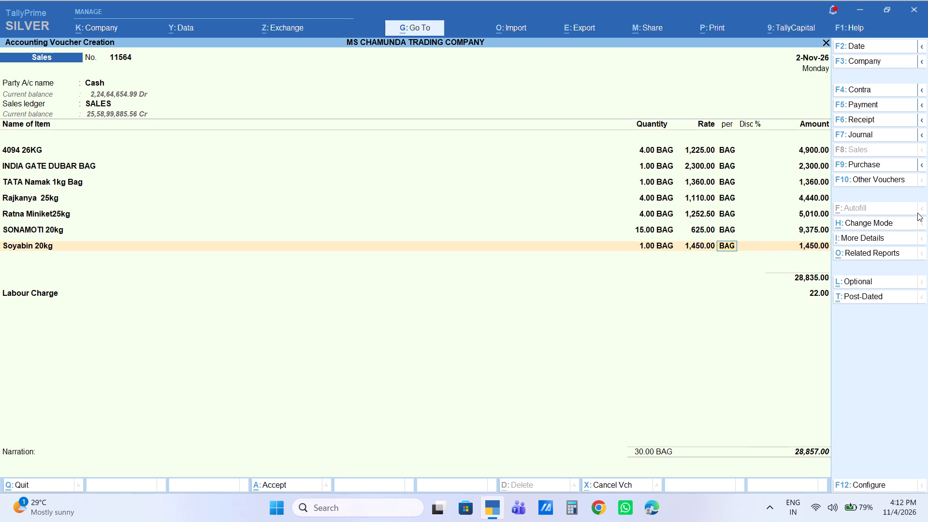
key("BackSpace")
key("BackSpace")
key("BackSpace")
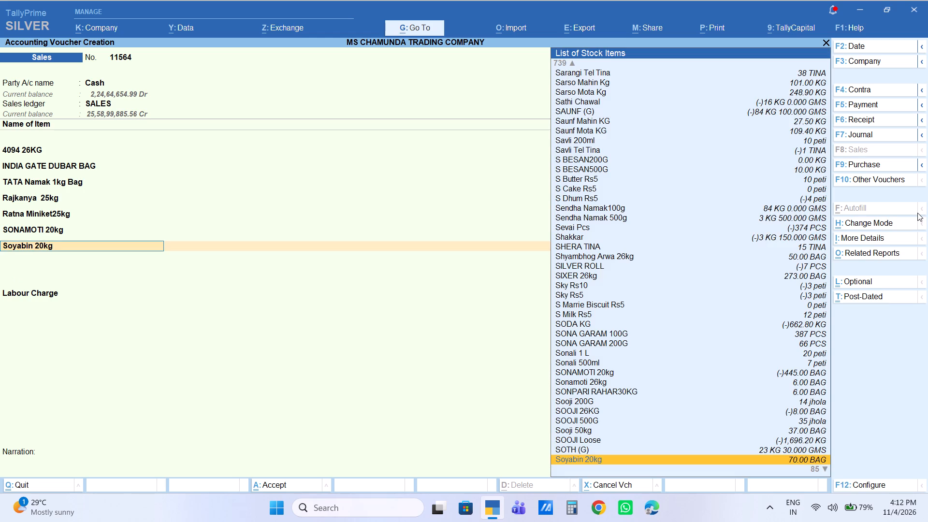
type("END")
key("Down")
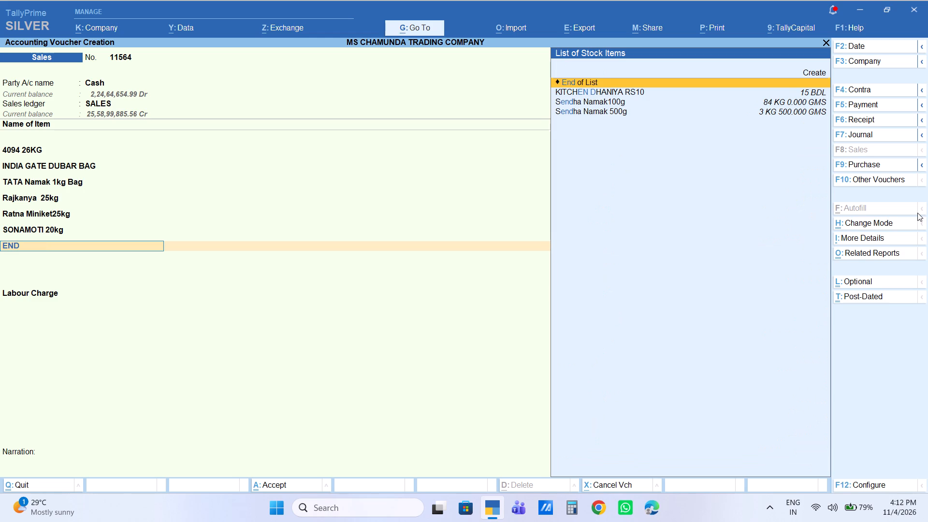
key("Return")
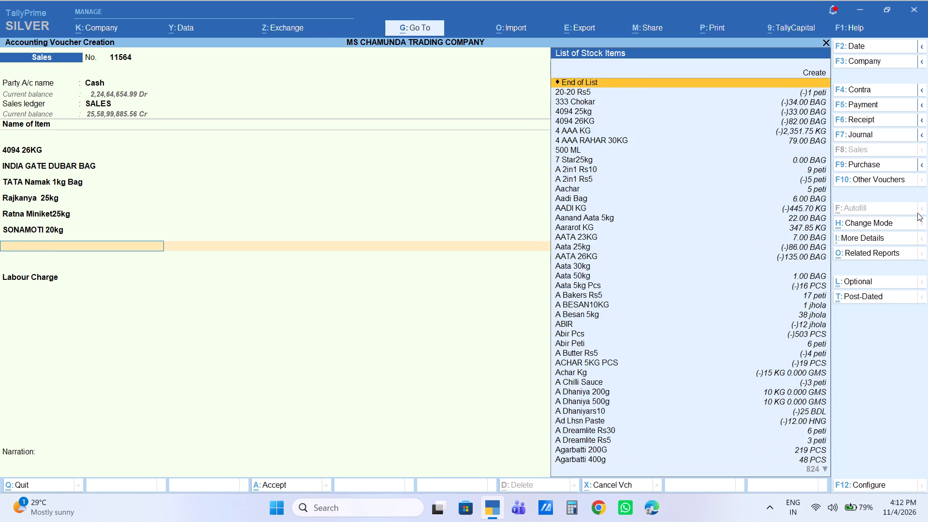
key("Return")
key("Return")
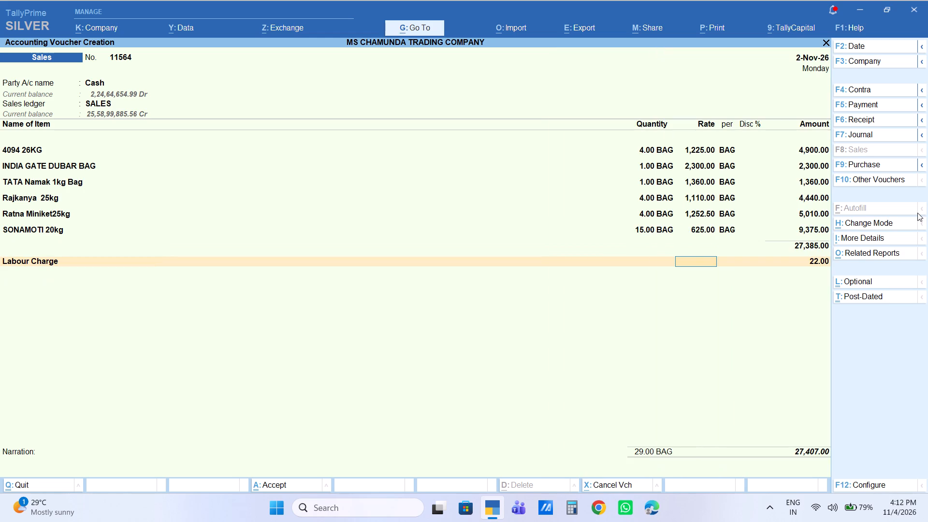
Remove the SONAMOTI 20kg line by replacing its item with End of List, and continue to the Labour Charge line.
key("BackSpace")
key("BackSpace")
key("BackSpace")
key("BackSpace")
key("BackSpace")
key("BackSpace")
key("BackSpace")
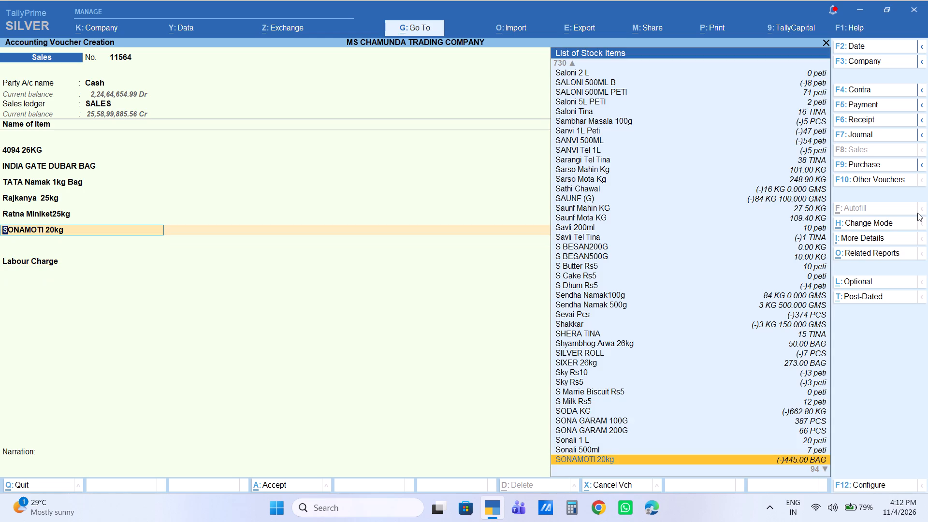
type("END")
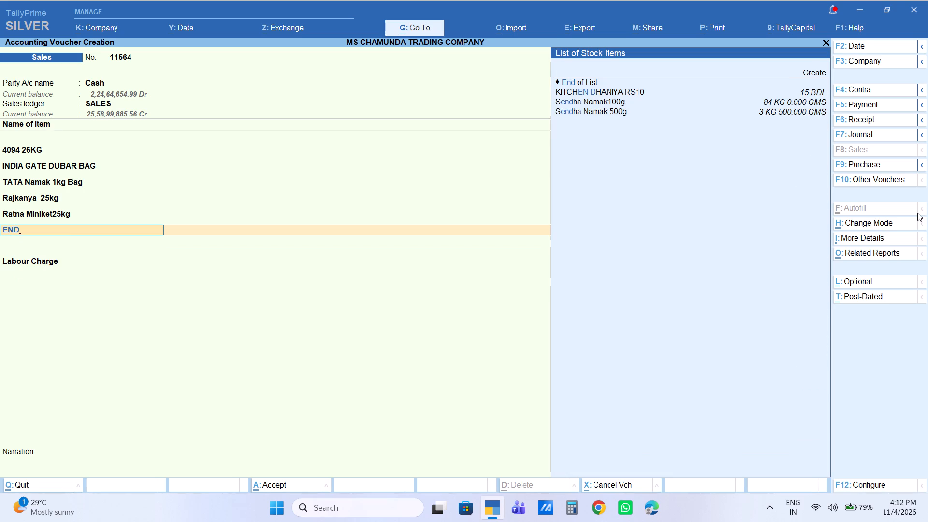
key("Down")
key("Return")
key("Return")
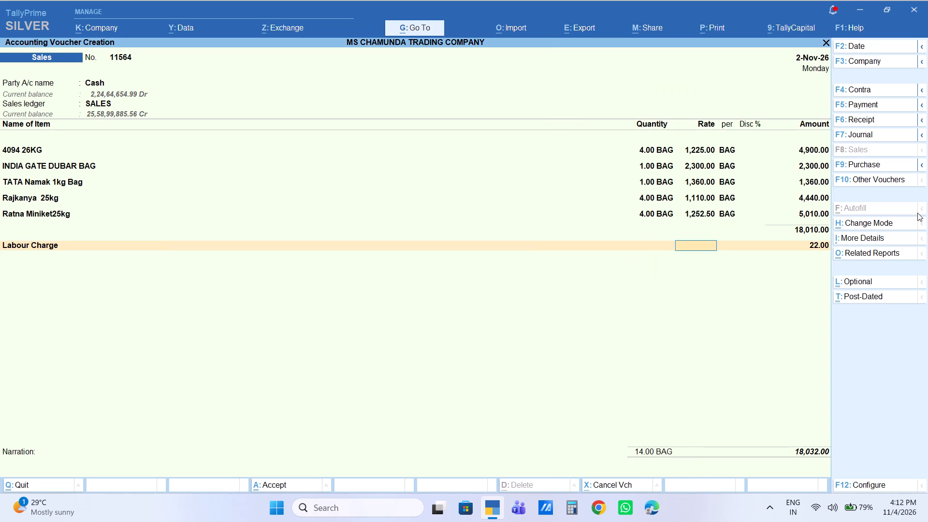
Keep the Ratna Miniket25kg line and the 22.00 labour charge, save sales voucher 11564, and return to the Gateway of Tally.
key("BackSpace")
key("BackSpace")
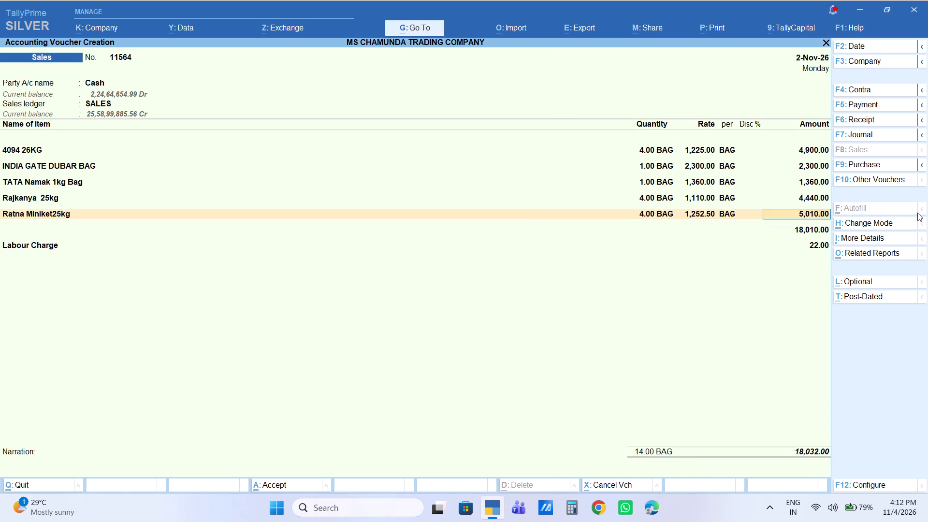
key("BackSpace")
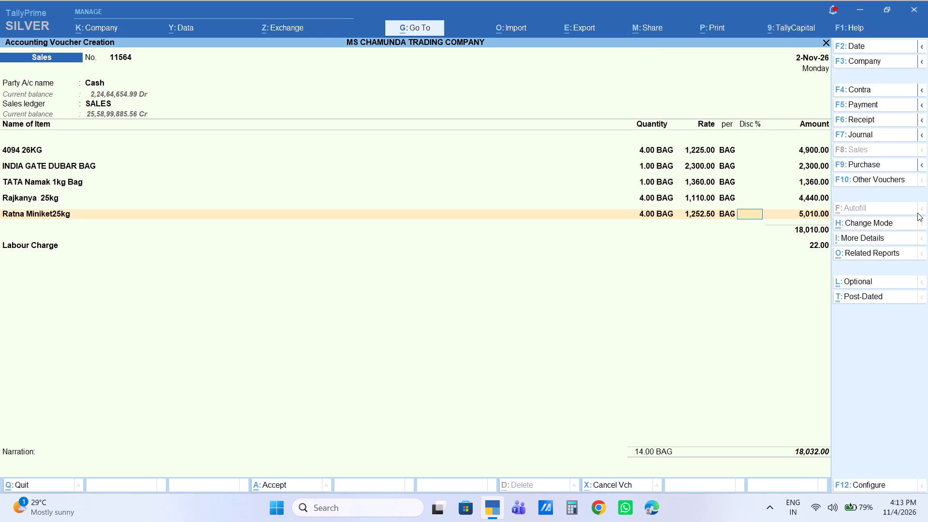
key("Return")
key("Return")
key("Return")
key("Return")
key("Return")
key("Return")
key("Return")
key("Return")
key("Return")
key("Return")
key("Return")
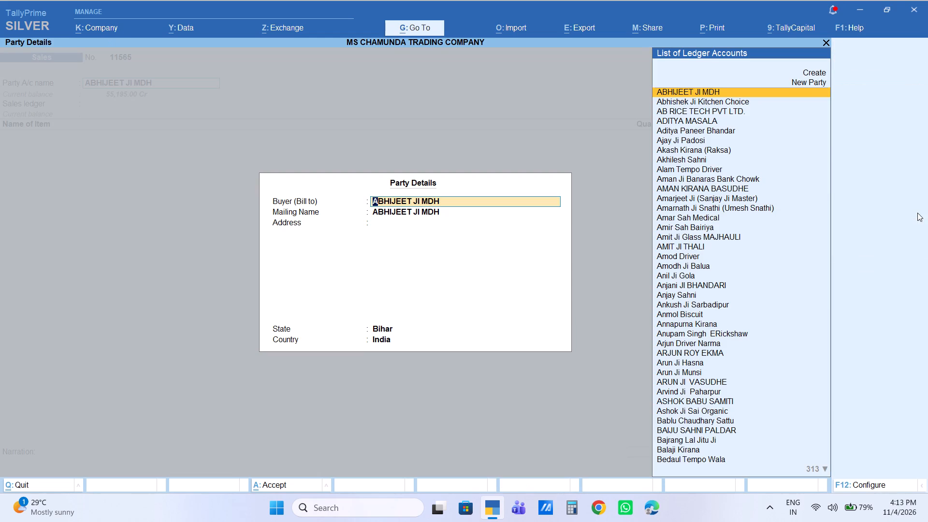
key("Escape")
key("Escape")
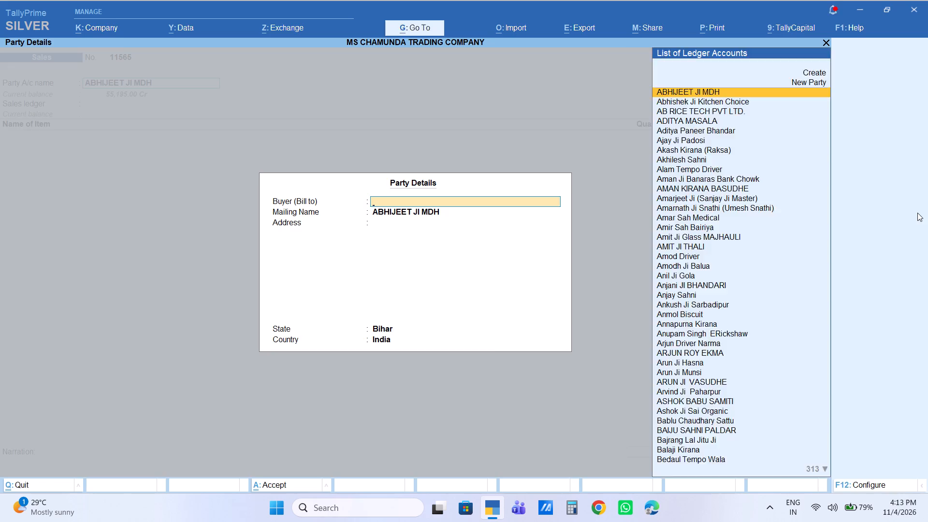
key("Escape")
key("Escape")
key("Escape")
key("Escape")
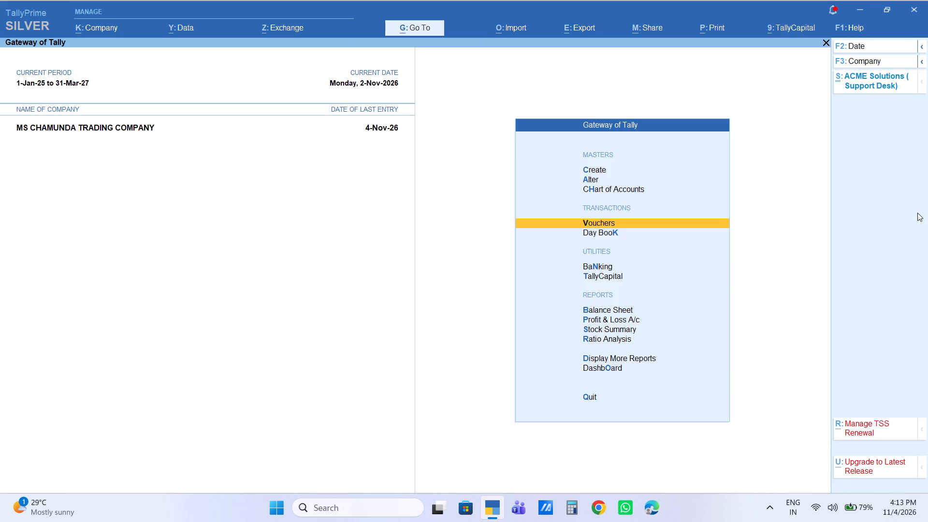
Open voucher entry and set the voucher date to 4-Nov-26.
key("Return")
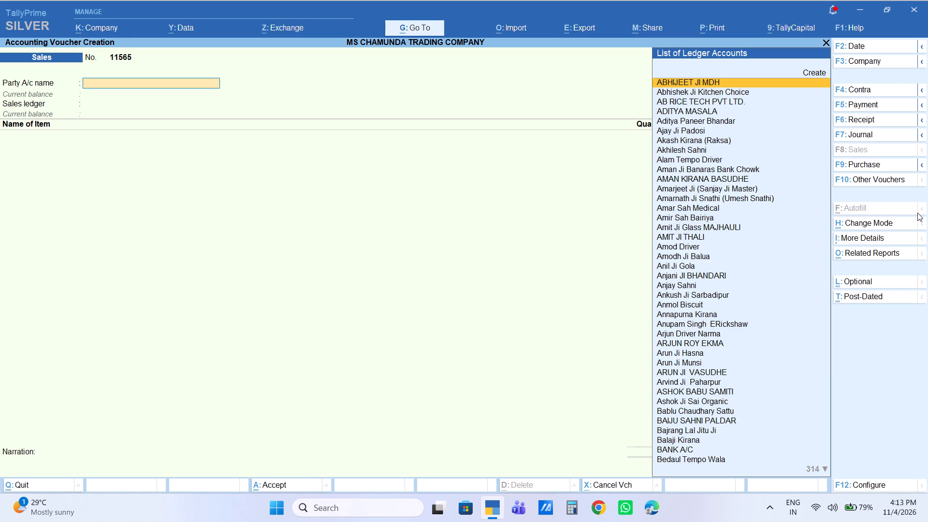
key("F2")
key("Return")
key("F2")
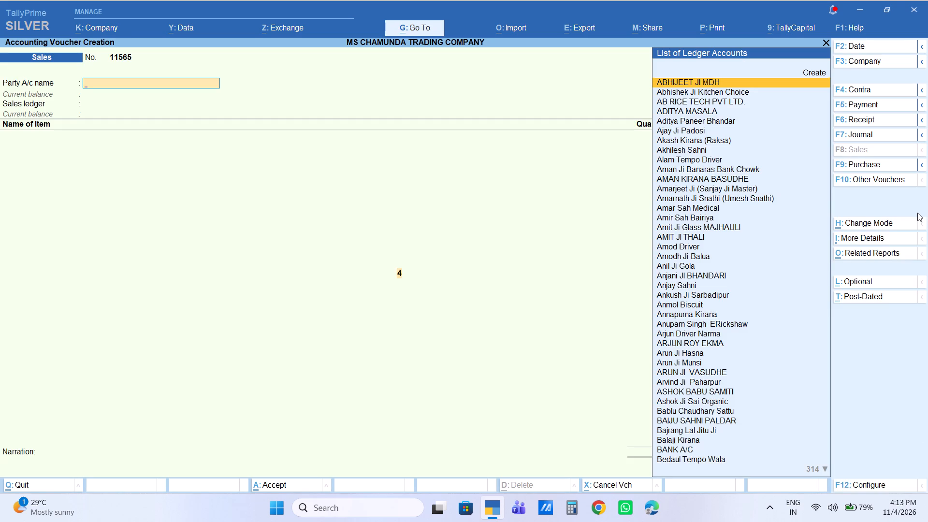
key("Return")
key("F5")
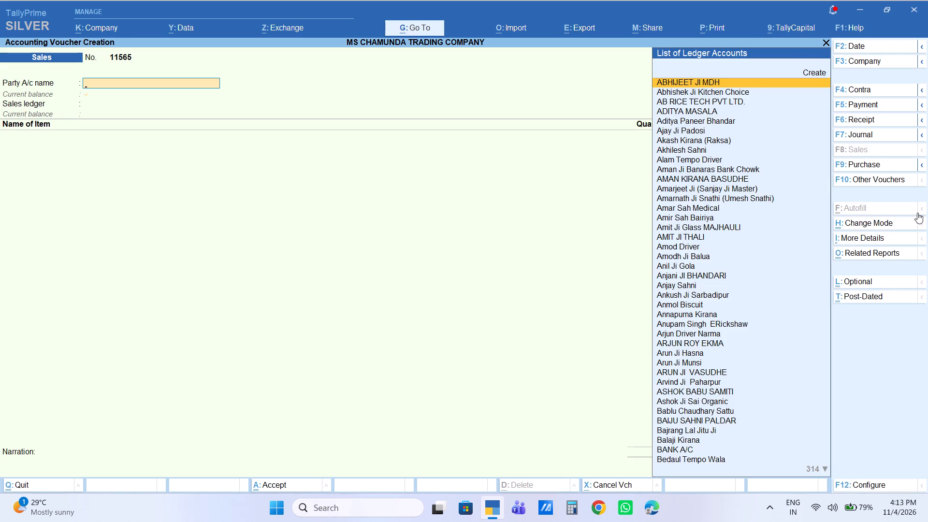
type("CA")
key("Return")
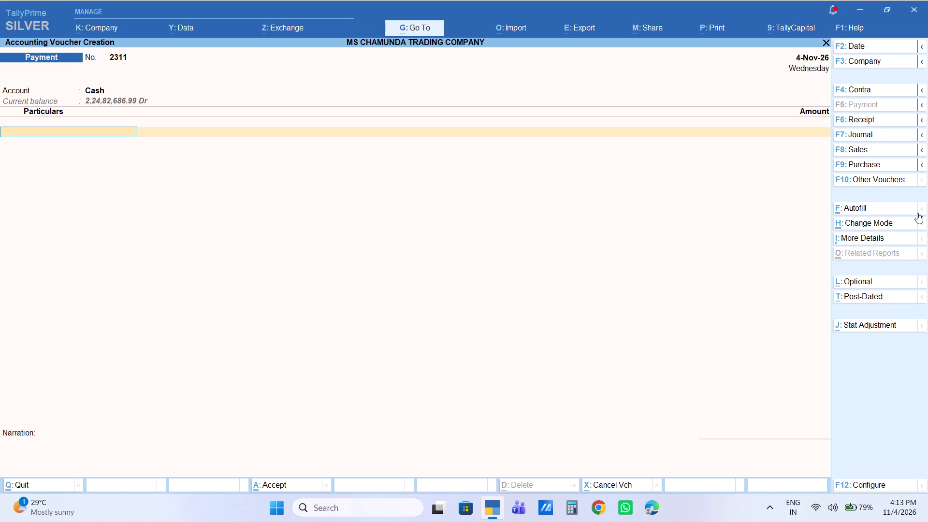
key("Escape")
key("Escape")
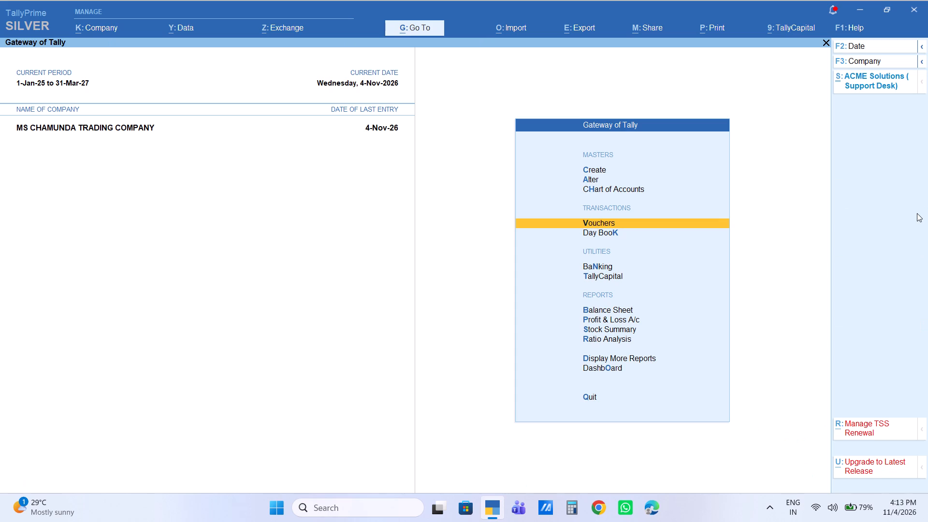
Open the Ledger Vouchers report for the Mishra Jee Hathi Tel account from the account books.
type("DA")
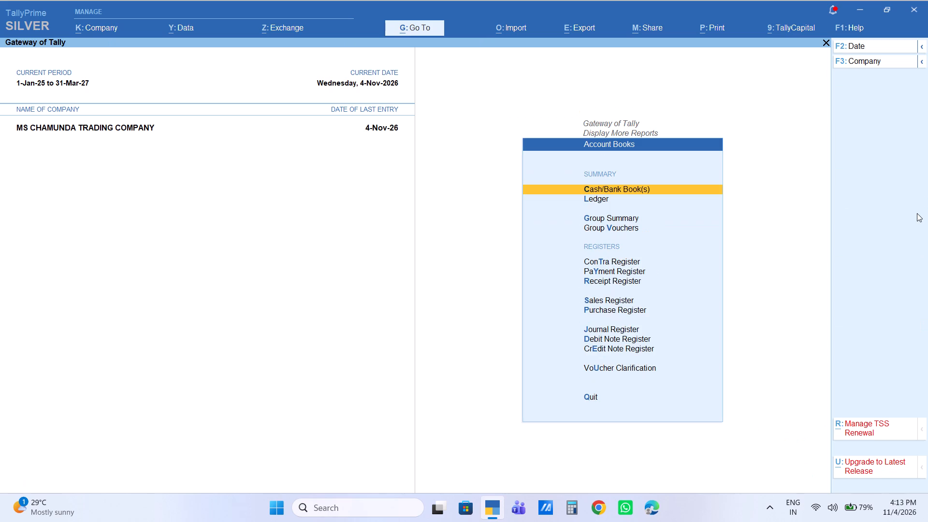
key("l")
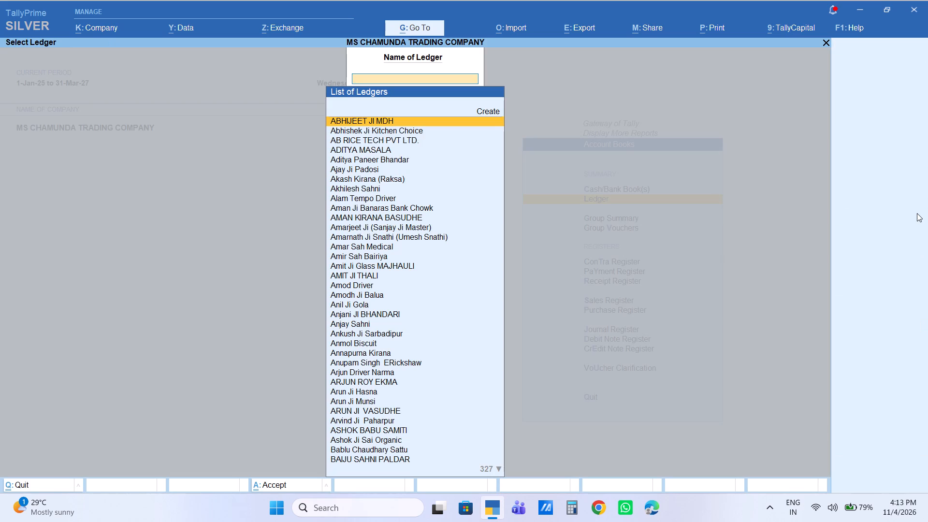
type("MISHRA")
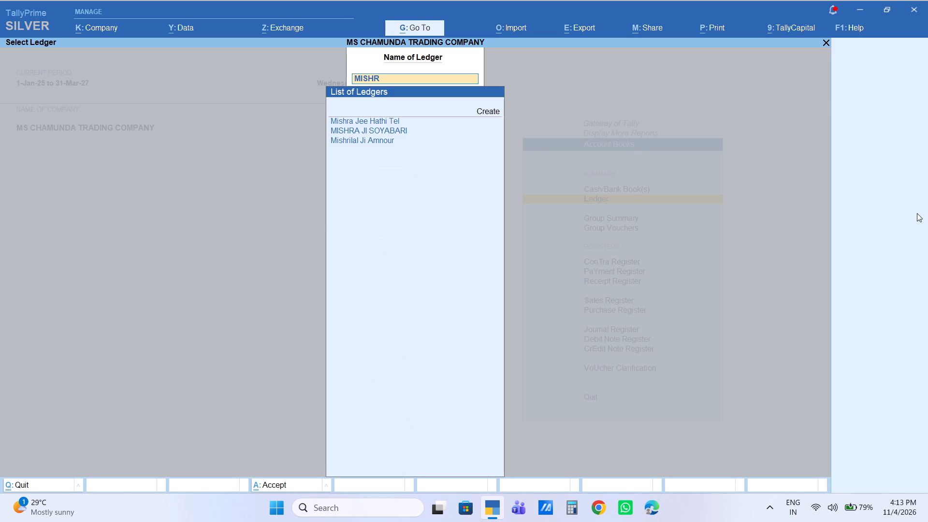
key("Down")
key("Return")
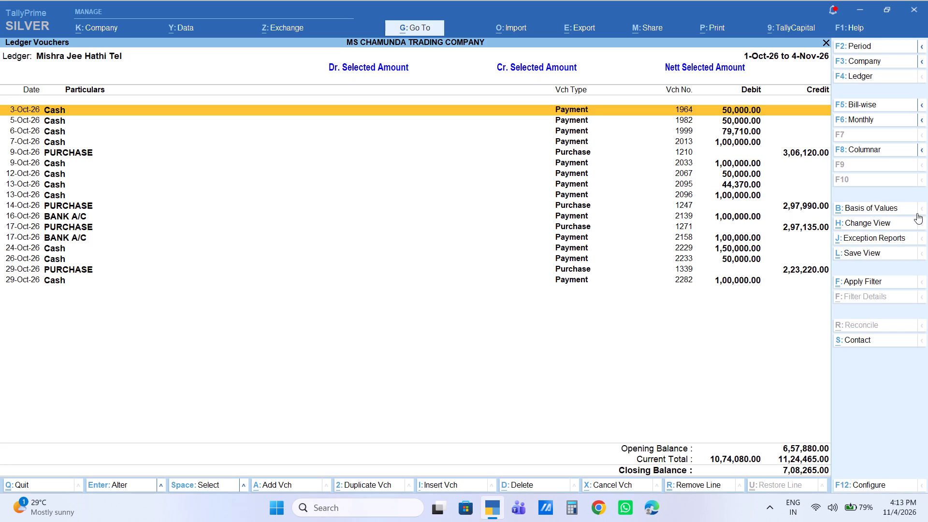
Examine the Mishra Jee Hathi Tel ledger entries from 3-Oct-26 through to the last payment on 29-Oct-26.
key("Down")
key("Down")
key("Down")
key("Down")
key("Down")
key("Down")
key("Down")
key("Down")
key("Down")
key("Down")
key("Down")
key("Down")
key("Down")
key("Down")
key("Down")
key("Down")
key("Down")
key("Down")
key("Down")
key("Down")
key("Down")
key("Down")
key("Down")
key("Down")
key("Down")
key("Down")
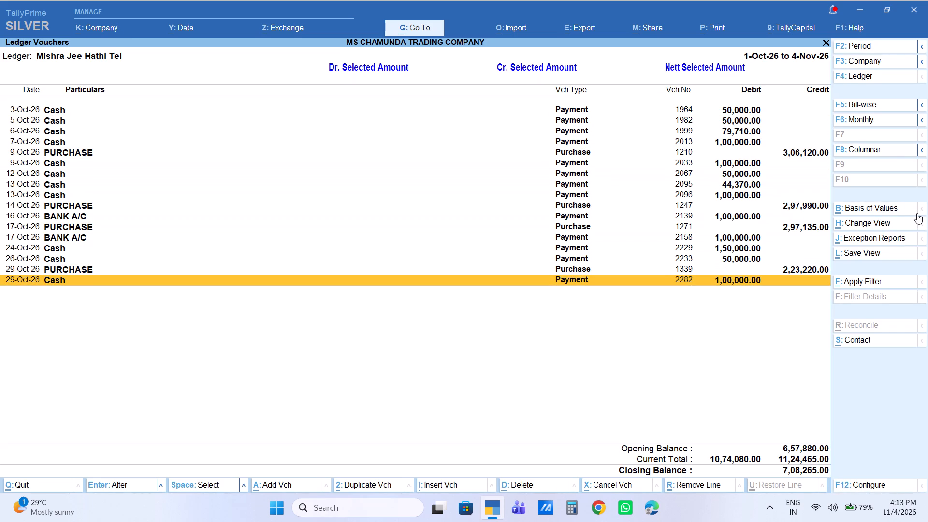
Check payment voucher 2095 dated 13-Oct-26 and return to the ledger without altering it.
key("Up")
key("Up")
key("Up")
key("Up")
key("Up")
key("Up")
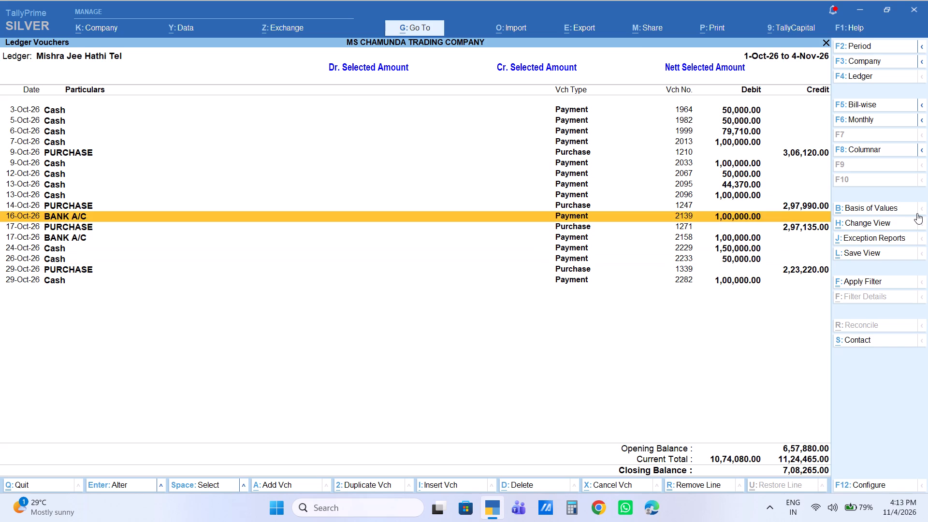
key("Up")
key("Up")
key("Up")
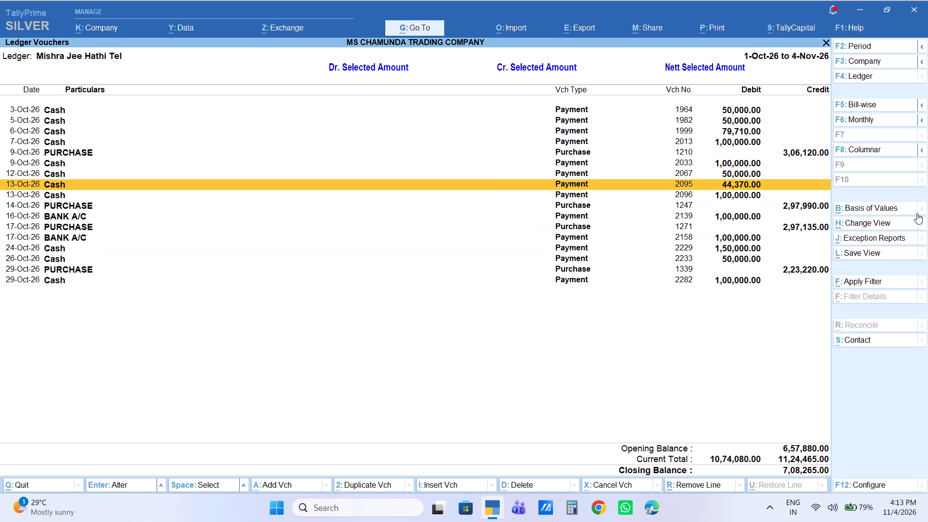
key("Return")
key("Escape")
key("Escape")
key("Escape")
Check the bill reference and pending bills in payment voucher 2096 dated 13-Oct-26, then return to the ledger without altering it.
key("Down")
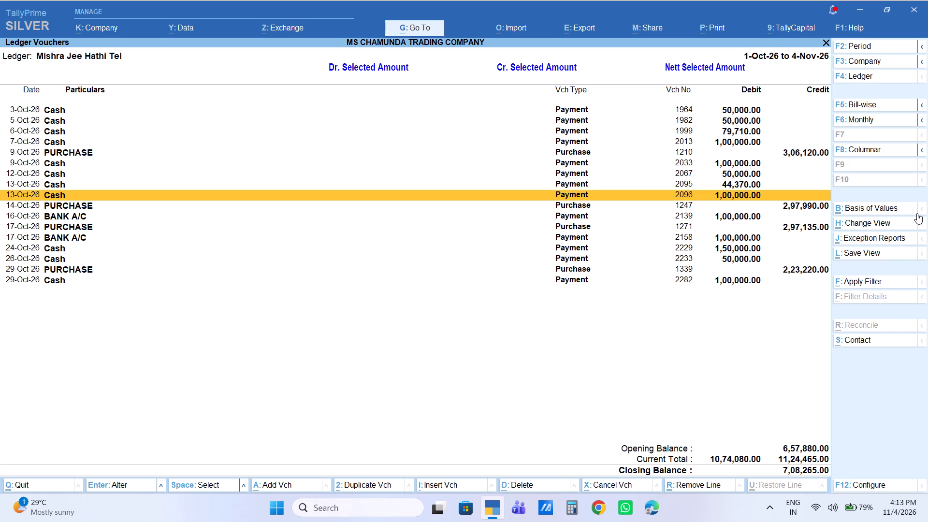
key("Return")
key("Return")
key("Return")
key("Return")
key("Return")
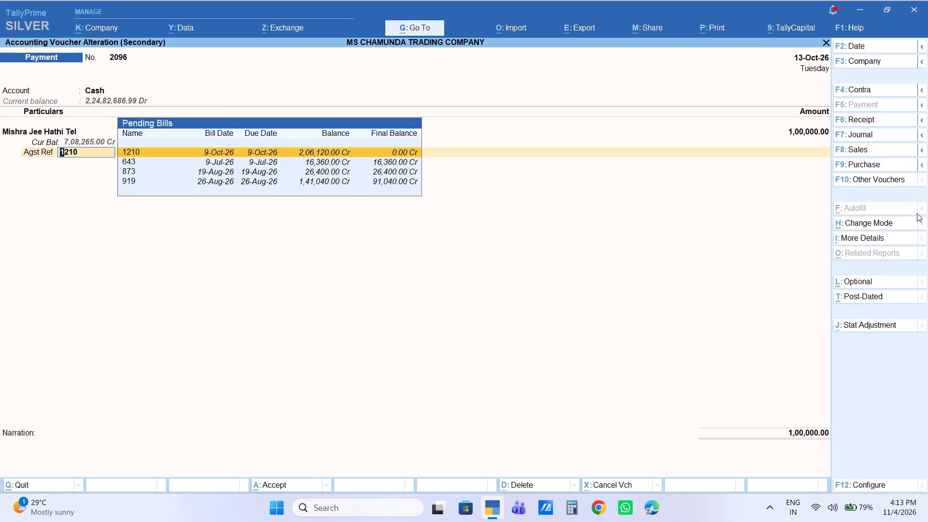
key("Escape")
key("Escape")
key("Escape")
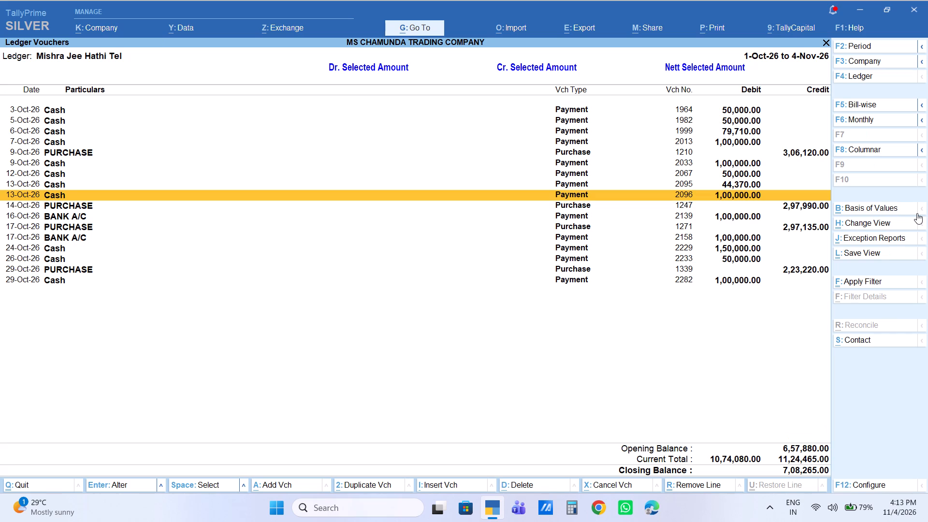
Check the bill reference and pending bills in bank payment voucher 2139 dated 16-Oct-26, then return to the ledger without altering it.
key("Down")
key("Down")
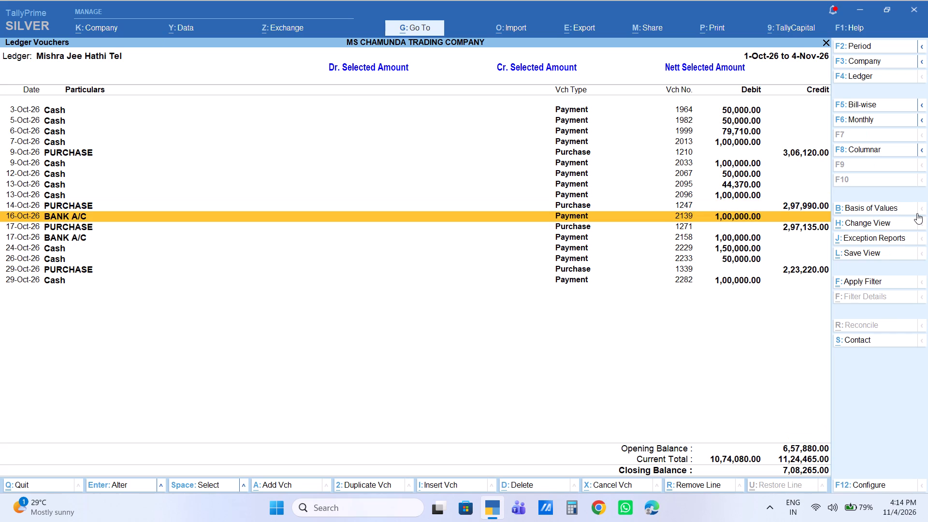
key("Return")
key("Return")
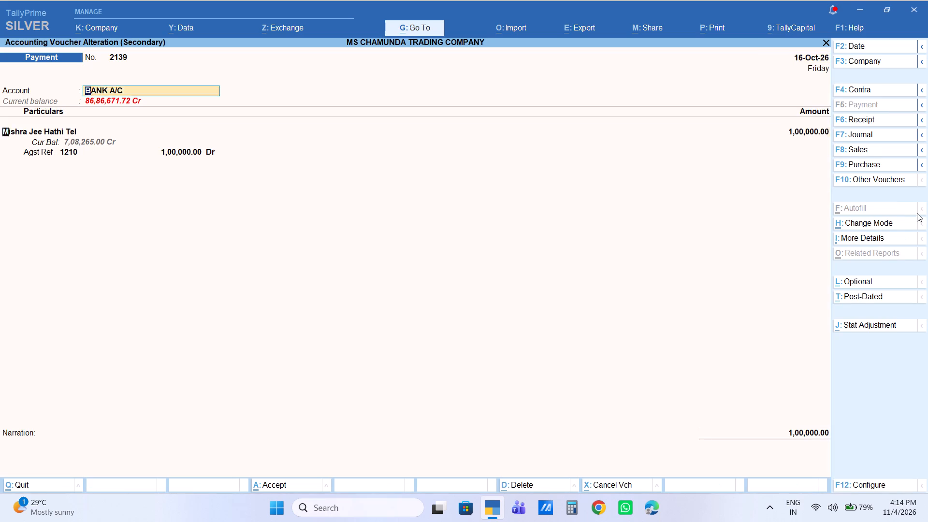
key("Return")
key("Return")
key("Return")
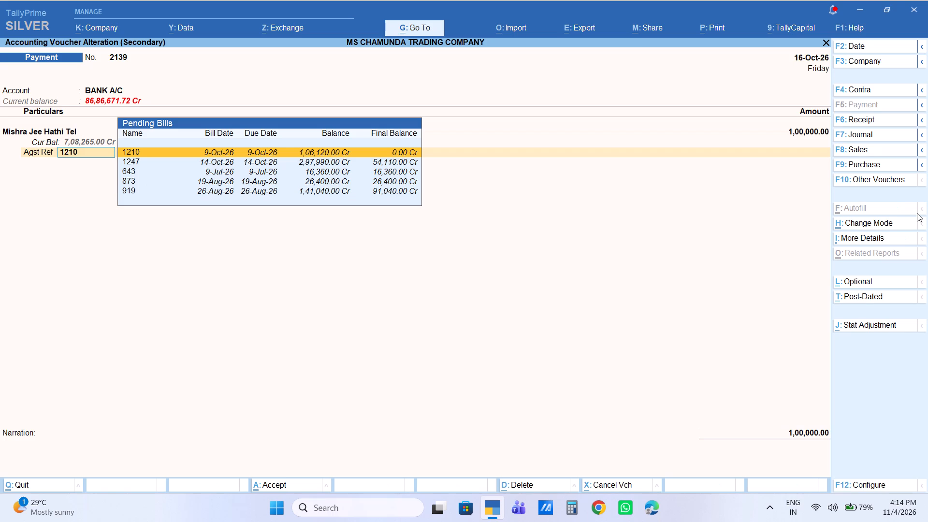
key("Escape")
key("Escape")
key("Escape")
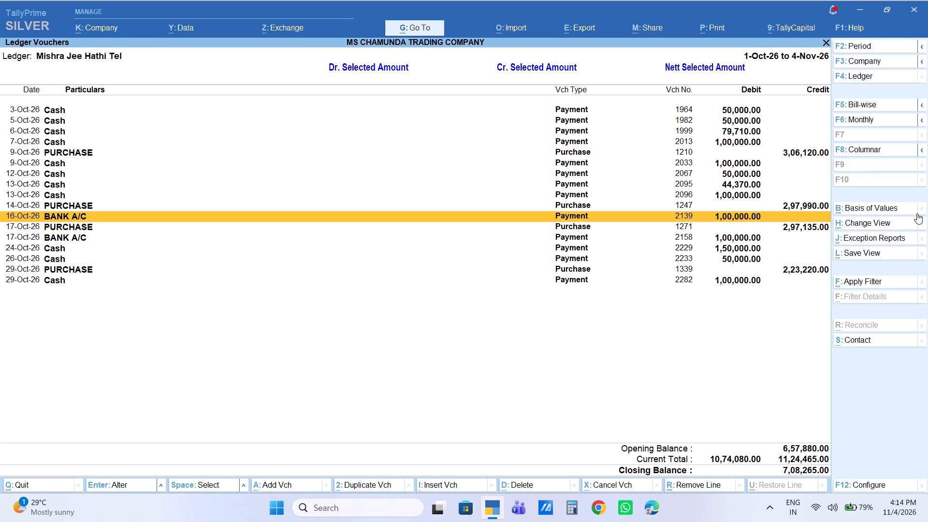
Check the bill reference and pending bills in bank payment voucher 2158 dated 17-Oct-26, and leave the voucher and ledger without altering anything.
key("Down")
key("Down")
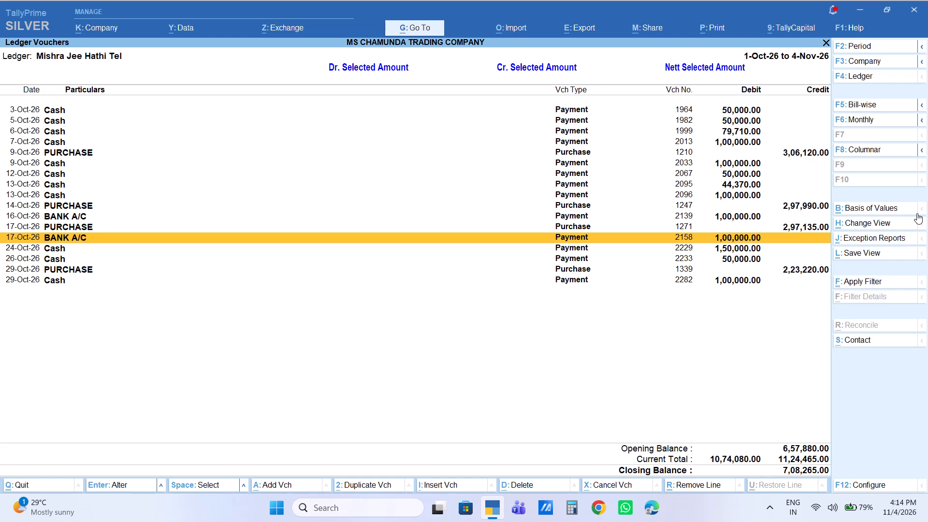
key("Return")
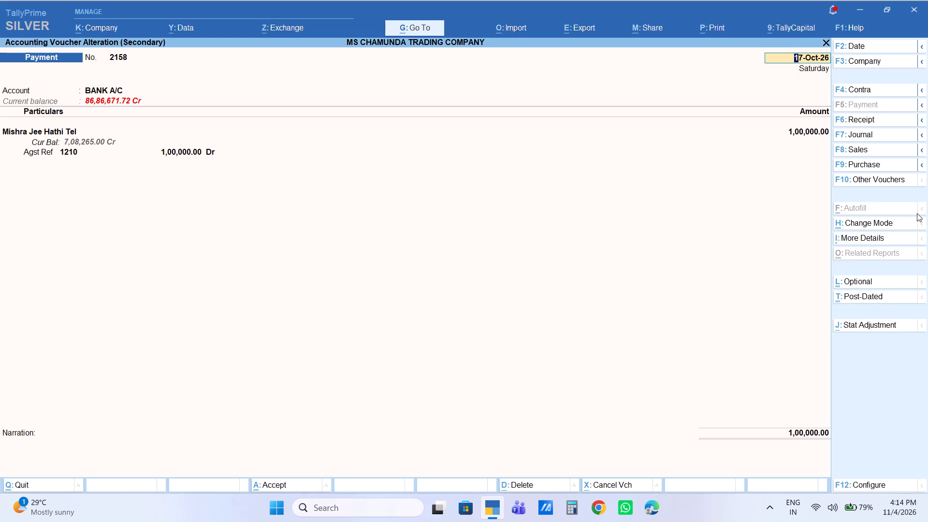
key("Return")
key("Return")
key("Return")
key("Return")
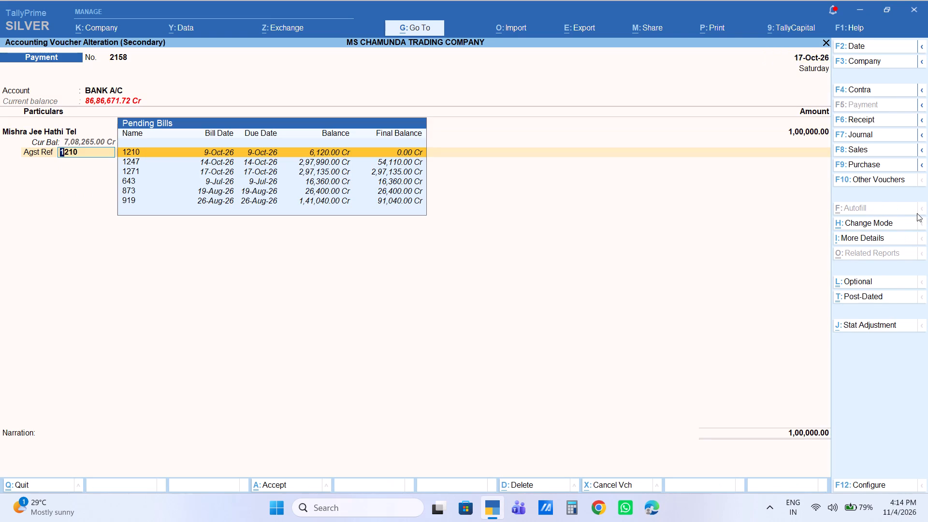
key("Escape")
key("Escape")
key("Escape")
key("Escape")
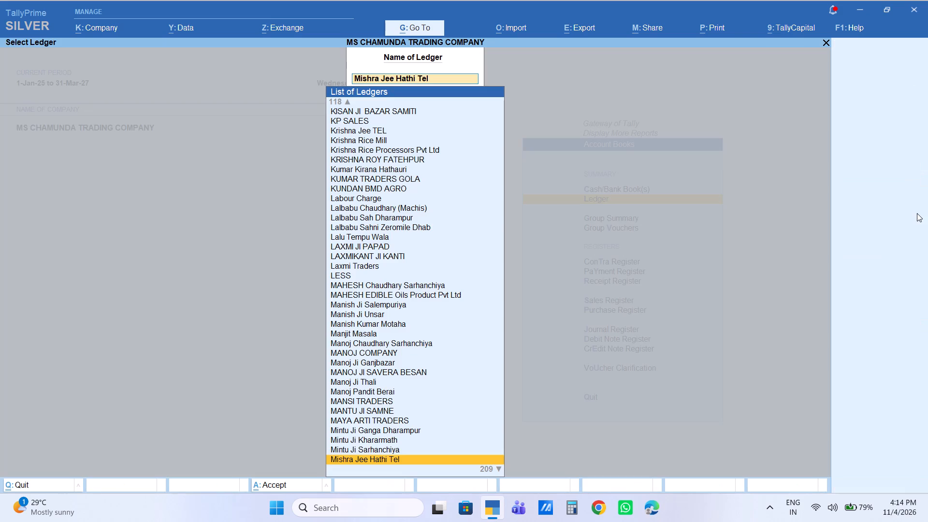
Open the Mishra Jee Hathi Tel ledger and look through its October 2026 vouchers.
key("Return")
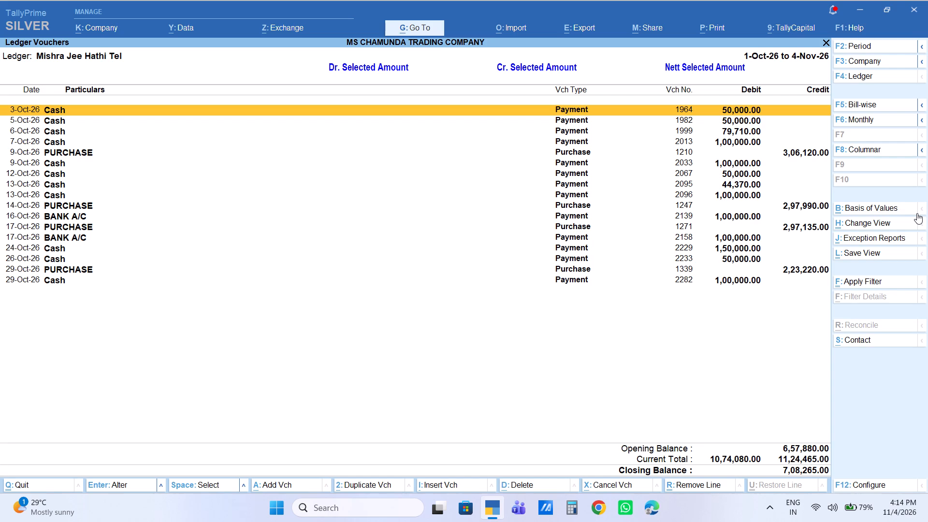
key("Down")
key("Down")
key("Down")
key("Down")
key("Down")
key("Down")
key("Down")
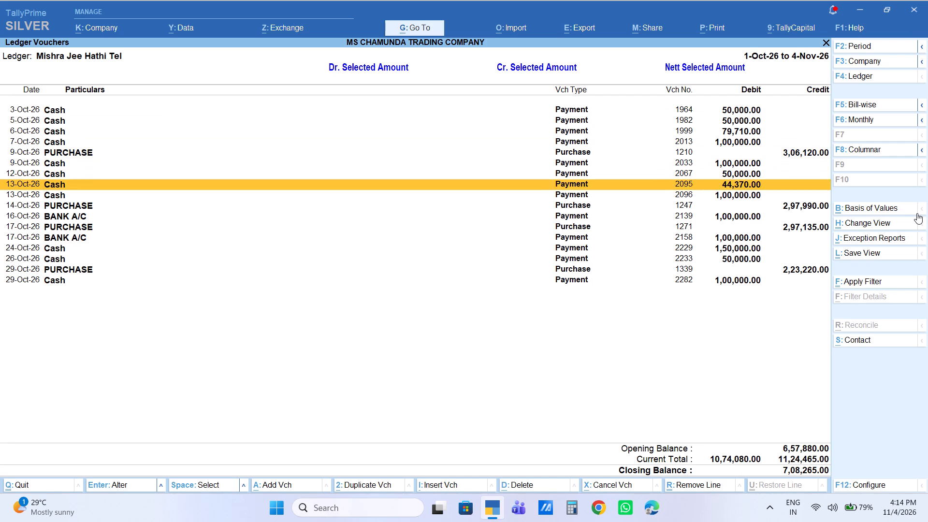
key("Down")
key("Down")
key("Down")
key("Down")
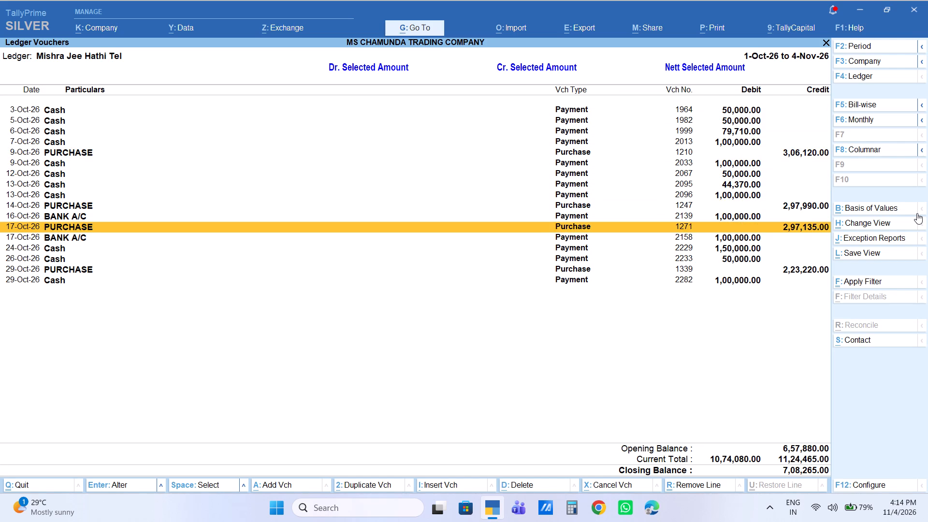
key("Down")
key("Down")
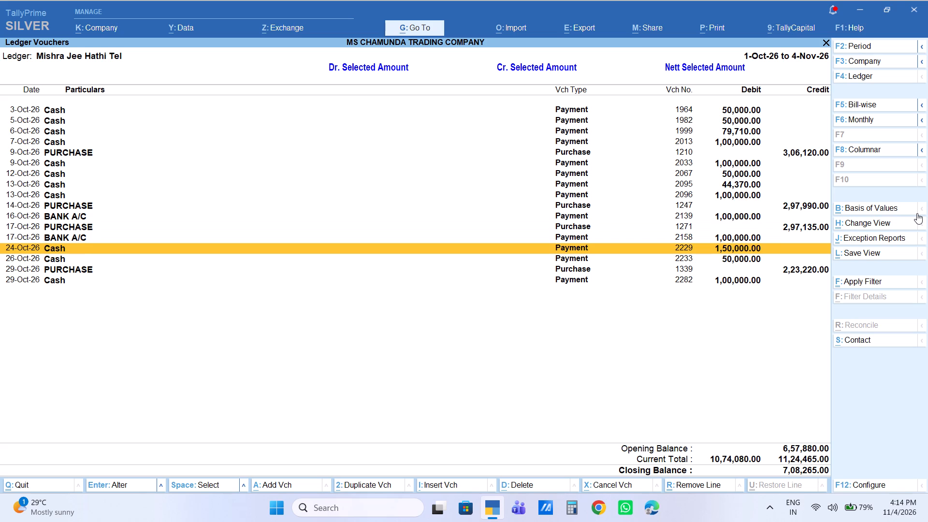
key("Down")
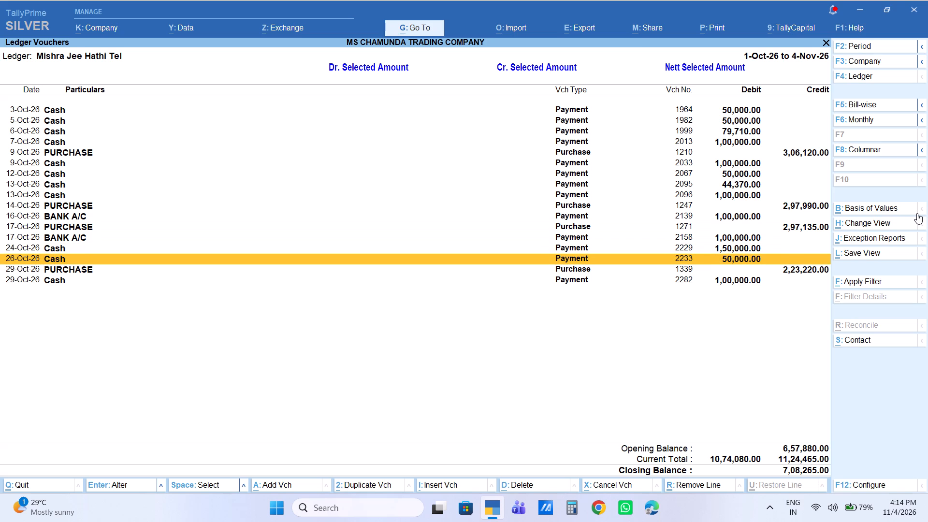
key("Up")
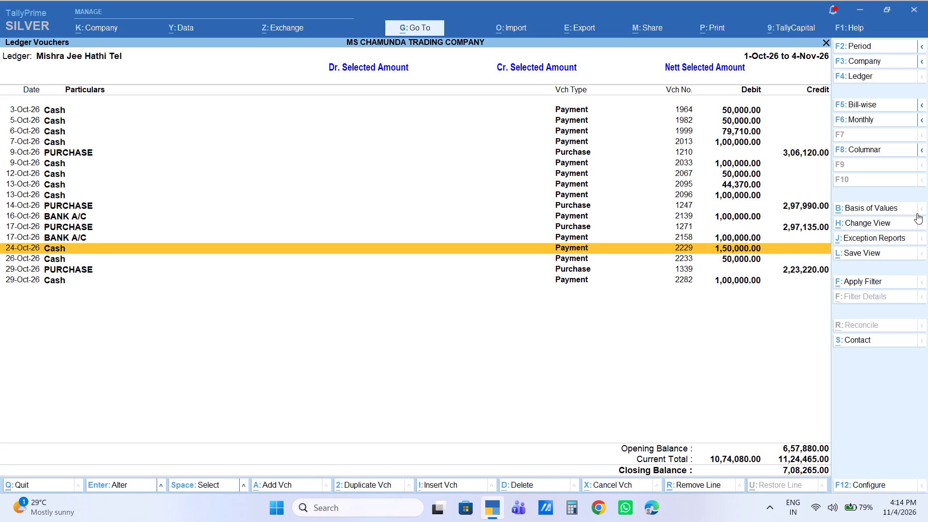
Check the two bill references and pending bills in payment voucher 2229 dated 24-Oct-26, then return to the ledger without altering it.
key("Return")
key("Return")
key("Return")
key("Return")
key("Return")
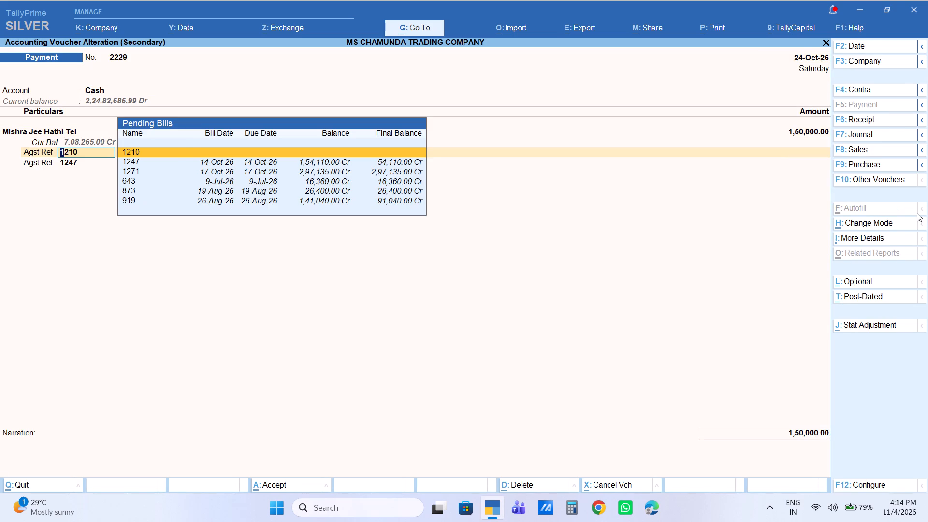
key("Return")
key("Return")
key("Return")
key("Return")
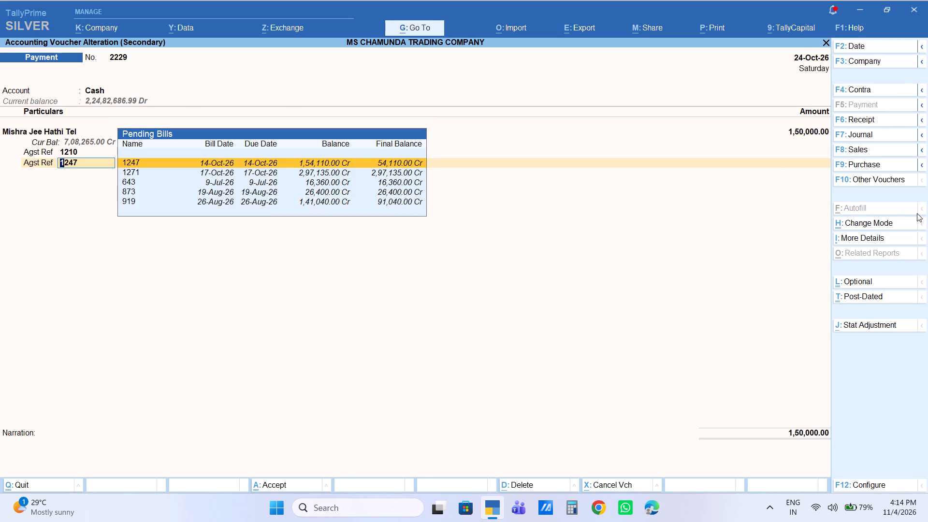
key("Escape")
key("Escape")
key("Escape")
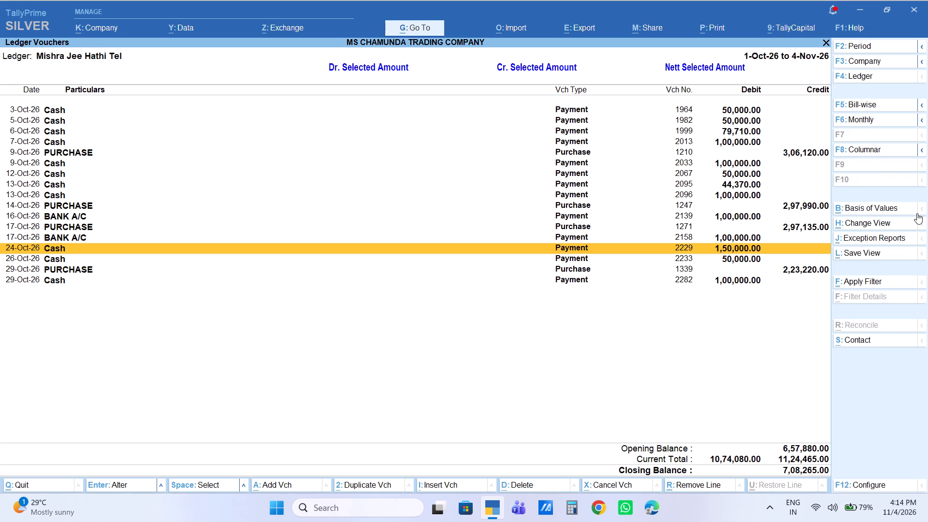
Check the bill reference and pending bills in payment voucher 2233 dated 26-Oct-26, then return to the ledger without altering it.
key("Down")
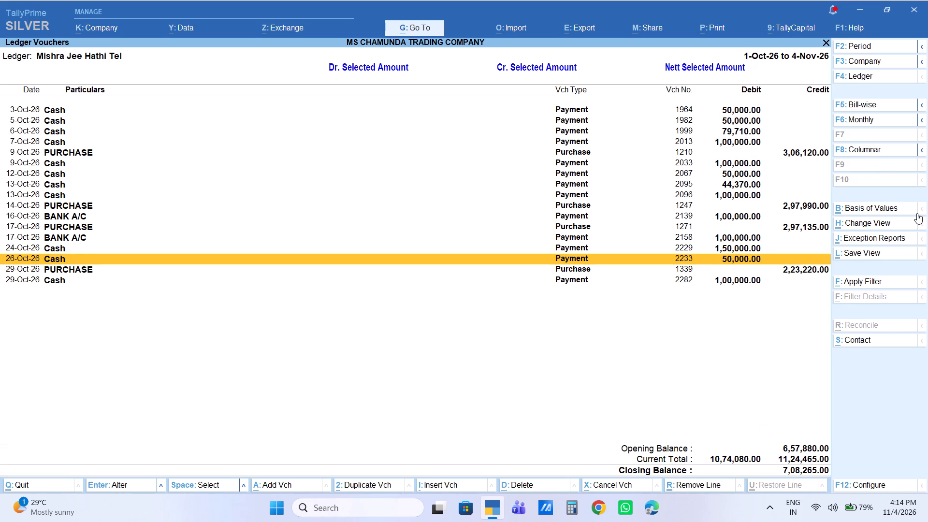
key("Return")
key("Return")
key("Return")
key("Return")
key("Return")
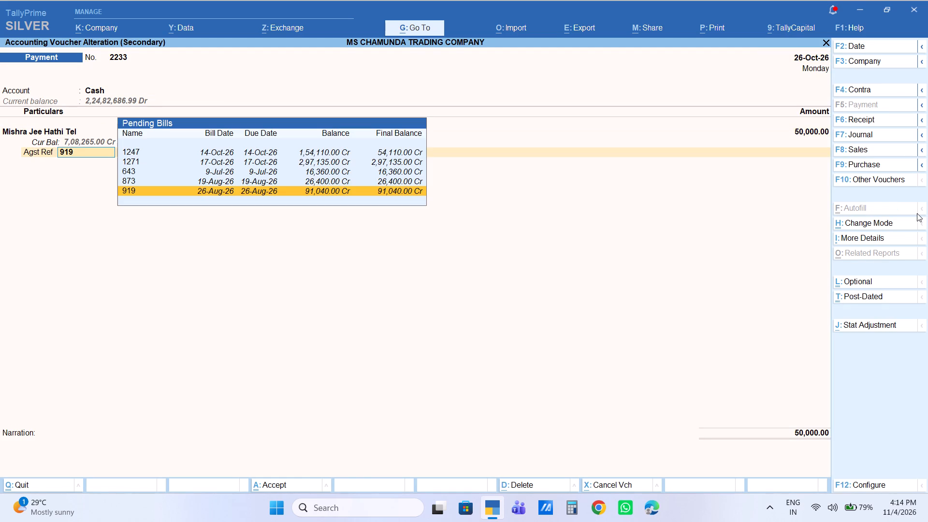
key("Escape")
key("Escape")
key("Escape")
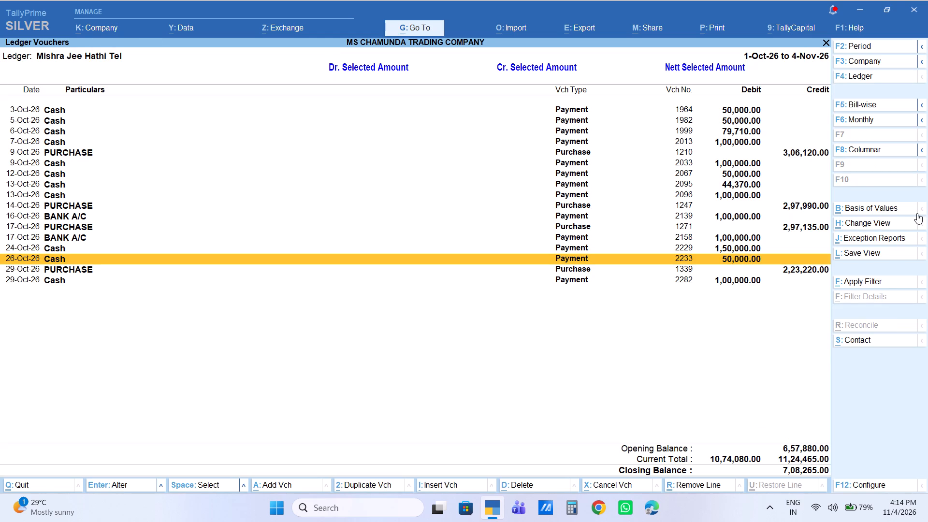
Check the bill reference and adjusted amount in payment voucher 2282 dated 29-Oct-26, then return to the ledger without altering it.
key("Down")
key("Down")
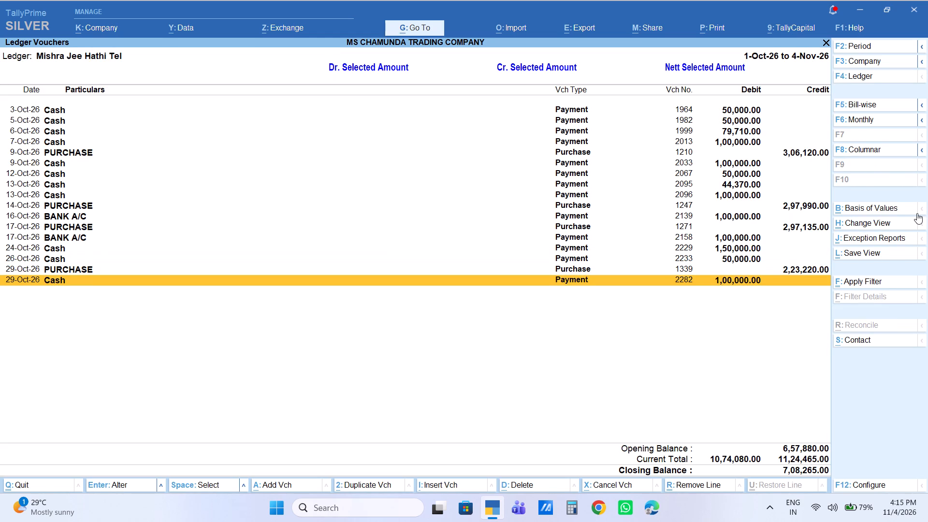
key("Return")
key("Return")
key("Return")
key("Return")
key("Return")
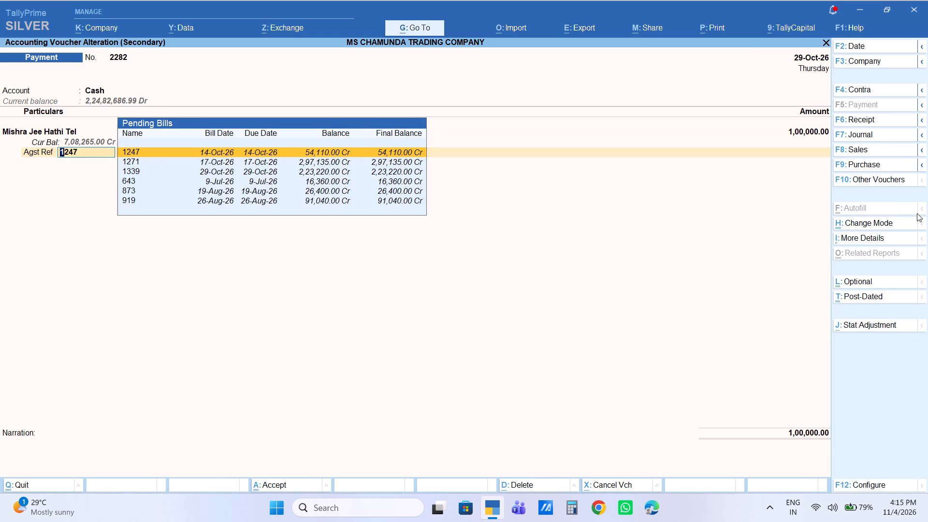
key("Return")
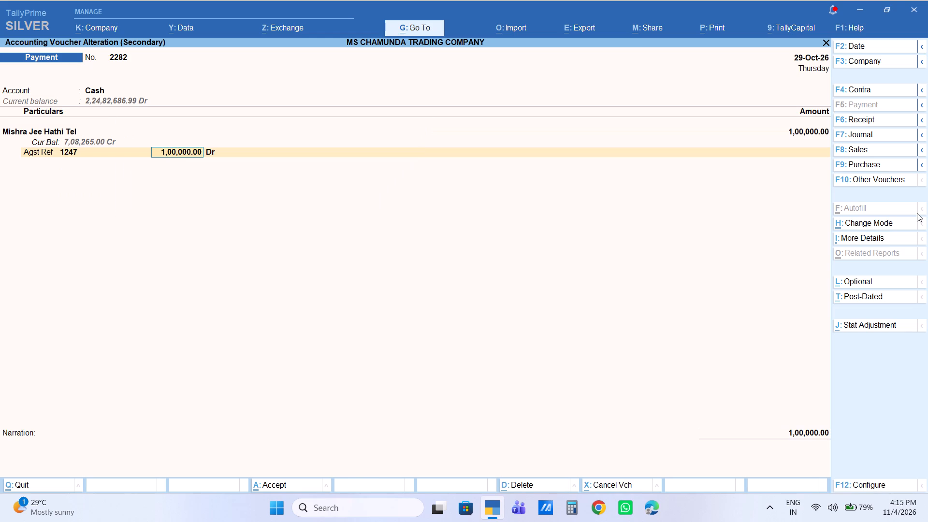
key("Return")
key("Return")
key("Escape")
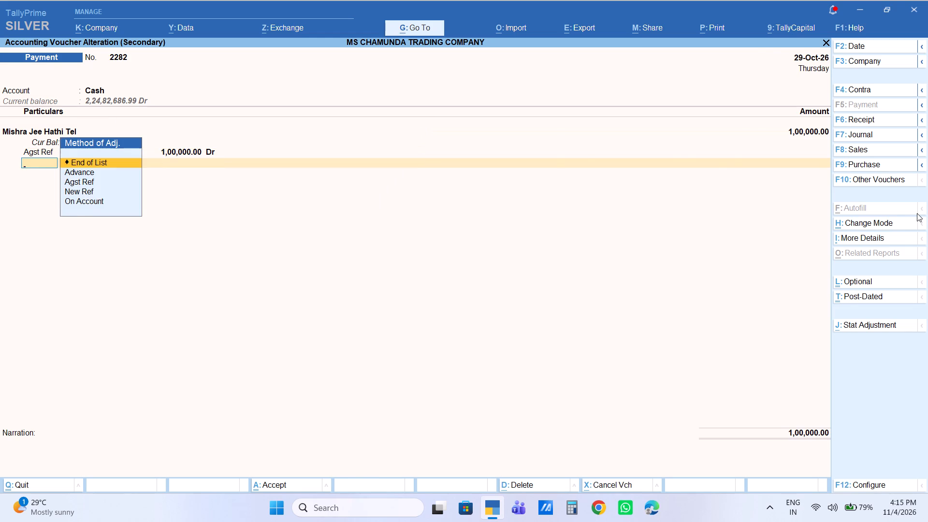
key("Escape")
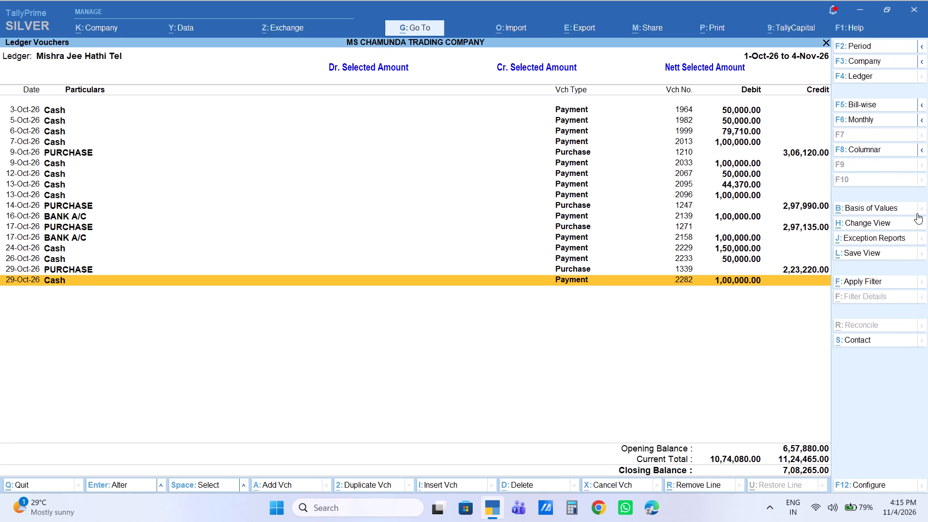
In purchase voucher 1210 dated 9-Oct-26, set the HATHI 1L rate to 2,960 per peti.
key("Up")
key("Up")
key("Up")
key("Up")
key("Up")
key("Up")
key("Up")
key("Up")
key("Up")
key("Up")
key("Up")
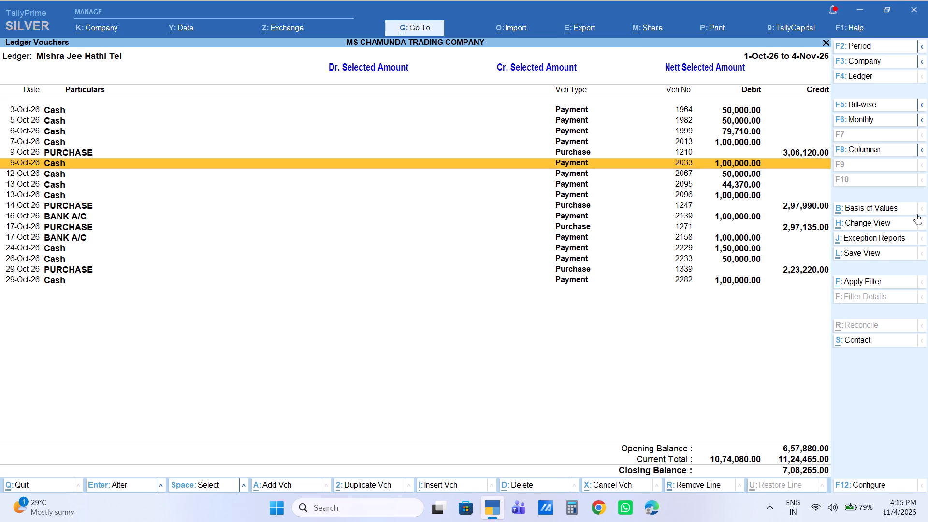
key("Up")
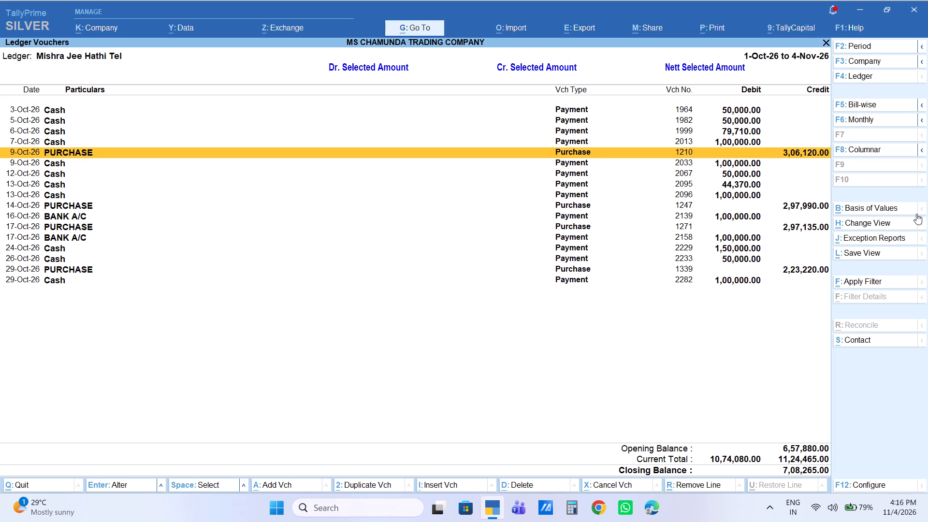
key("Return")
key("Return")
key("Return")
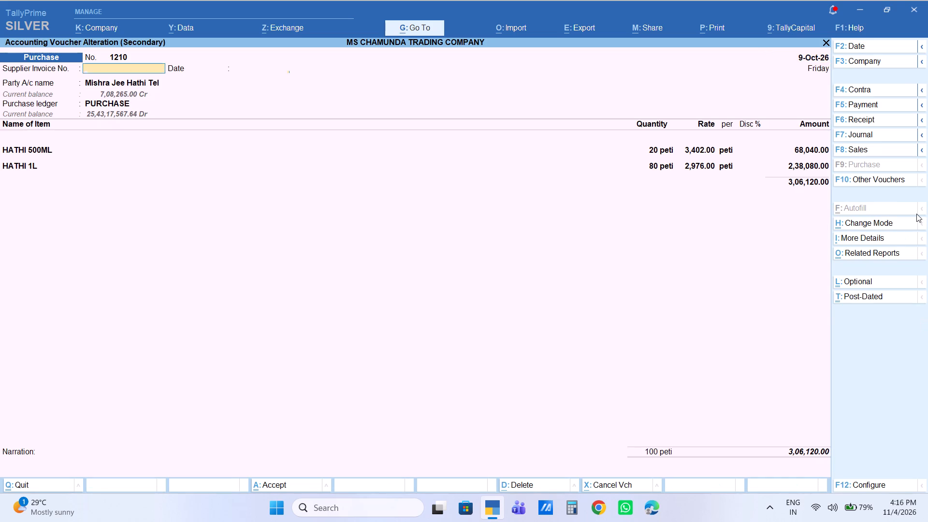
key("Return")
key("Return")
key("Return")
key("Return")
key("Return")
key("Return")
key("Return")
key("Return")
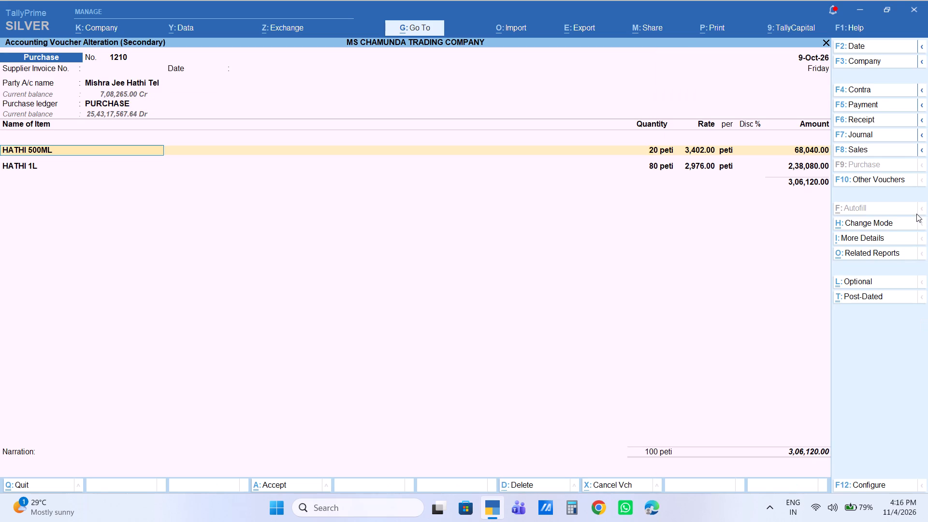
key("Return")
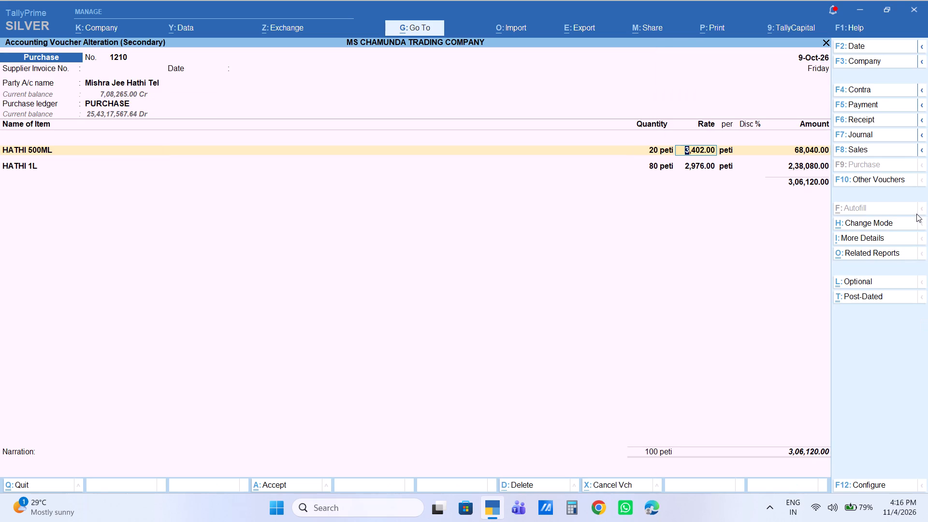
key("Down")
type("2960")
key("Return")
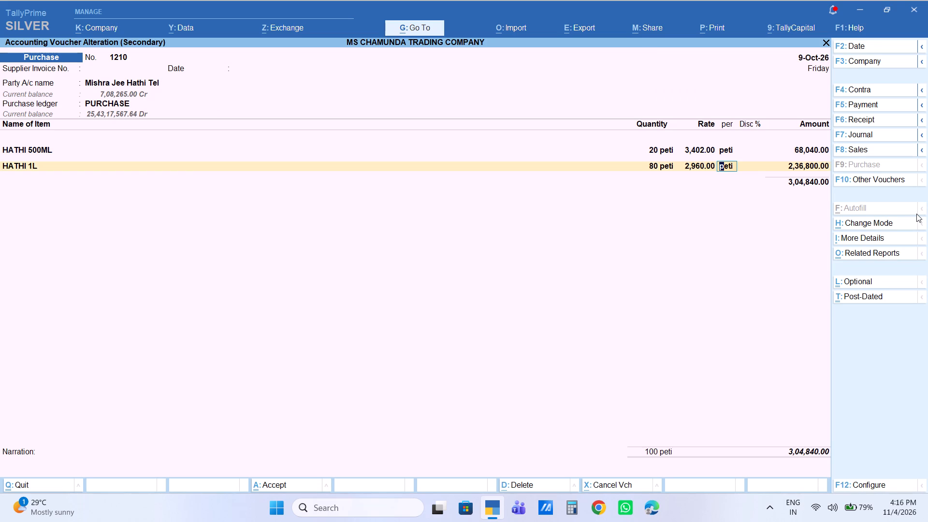
Set the HATHI 500ML rate to 3,384 per peti in purchase voucher 1210.
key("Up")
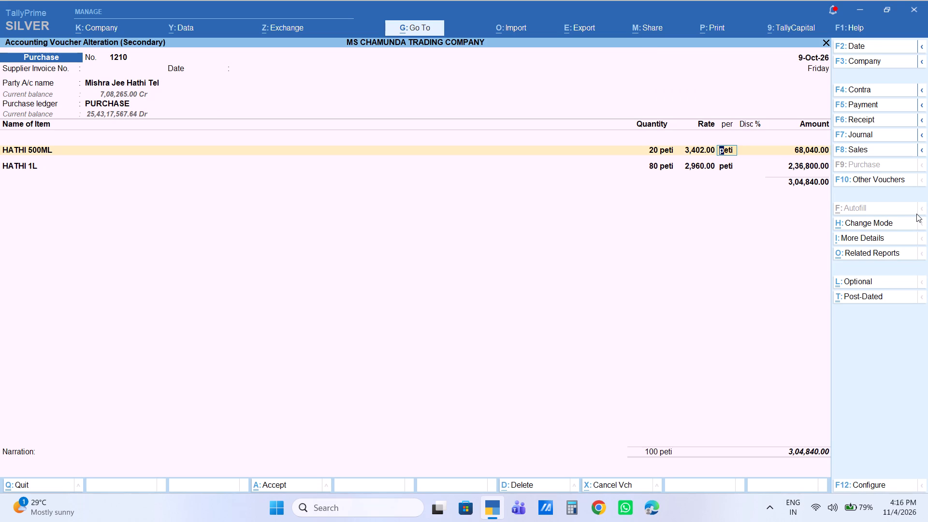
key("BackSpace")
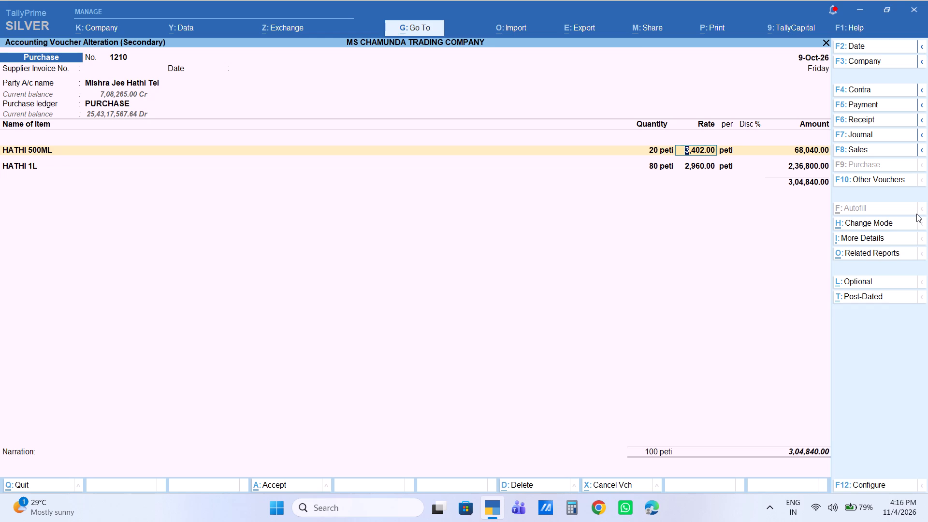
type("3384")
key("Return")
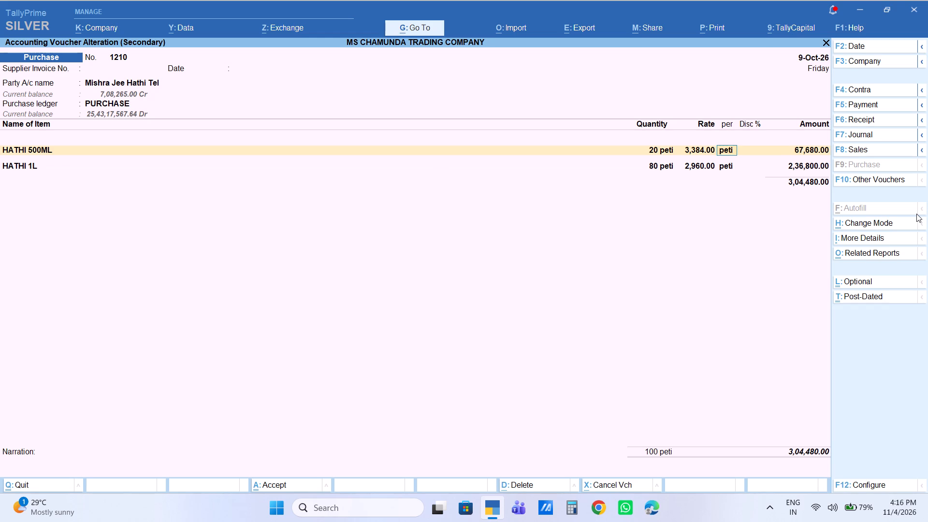
Save purchase voucher 1210 with the revised rates, keeping its remaining entries and the New Ref 1210 bill allocation.
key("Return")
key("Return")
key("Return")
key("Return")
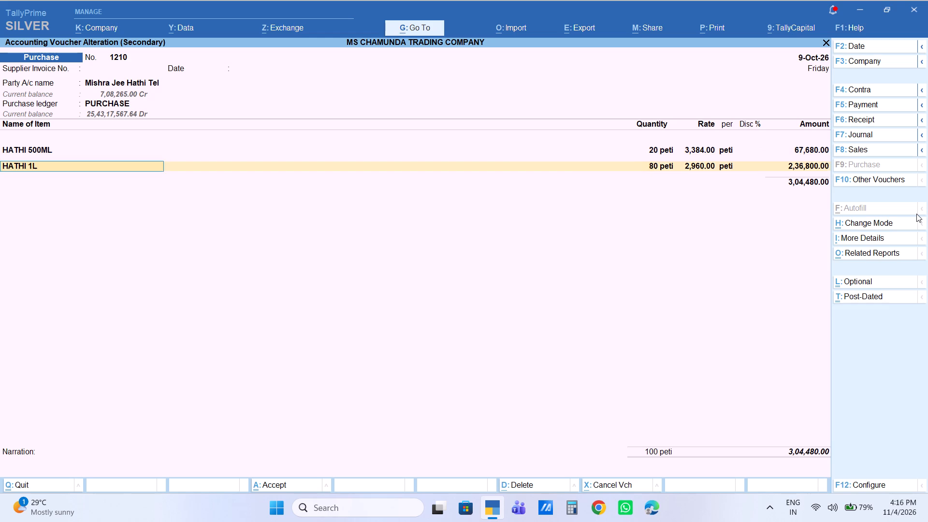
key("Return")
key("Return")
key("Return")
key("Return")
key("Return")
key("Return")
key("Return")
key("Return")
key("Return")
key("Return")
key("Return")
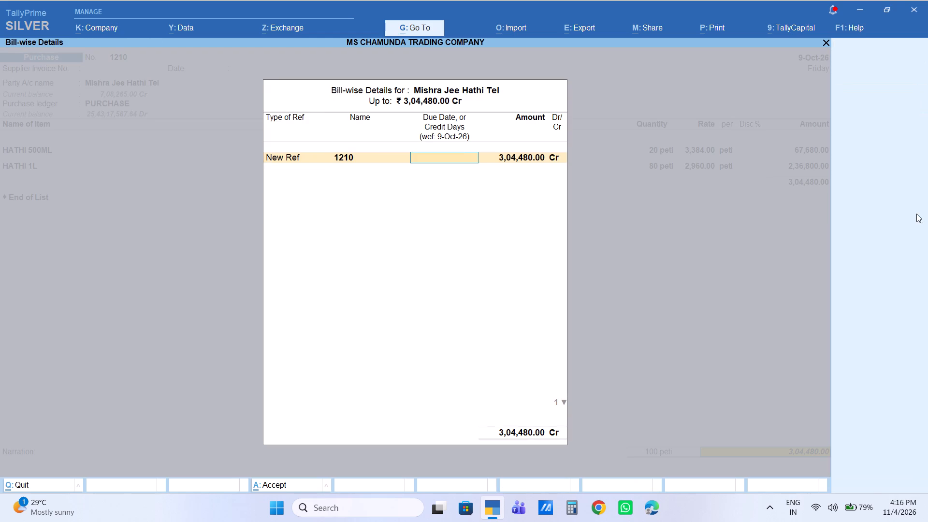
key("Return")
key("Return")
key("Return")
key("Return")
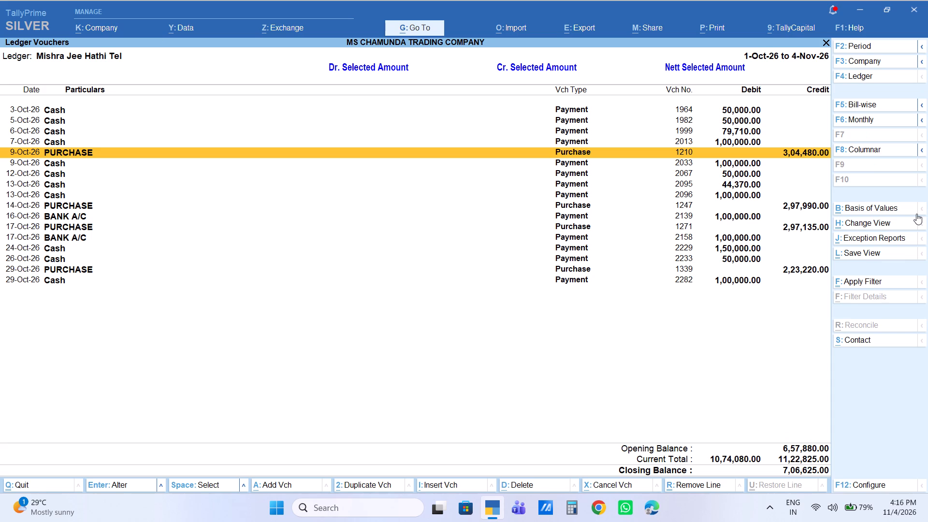
Check the item rates in purchase voucher 1247 dated 14-Oct-26, then return to the ledger without altering it.
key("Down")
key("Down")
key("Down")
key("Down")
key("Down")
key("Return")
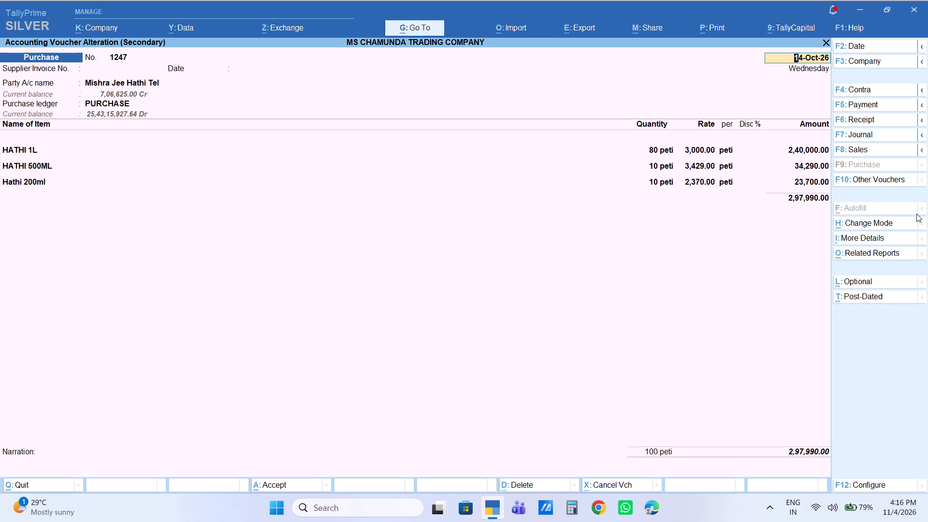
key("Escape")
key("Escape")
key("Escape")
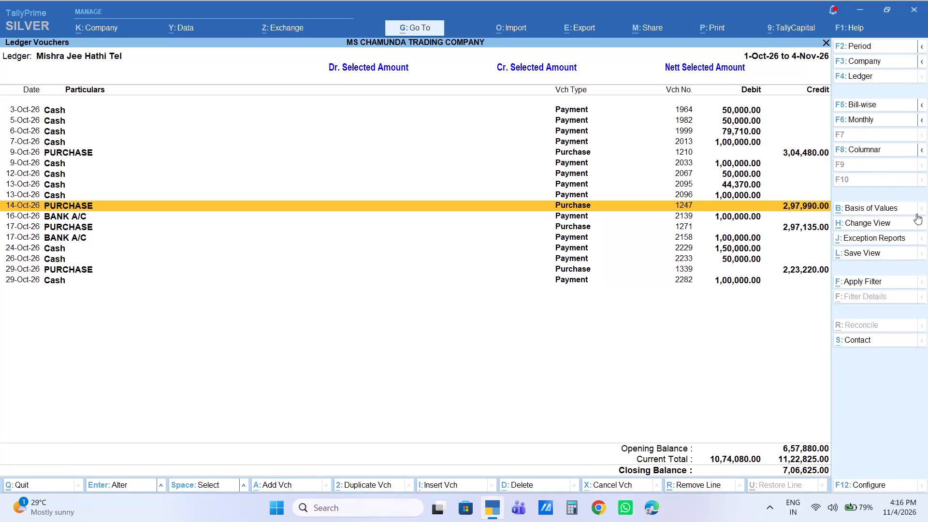
Leave the Mishra Jee Hathi Tel ledger and back out to the Gateway of Tally.
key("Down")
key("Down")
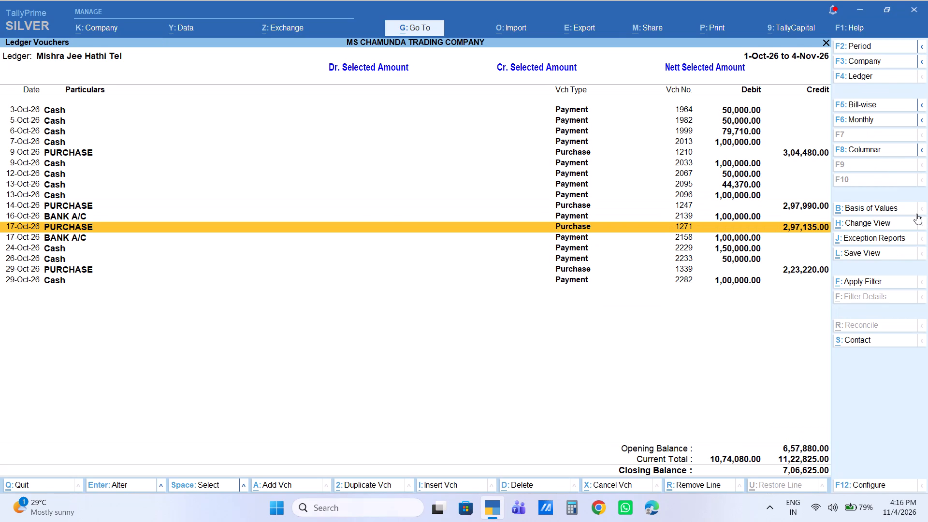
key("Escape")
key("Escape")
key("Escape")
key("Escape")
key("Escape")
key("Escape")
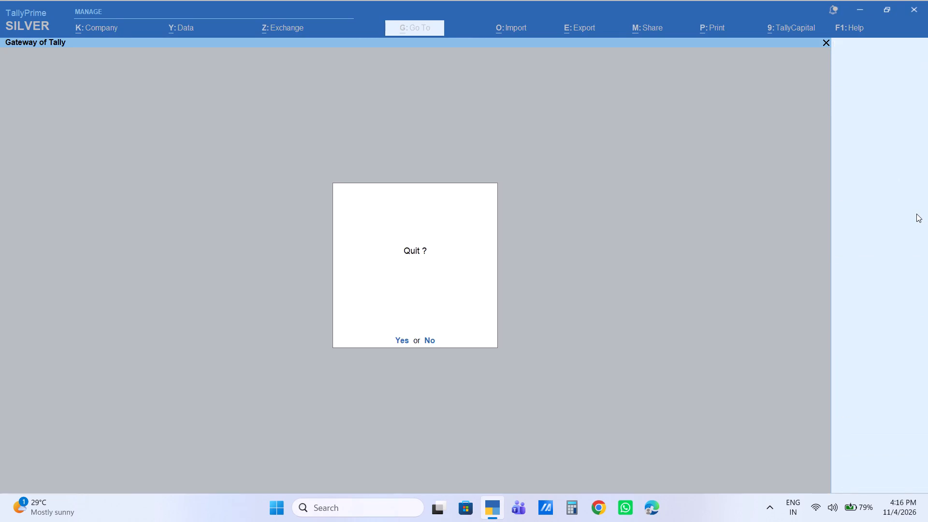
Start a new payment voucher from the Gateway of Tally with Cash as the account.
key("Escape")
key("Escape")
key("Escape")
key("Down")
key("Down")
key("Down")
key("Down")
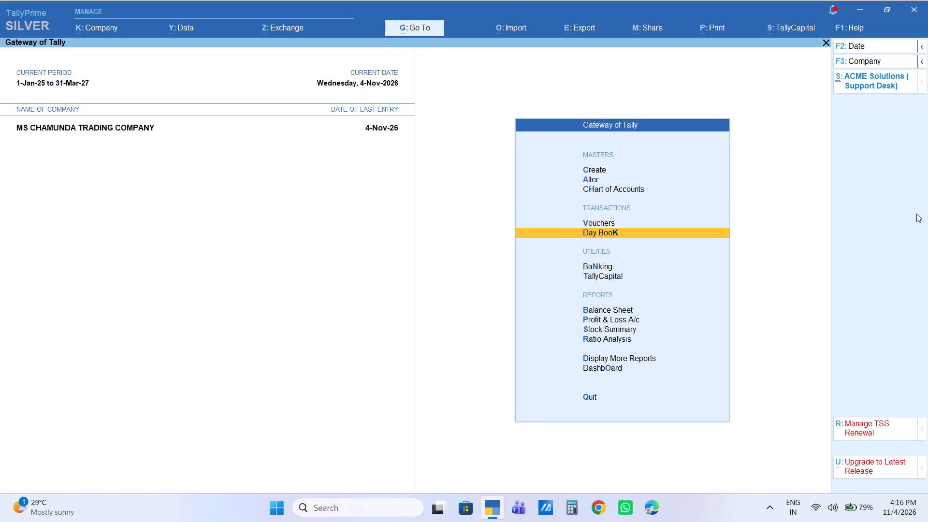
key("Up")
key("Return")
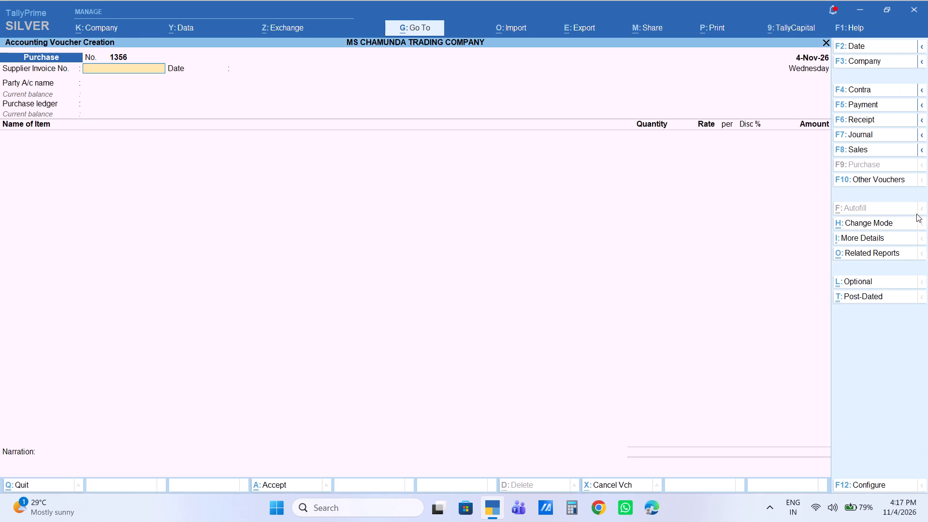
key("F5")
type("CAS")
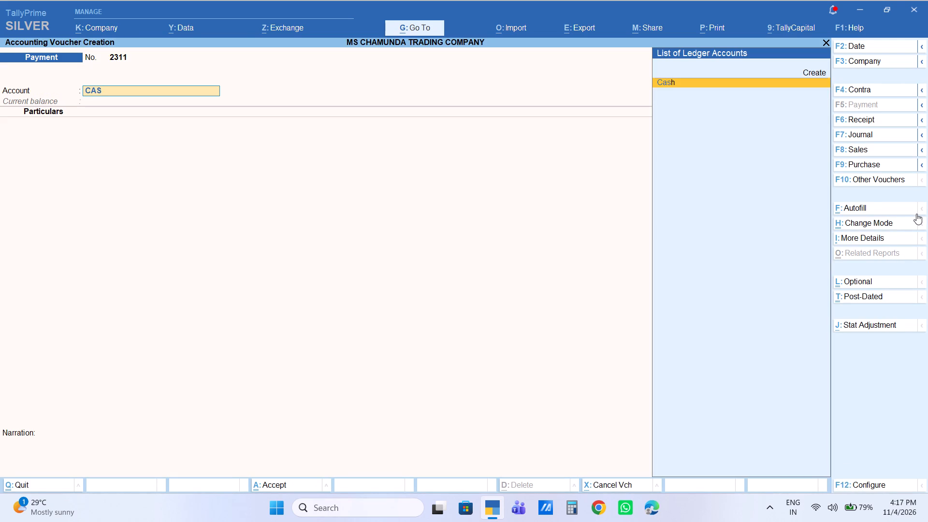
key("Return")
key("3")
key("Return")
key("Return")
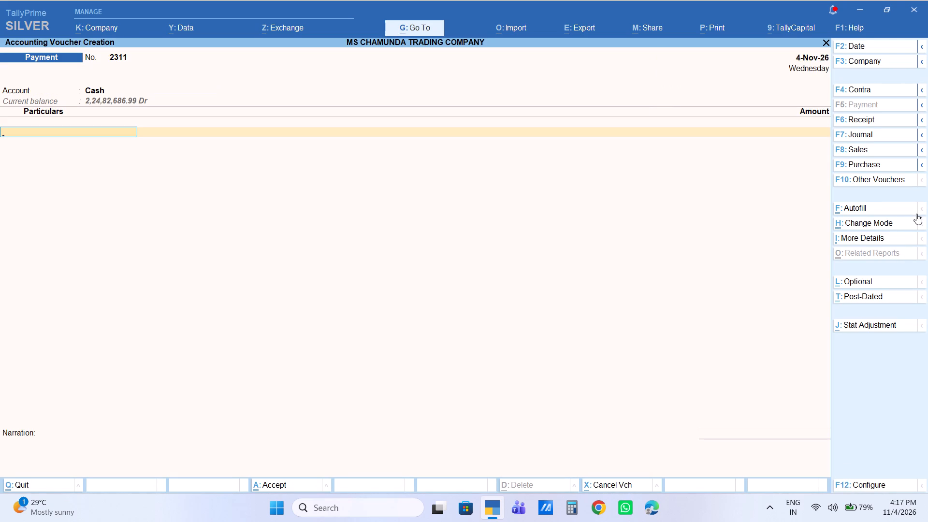
Enter Mishra Jee Hathi Tel as the paid party and allocate 54,110.00 Dr against pending bill 1247 as Agst Ref.
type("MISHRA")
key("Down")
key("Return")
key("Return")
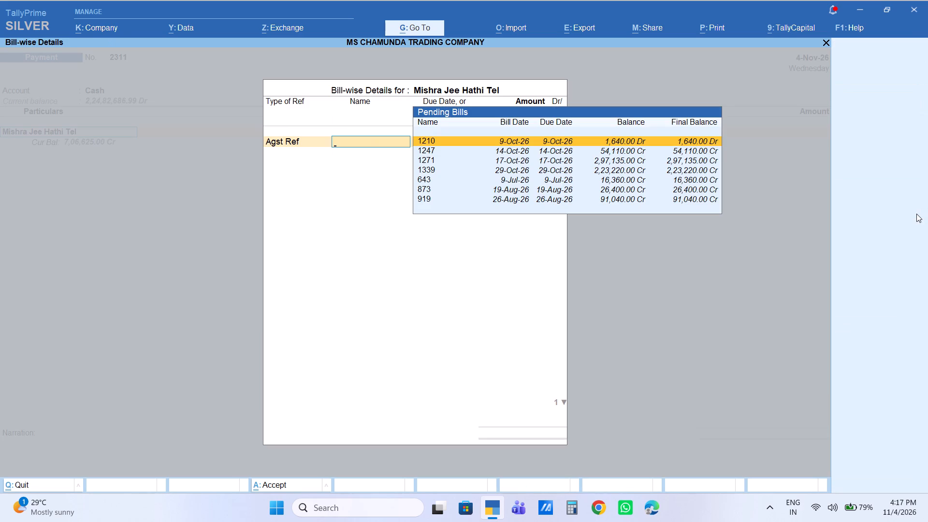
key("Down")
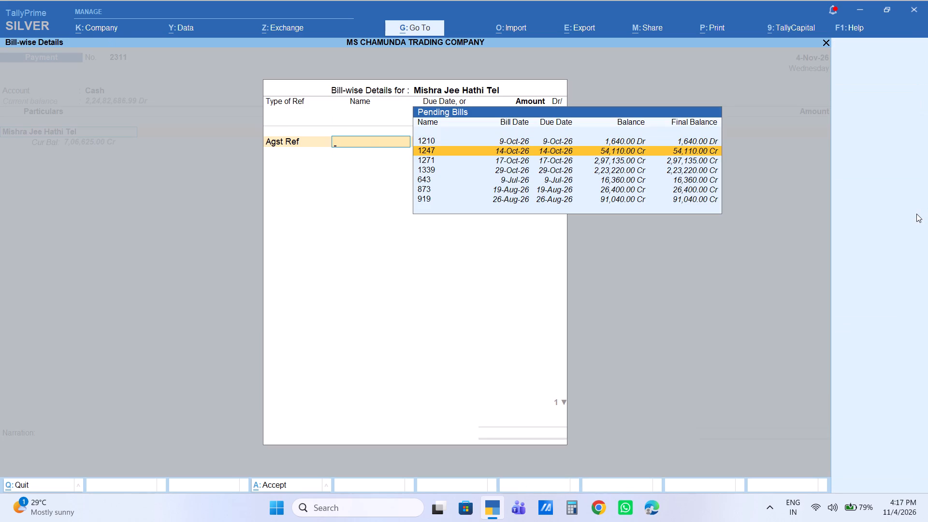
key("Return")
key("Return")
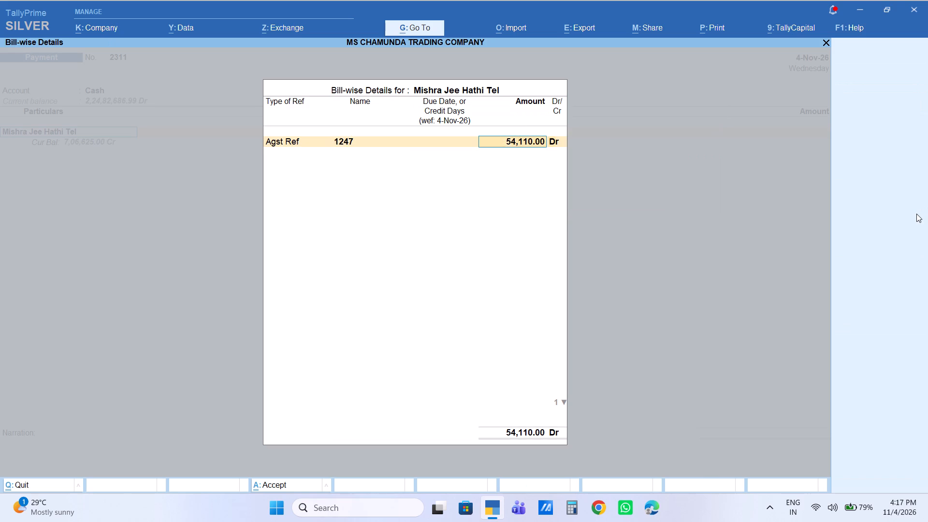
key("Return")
Add a second Agst Ref allocation against bill 1210 for 1,640.00 Cr.
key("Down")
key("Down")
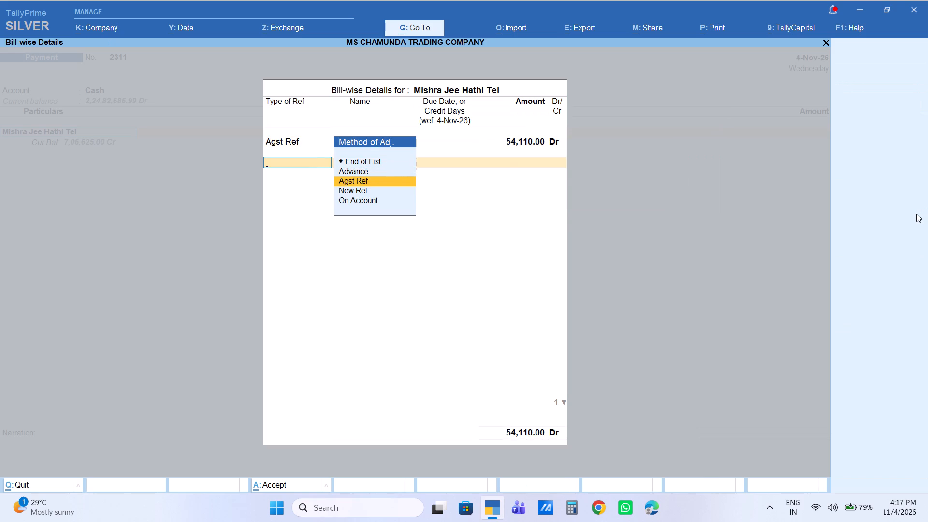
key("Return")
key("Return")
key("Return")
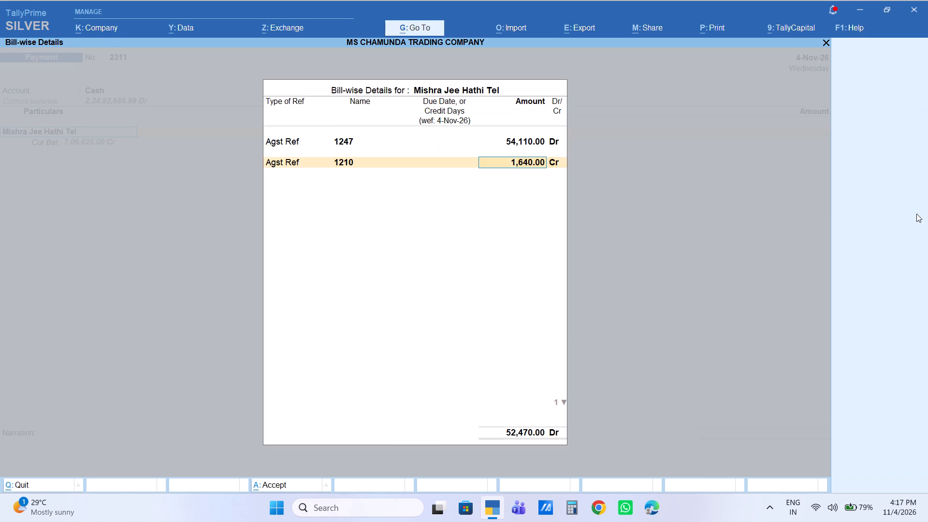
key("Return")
End the Mishra Jee Hathi Tel bill allocation after references 1247 and 1210, dropping the unused third Agst Ref line.
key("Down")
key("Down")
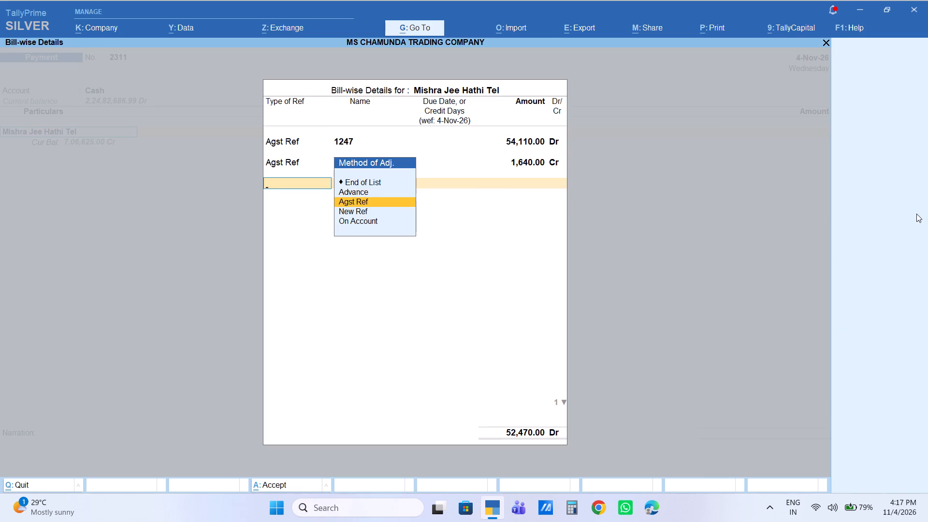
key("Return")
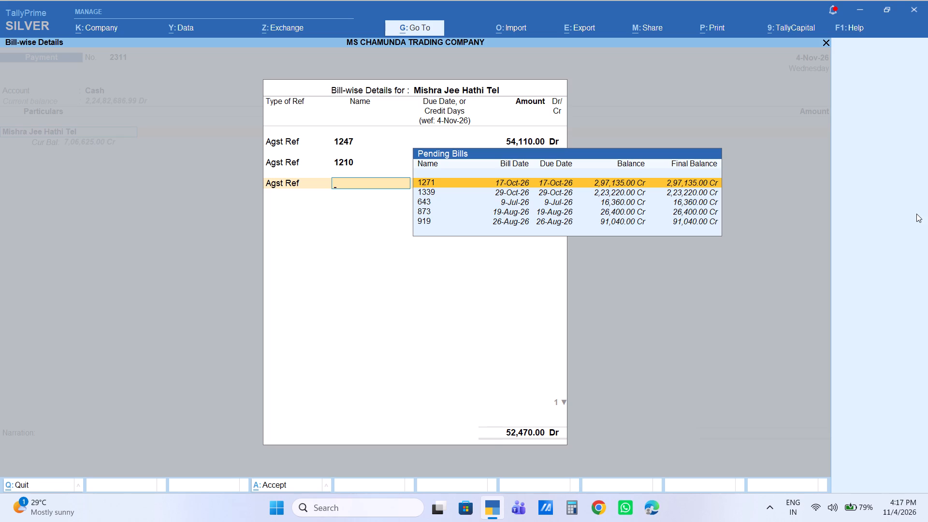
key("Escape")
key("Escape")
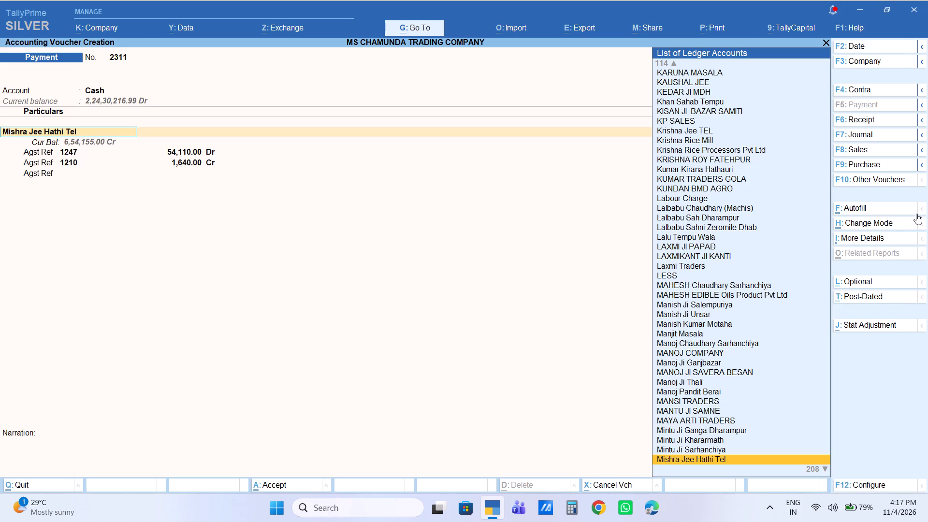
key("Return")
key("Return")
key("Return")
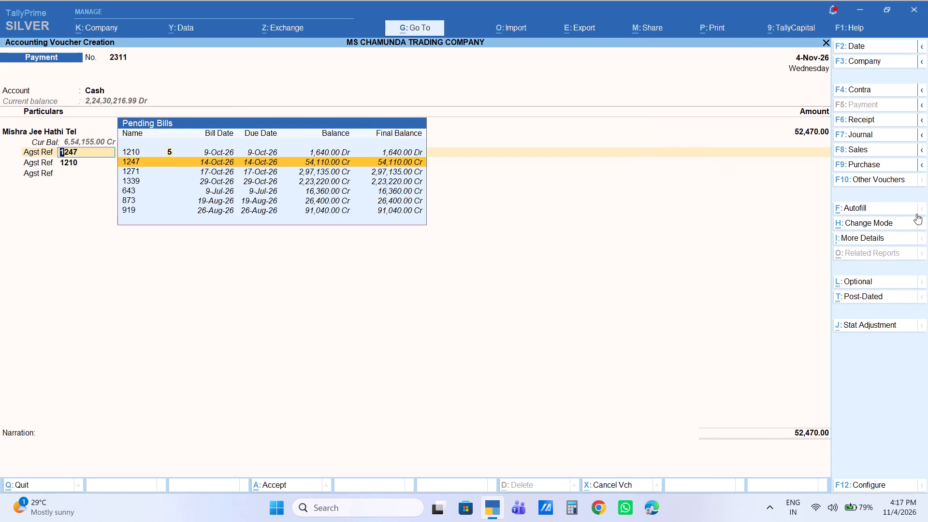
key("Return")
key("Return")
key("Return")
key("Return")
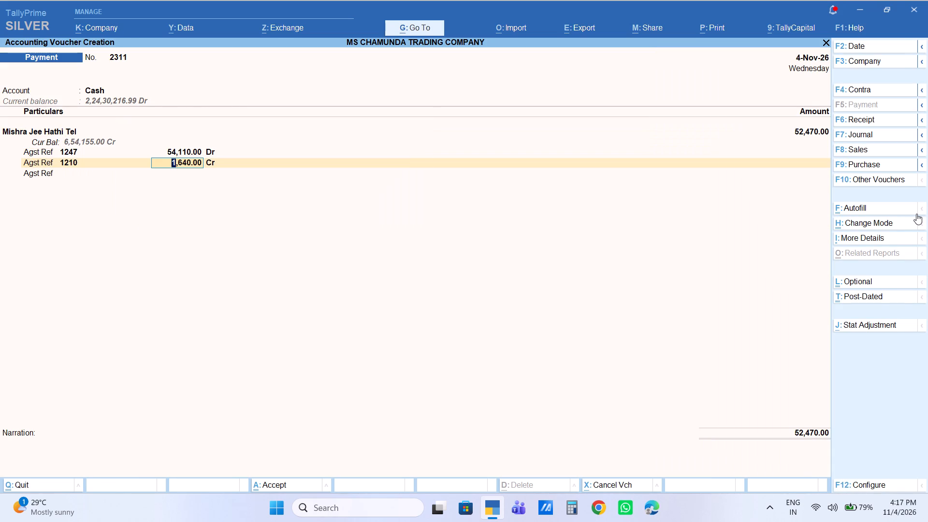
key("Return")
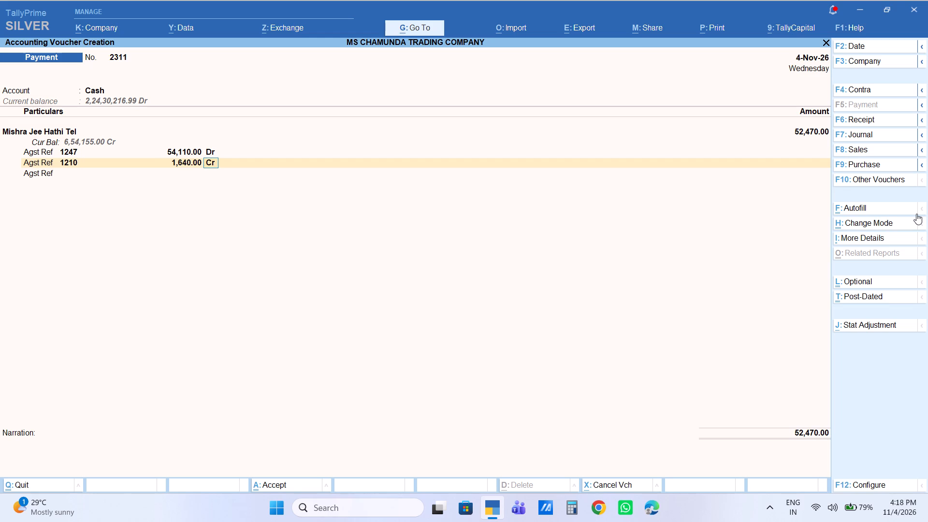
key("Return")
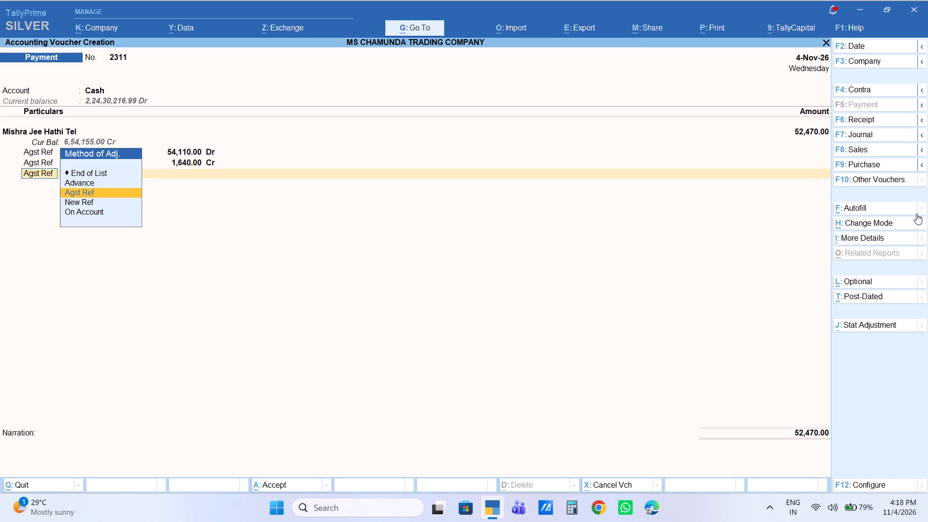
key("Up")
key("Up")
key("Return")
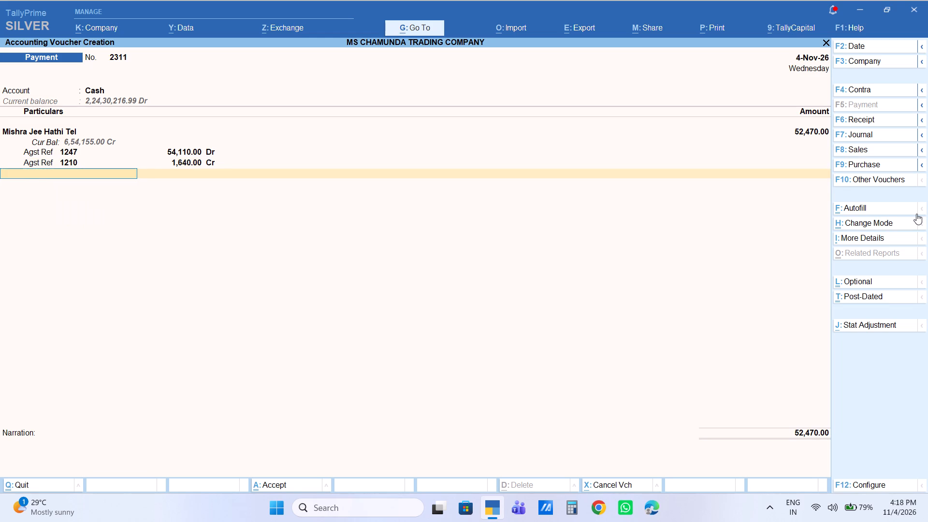
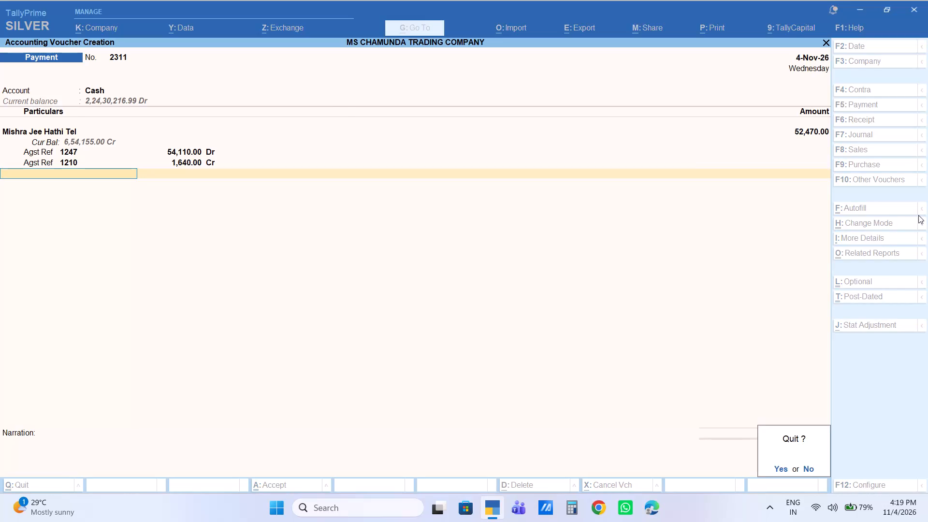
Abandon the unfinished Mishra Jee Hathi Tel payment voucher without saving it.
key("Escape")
type("DA")
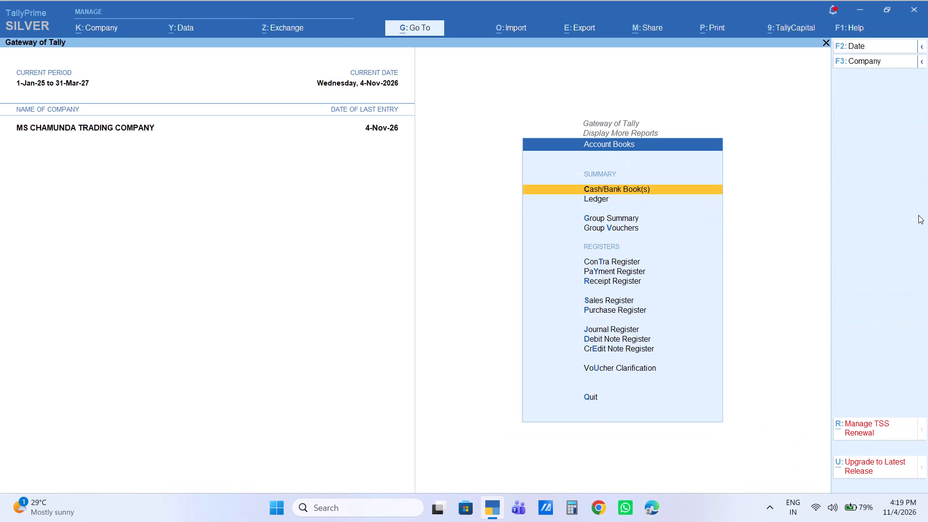
key("Down")
key("Return")
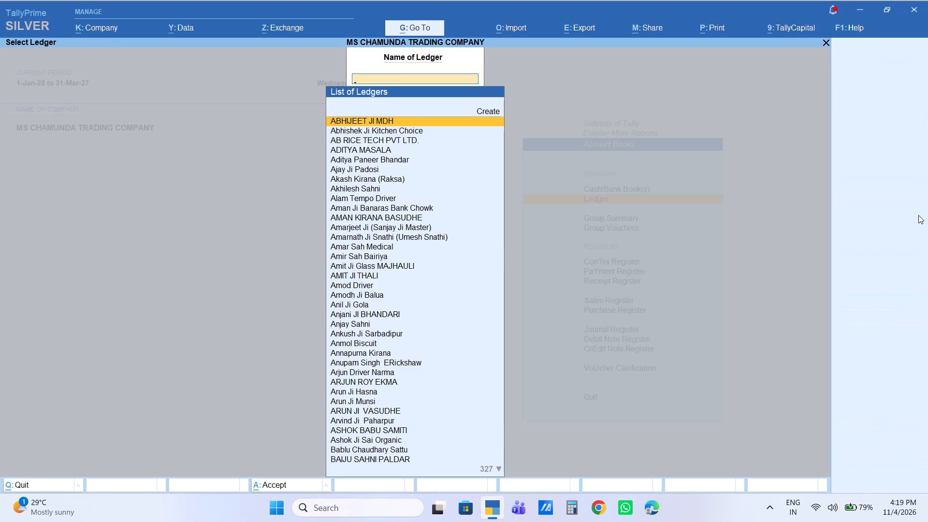
type("LAL")
type("BA")
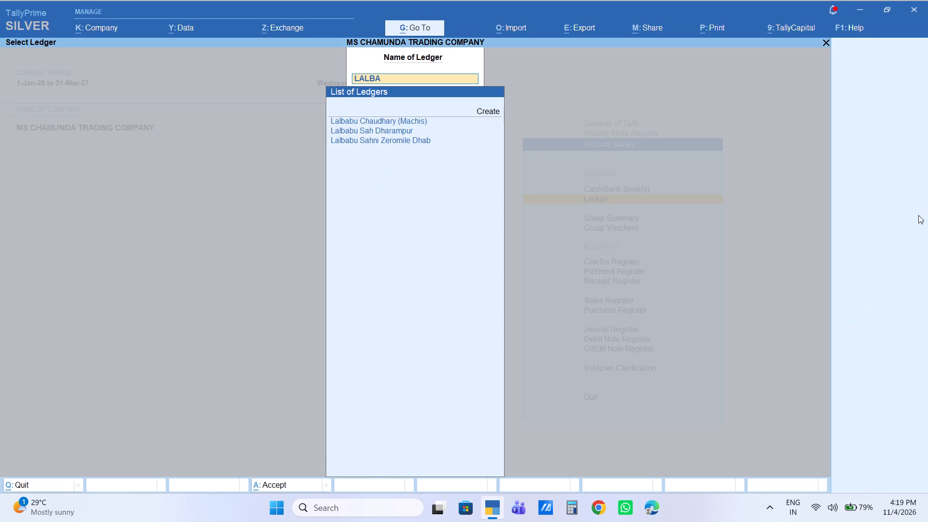
key("Down")
key("Down")
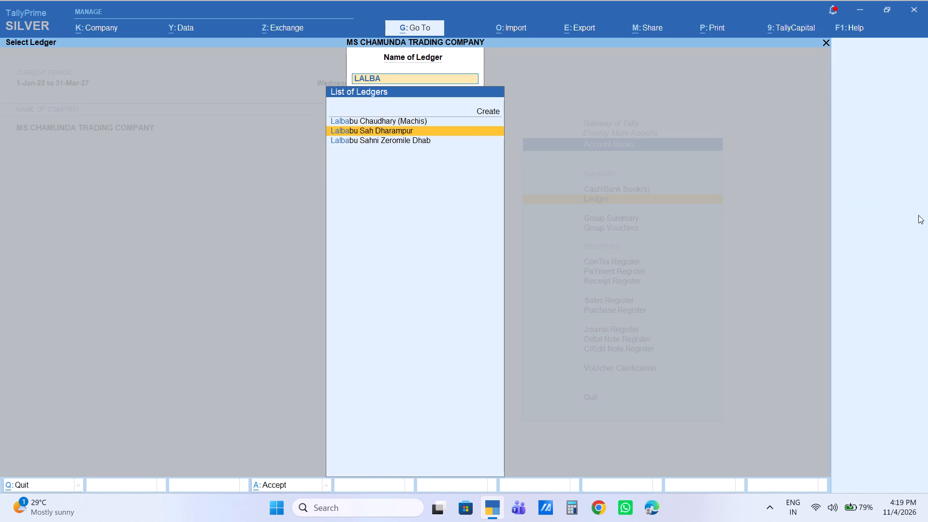
key("Return")
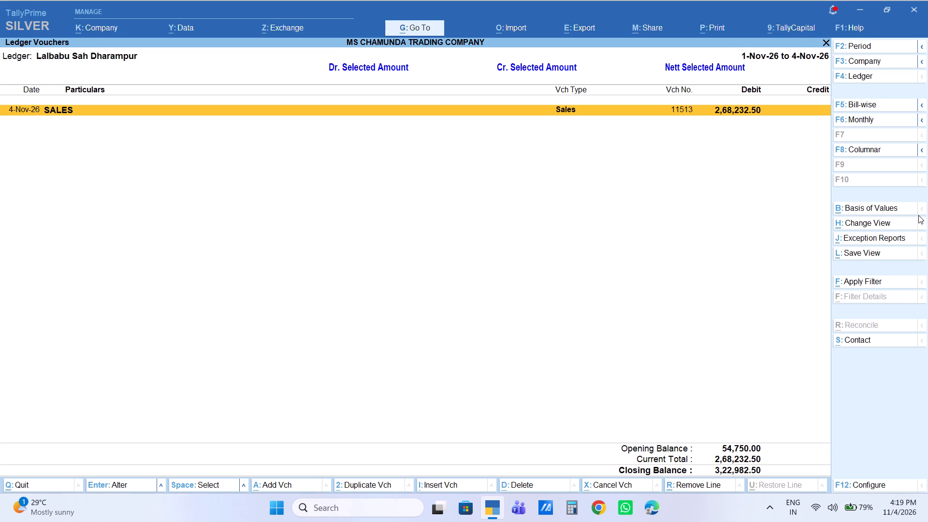
key("Return")
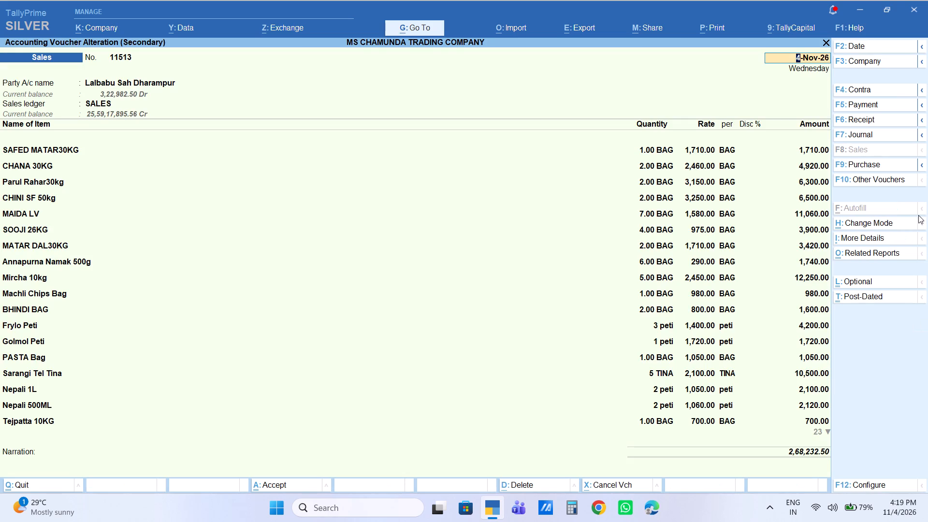
Go past the party details of voucher 11513 and check each item's quantity and rate from SAFED MATAR30KG to Tejpatta 10KG.
key("Return")
key("Return")
key("Return")
key("Return")
key("Return")
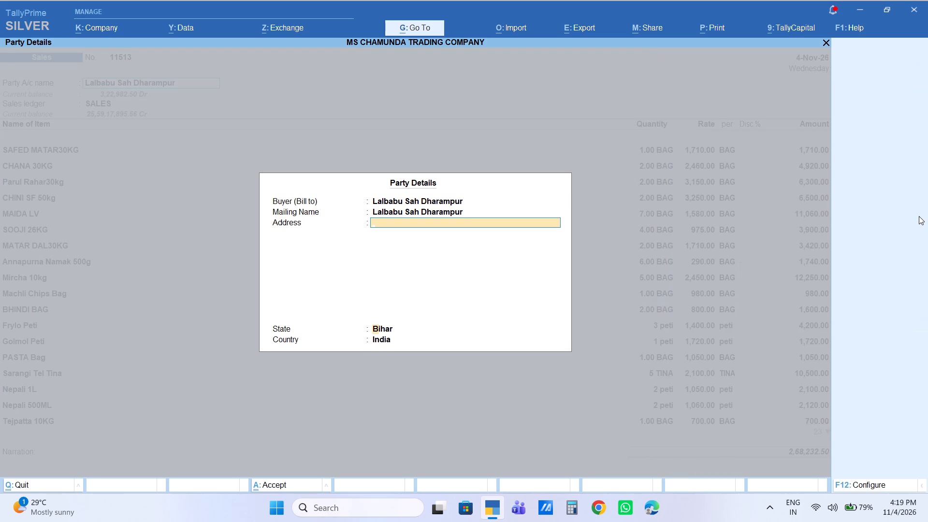
key("Return")
key("Return")
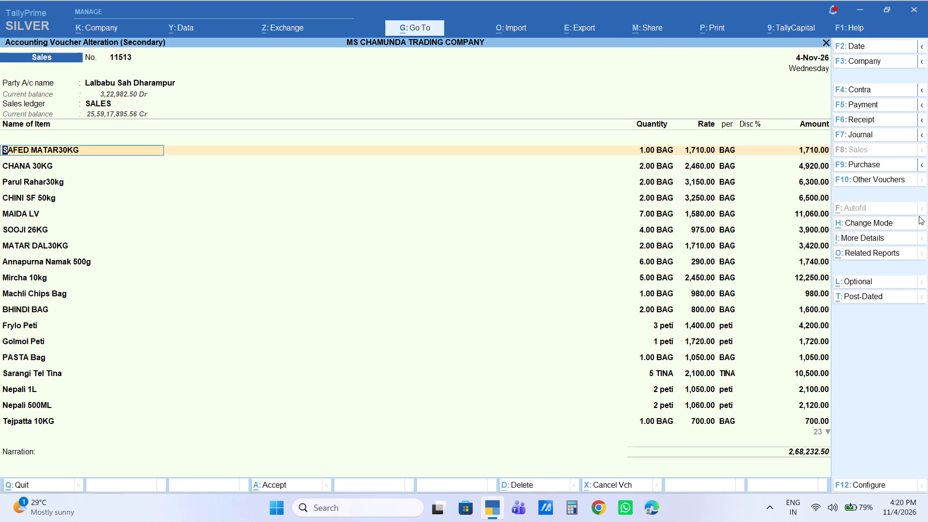
key("Return")
key("Return")
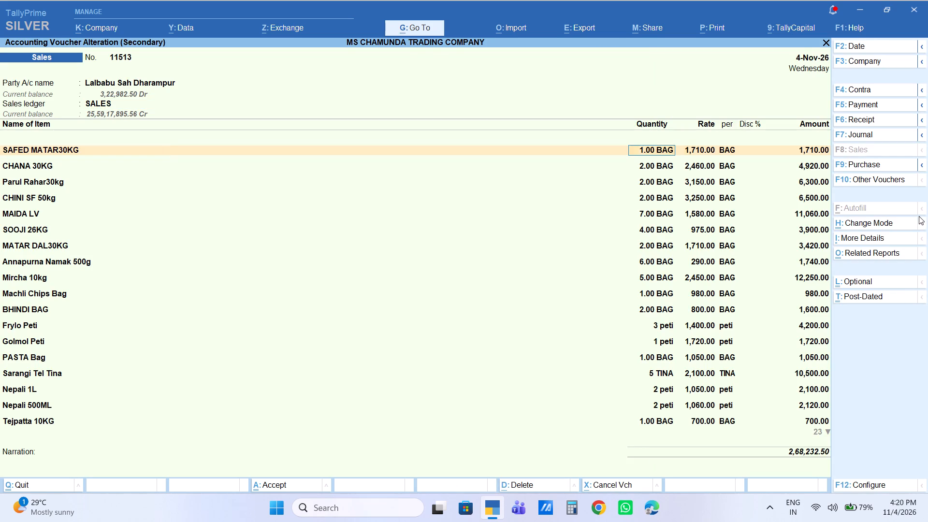
key("Down")
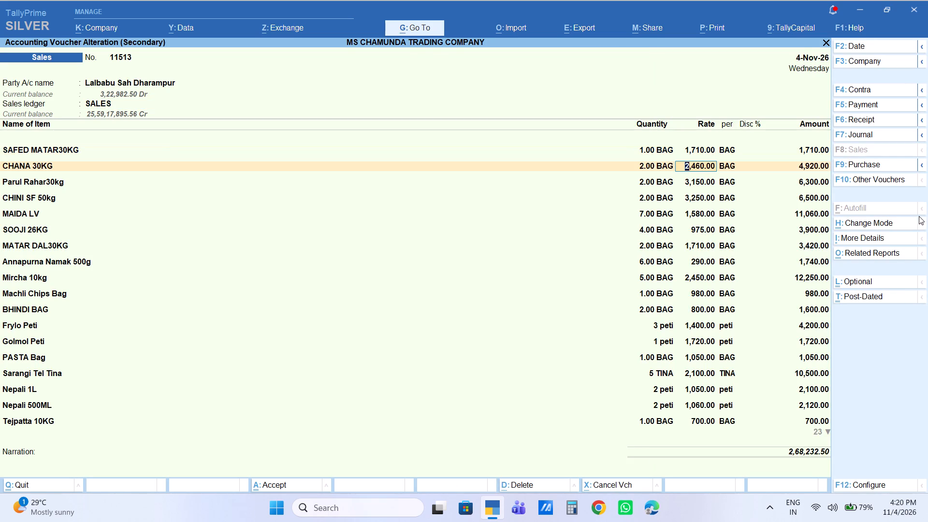
key("Down")
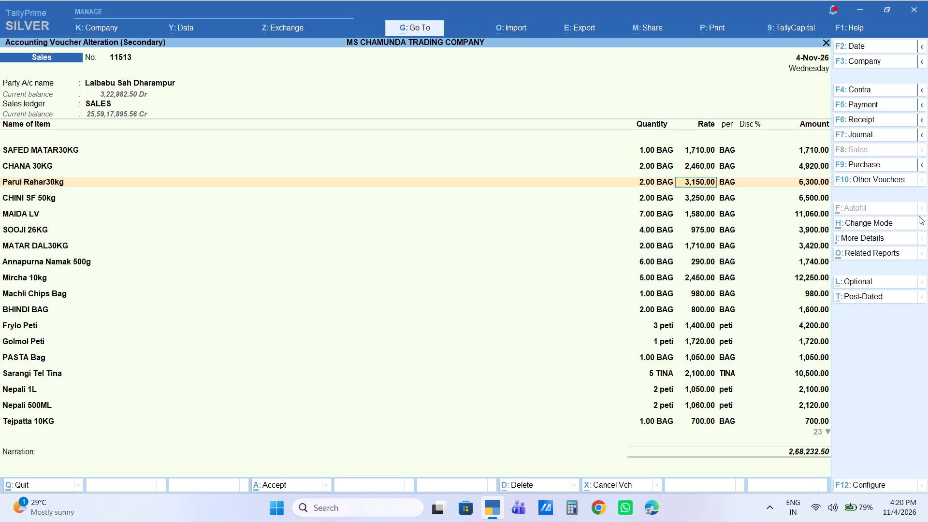
key("Down")
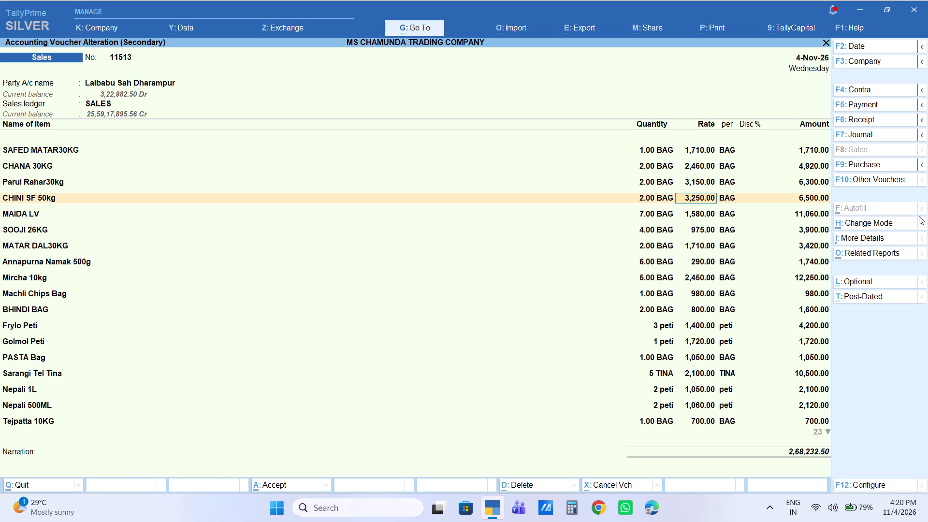
key("Down")
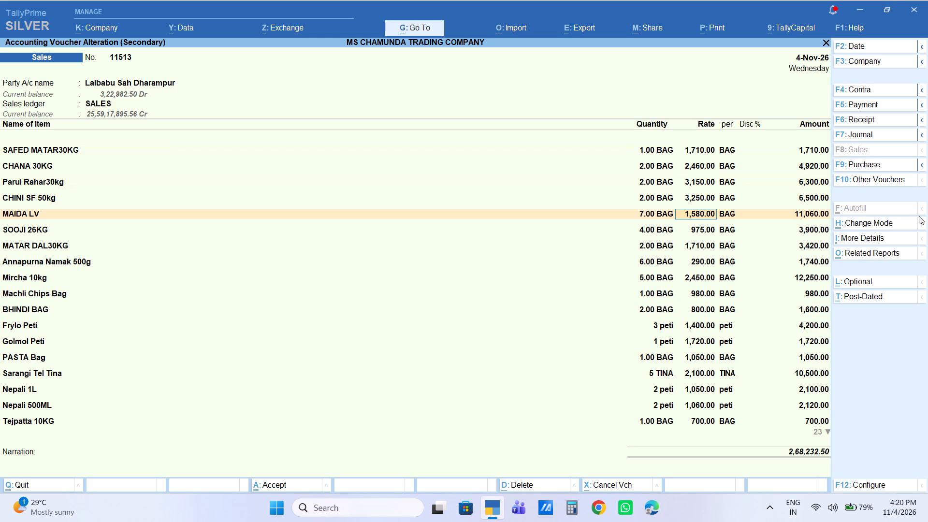
key("Down")
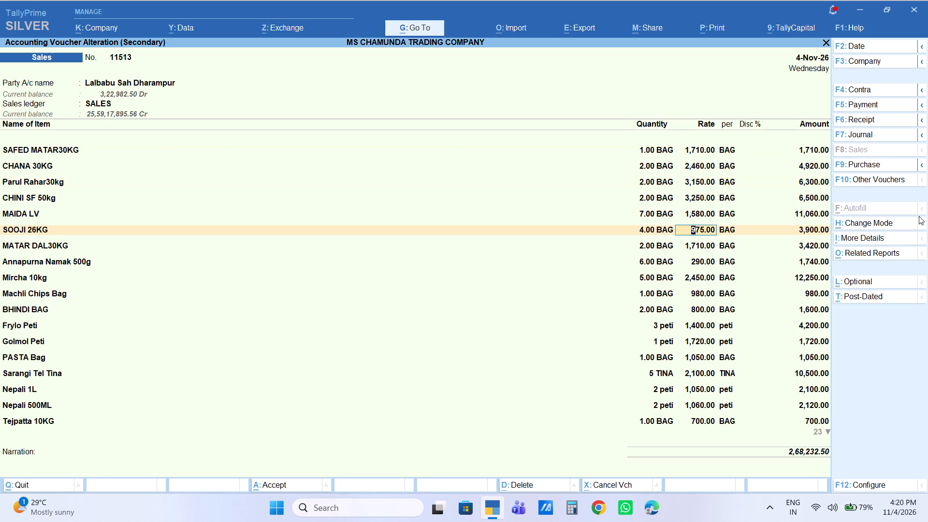
key("Down")
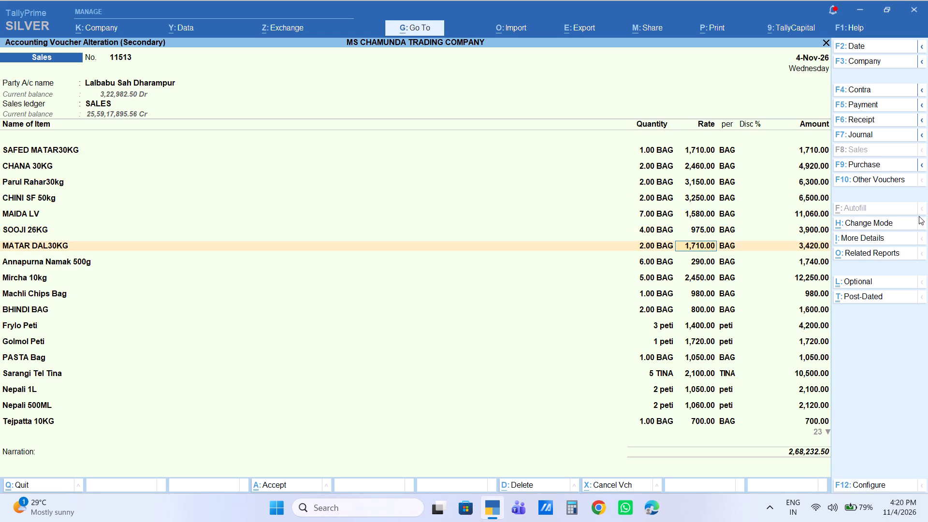
key("Down")
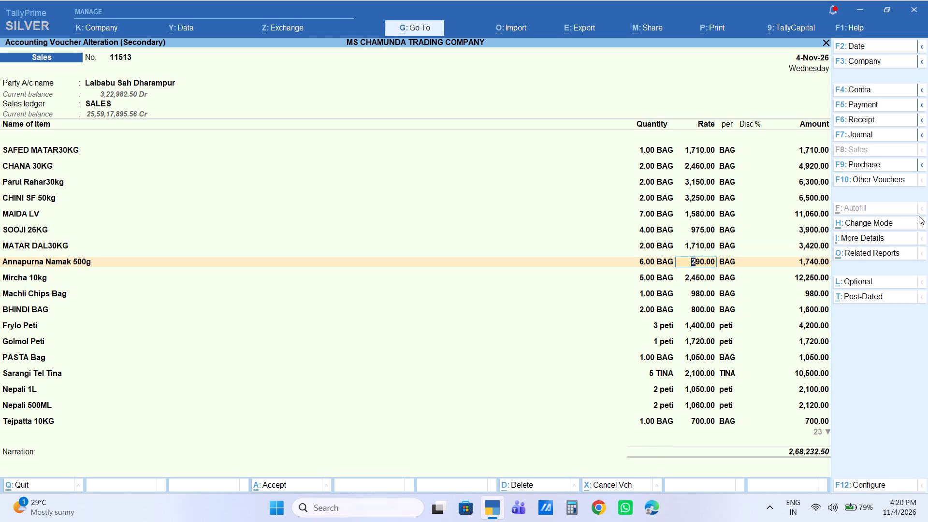
key("Down")
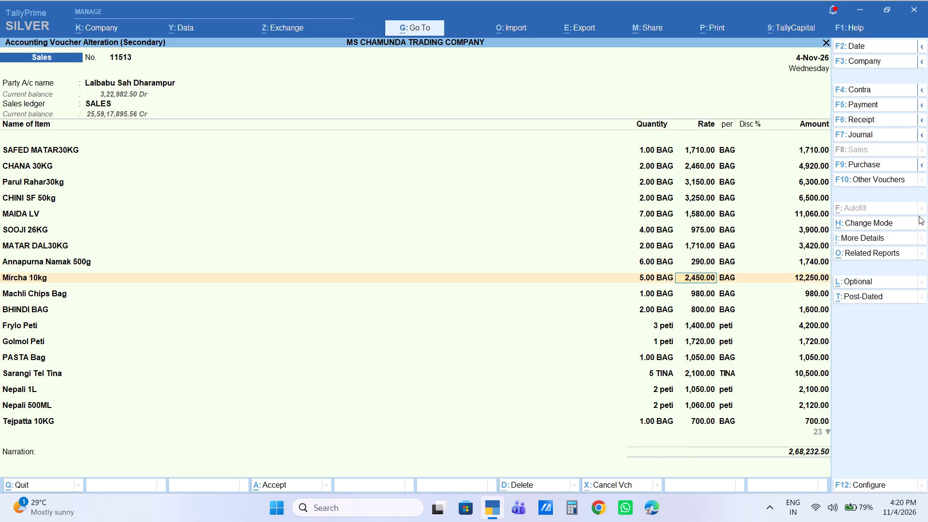
key("Down")
key("Down")
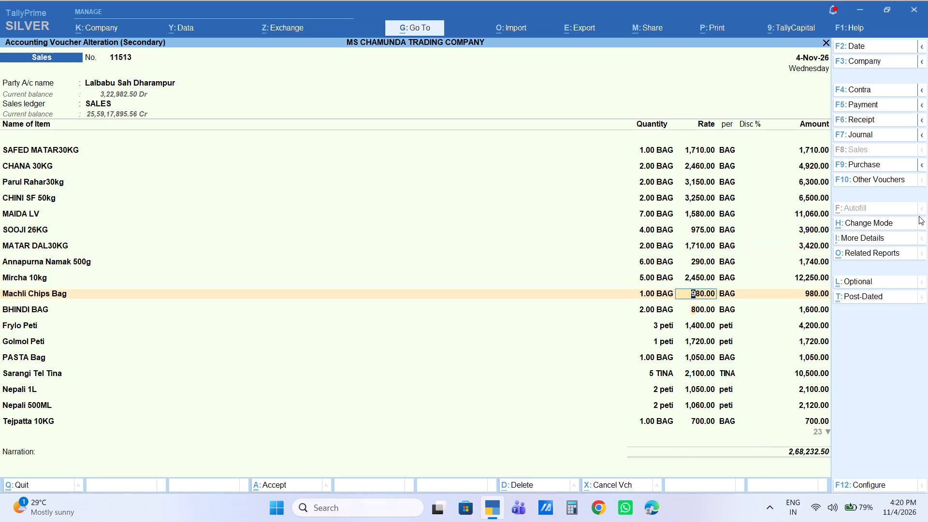
key("Down")
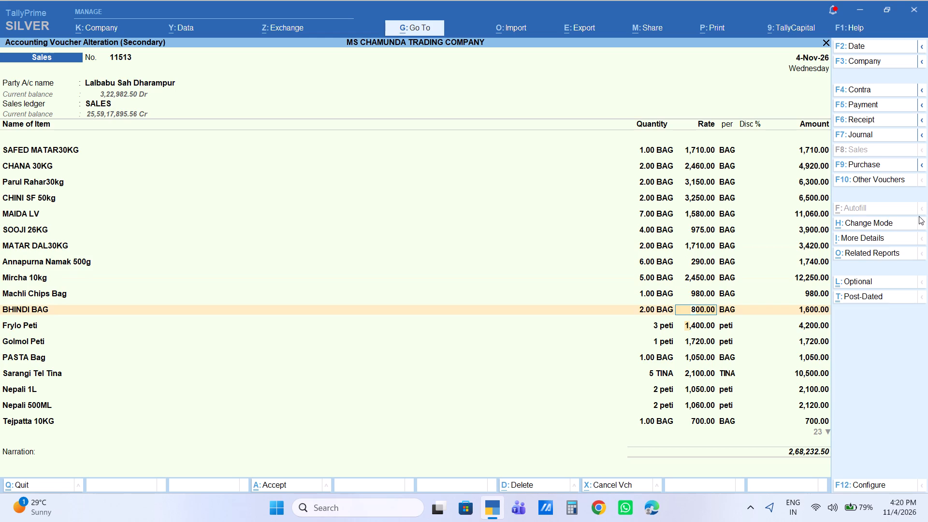
key("Down")
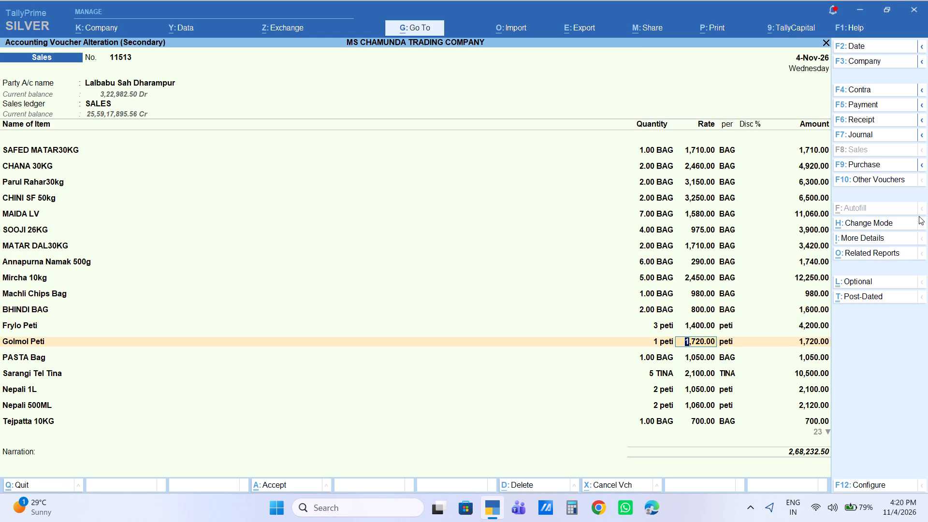
key("Down")
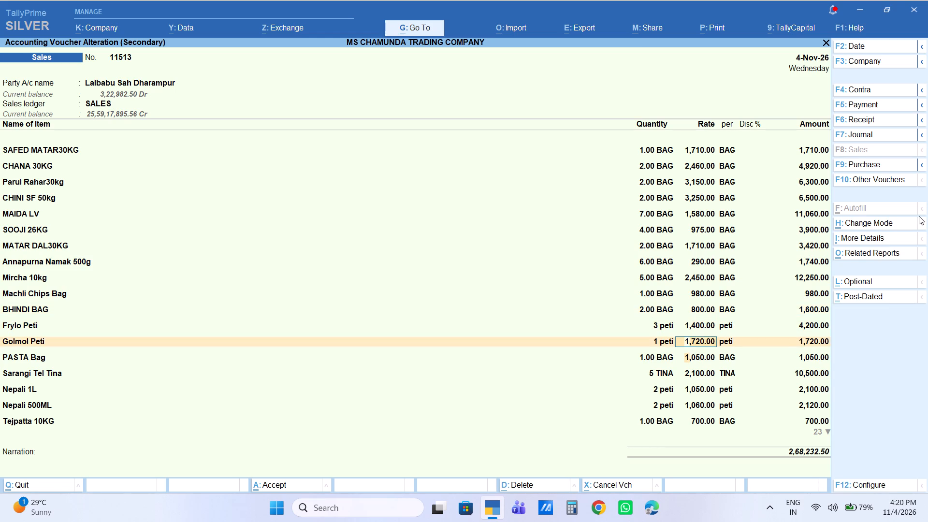
key("Down")
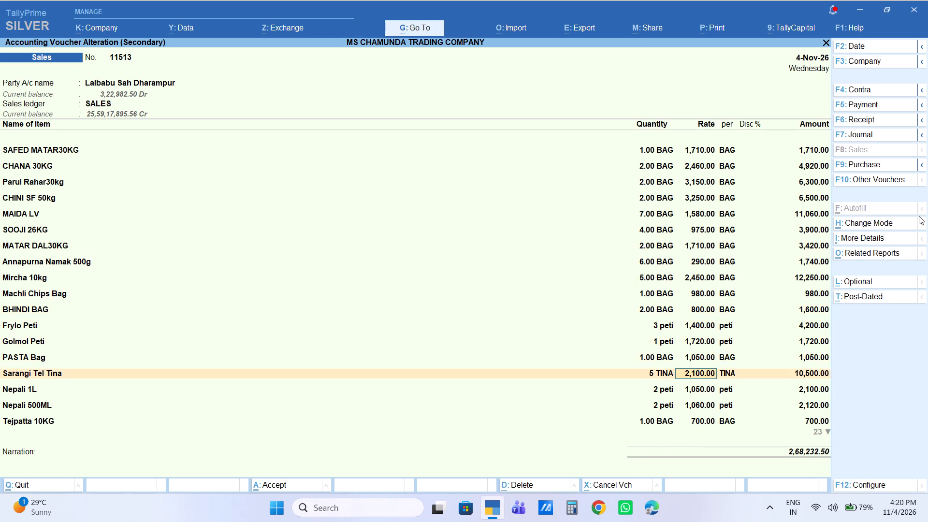
key("Down")
key("Down")
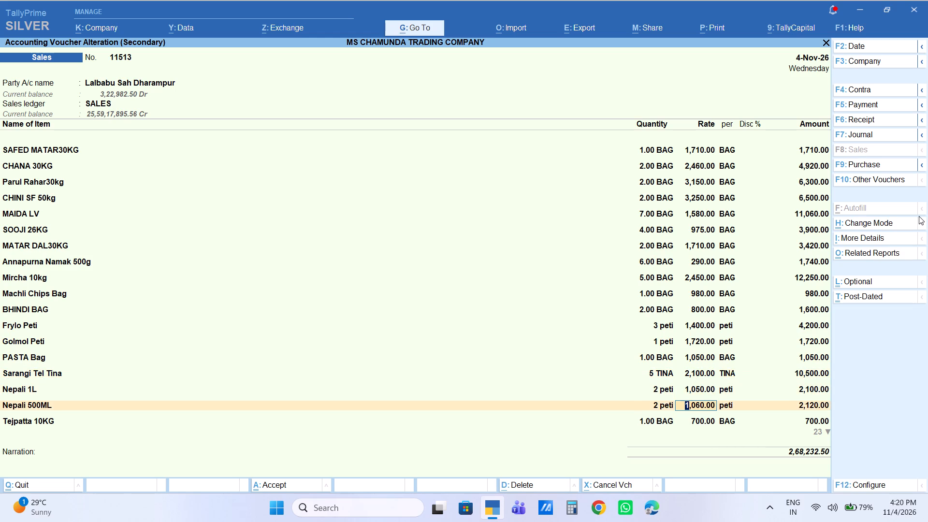
key("Down")
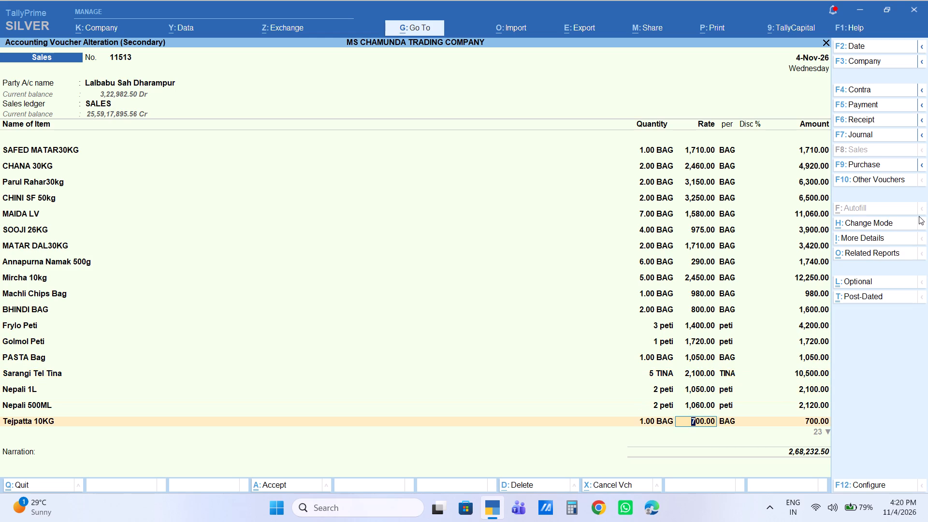
Check the quantities and rates of the following items in the sales voucher, from MASOOR DAL 30kg to Mansa Bhog 25kg.
key("Down")
key("Up")
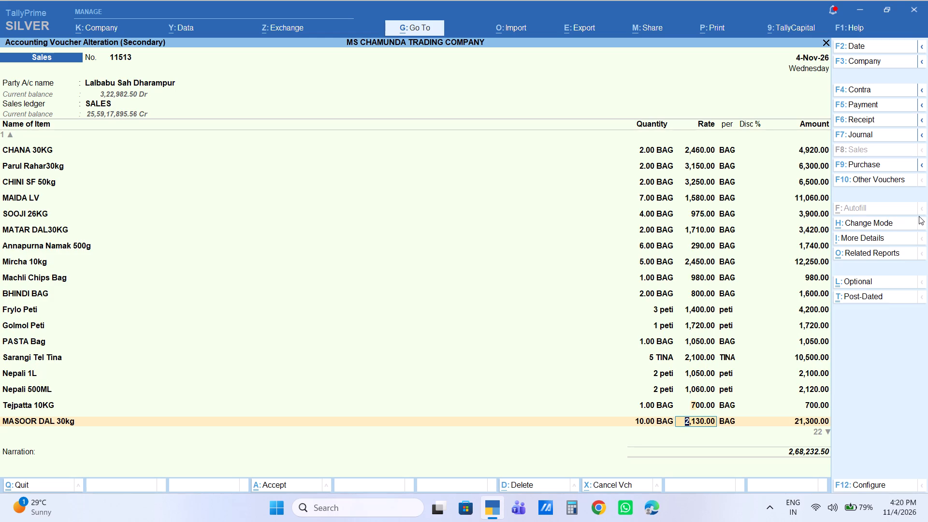
key("Down")
key("Down")
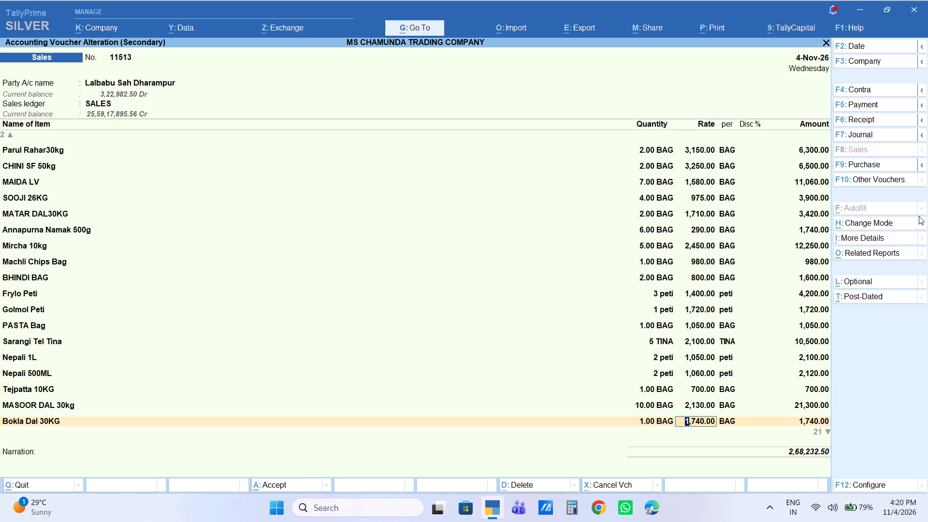
key("Down")
key("Down")
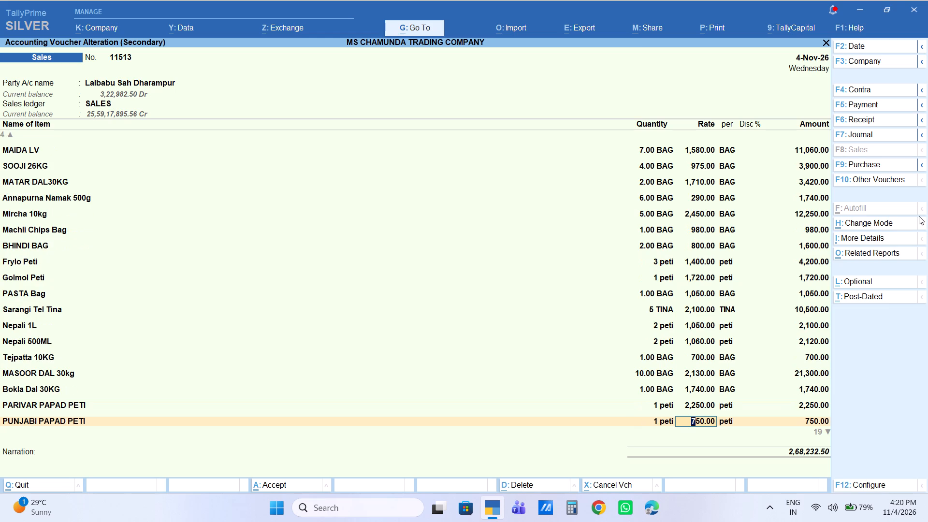
key("Down")
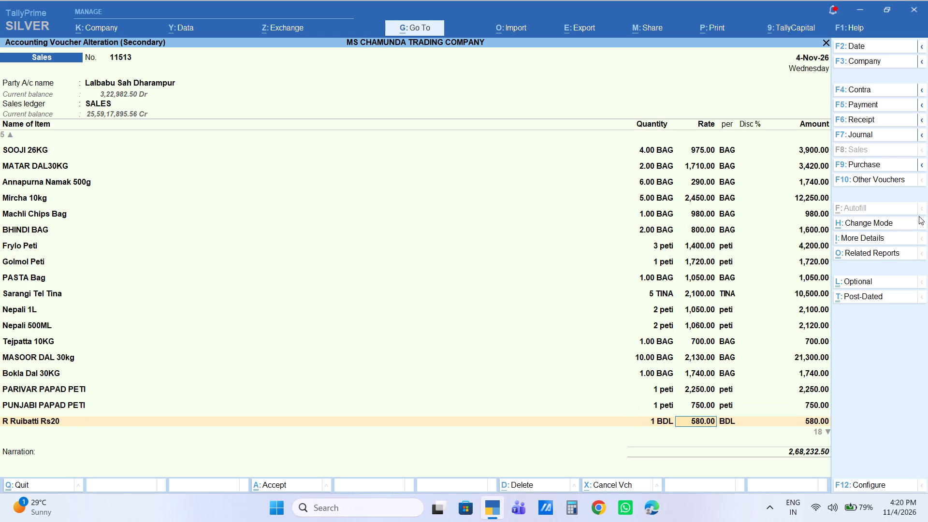
key("Down")
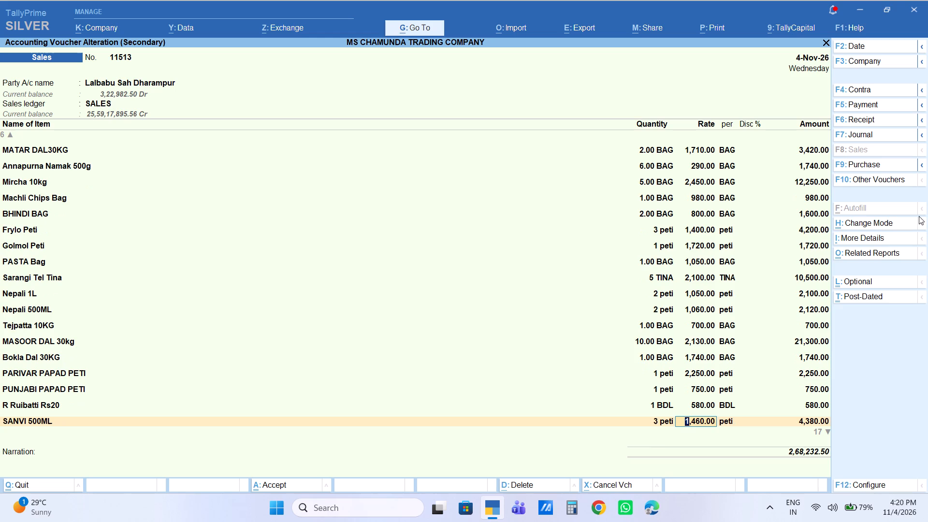
key("Down")
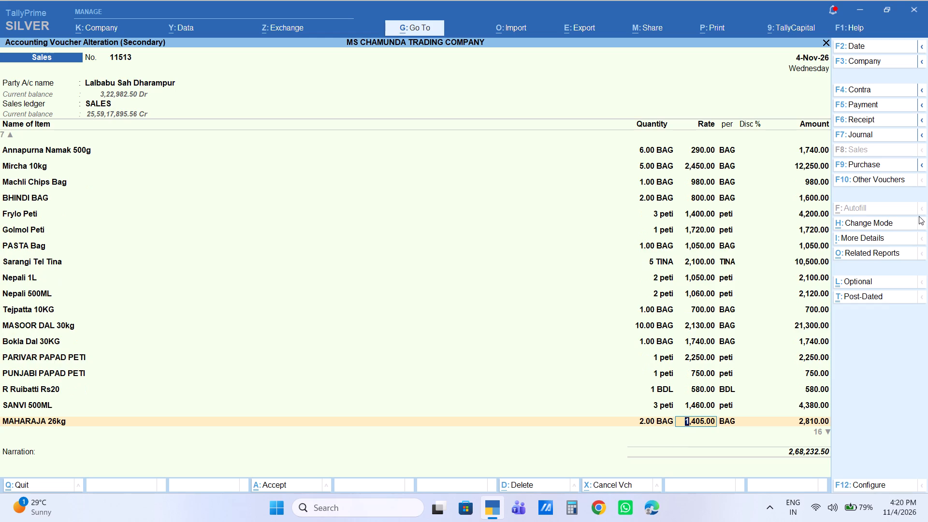
key("Down")
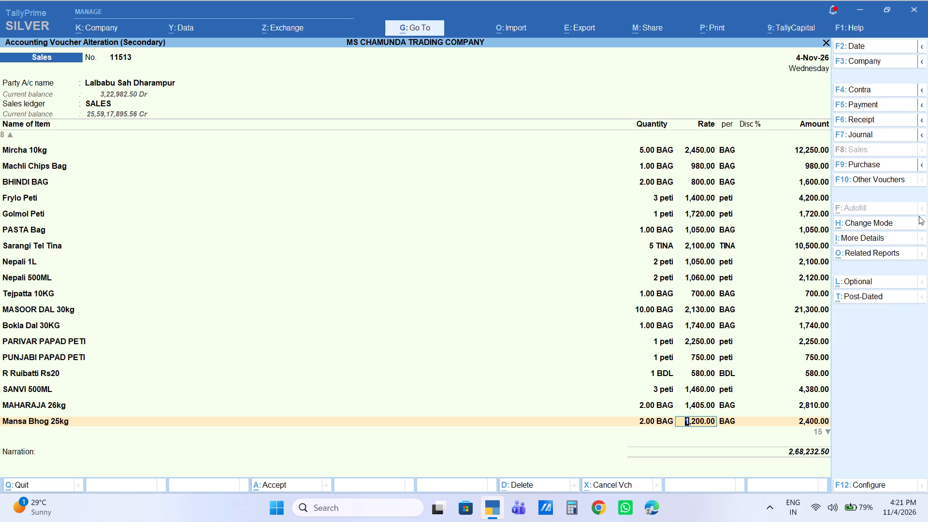
Remove the 3-peti SALONI 500ML PETI line below Mansa Bhog 25kg from sales voucher 11513.
key("Down")
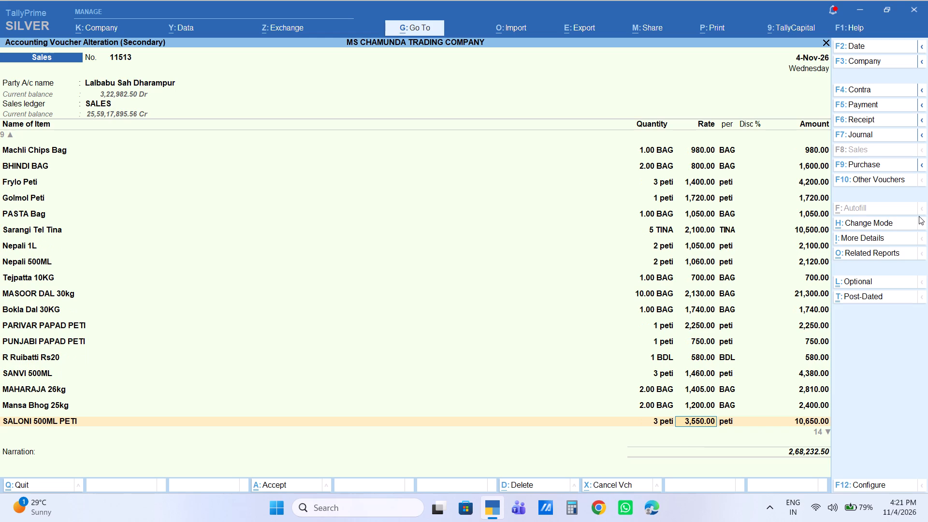
key("BackSpace")
key("BackSpace")
key("BackSpace")
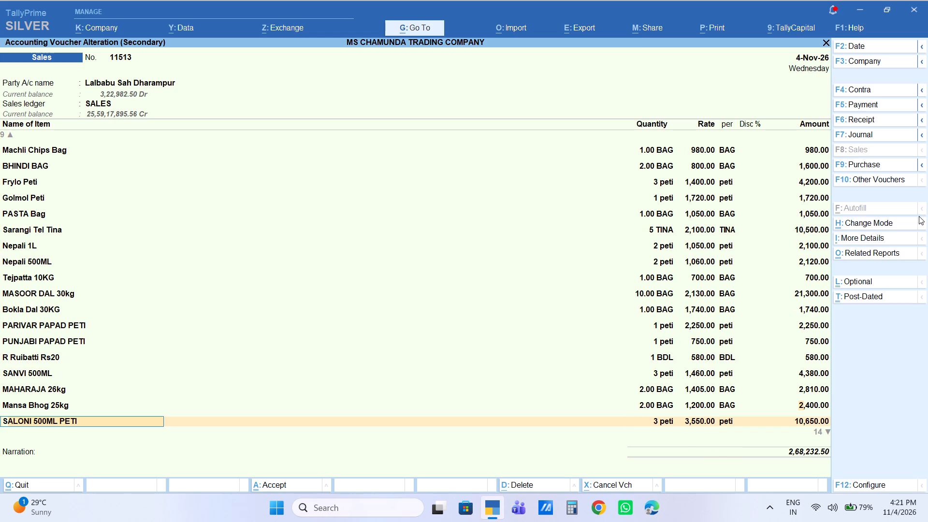
key("Return")
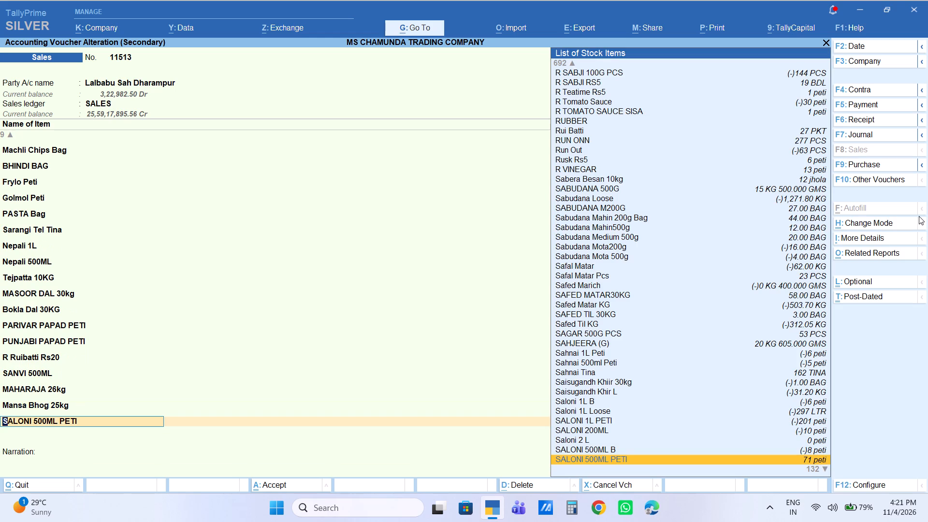
type("END")
key("Down")
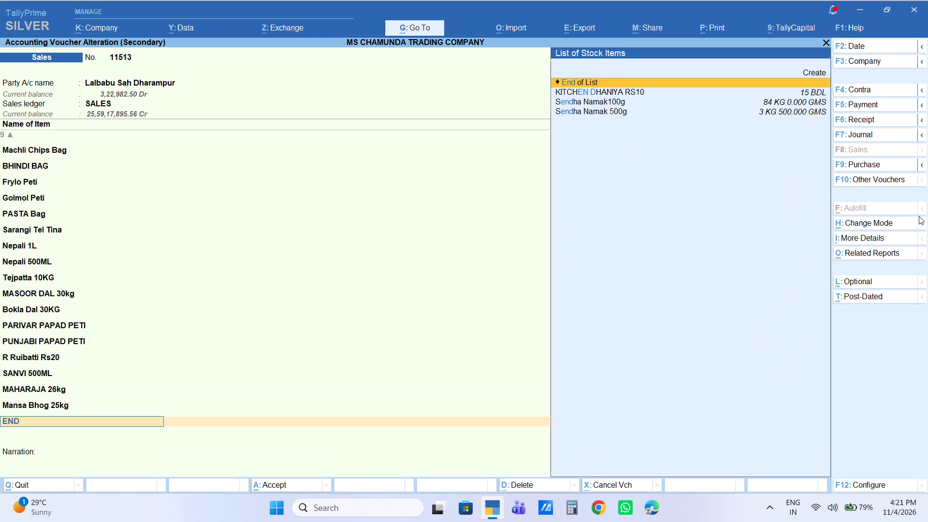
key("Return")
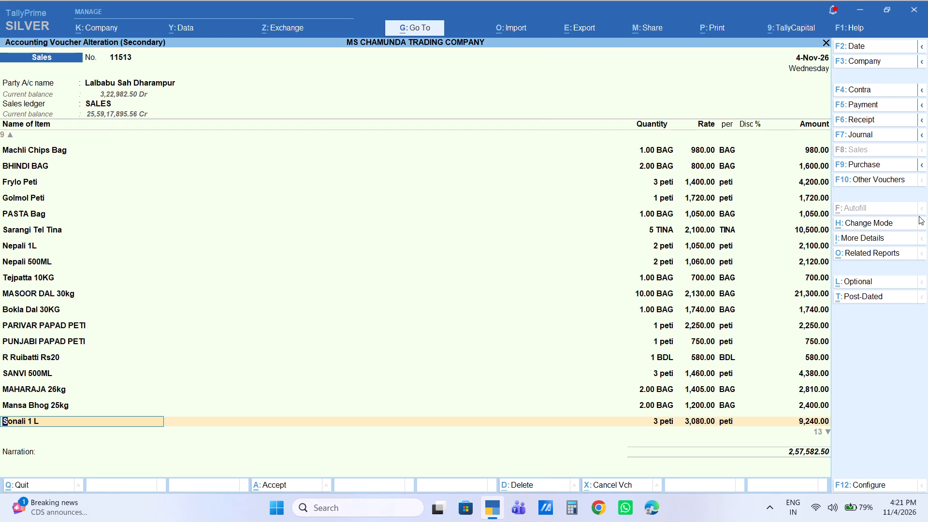
Set the rate of Sonali 1 L in the sales voucher to 3,100 per peti.
key("Down")
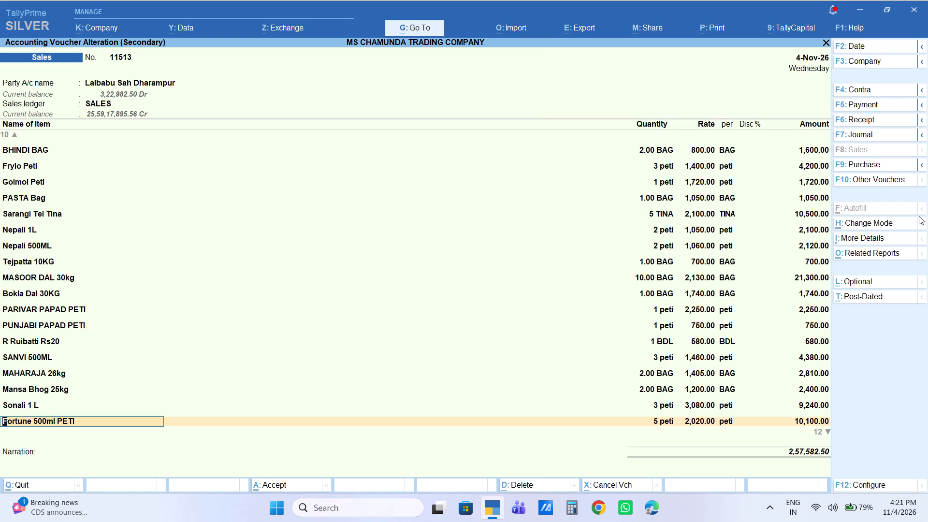
key("Return")
key("Return")
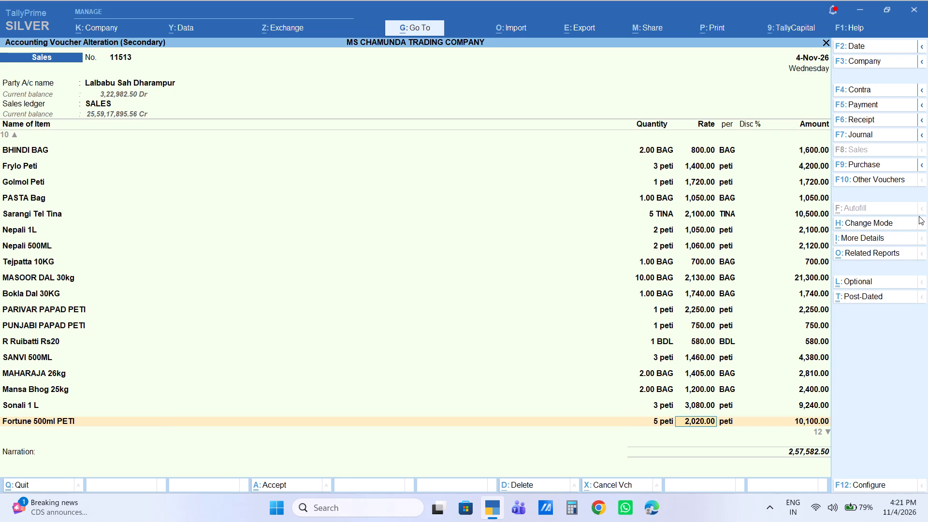
key("Up")
type("3100")
key("Return")
key("Return")
key("Return")
key("Return")
key("Return")
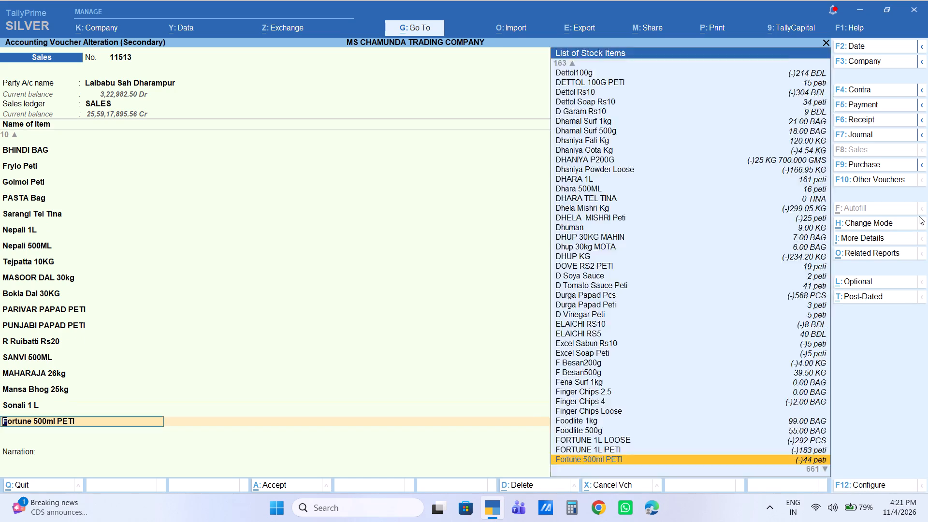
key("Return")
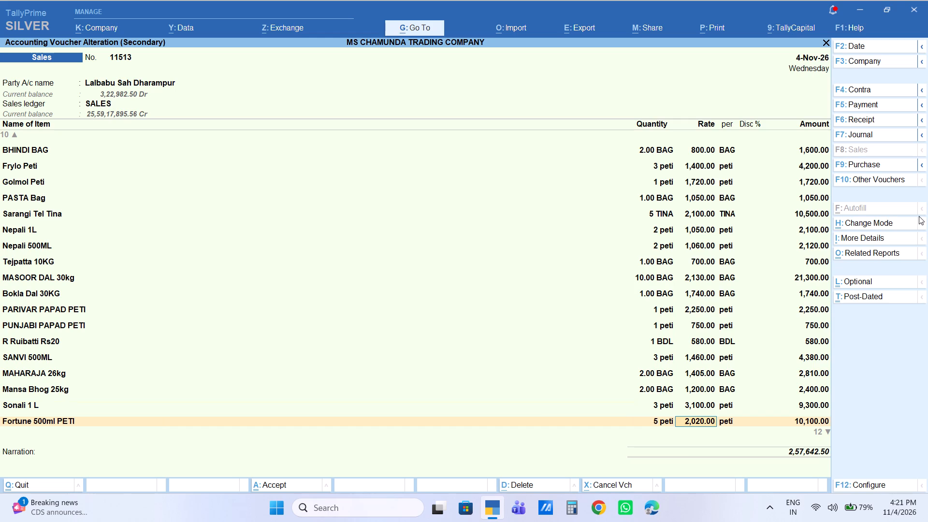
Go past Fortune 500ml and FORTUNE 1L PETI and set the rate of SALONI 500ML PETI to 3,600 per peti.
key("Return")
key("Return")
key("Return")
key("Return")
key("Return")
key("Return")
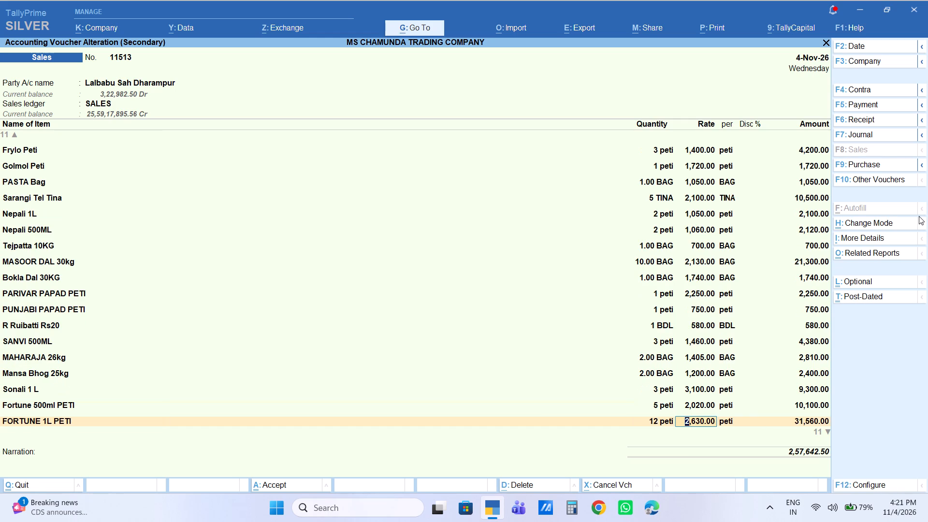
key("Down")
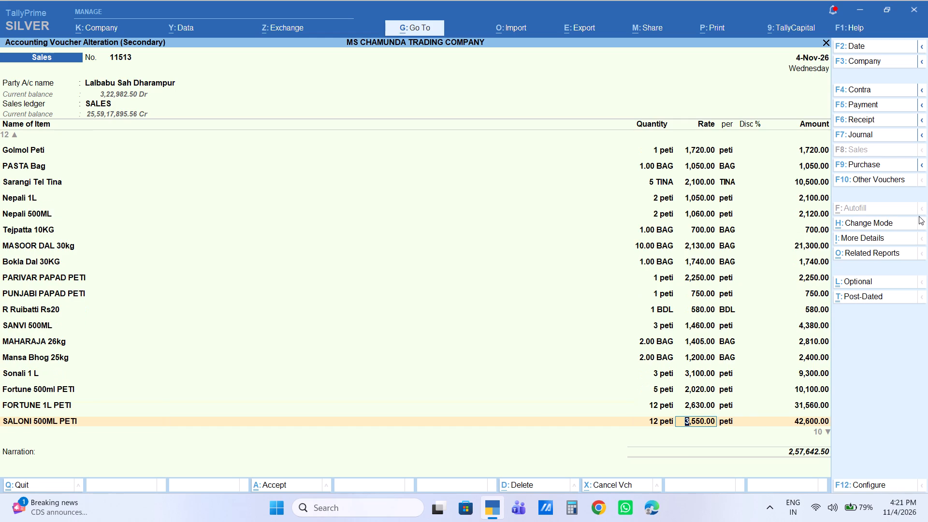
key("3")
type("600")
key("Return")
key("Return")
key("Return")
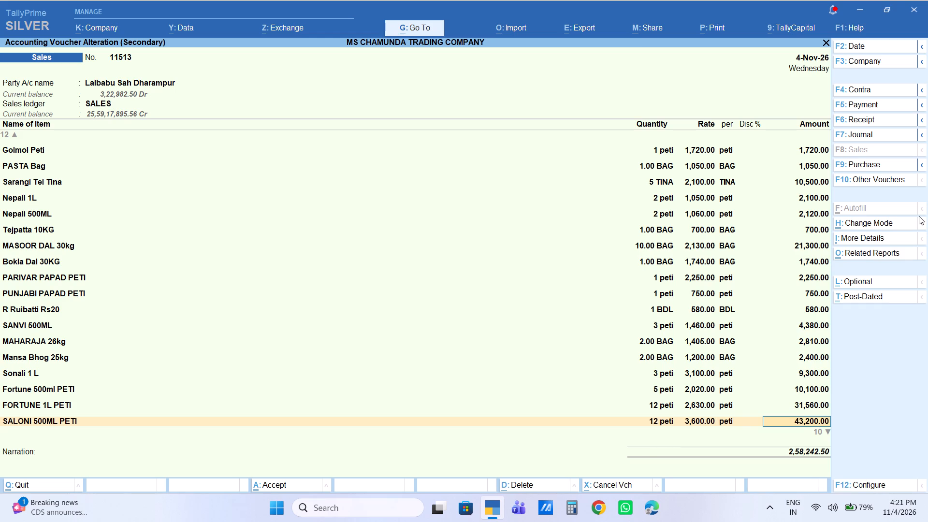
Set the rate of SALONI 1L PETI to 3,184 per peti.
key("Return")
key("Return")
key("Return")
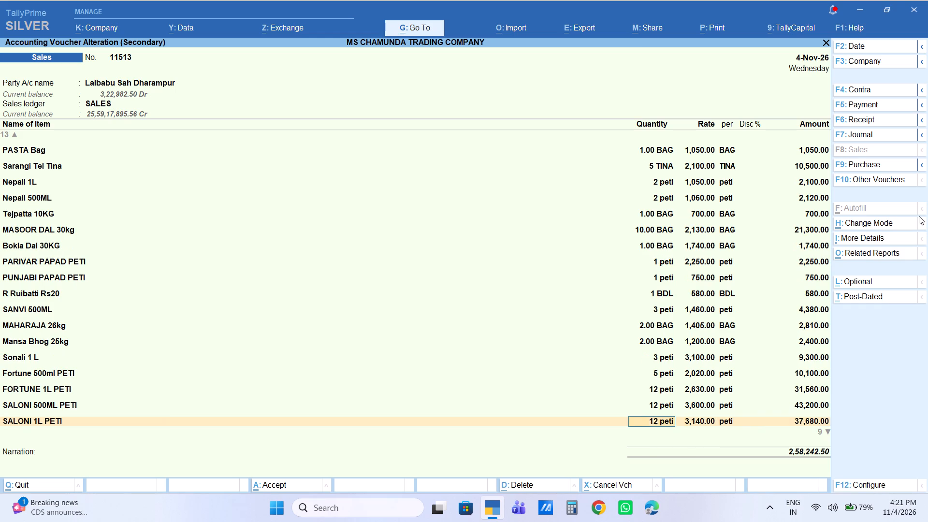
type("3184")
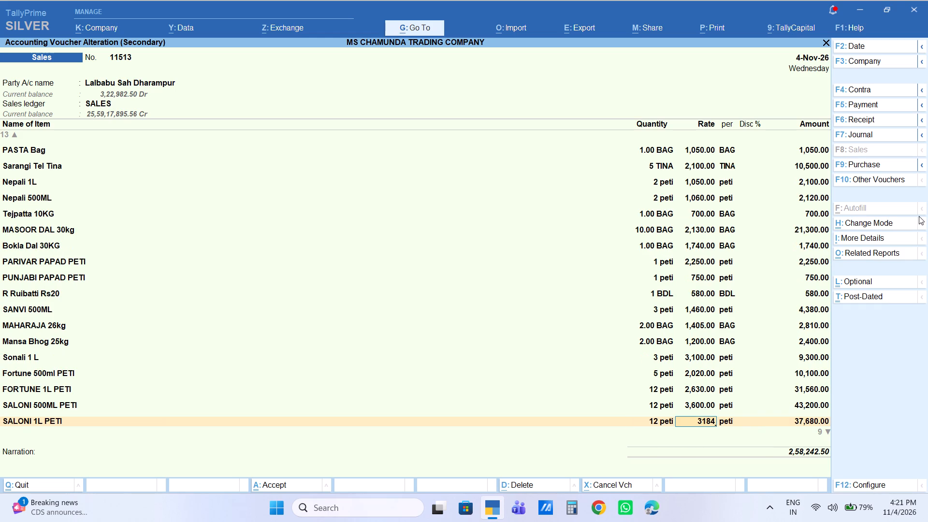
key("Return")
key("Return")
key("Return")
Check the quantities and rates of the remaining items, from AADI KG to Taja 100g Pc, through to the voucher total.
key("Return")
key("Return")
key("Return")
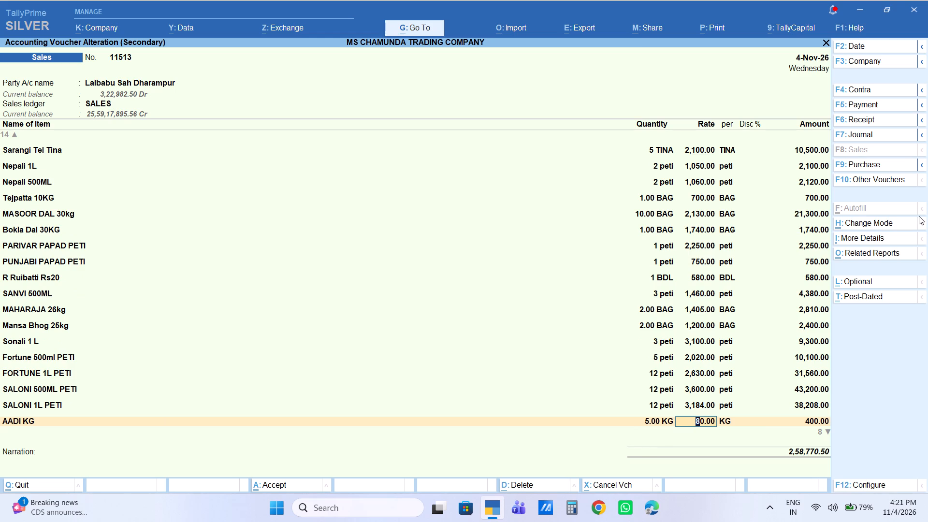
key("Return")
key("Return")
key("Return")
key("Return")
key("Return")
key("Return")
key("Return")
key("Return")
key("Return")
key("Return")
key("Return")
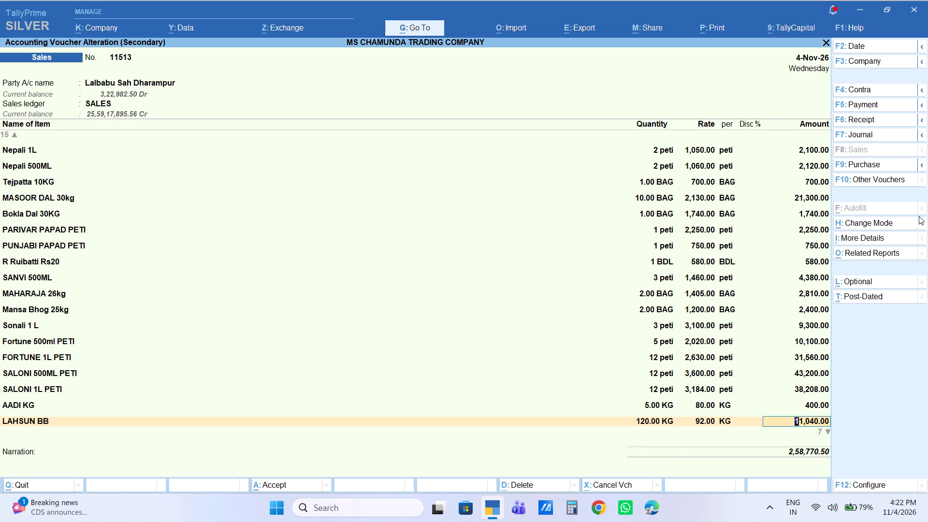
key("Return")
key("Return")
key("Return")
key("Return")
key("Return")
key("Return")
key("Return")
key("Return")
key("Return")
key("Return")
key("Return")
key("Return")
key("Return")
key("Return")
key("Return")
key("Return")
key("Return")
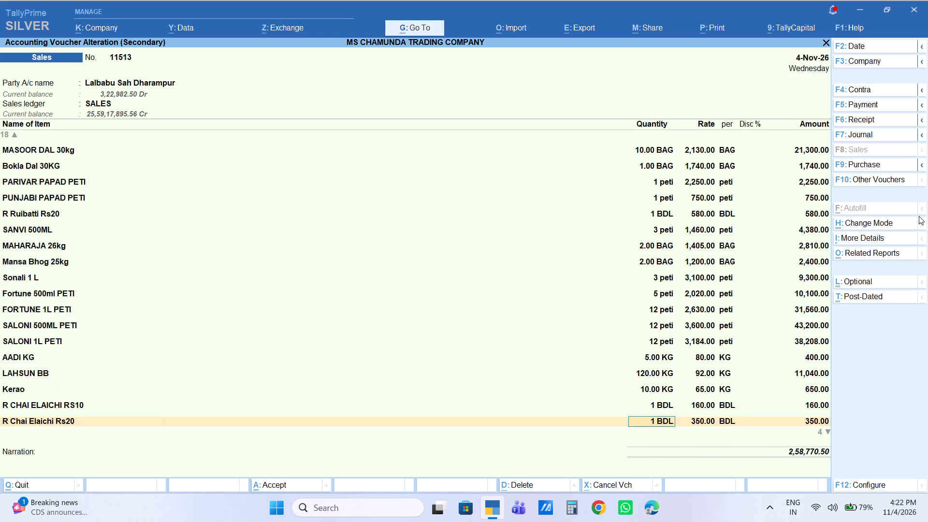
key("Return")
key("Return")
key("Return")
key("Return")
key("Return")
key("Return")
key("Return")
key("Return")
key("Return")
key("Return")
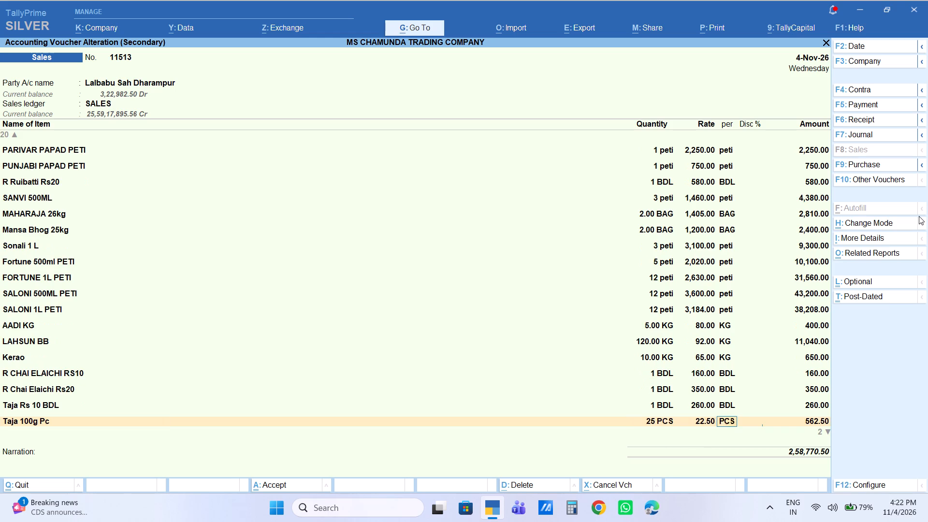
key("Return")
key("Return")
key("Return")
key("Return")
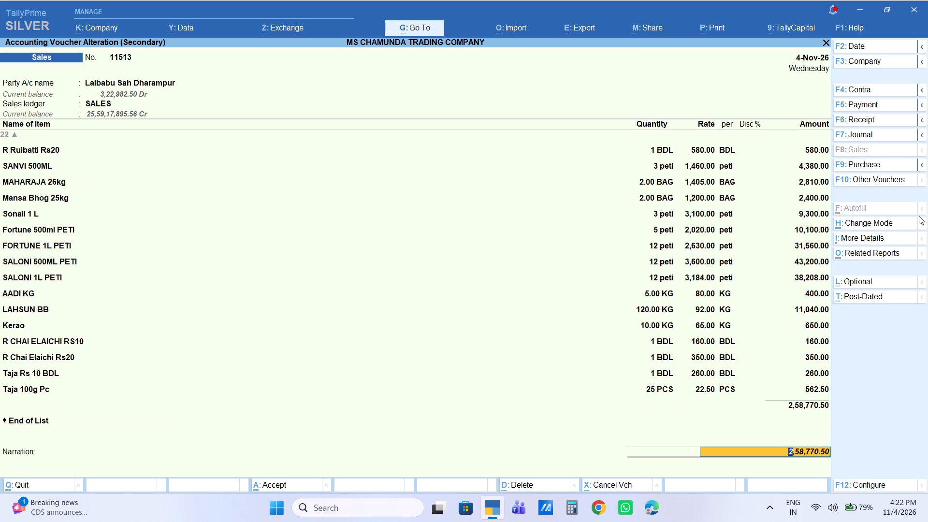
Add the Labour Charge ledger below the item list of the sales voucher, leaving its amount empty.
key("BackSpace")
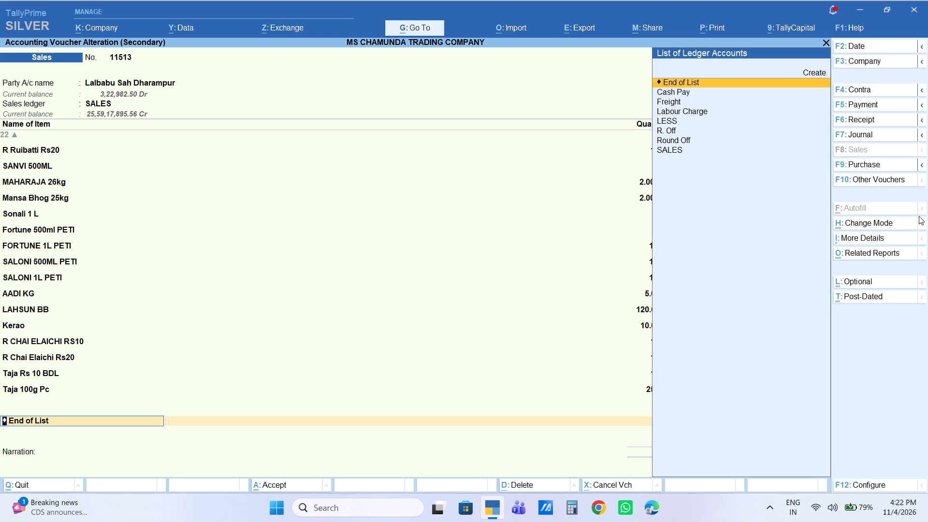
key("Down")
key("Down")
key("Down")
key("Down")
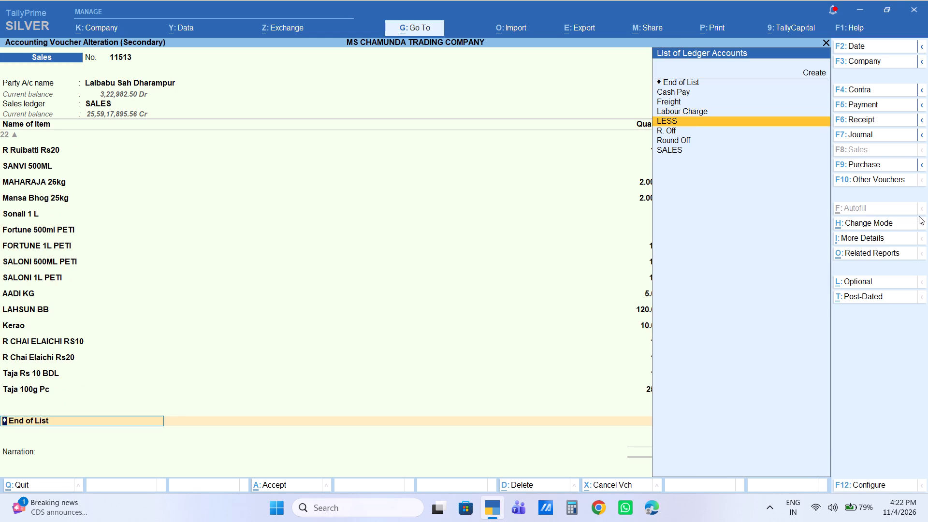
key("Up")
key("Return")
key("Return")
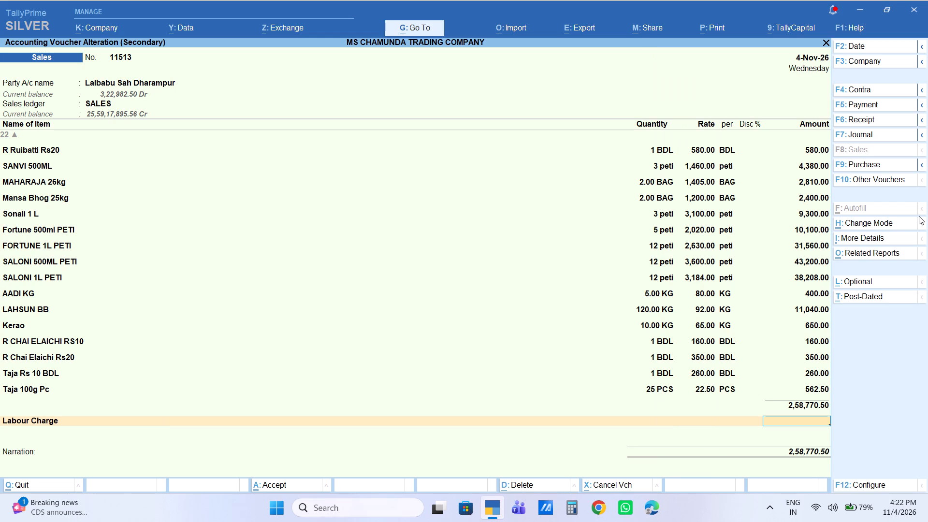
Go back up through the voucher's items, from Taja 100g Pc to MAIDA LV, and review their quantities and rates.
key("BackSpace")
key("BackSpace")
key("BackSpace")
key("BackSpace")
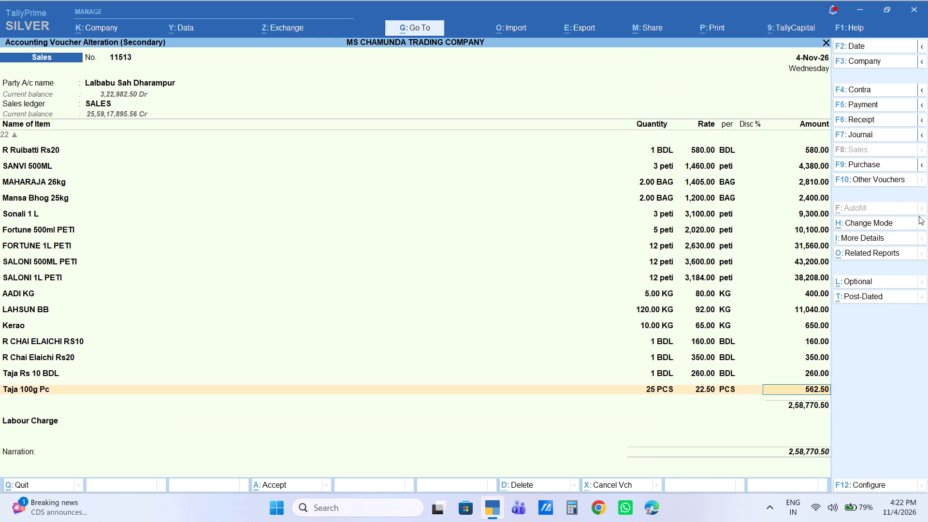
key("BackSpace")
key("BackSpace")
key("Up")
key("Up")
key("Up")
key("Up")
key("Up")
key("Up")
key("Up")
key("Up")
key("Up")
key("Up")
key("Up")
key("Up")
key("Up")
key("Up")
key("Up")
key("Up")
key("Up")
key("Up")
key("Up")
key("Up")
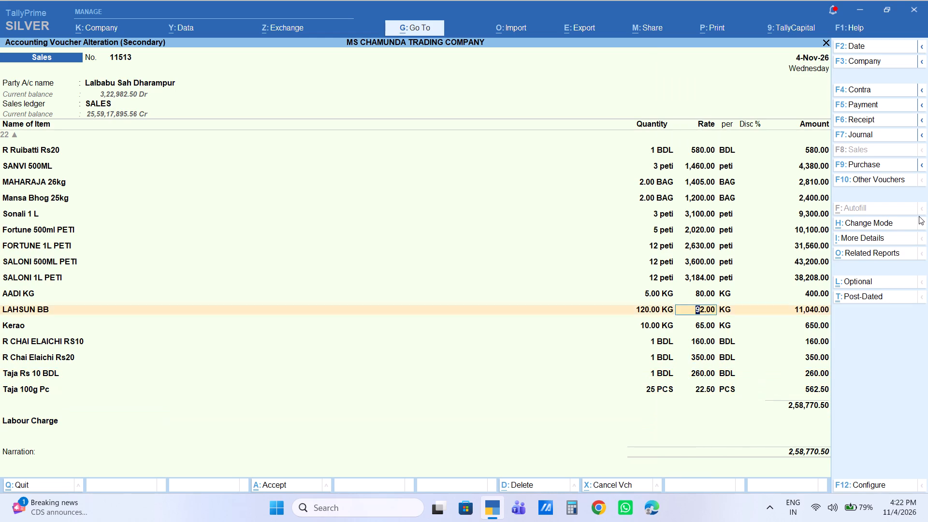
key("Up")
key("Up")
key("Up")
key("Up")
key("Up")
key("Up")
key("Up")
key("Up")
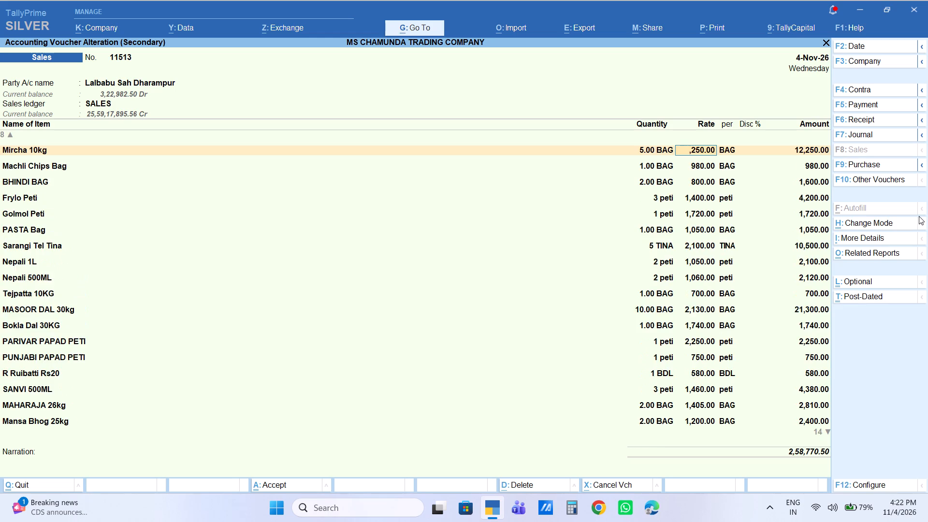
key("Up")
key("Up")
key("Up")
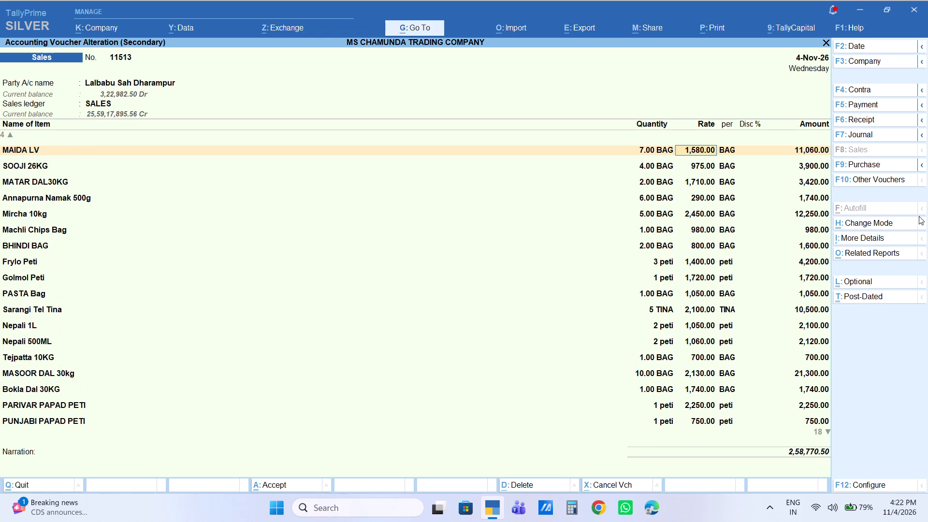
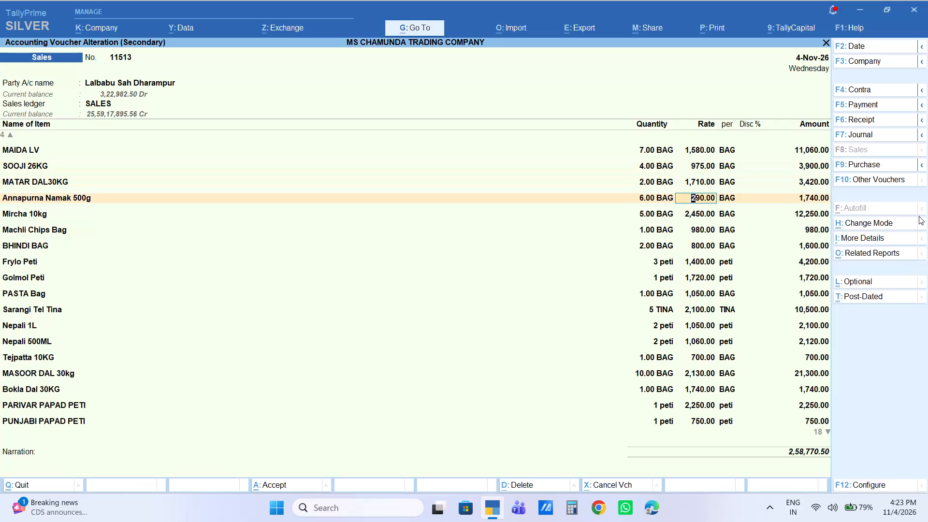
Check the voucher's items and rates from Annapurna Namak 500g down to the Labour Charge line.
key("Down")
key("Down")
key("Down")
key("Down")
key("Down")
key("Down")
key("Down")
key("Down")
key("Down")
key("Down")
key("Down")
key("Down")
key("Down")
key("Down")
key("Down")
key("Down")
key("Down")
key("Down")
key("Down")
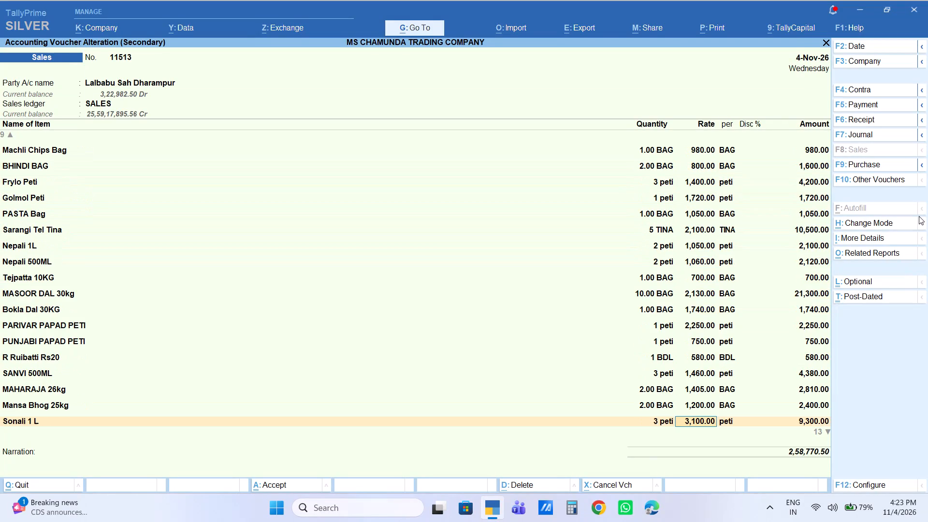
key("Down")
key("Down")
key("Down")
key("Down")
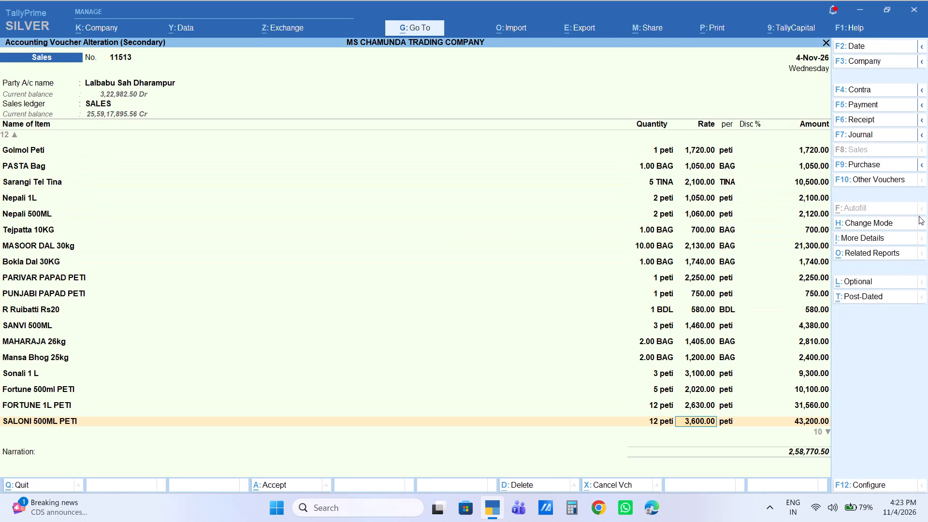
key("Down")
key("Down")
key("Down")
key("Down")
key("Down")
key("Down")
key("Down")
key("Down")
key("Down")
key("Down")
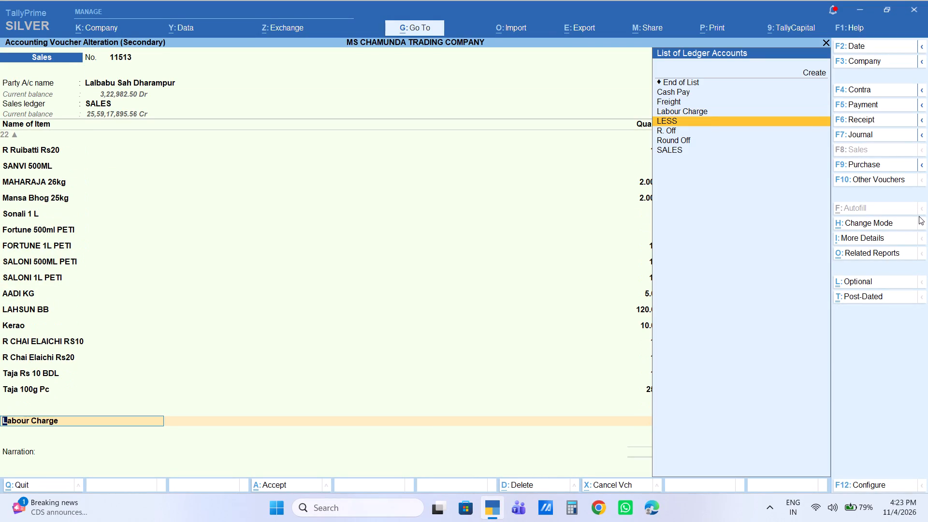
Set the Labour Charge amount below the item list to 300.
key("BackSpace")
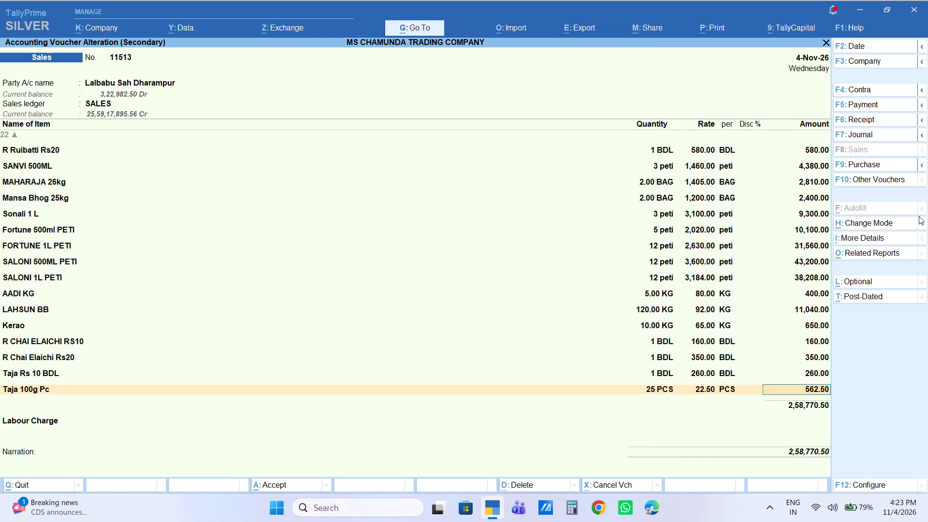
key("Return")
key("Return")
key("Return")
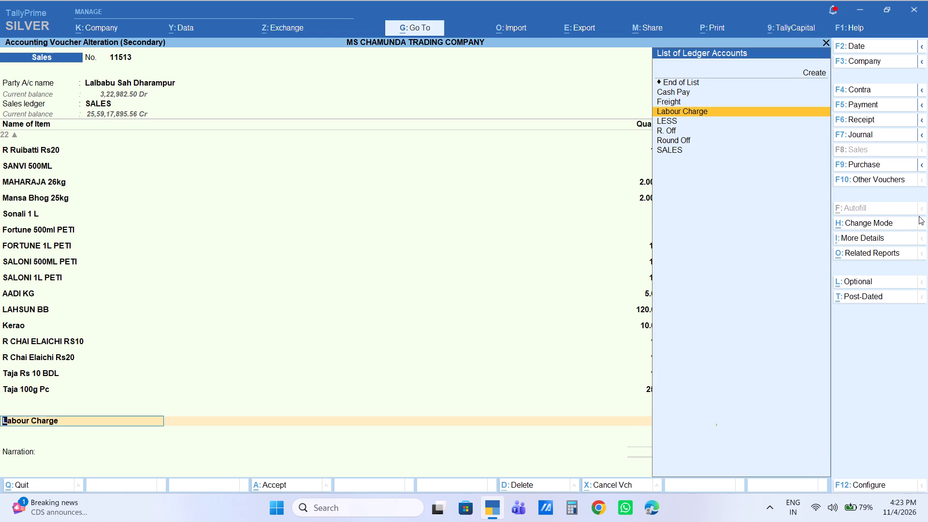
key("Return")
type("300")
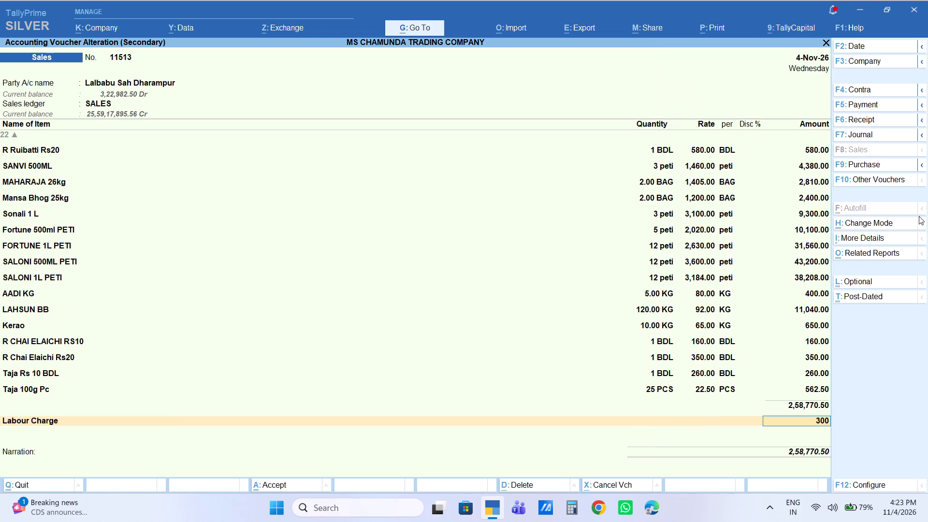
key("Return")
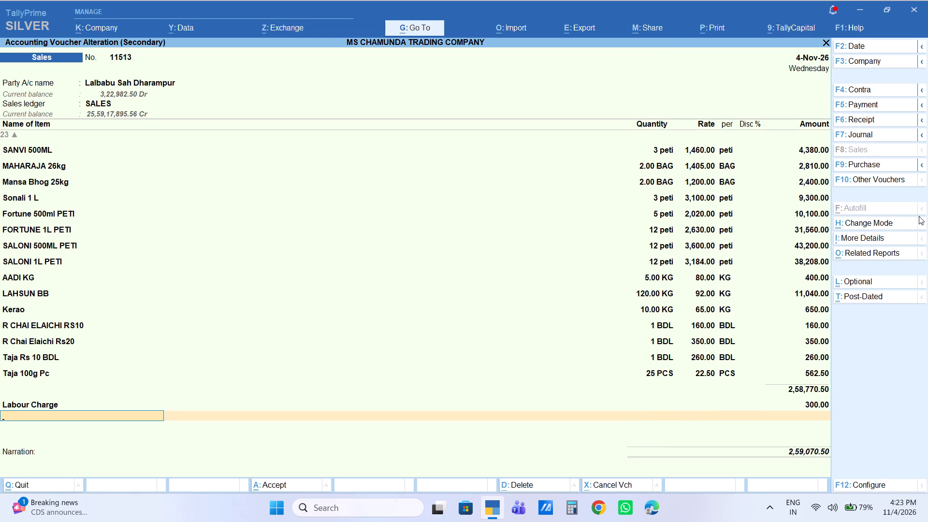
Add the R. Off ledger below Labour Charge with a round-off amount of 0.50.
key("r")
key("Down")
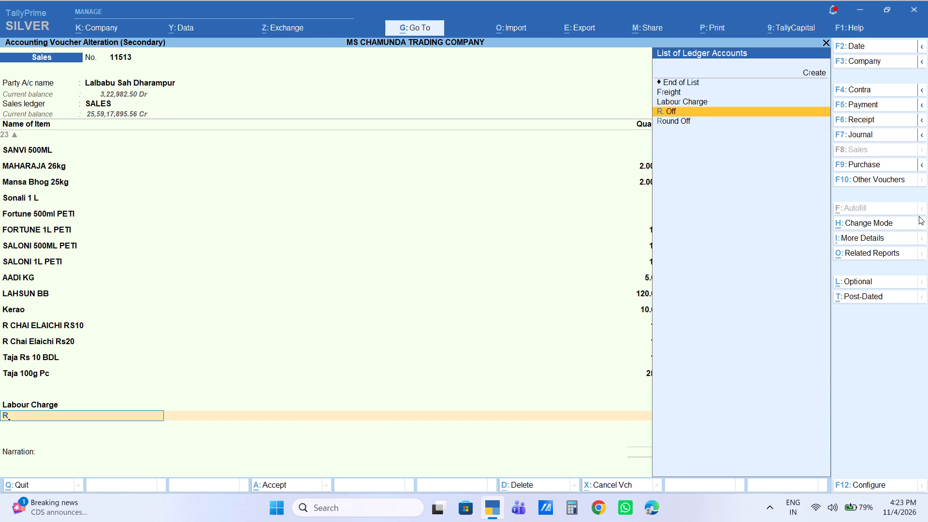
key("Return")
key("Return")
key("Return")
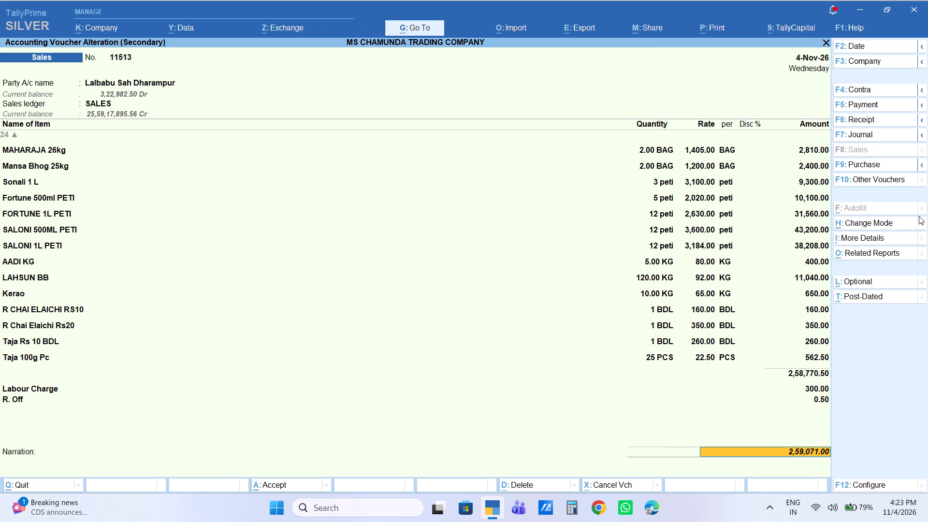
Go back to the Labour Charge line, set its amount to 299 and keep the R. Off entry.
key("BackSpace")
key("BackSpace")
key("BackSpace")
type("299")
key("Return")
key("Return")
key("Return")
key("Return")
key("Return")
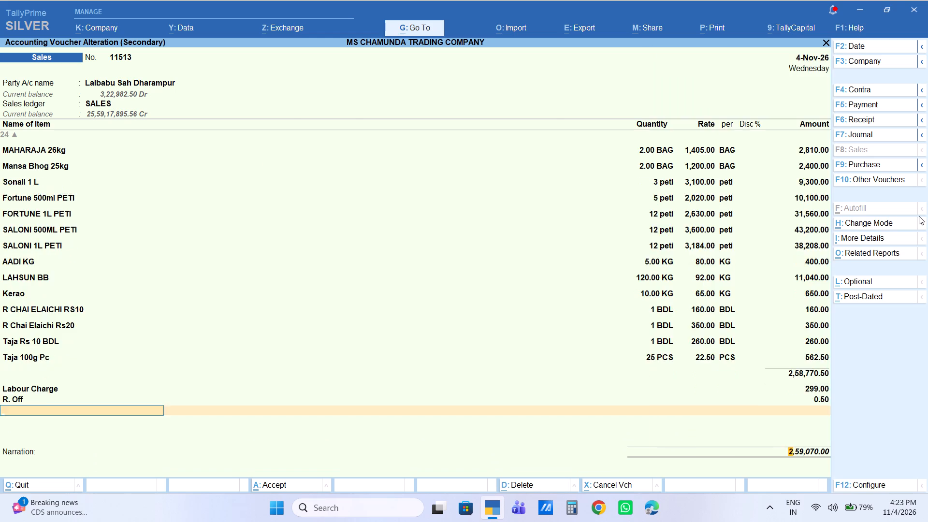
End the ledger list, leave the narration empty and save the altered sales voucher 11513.
key("Return")
key("Return")
key("Return")
key("Return")
key("Return")
key("Return")
key("Return")
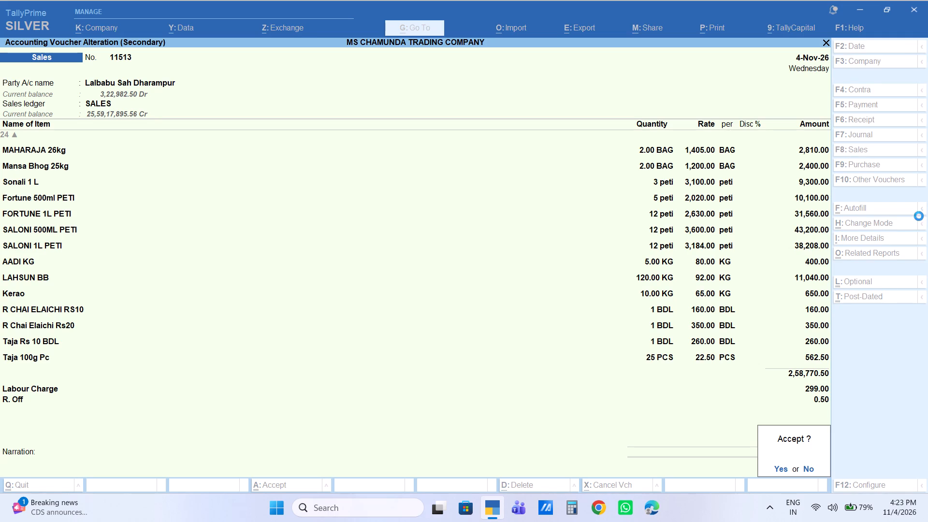
key("Return")
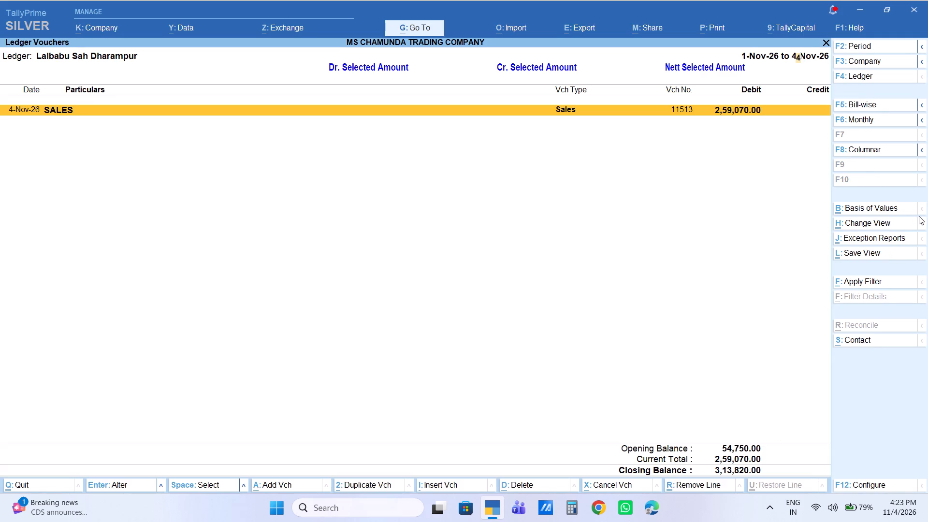
key("ctrl+p")
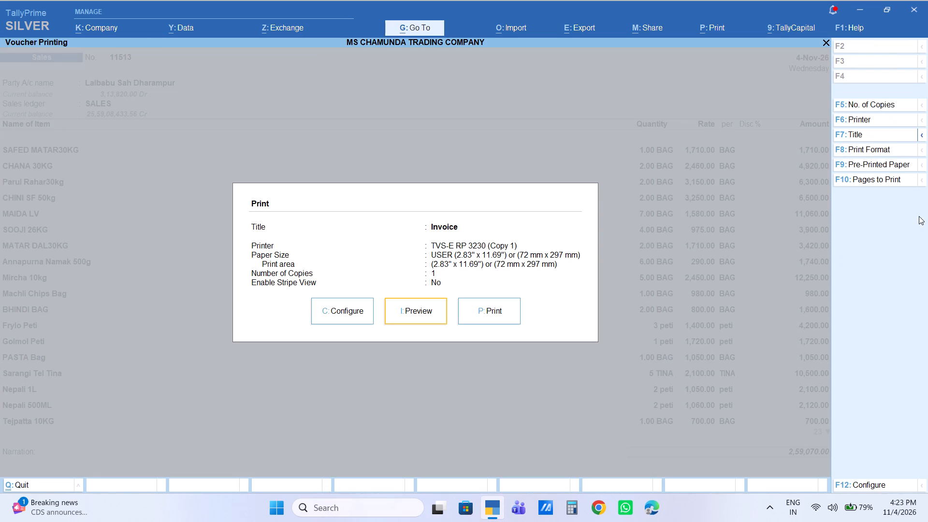
key("Right")
key("Return")
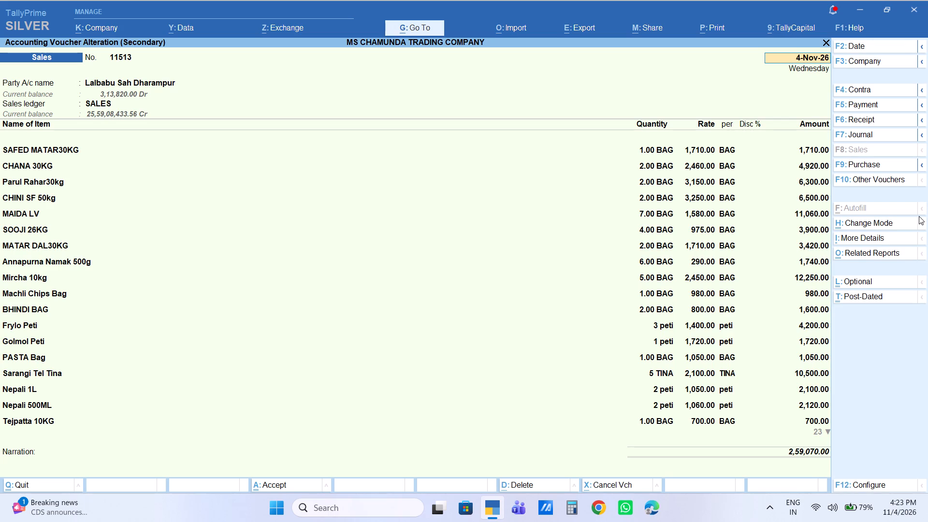
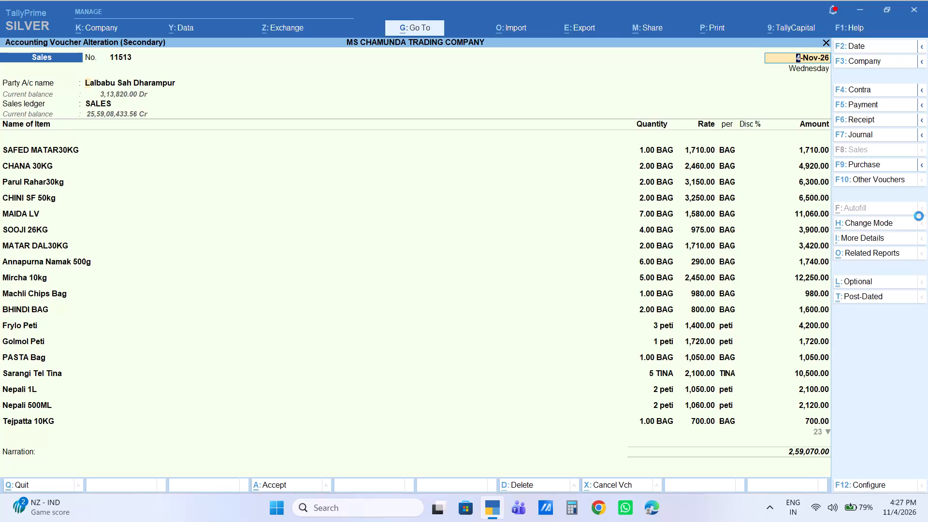
Keep the header and party details of sales voucher 11513 and set the CHINI SF 50kg quantity to 12 bags.
key("Return")
key("Return")
key("Return")
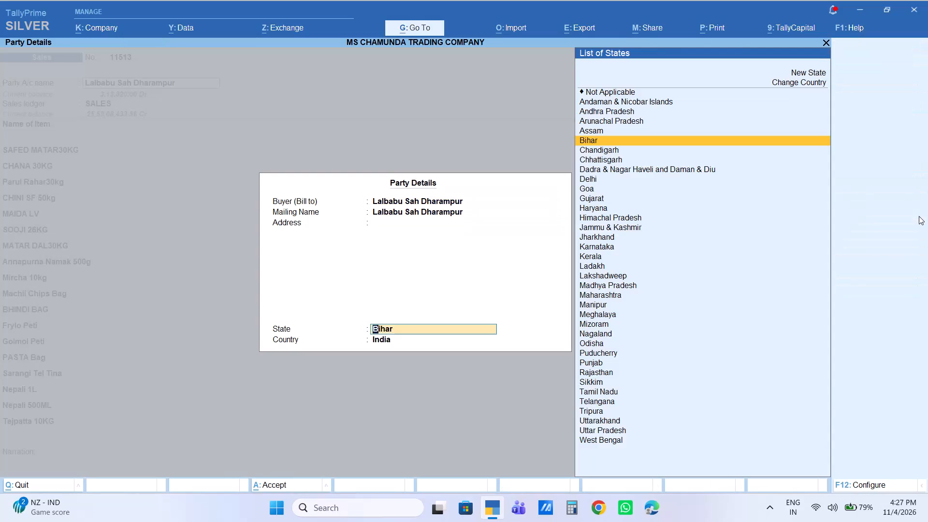
key("Return")
key("Return")
key("Return")
key("Return")
key("Return")
key("Return")
key("Return")
key("Return")
key("Return")
key("Return")
key("Return")
key("Return")
key("Return")
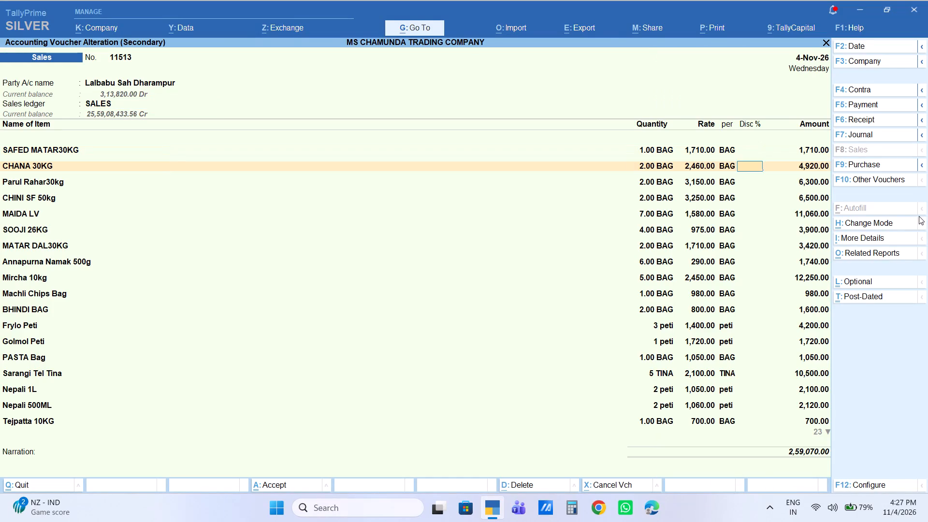
key("Return")
key("Return")
key("Return")
key("Return")
key("Return")
key("Return")
key("Return")
key("Return")
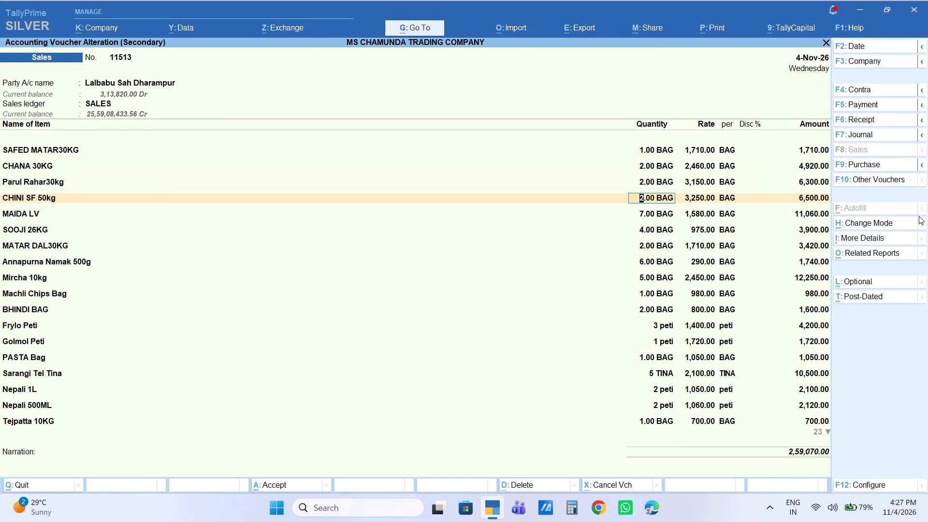
type("13")
key("BackSpace")
key("2")
key("Return")
key("Return")
key("Return")
key("Return")
key("Return")
Check the voucher's item lines from MAIDA LV to Sarangi Tel Tina, then go back over them to Frylo Peti.
key("Return")
key("Return")
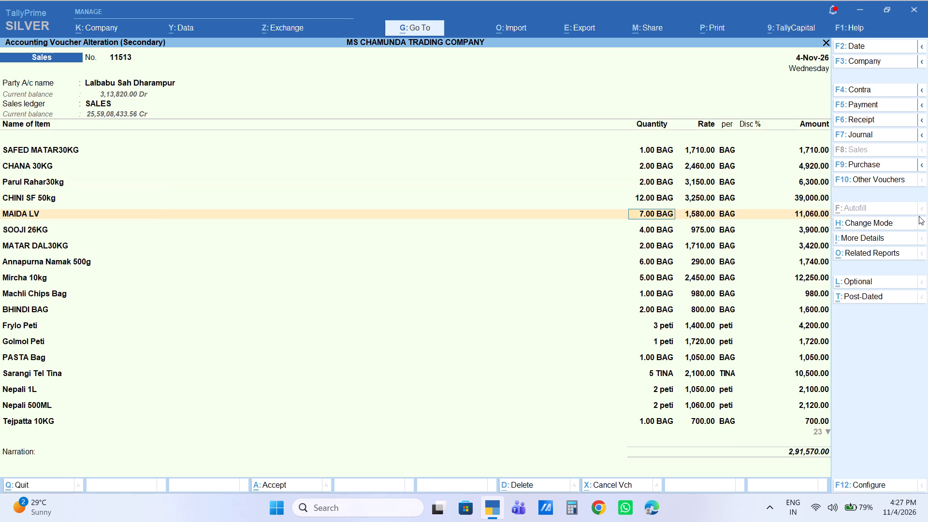
key("Return")
key("Return")
key("Return")
key("Return")
key("Return")
key("Return")
key("Return")
key("Return")
key("Return")
key("Return")
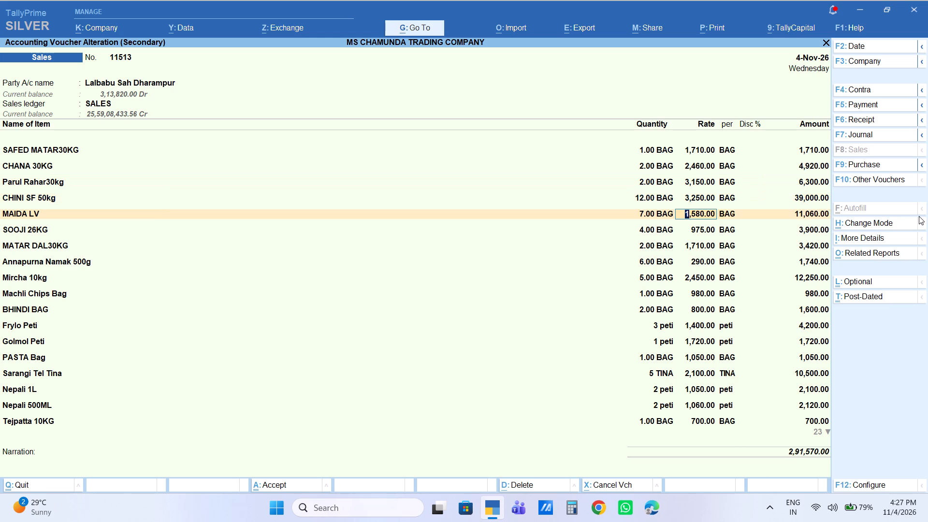
key("Return")
key("Return")
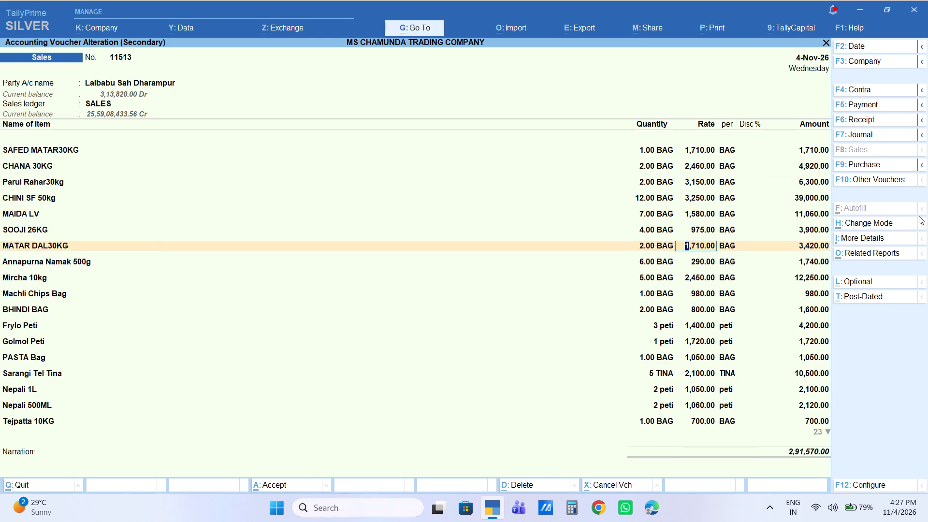
key("Return")
key("Return")
key("Return")
key("Return")
key("Return")
key("Return")
key("Return")
key("Return")
key("Return")
key("Return")
key("Return")
key("Return")
key("Return")
key("Return")
key("Return")
key("Return")
key("Return")
key("Return")
key("Return")
key("Return")
key("Return")
key("Return")
key("Return")
key("Return")
key("Return")
key("Return")
key("Return")
key("Return")
key("Return")
key("Return")
key("Return")
key("Return")
key("Return")
key("Return")
key("Return")
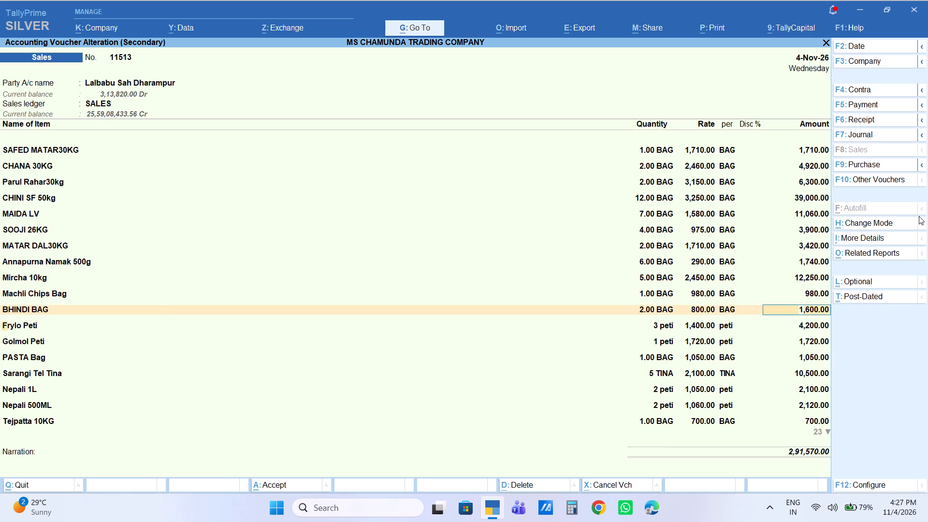
key("Return")
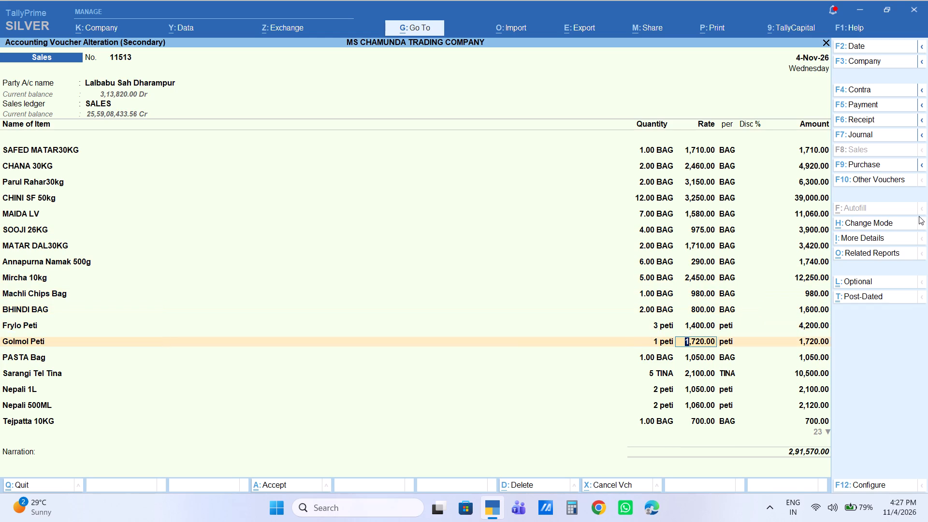
key("Return")
key("Return")
key("Return")
key("Return")
key("Return")
key("Return")
key("Return")
key("Return")
key("Return")
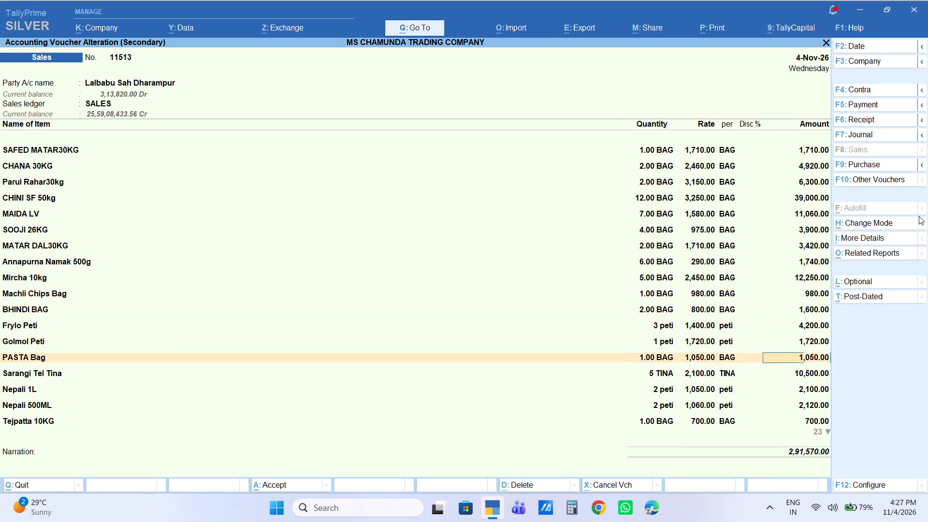
key("Return")
key("Return")
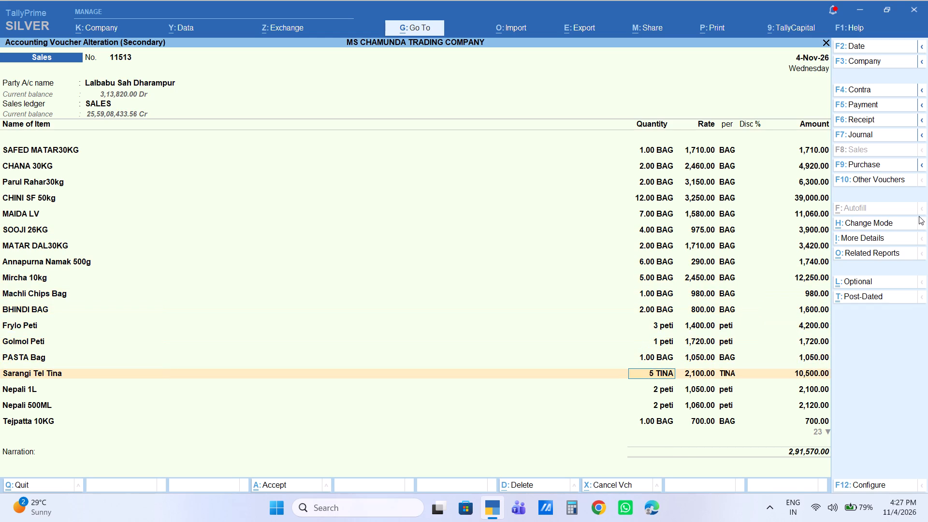
key("BackSpace")
key("BackSpace")
key("BackSpace")
key("BackSpace")
key("BackSpace")
key("BackSpace")
key("BackSpace")
key("BackSpace")
key("BackSpace")
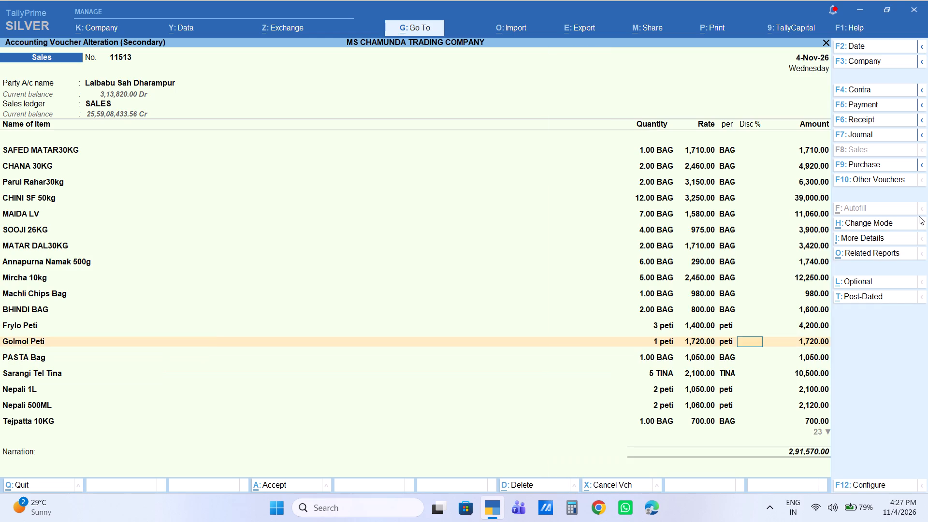
key("BackSpace")
key("BackSpace")
key("BackSpace")
key("BackSpace")
key("BackSpace")
key("BackSpace")
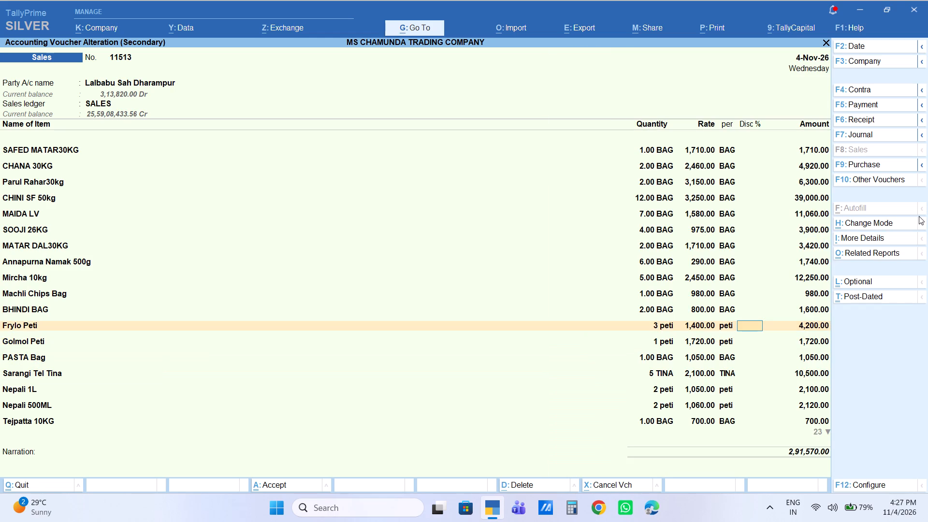
Continue down the item list with the other lines kept and set the PUNJABI PAPAD PETI quantity to 2 peti.
key("Return")
key("Return")
key("Return")
key("Return")
key("Return")
key("Return")
key("Return")
key("Return")
key("Return")
key("Return")
key("Return")
key("Return")
key("Return")
key("Return")
key("Return")
key("Return")
key("Return")
key("Return")
key("Return")
key("Return")
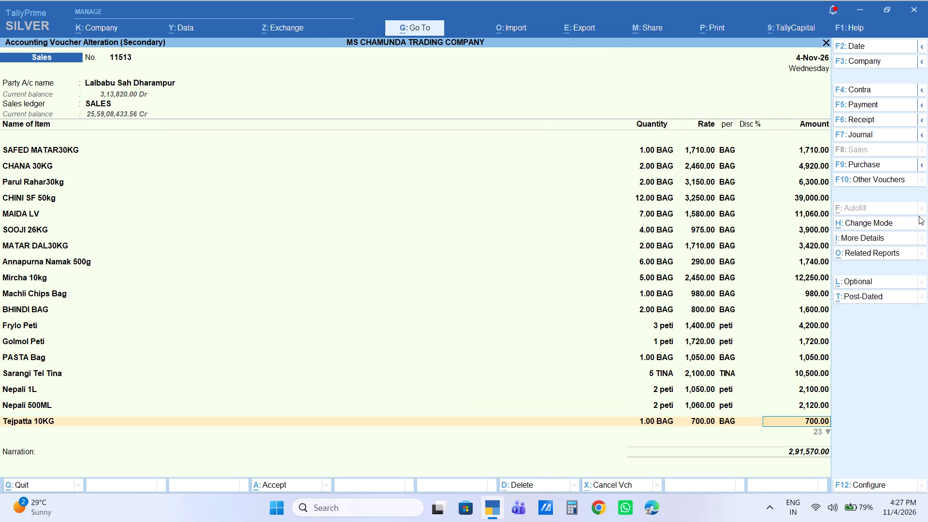
key("Return")
key("Return")
key("Return")
key("Return")
key("Return")
key("Return")
key("Return")
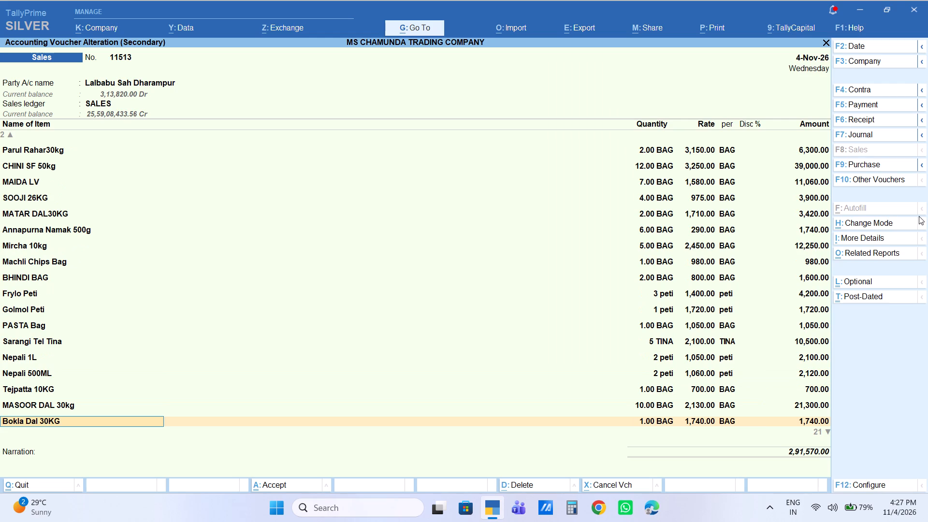
key("Return")
key("Return")
key("Return")
key("Return")
key("Return")
key("Return")
key("Return")
key("Return")
key("Return")
key("Return")
key("Return")
key("Return")
key("Return")
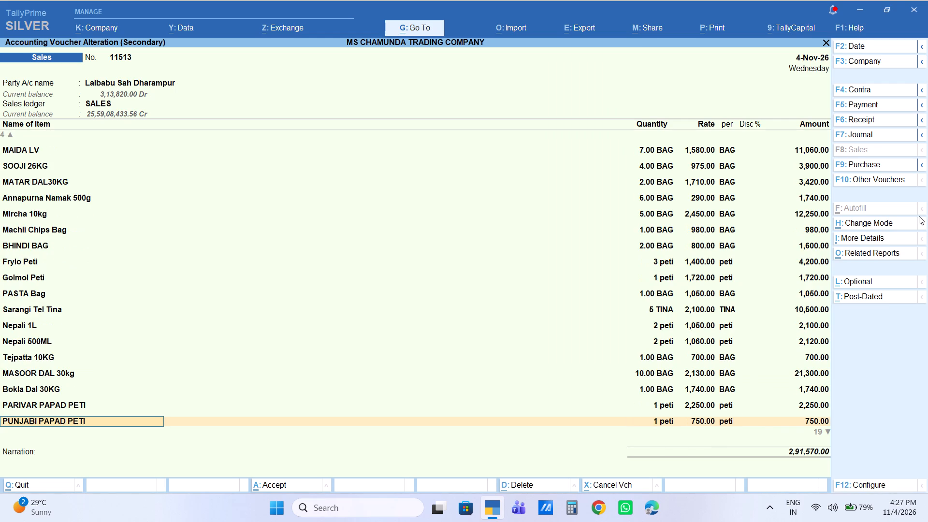
key("2")
key("Return")
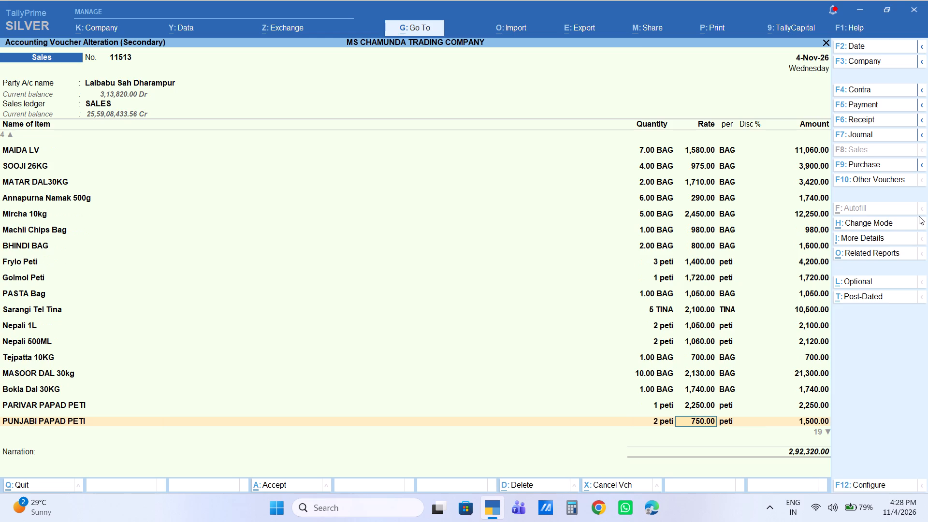
Keep the remaining item lines, labour charge and round-off of sales voucher 11513 as entered and save the altered voucher.
key("Return")
key("Return")
key("Return")
key("Return")
key("Return")
key("Return")
key("Return")
key("Return")
key("Return")
key("Return")
key("Return")
key("Return")
key("Return")
key("Return")
key("Return")
key("Return")
key("Return")
key("Return")
key("Return")
key("Return")
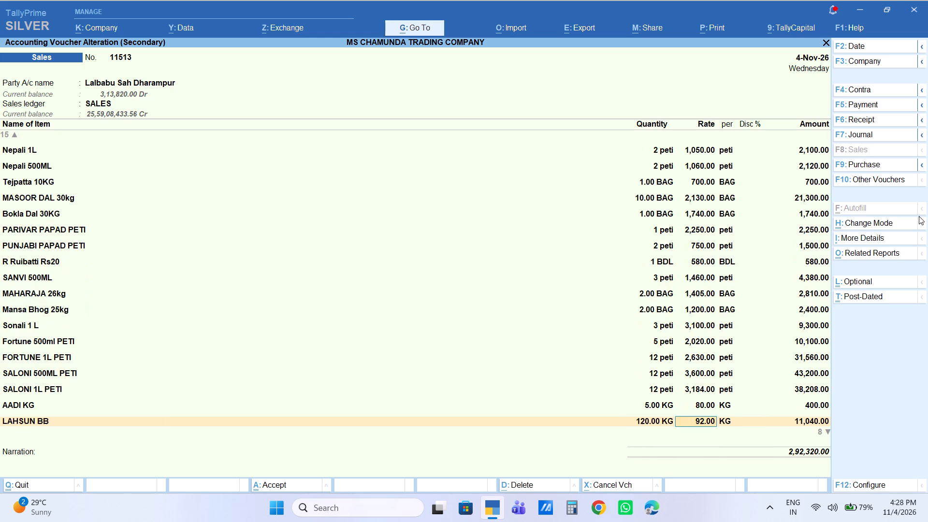
key("Return")
key("Return")
key("Return")
key("Return")
key("Return")
key("Return")
key("Return")
key("Return")
key("Return")
key("Return")
key("Return")
key("Return")
key("Return")
key("Return")
key("Return")
key("Return")
key("Return")
key("Return")
key("Return")
key("Return")
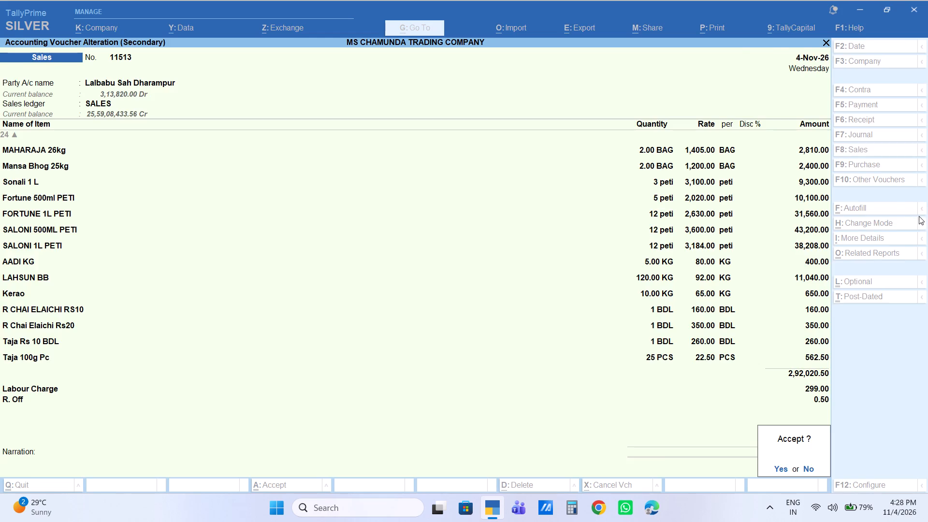
key("Return")
key("Return")
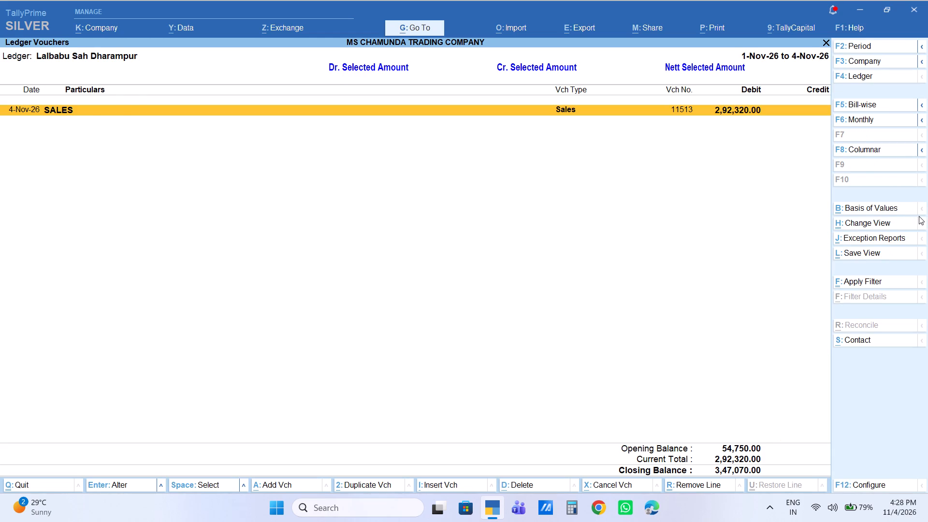
key("ctrl+p")
key("Right")
key("Return")
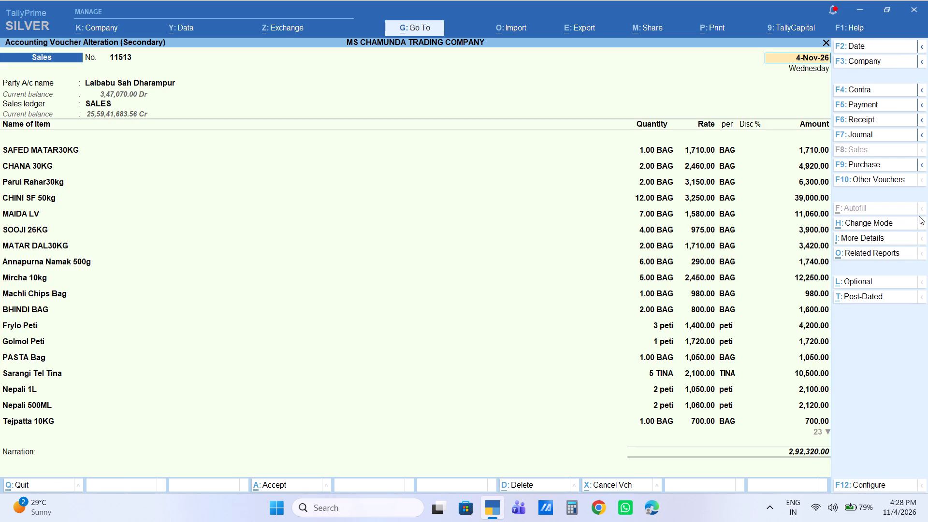
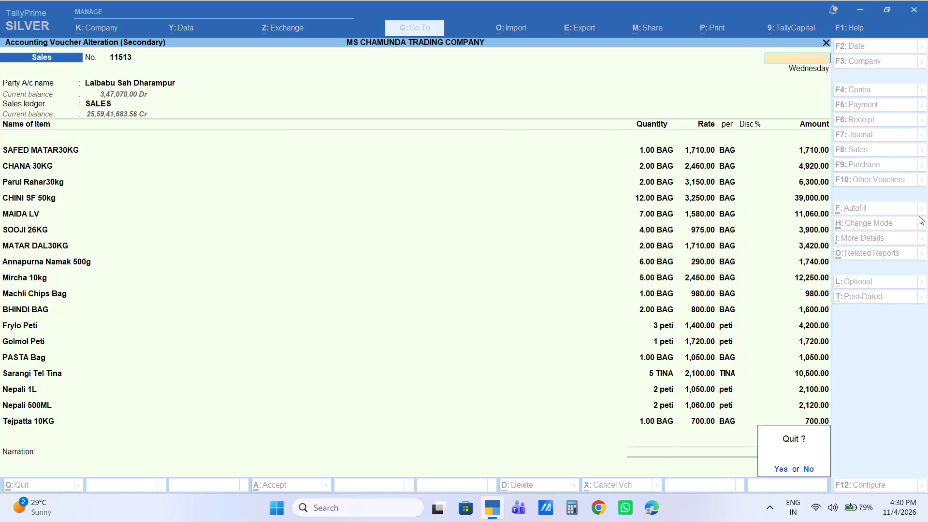
Quit sales voucher 11513 without further changes and return to the customer's ledger vouchers.
key("Escape")
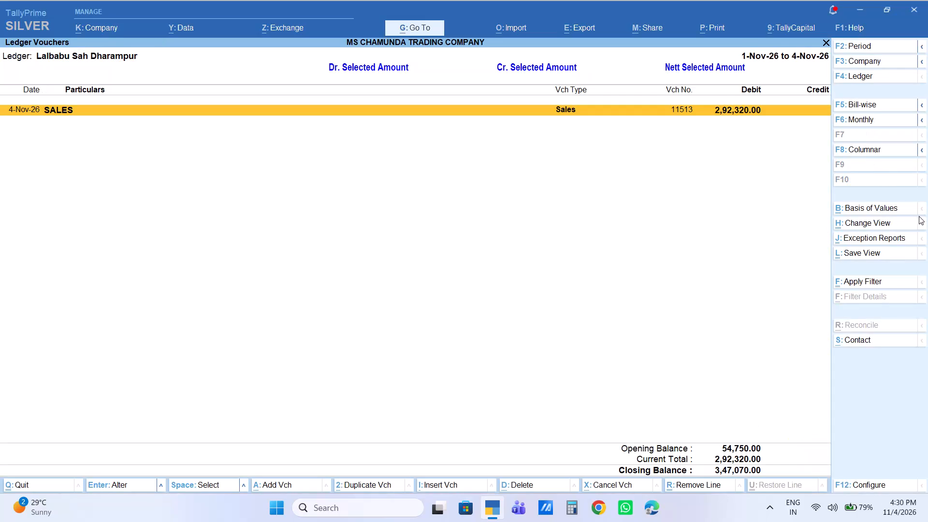
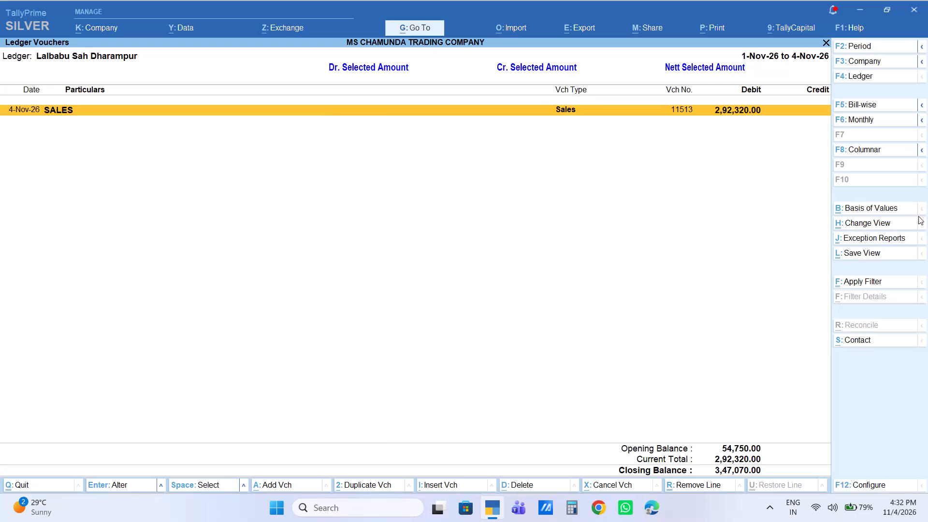
Leave the customer's ledger vouchers and start a receipt voucher with BANK A/C as the account.
key("Escape")
key("Escape")
key("Escape")
key("Escape")
key("Escape")
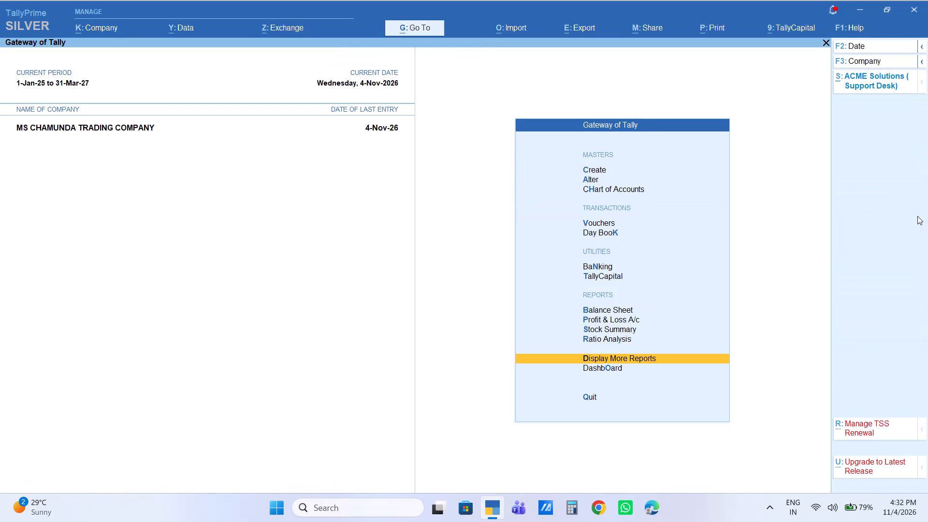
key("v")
key("F6")
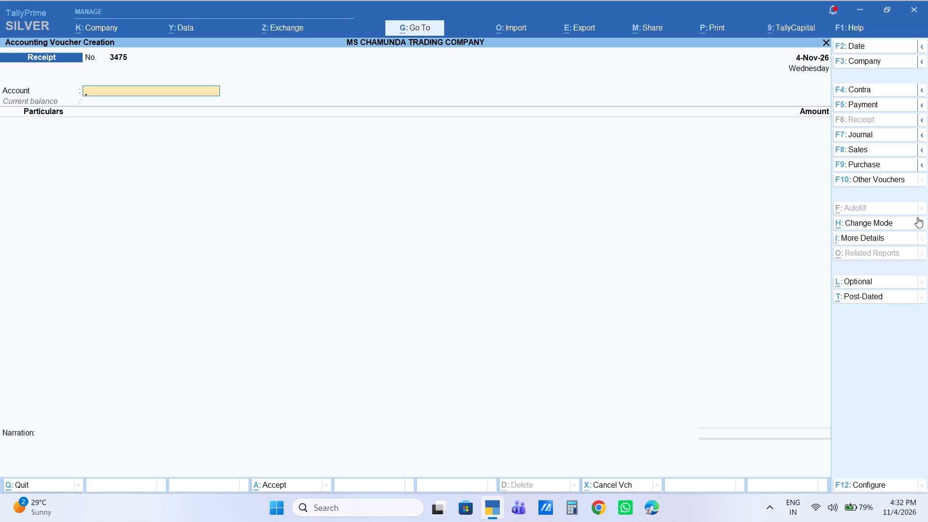
key("Return")
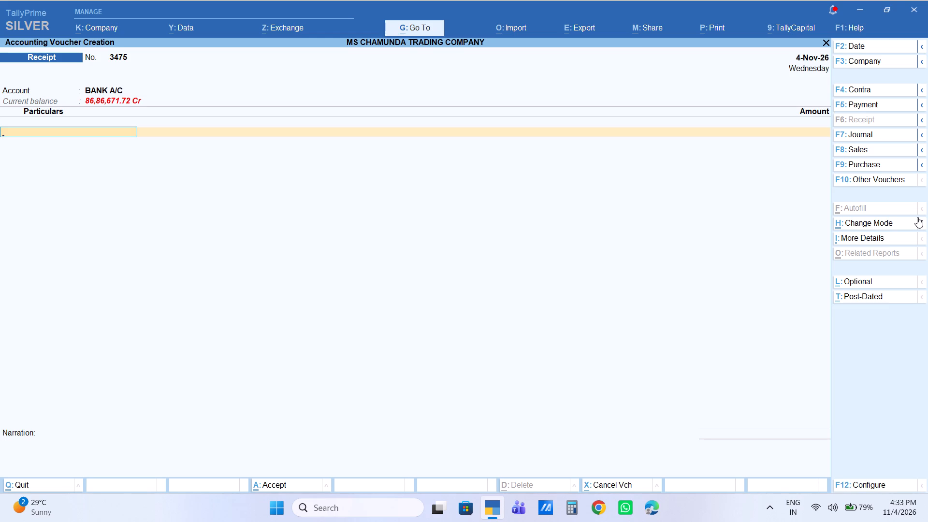
Credit the Dharampur customer with 90,000 in the receipt, allocated against pending bill 11513.
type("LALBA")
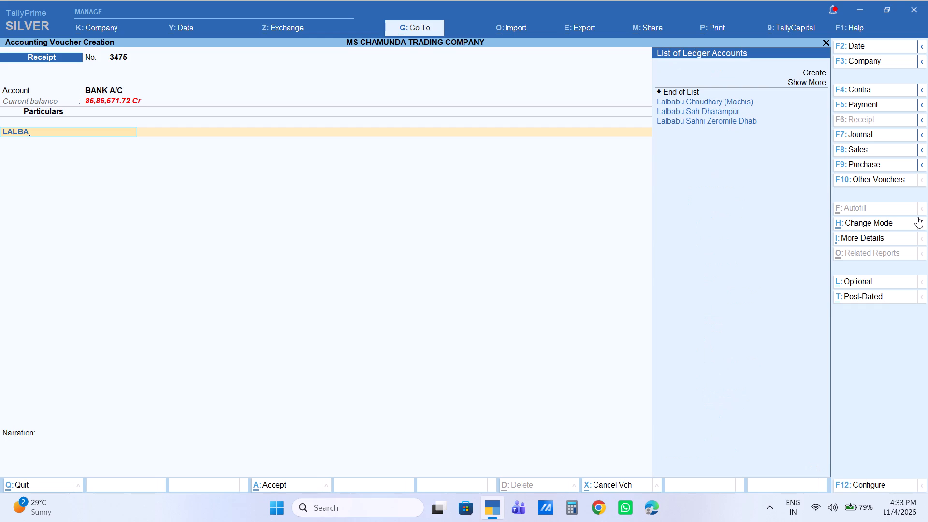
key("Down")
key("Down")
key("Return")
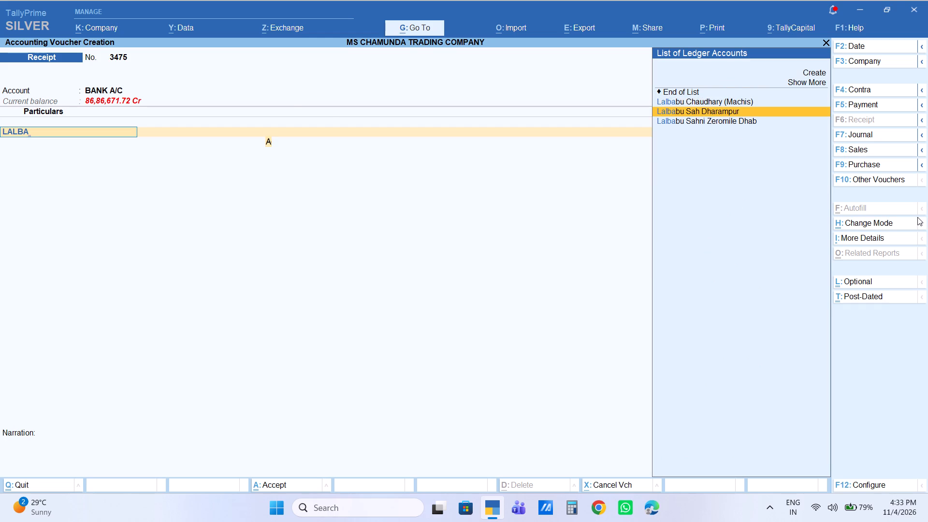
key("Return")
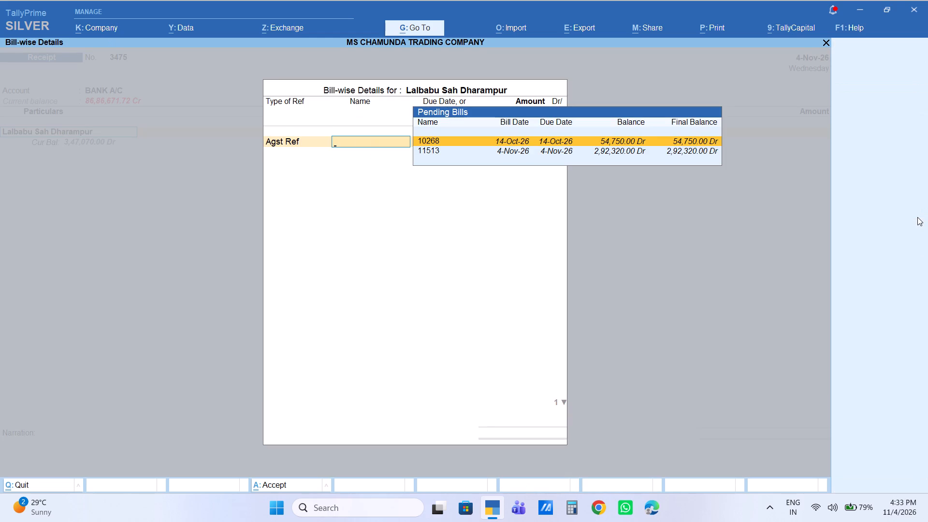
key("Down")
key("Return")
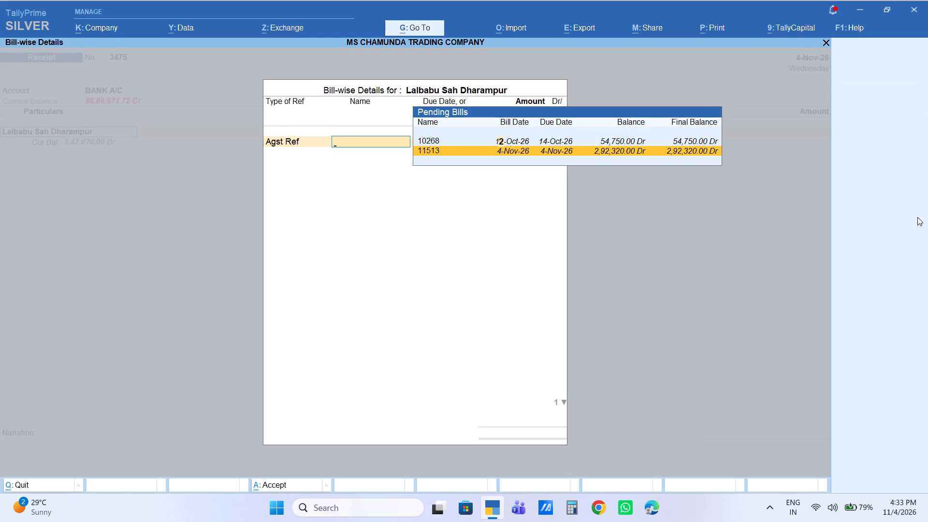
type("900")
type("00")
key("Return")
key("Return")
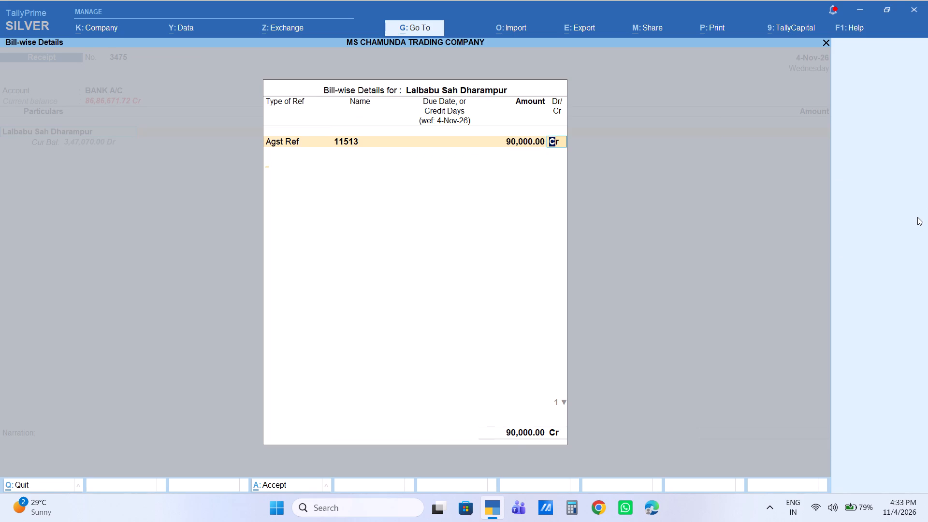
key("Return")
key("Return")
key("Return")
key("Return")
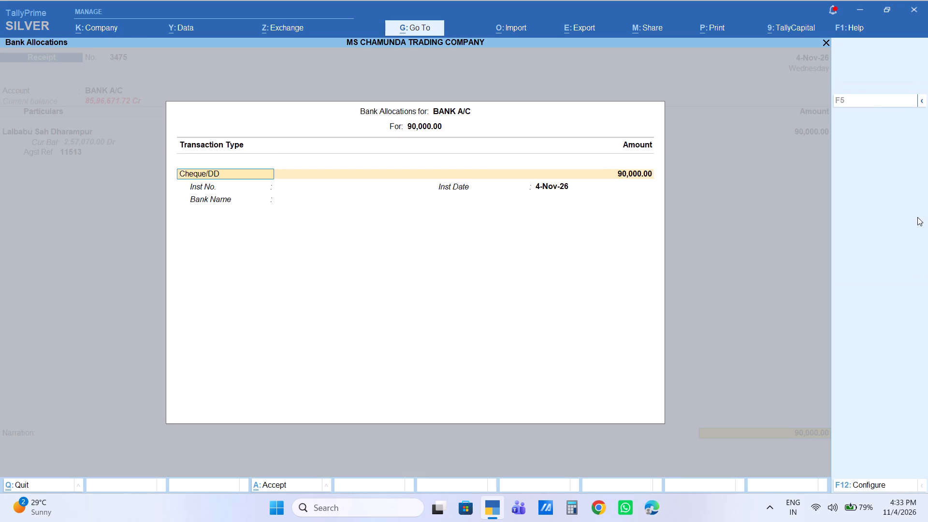
Accept the Cheque/DD bank allocation for the full receipt amount and save the receipt voucher.
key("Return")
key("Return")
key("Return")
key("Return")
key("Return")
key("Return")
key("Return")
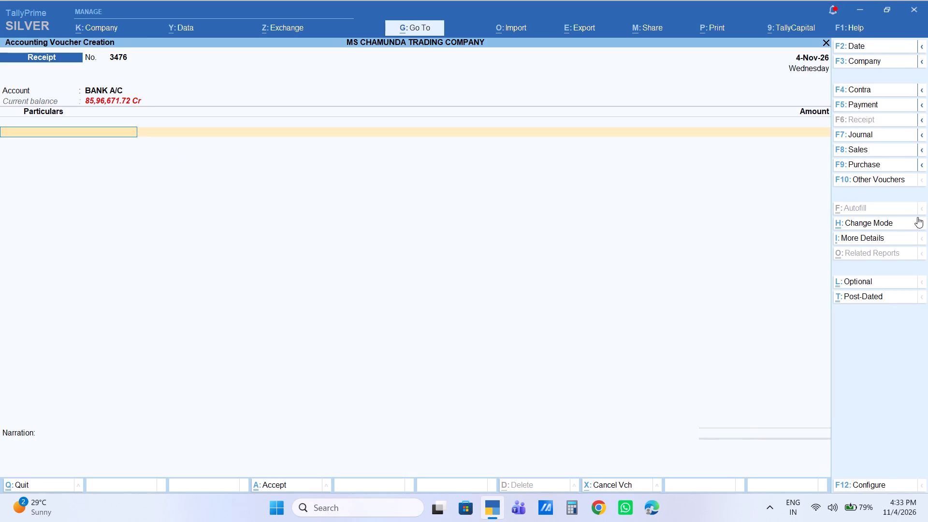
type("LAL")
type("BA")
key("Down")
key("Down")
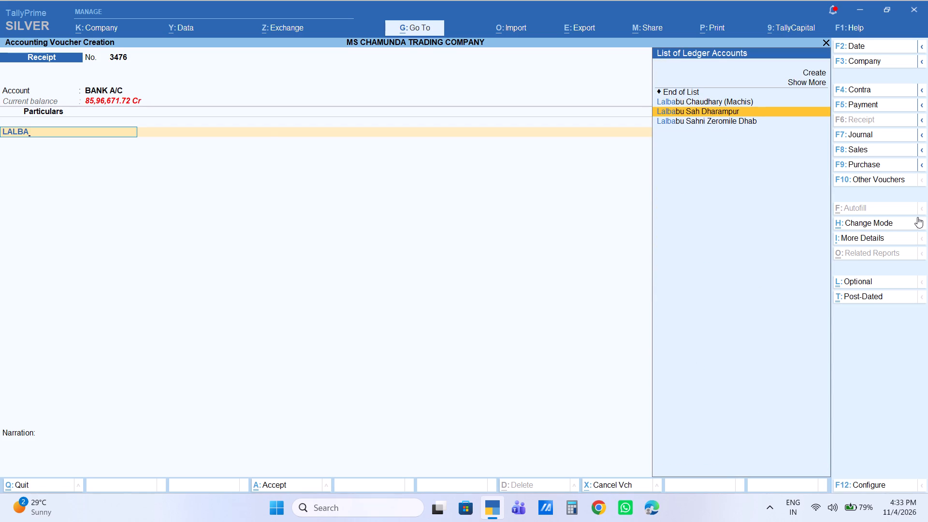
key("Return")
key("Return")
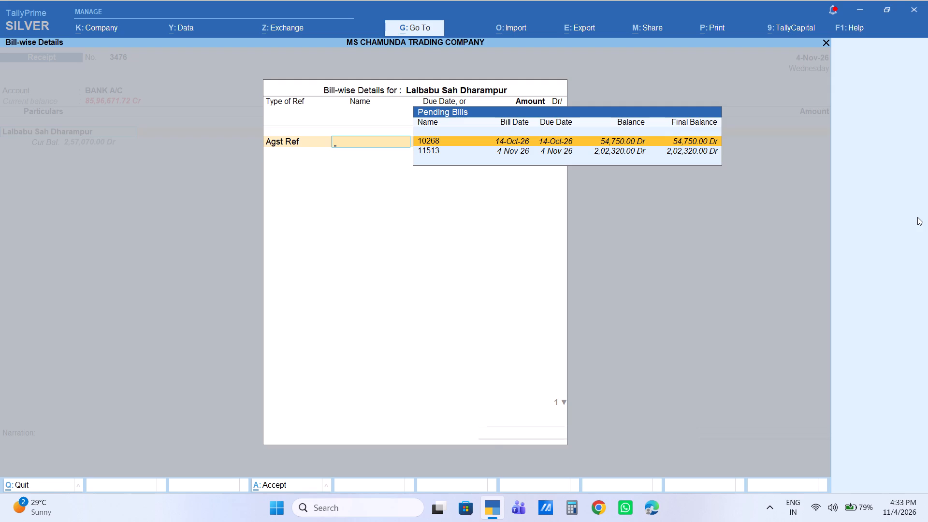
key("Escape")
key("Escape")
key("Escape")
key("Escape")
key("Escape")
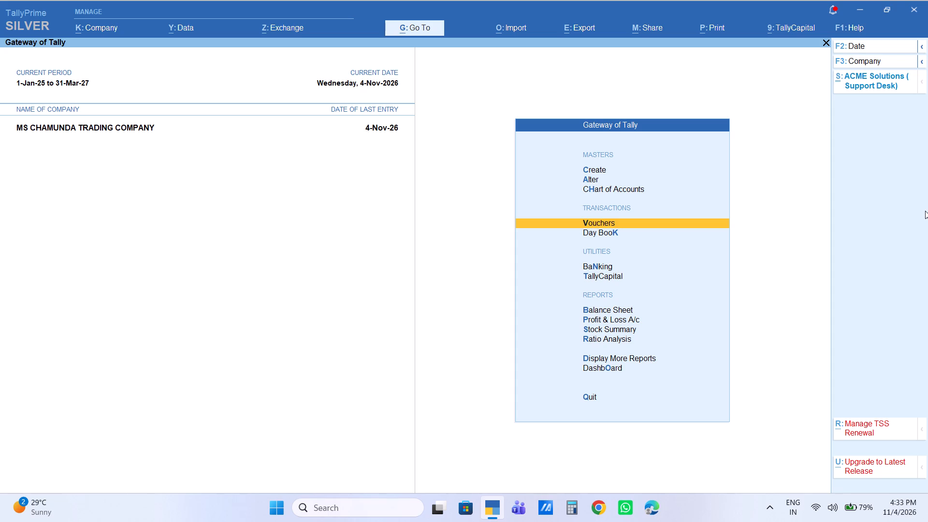
Start a new sales voucher and set its date to 2-Nov-26.
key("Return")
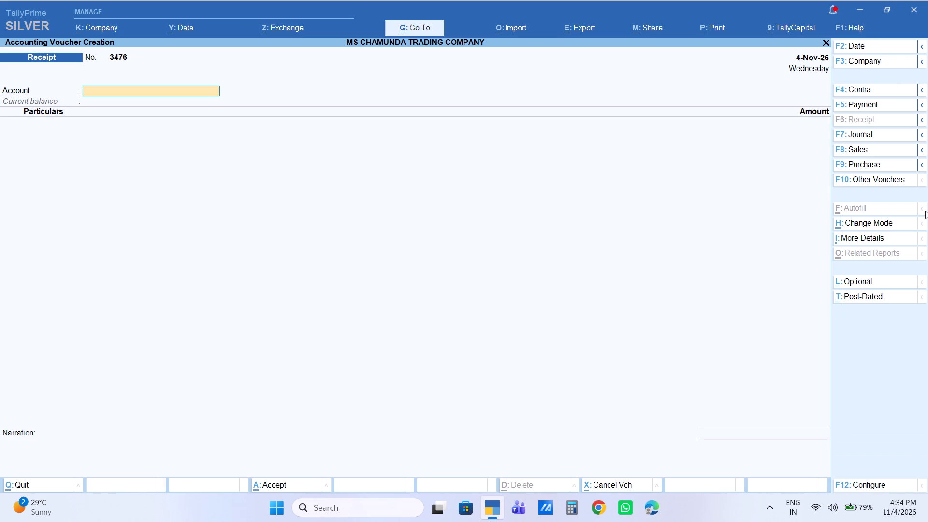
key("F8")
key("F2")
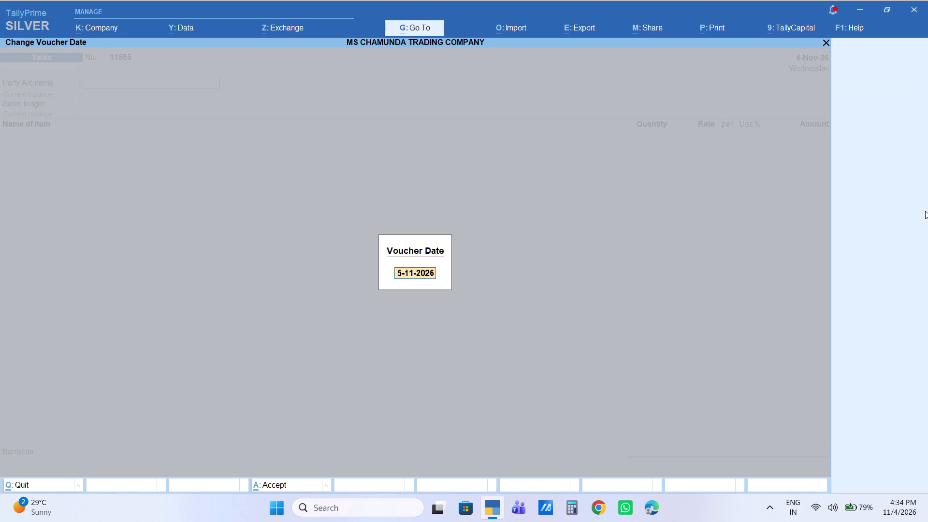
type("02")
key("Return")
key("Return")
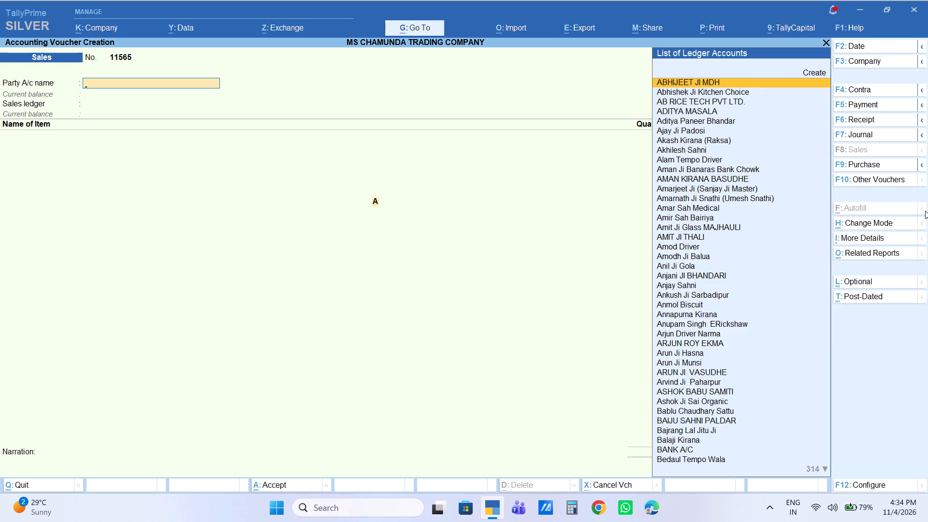
Set Cash as the party account with its default party details, and use SALES as the sales ledger.
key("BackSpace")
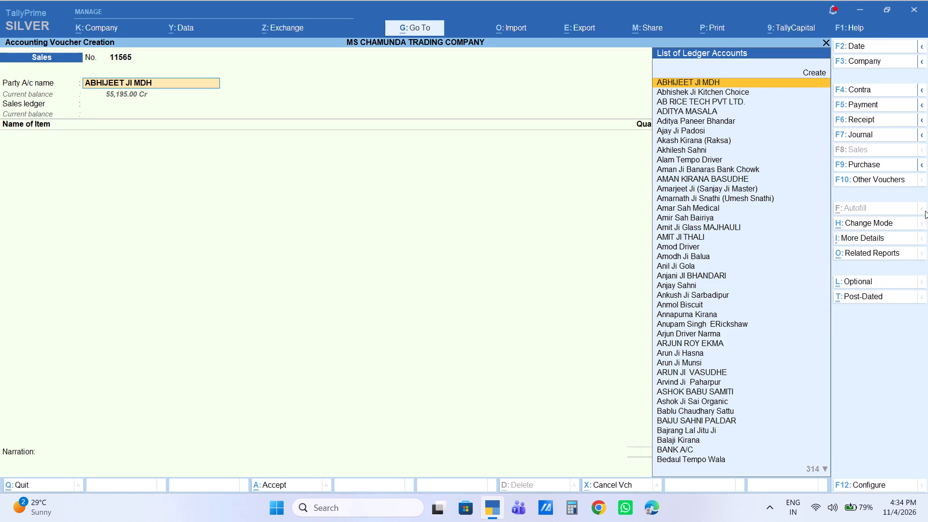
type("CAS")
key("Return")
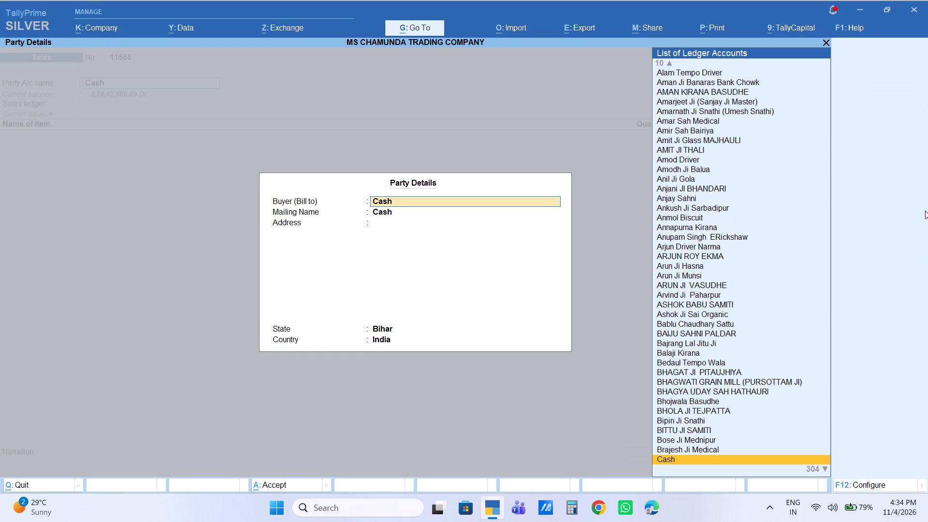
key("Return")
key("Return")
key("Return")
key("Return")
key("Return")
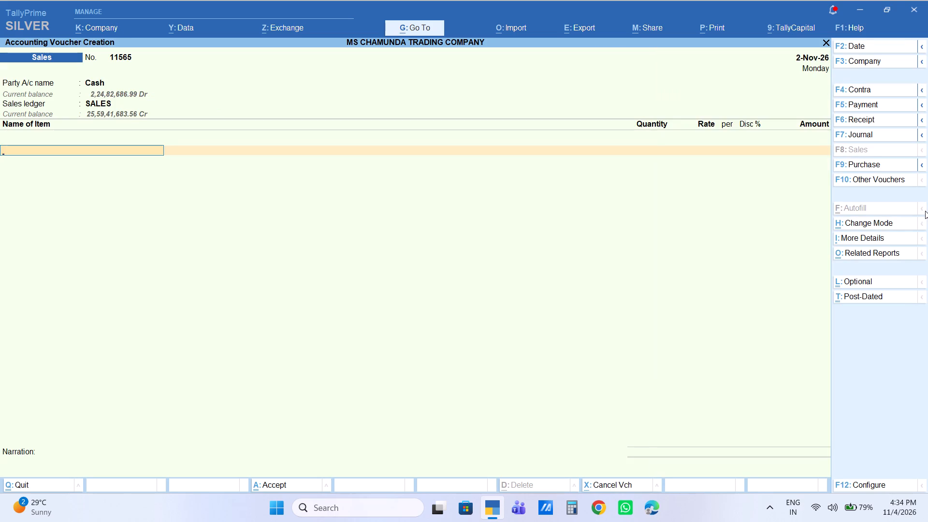
Add 15 bags of SONAMOTI 20kg at a rate of 625 per bag to the sales voucher.
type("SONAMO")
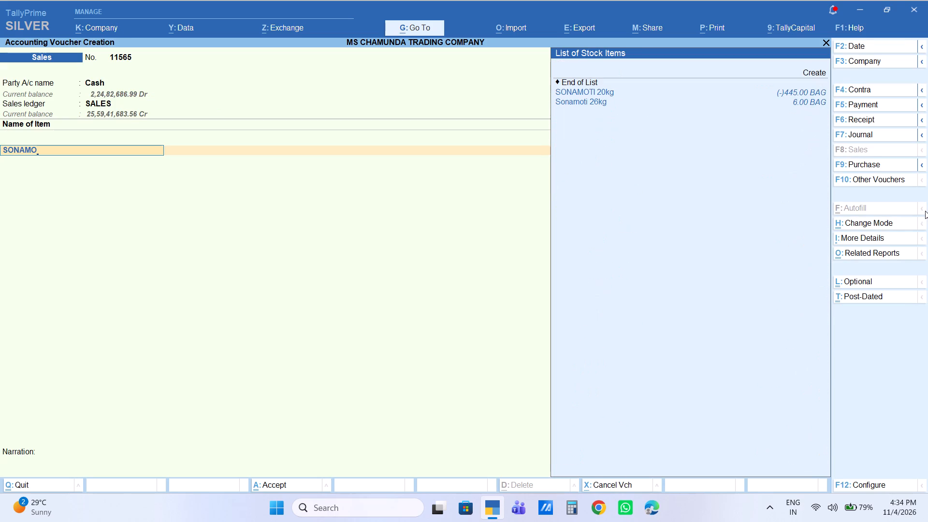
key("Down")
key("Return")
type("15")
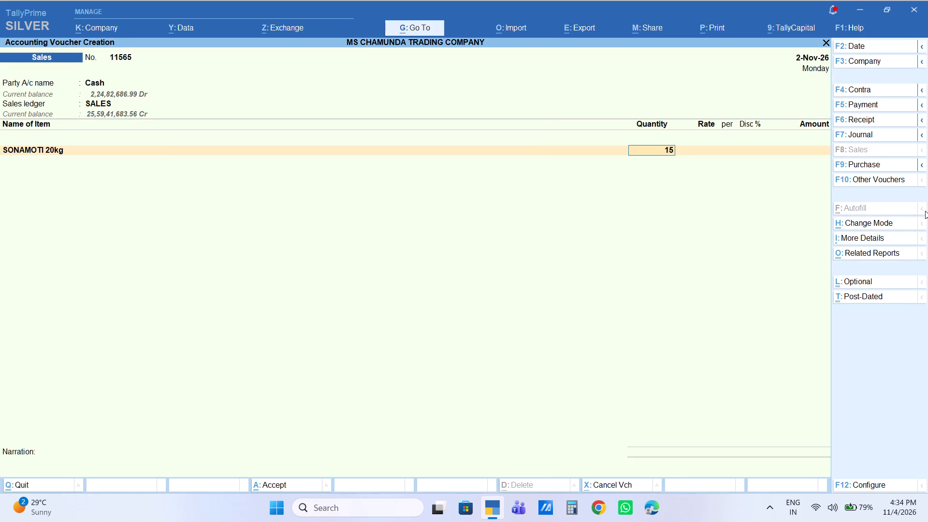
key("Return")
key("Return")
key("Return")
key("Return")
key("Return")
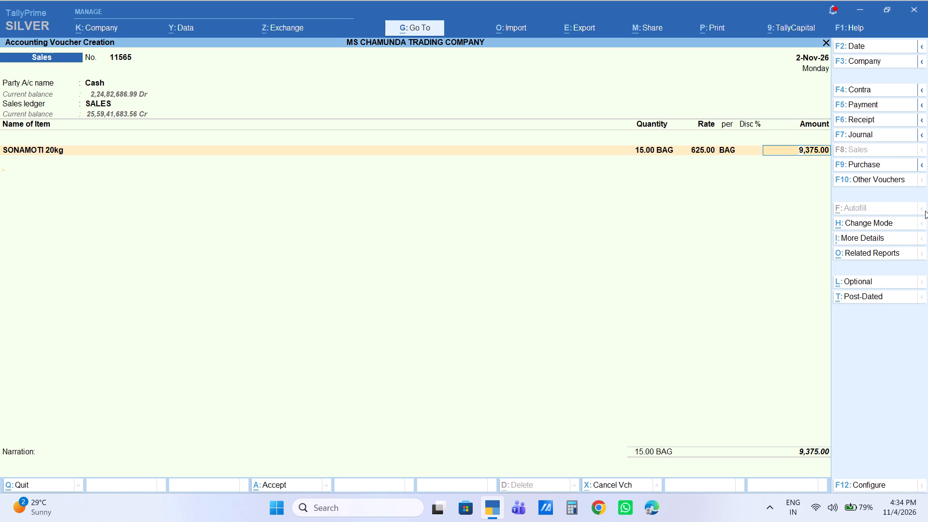
Close the item list and add a Labour Charge of 30 to the sales voucher.
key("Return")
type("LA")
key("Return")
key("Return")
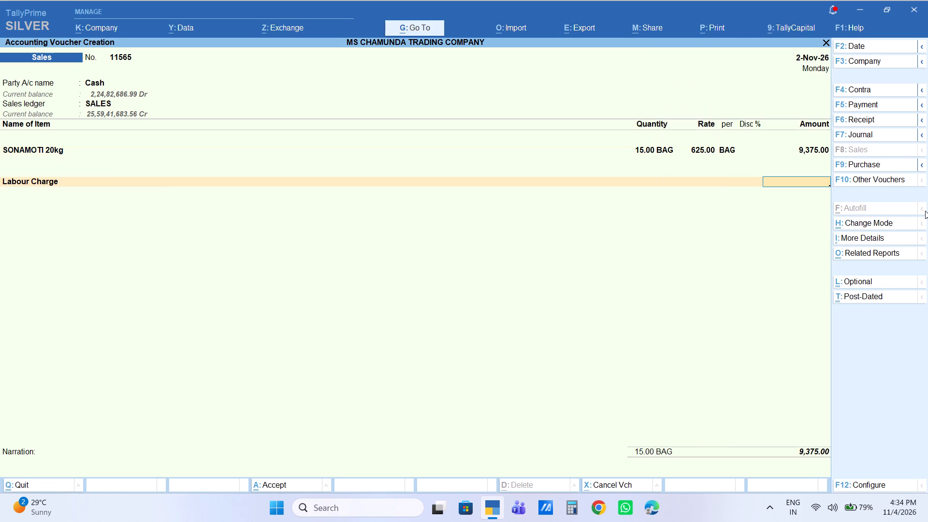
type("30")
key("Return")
Go back to the item list and add 1 bag of Soyabin 20kg at a rate of 1,450.
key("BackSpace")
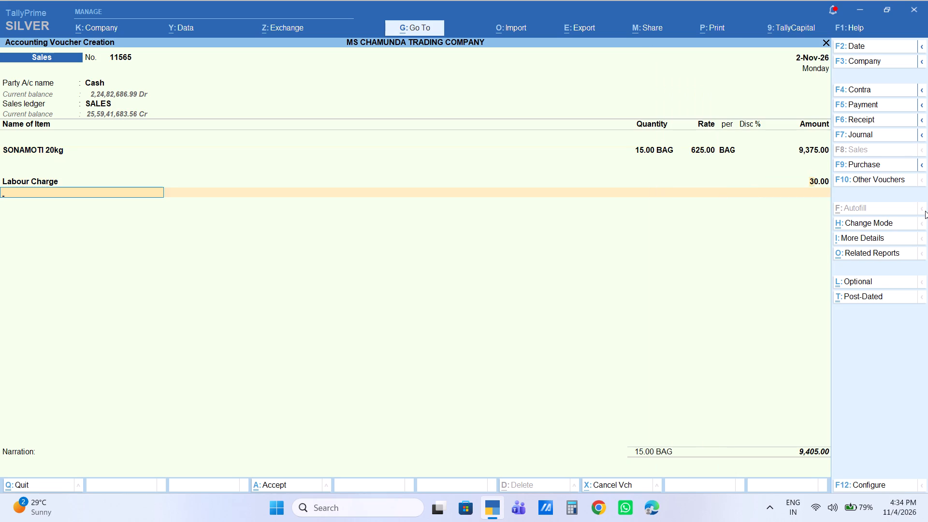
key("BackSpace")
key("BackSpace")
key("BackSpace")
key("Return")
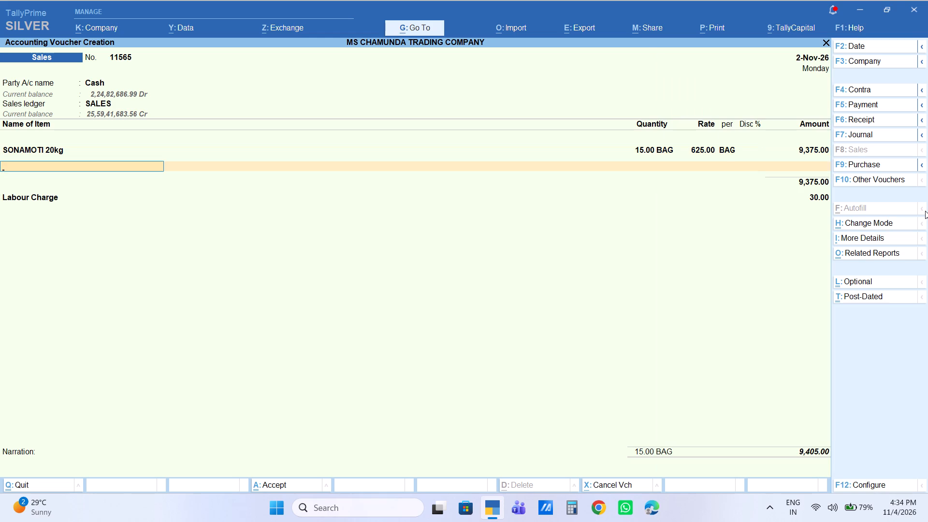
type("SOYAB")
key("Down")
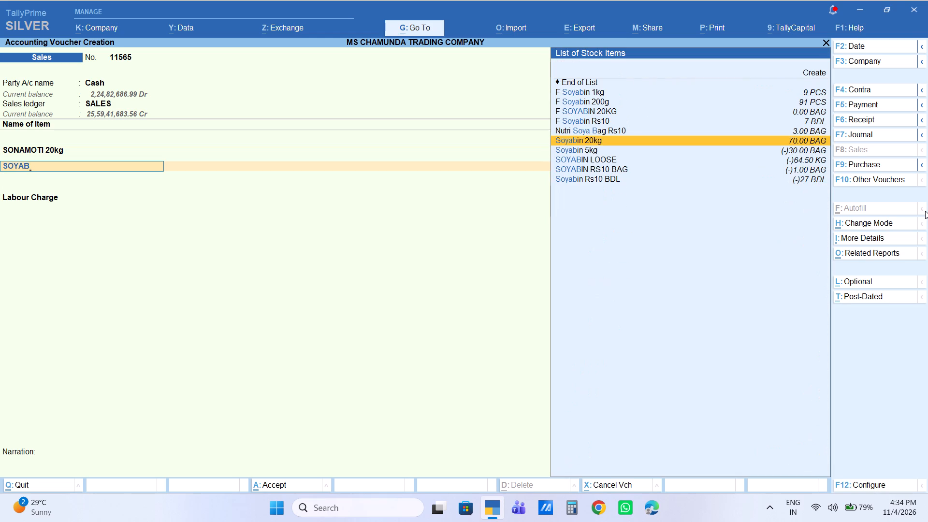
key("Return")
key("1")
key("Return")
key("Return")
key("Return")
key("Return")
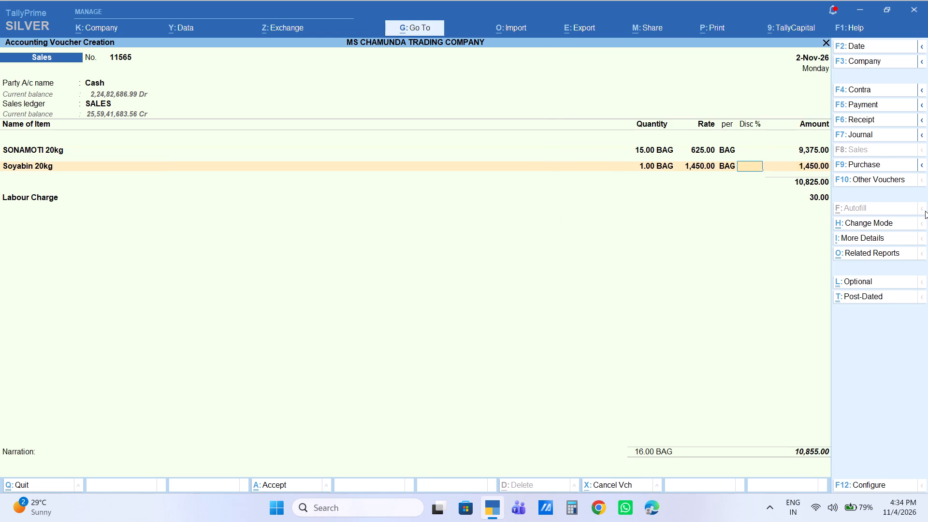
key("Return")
Accept the remaining entries, keeping the Labour Charge, and save the cash sales voucher.
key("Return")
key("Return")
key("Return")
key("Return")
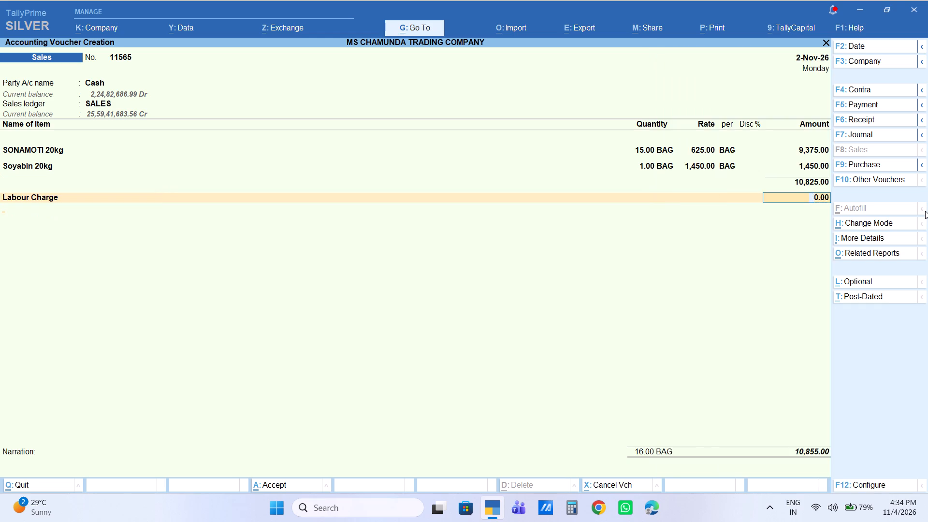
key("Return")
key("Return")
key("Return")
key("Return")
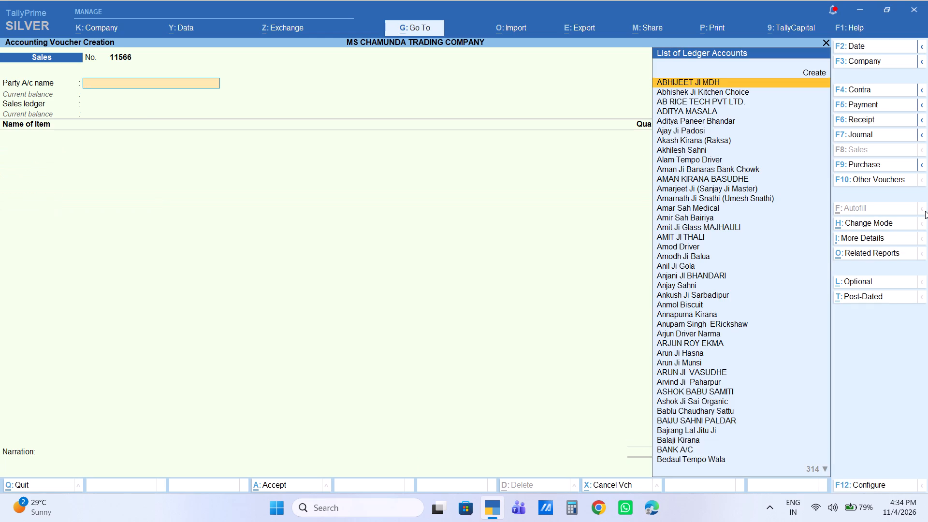
Set Cash as the party account of the new sales voucher and open its party details.
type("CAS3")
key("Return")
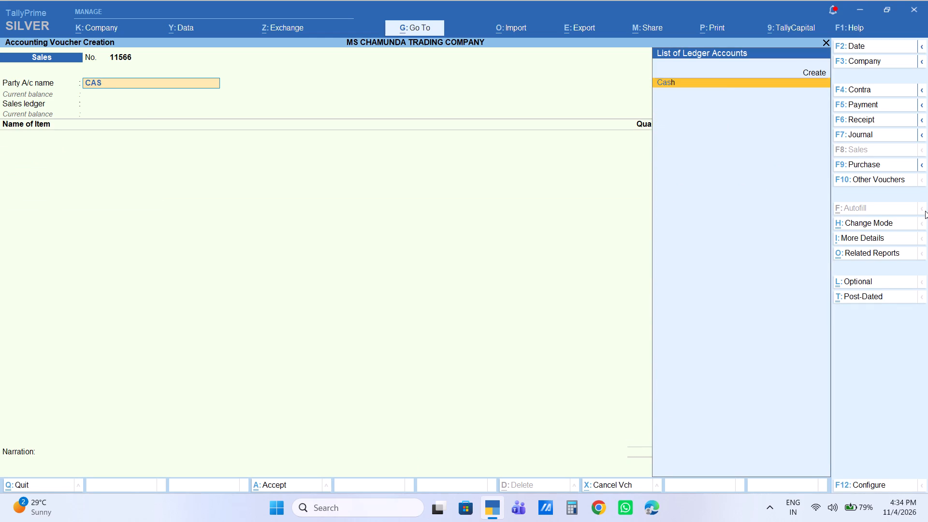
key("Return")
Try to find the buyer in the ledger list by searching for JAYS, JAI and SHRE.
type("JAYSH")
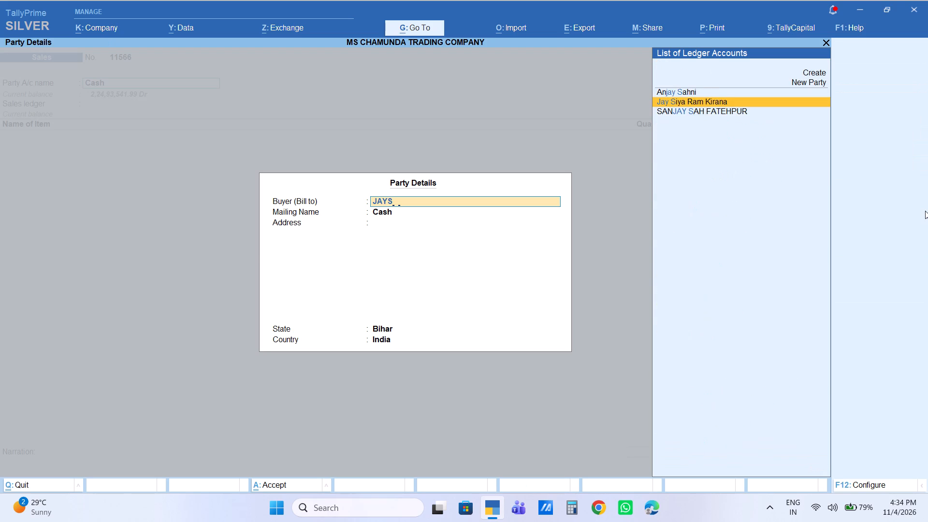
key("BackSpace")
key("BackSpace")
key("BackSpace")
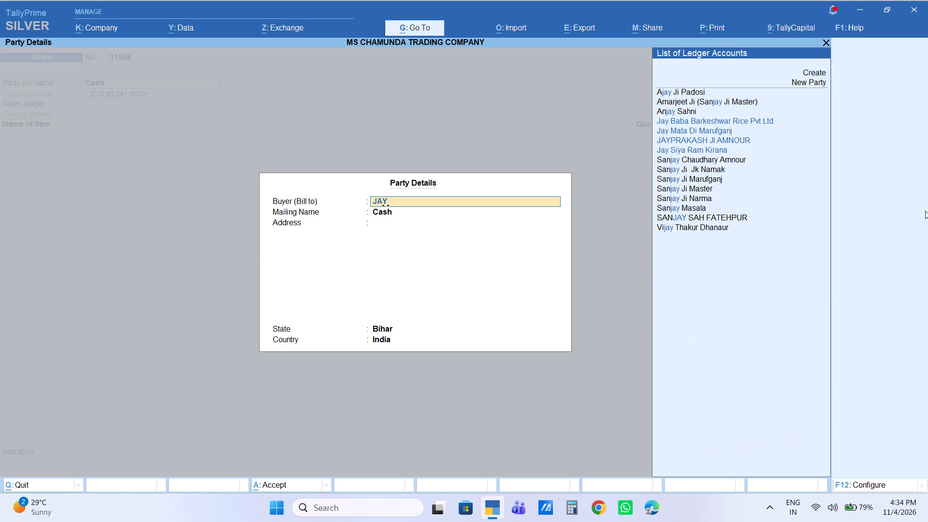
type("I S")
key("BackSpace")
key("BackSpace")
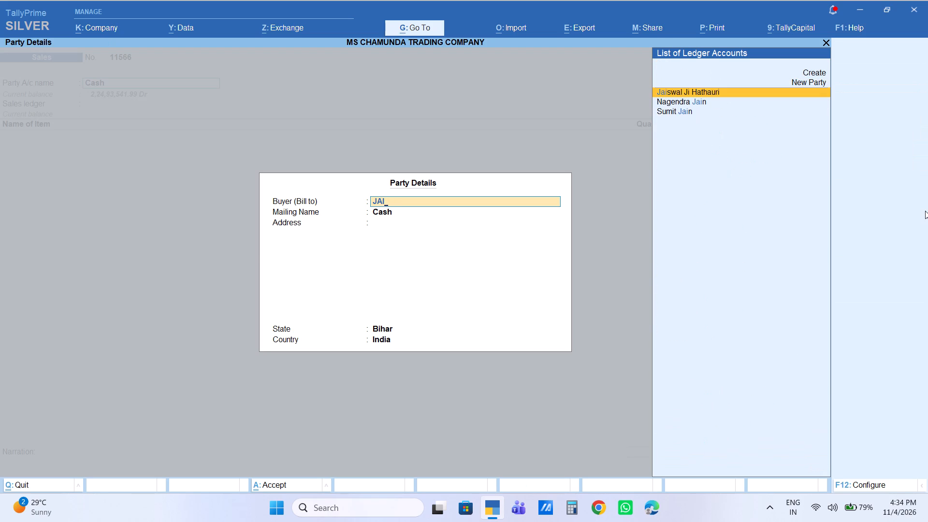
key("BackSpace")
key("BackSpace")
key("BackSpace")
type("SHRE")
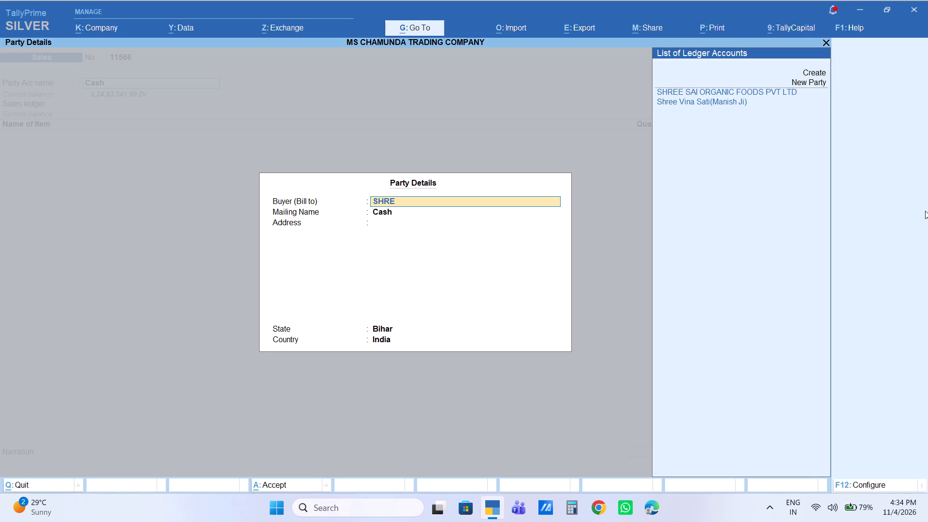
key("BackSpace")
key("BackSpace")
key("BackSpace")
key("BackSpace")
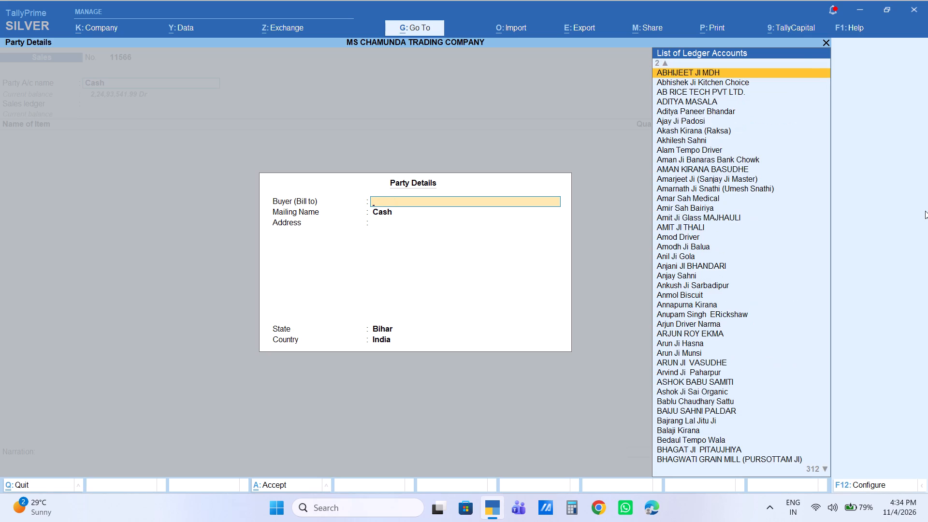
Set Jay Siya Ram Kirana as the buyer and accept the party details and the SALES ledger.
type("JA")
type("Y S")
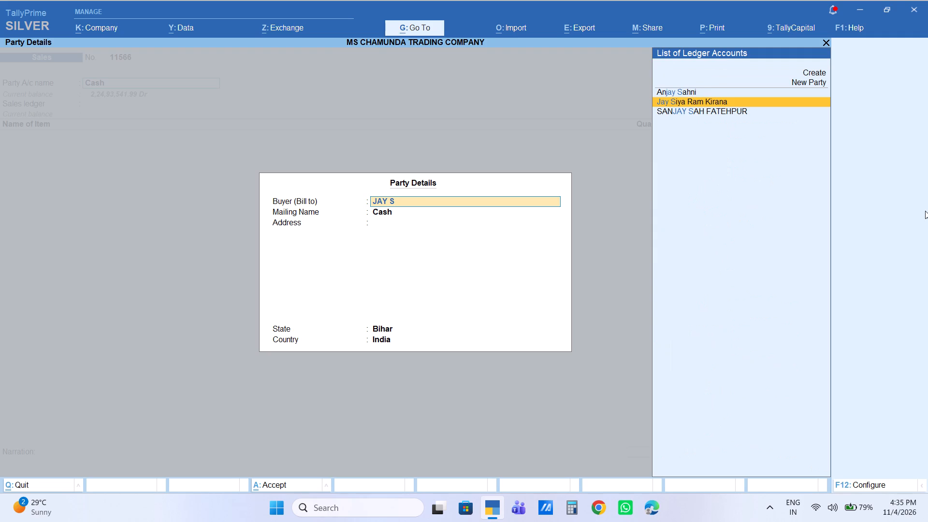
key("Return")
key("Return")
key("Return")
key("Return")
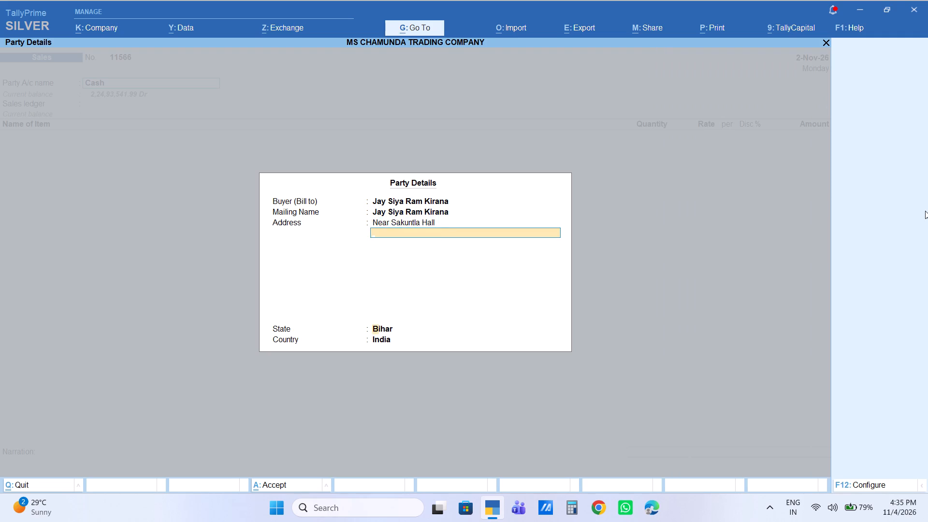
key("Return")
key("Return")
Add 5 bags of Raees 30kg at a rate of 3,000 and finish the item list.
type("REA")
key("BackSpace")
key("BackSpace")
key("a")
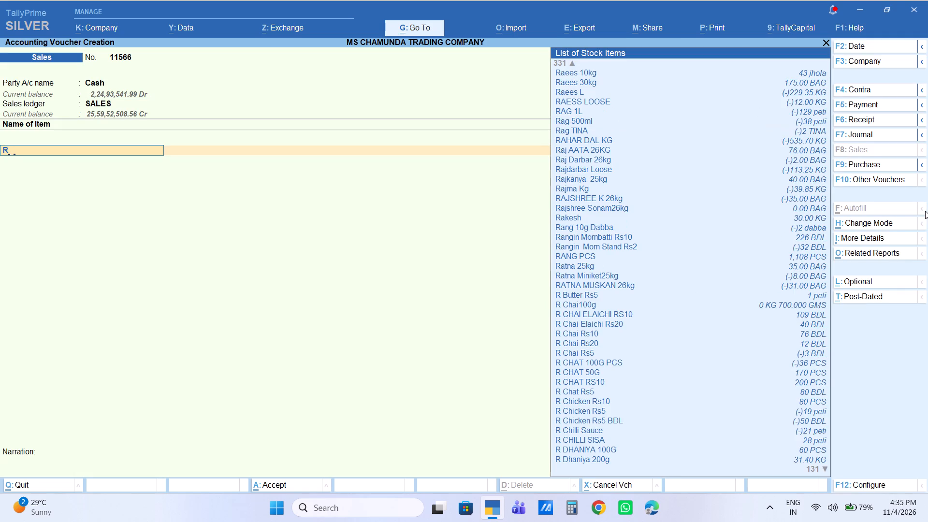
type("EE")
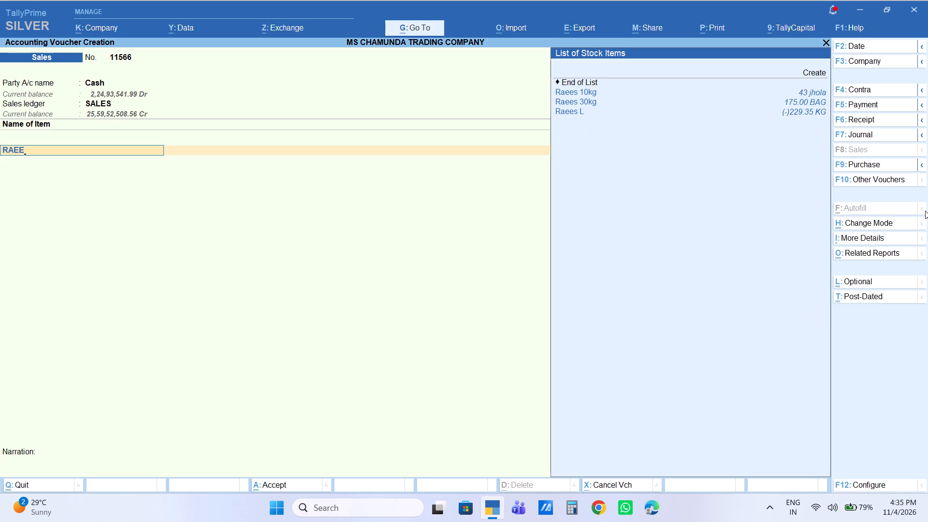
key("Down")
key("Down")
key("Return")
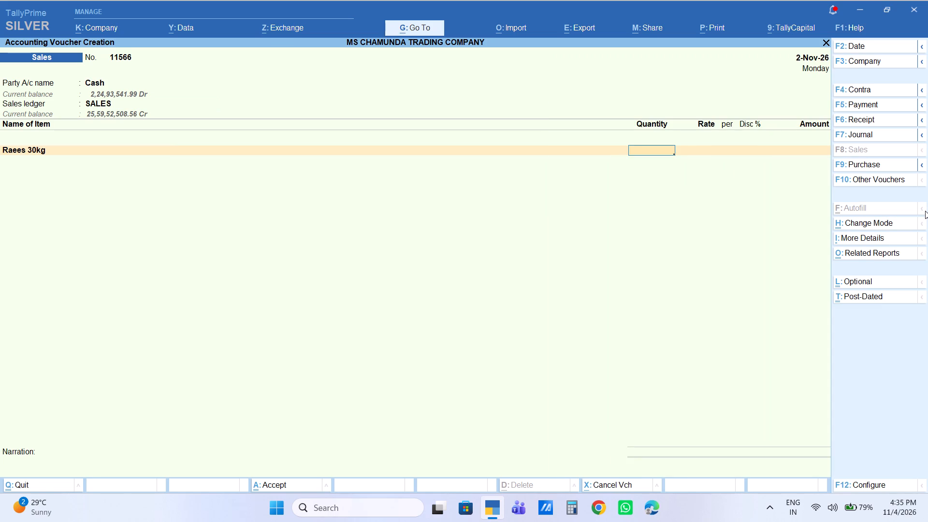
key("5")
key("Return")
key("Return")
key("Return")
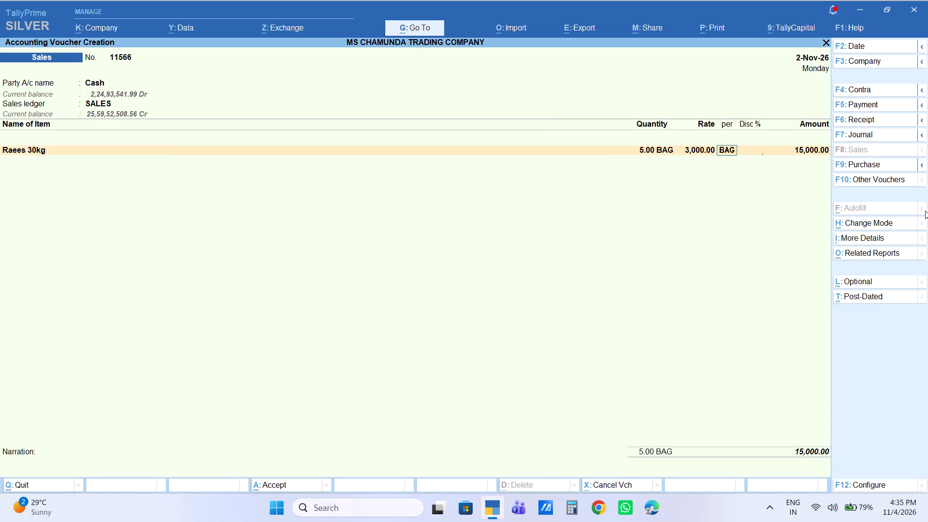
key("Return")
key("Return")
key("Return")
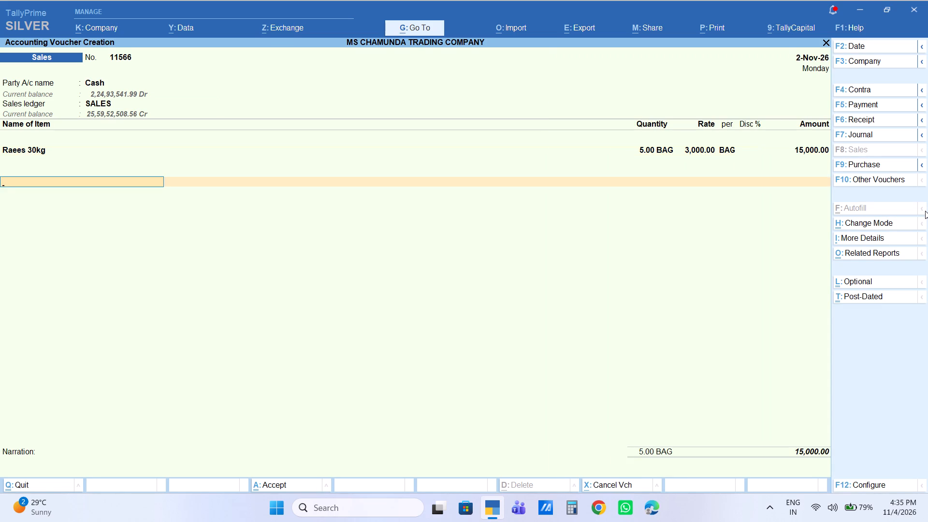
Add a Labour Charge of 10 and save the sales voucher for Jay Siya Ram Kirana.
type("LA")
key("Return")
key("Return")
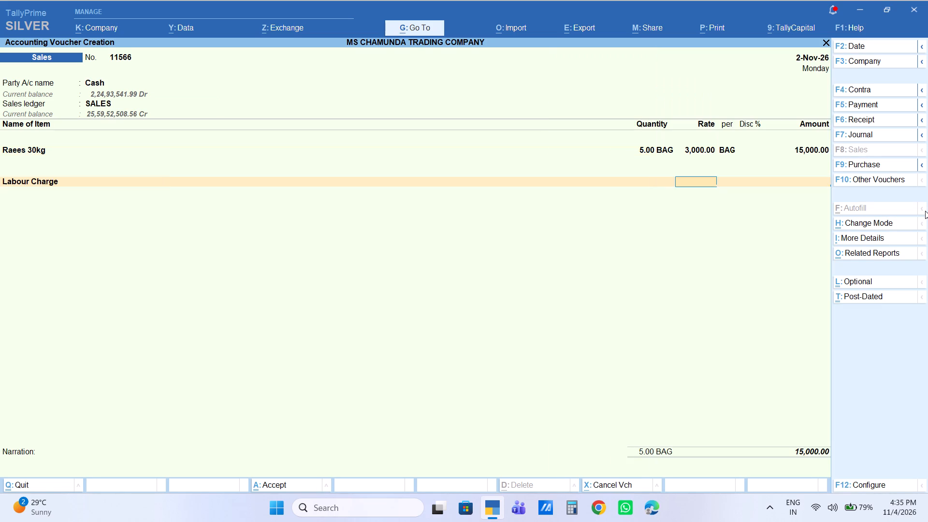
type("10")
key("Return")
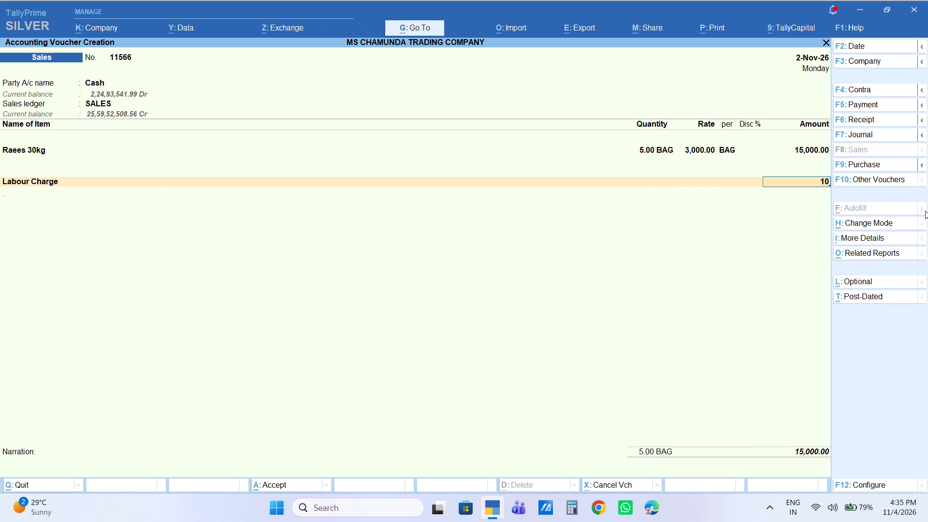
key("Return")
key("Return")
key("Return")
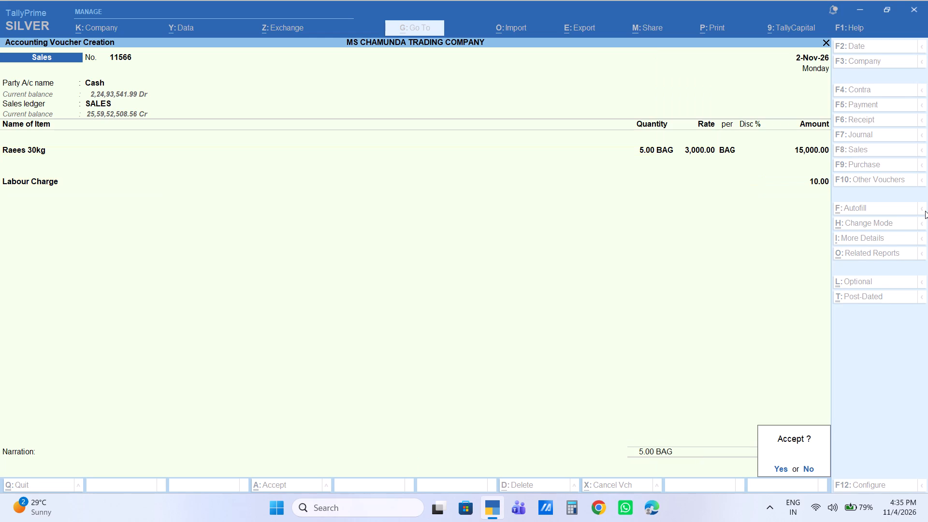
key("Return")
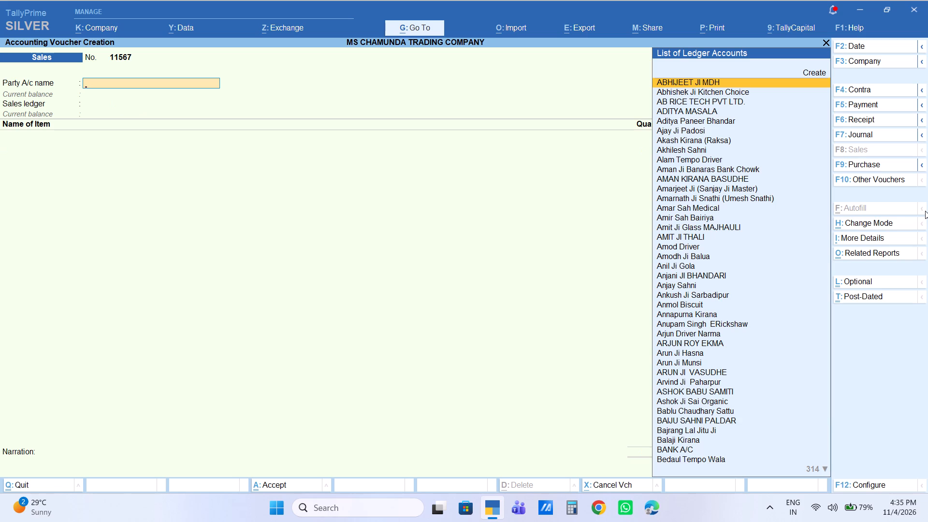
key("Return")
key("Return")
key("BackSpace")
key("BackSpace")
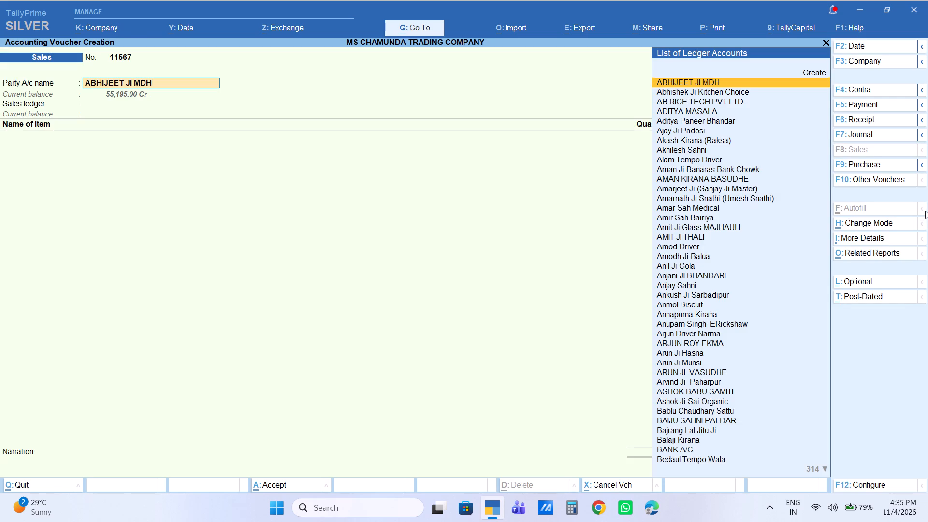
Set Cash as the party account of the new sales voucher and accept its party details and SALES ledger.
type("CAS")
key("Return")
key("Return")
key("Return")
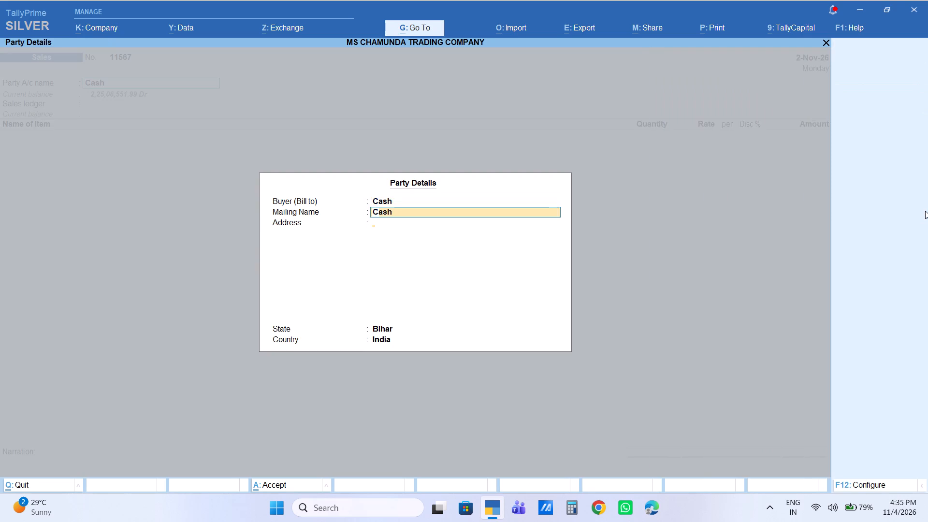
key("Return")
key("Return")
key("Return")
Add 1 bag of CHINI SF 50kg at a rate of 3,300 and finish the item list.
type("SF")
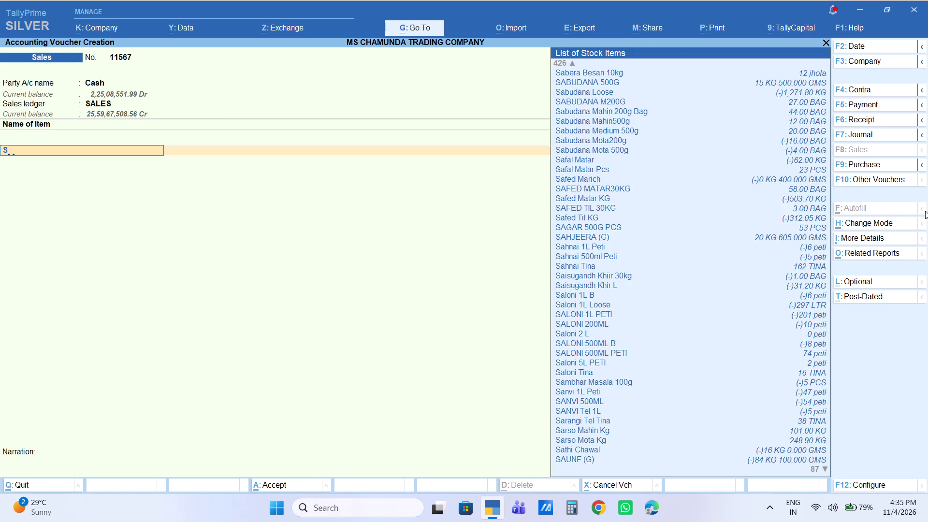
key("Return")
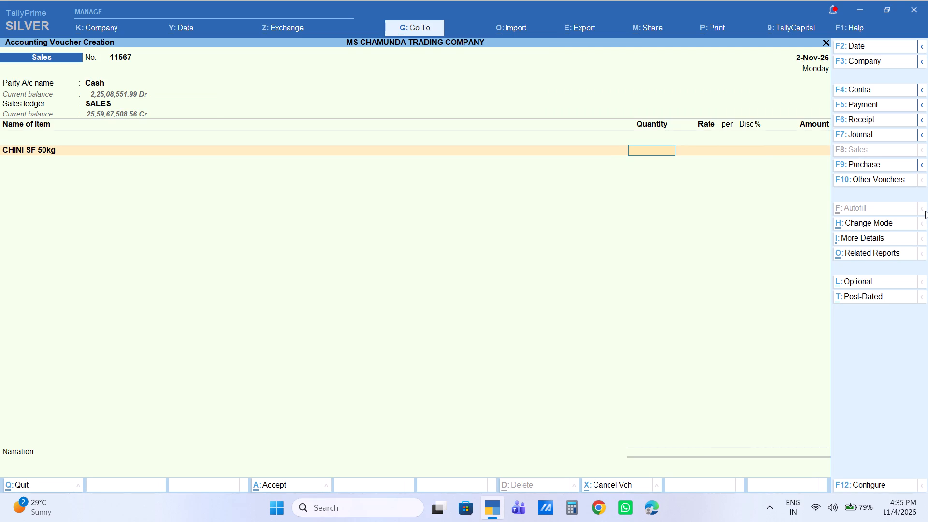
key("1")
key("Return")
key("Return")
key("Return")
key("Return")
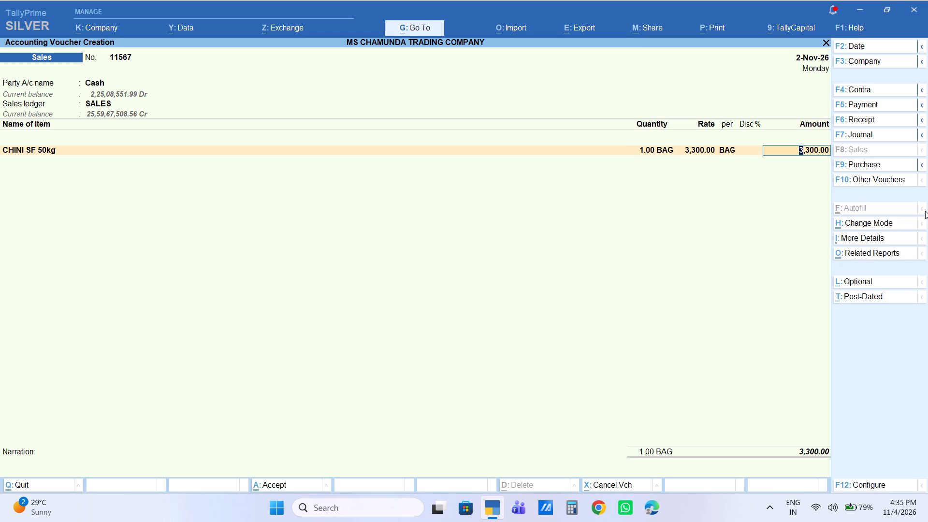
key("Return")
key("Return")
Add a Labour Charge of 5 and save the CHINI SF cash sales voucher.
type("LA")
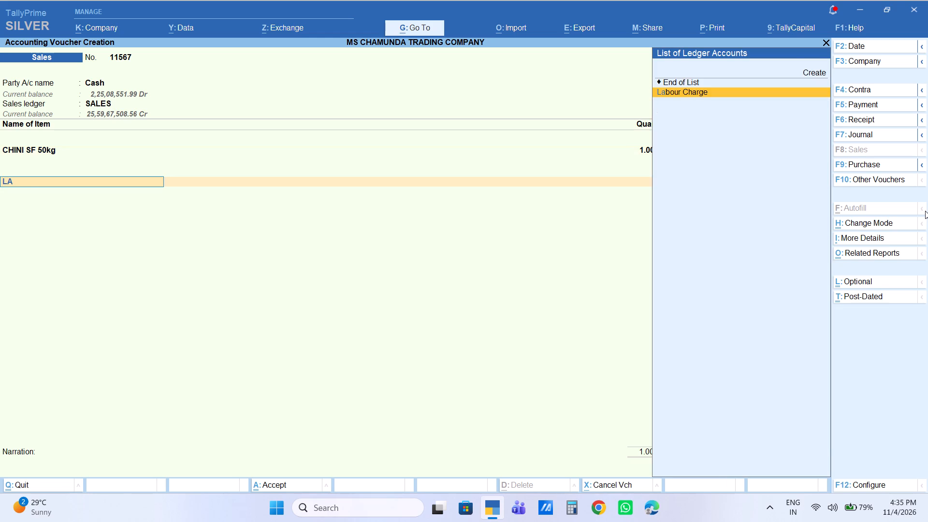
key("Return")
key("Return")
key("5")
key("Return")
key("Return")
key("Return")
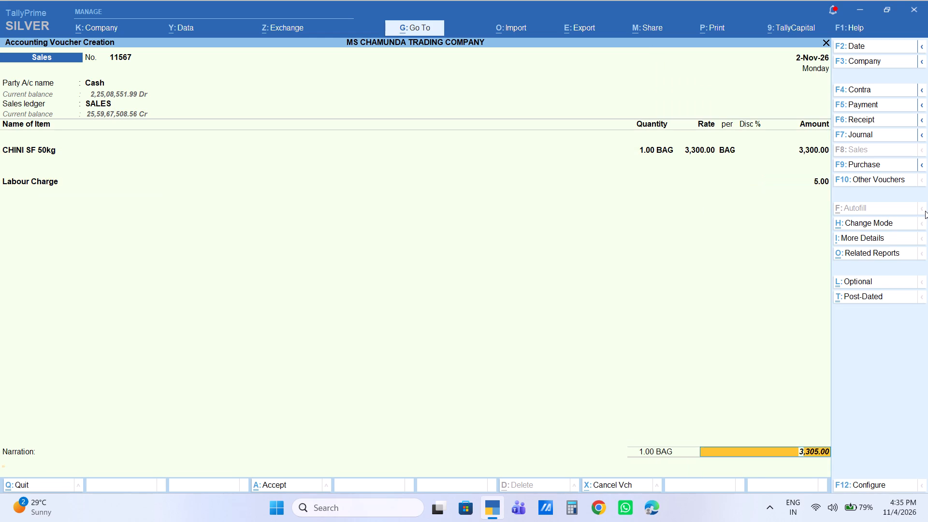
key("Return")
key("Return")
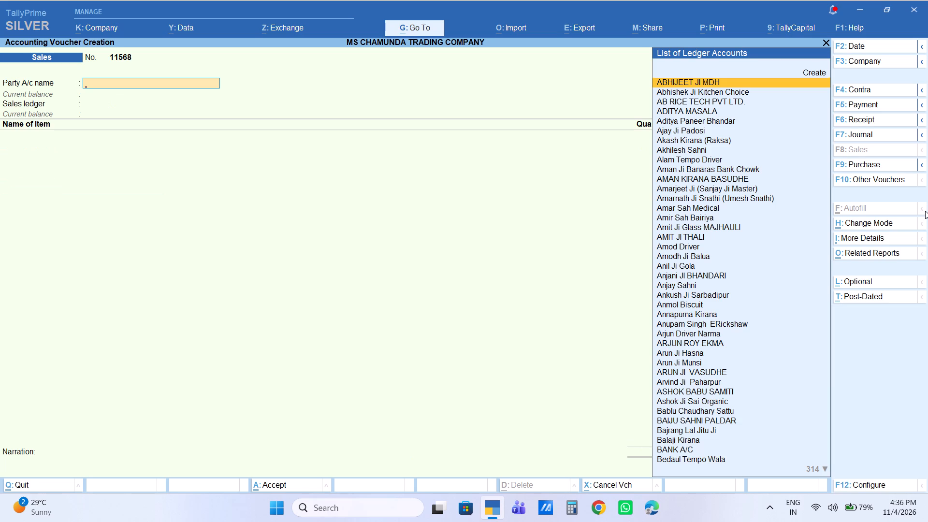
Start another sales voucher with Cash as the party account and accept its party details and SALES ledger.
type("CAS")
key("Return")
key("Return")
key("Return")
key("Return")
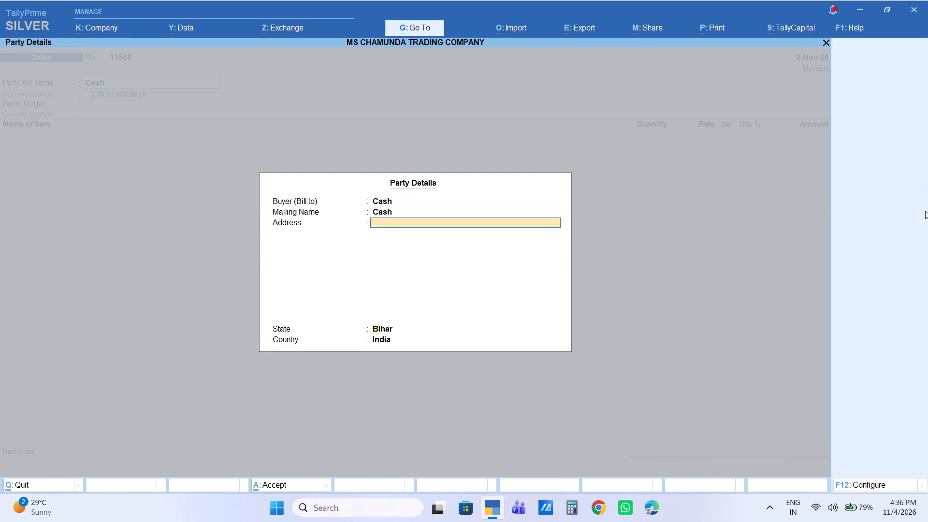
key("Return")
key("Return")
Add 2 bags of TATA Namak 1kg Bag at a rate of 1,360.
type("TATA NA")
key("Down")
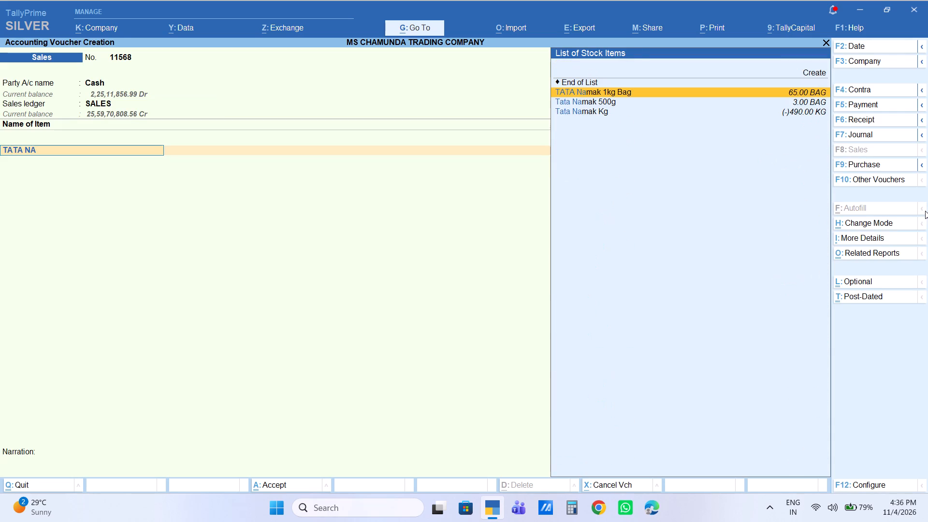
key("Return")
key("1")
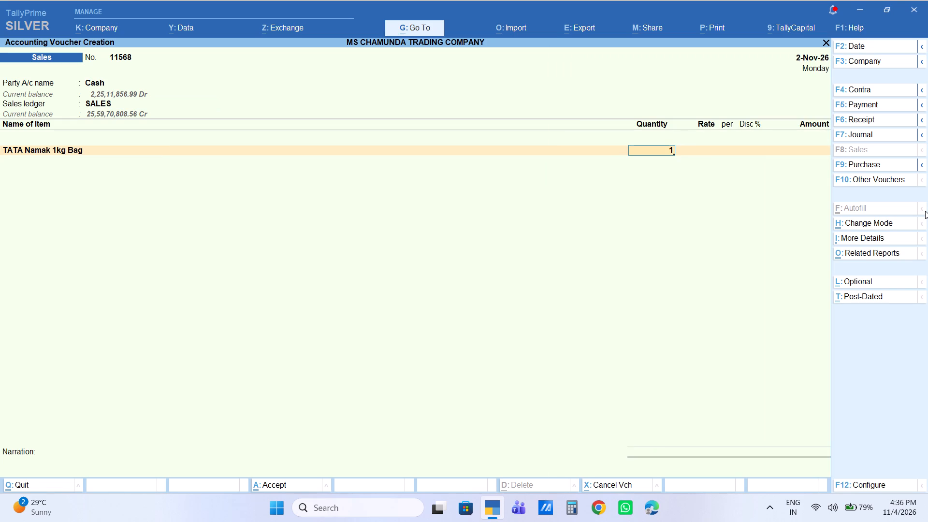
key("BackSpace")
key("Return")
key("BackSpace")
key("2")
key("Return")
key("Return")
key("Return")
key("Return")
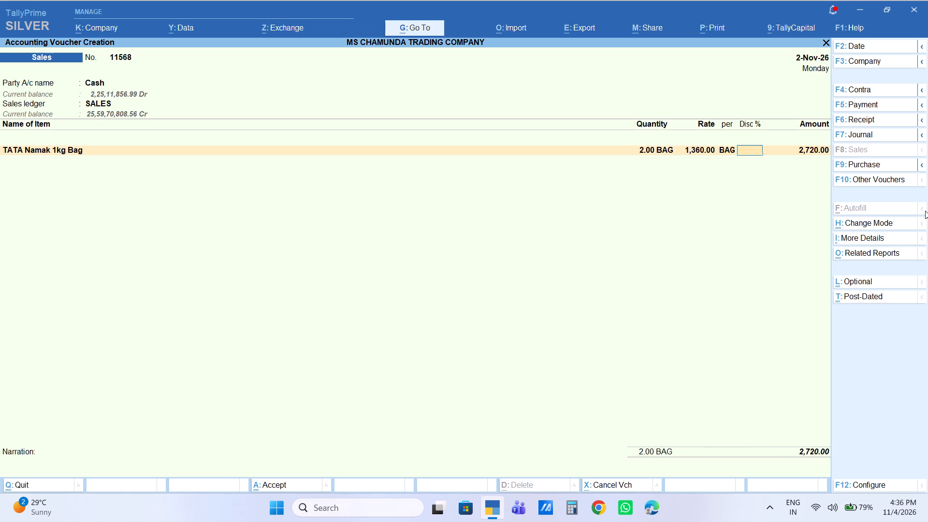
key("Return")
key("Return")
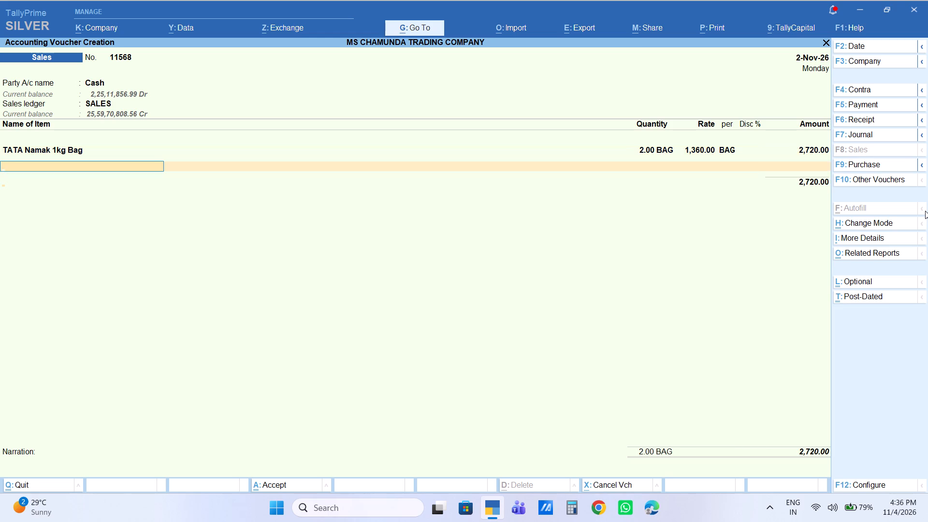
Add a Labour Charge of 10 and save the TATA Namak cash sales voucher.
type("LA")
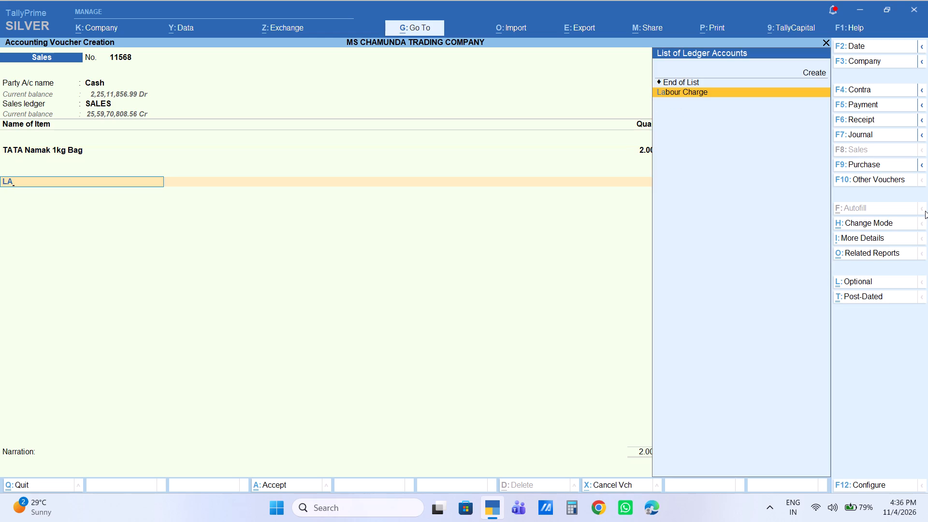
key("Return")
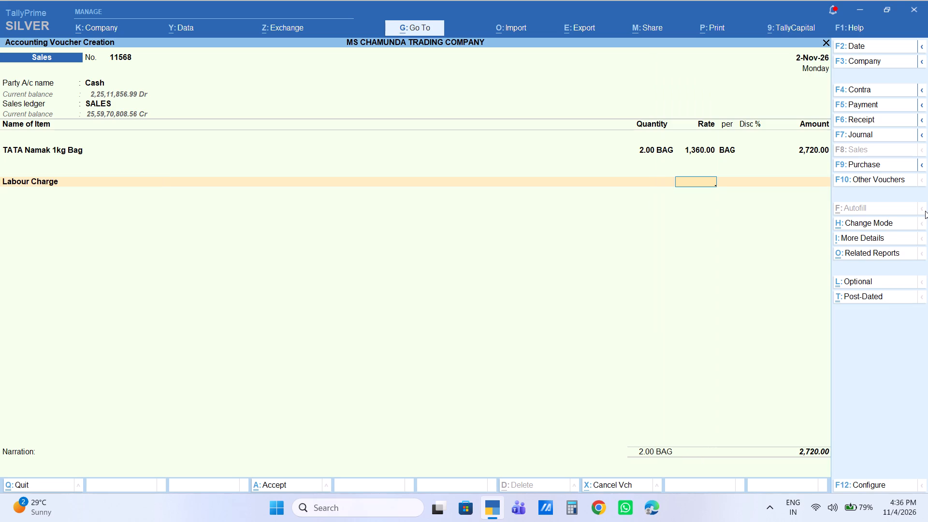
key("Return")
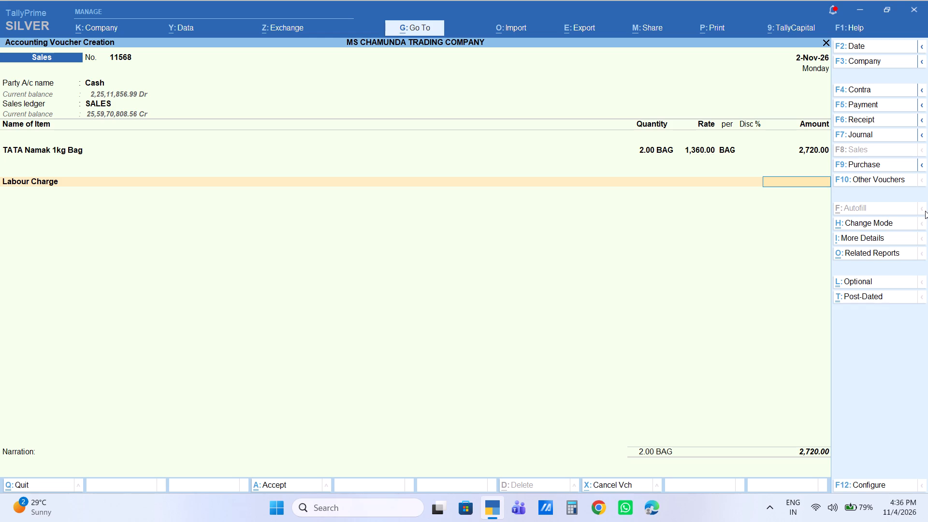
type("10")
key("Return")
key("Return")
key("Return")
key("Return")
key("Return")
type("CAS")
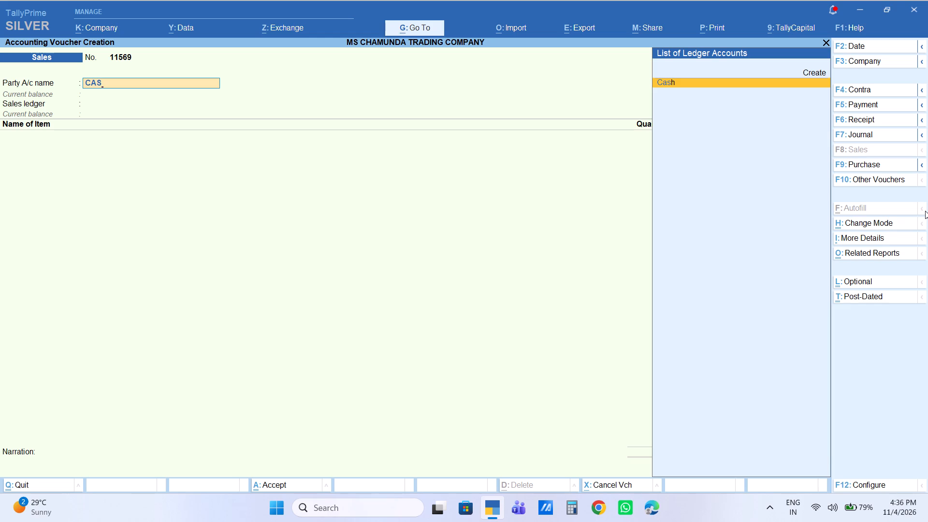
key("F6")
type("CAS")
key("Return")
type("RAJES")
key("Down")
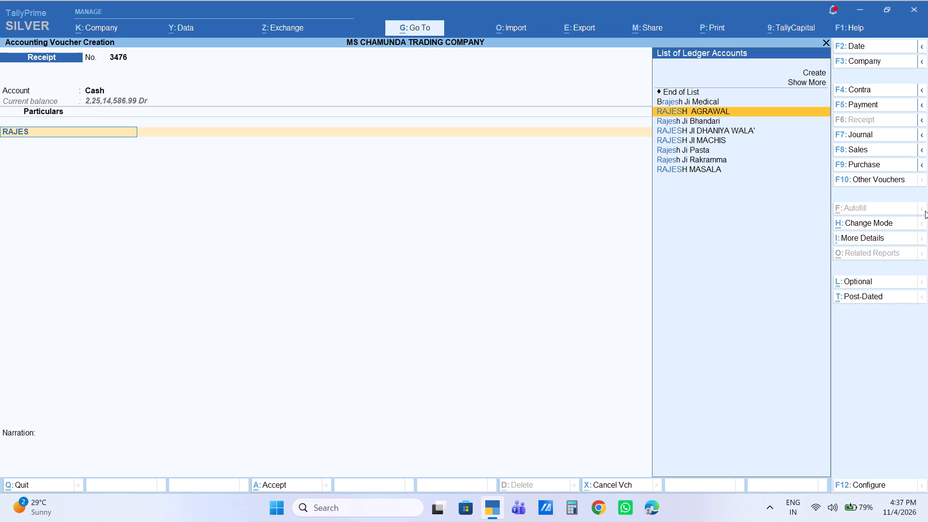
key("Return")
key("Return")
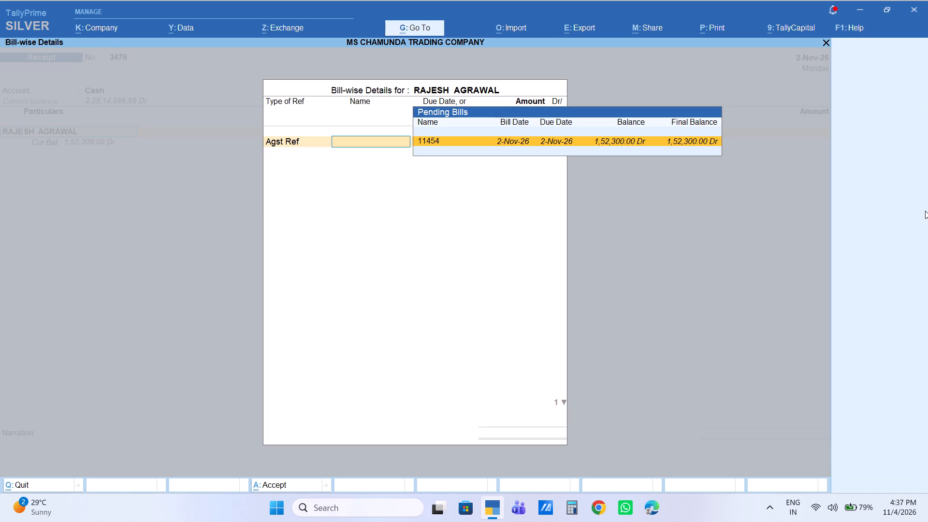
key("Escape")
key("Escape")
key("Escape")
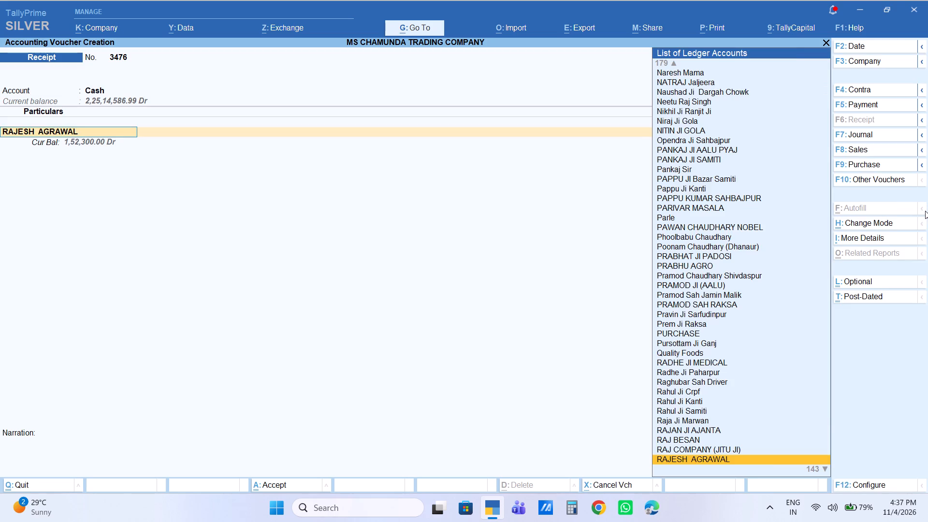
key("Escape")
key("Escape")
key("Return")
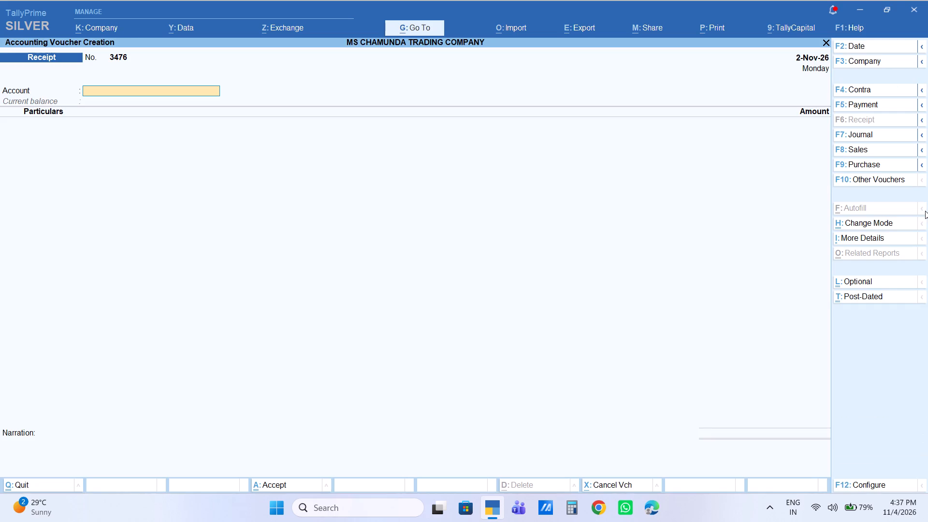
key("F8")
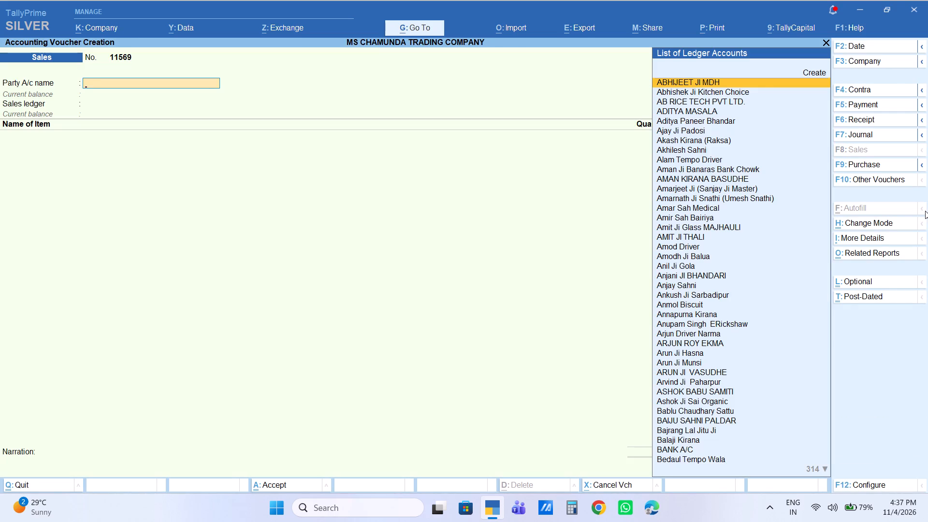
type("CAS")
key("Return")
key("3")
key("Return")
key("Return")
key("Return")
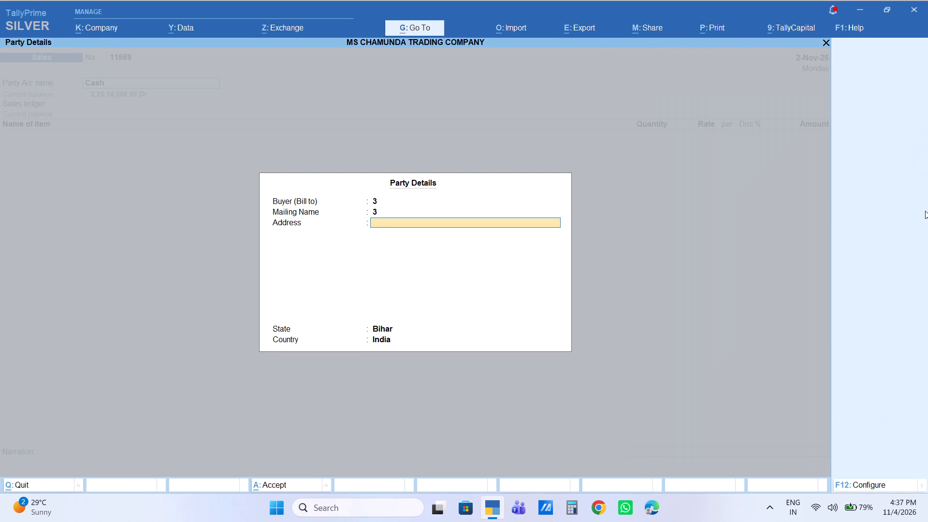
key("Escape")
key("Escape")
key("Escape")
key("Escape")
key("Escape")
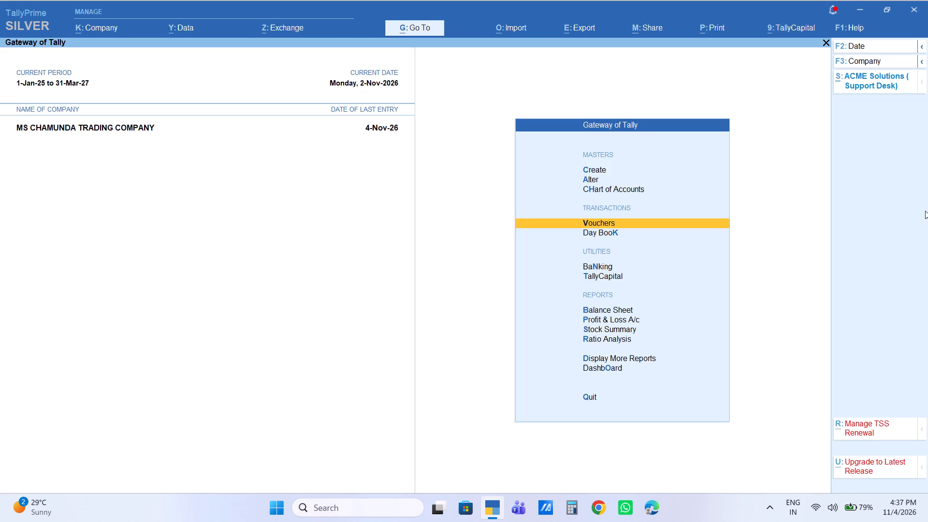
Start a new sales voucher with Cash as the party account and accept its party details and SALES ledger.
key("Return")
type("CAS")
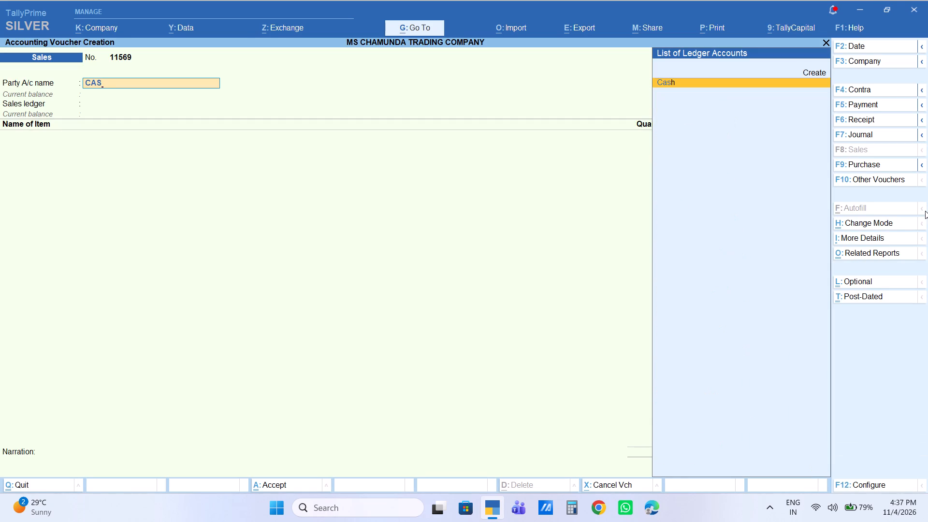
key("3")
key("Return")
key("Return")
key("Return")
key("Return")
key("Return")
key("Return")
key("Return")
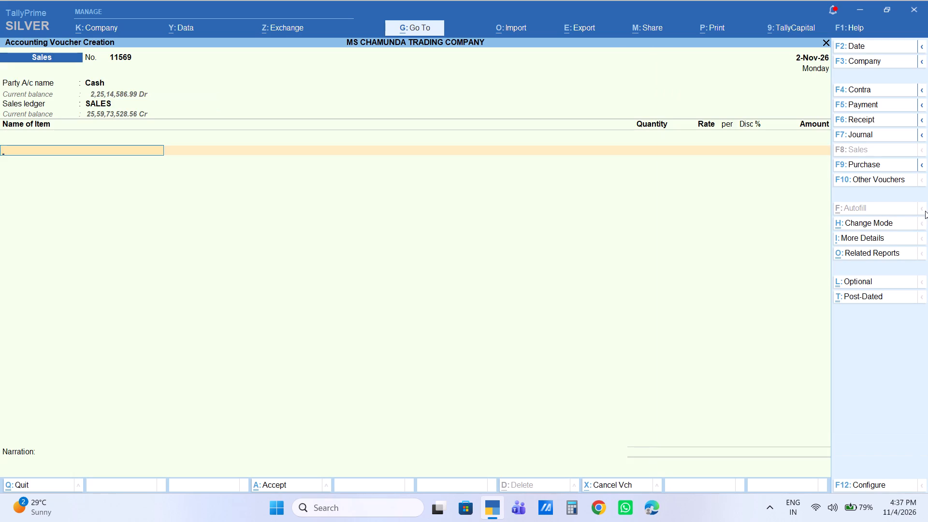
Add 1 bag of Raj AATA 26KG at a rate of 850 and save the cash sales voucher without extra charges.
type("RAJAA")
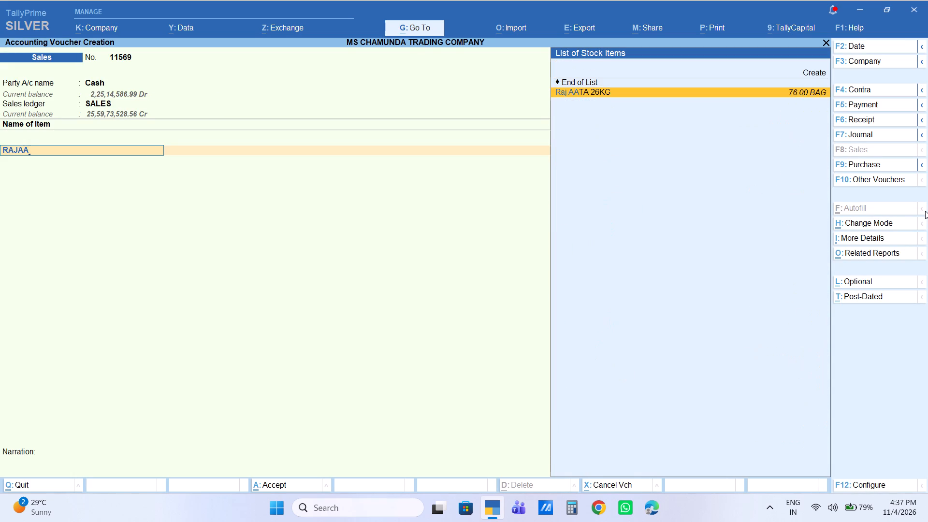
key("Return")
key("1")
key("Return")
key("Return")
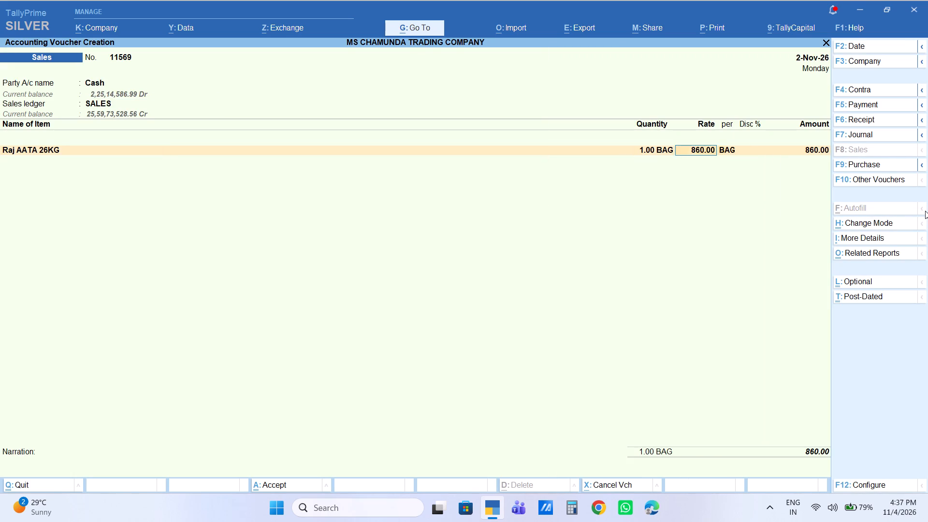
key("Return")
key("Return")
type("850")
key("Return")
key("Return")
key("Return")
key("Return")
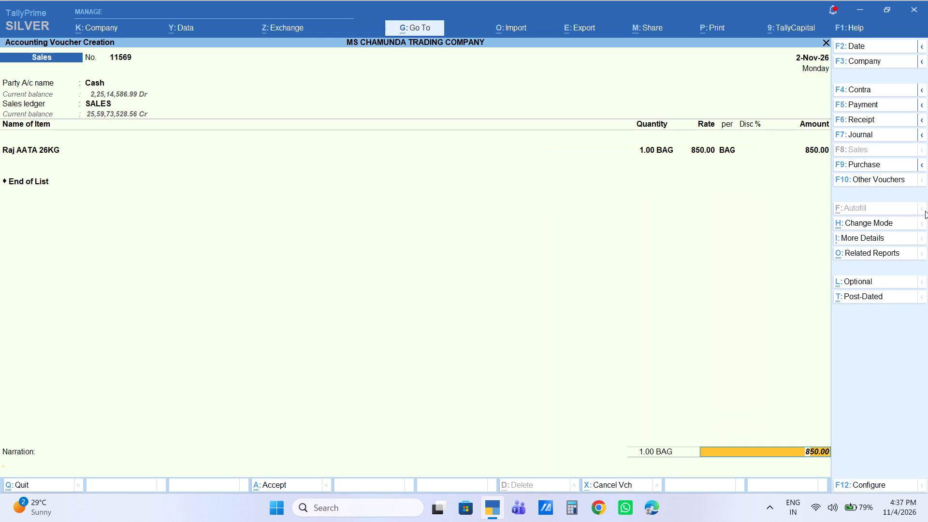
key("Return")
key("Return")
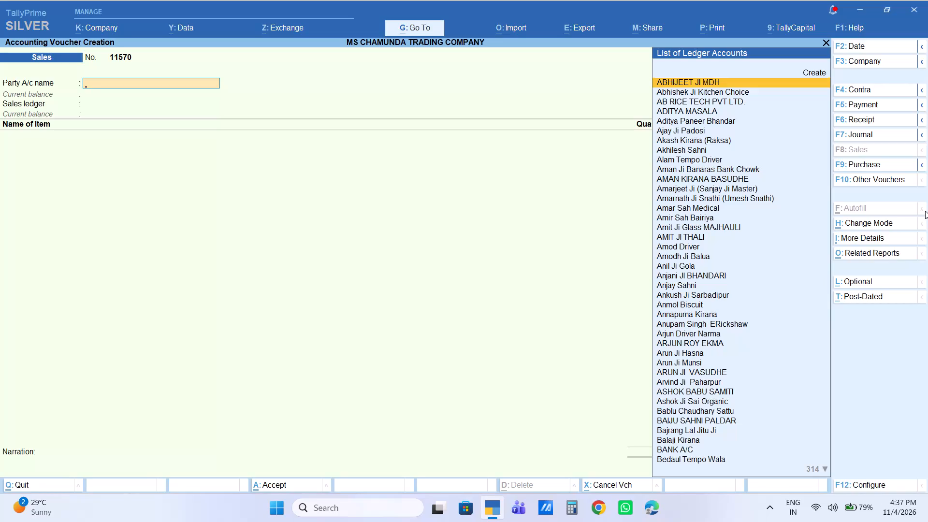
Start another Cash sales voucher and enter the customer's first name as the buyer in its party details.
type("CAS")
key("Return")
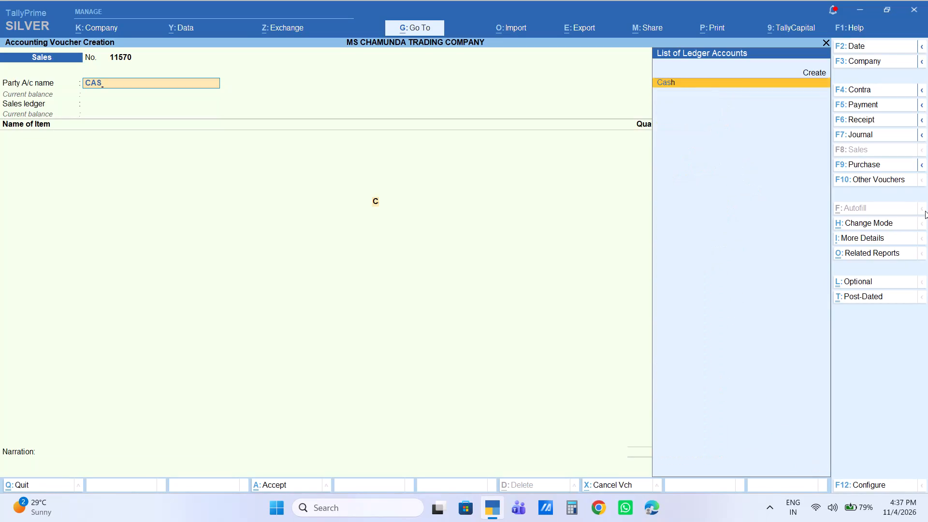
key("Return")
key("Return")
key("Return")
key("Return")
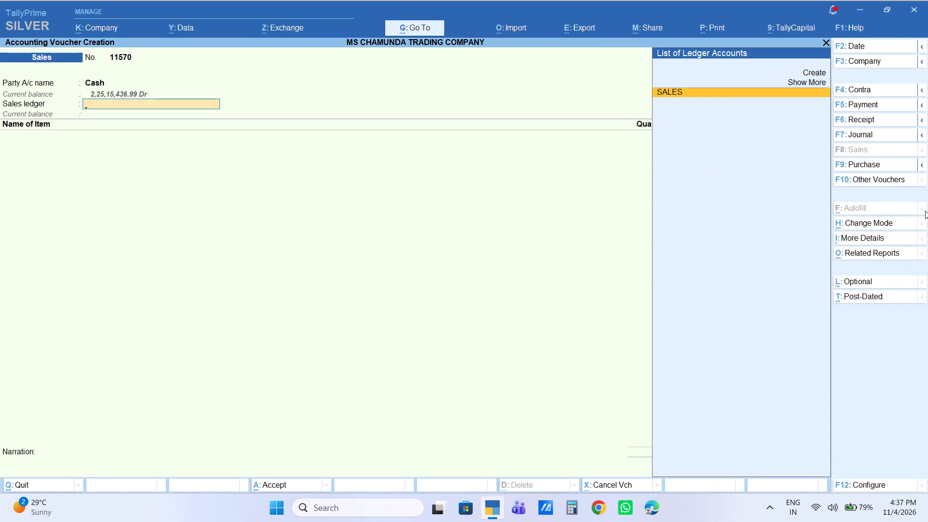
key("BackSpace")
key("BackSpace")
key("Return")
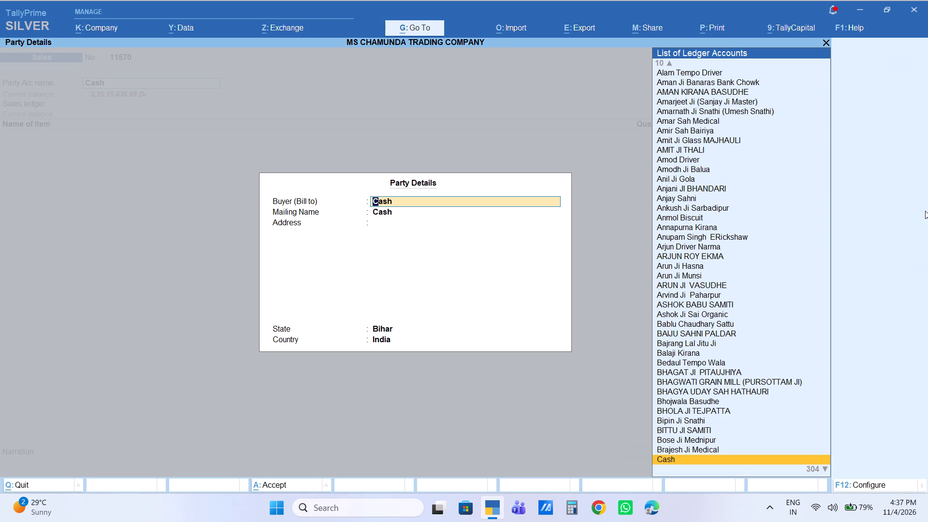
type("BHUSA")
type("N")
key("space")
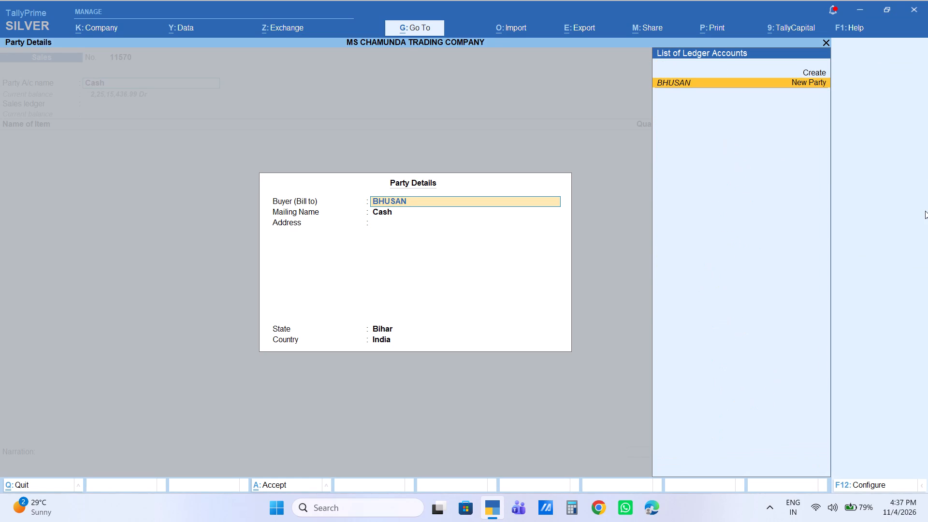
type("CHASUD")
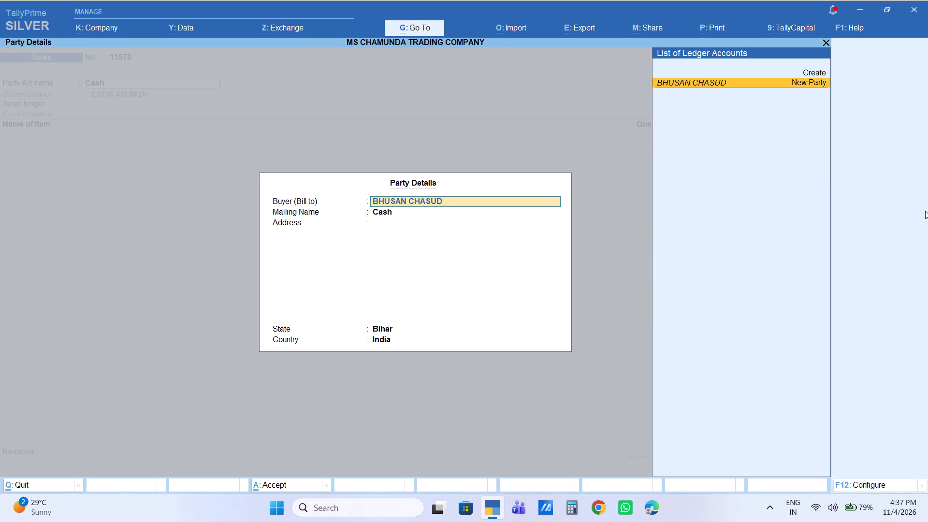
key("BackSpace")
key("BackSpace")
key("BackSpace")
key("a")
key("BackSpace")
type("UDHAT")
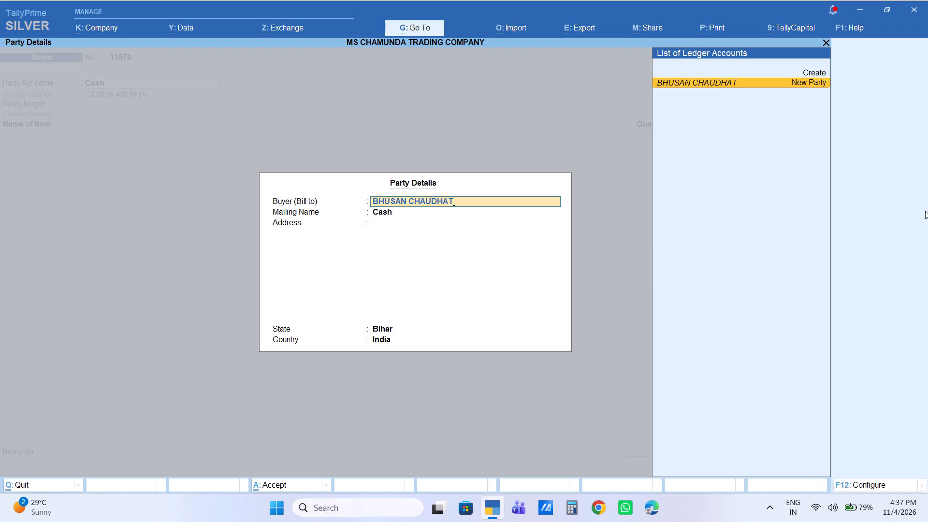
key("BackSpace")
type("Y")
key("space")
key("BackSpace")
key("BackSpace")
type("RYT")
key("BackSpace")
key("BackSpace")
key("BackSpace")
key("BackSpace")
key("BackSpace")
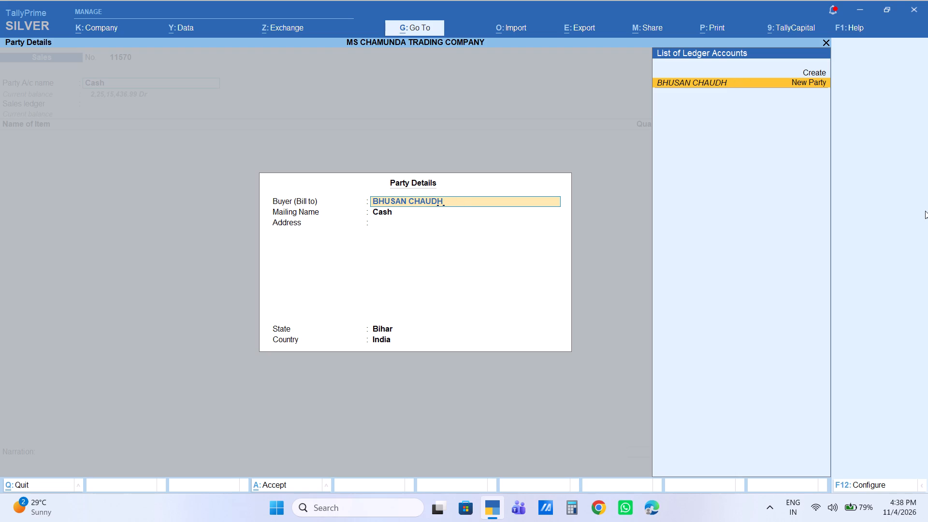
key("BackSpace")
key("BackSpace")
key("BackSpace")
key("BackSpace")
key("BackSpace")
Add JI after the buyer's first name, then accept the party details and the SALES ledger.
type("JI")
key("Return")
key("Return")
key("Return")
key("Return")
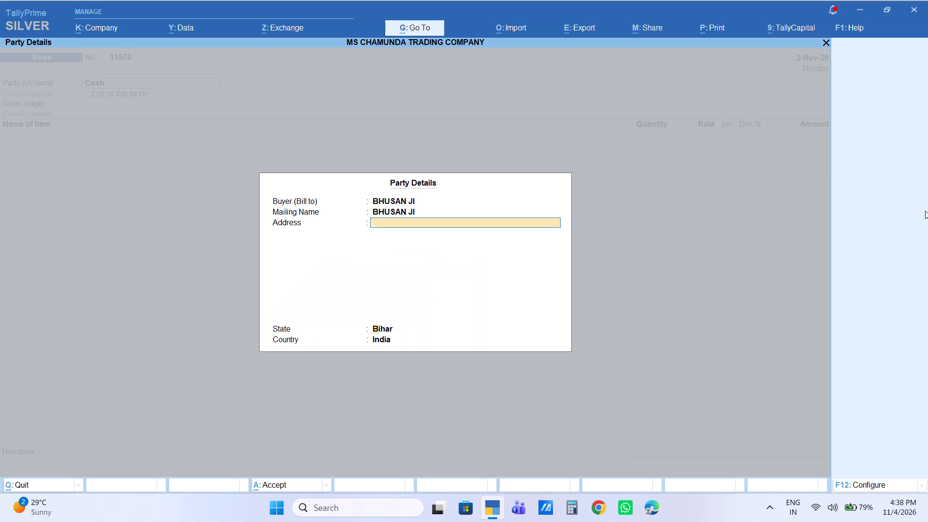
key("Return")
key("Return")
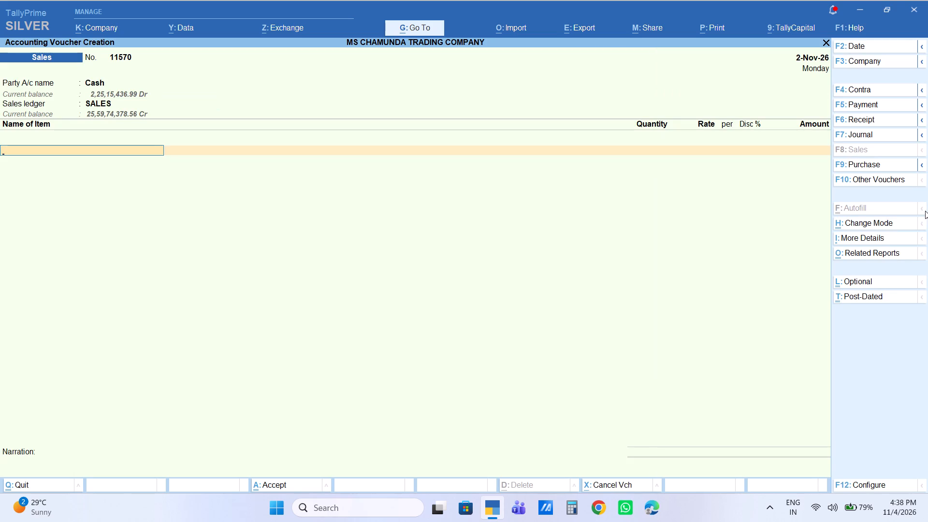
Add 1 bag of Soyabin 20kg to the cash sales voucher and set its amount to 1460.
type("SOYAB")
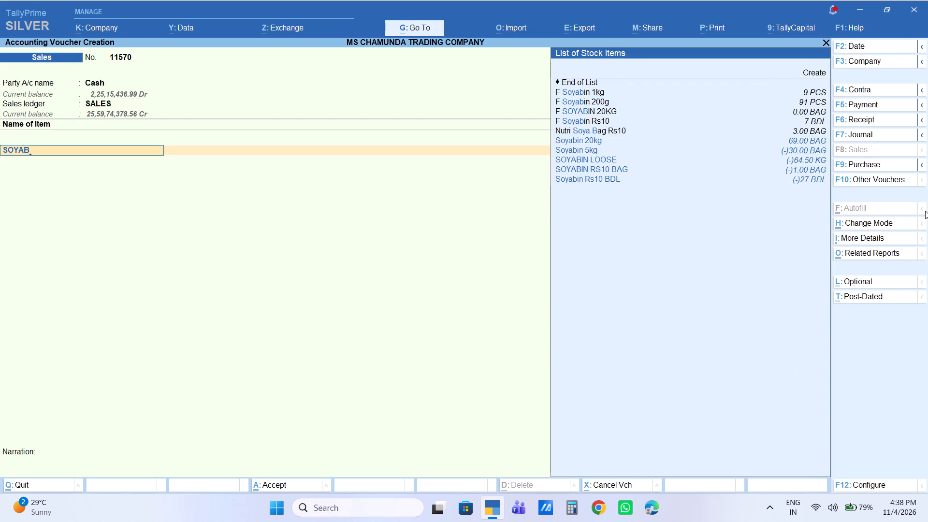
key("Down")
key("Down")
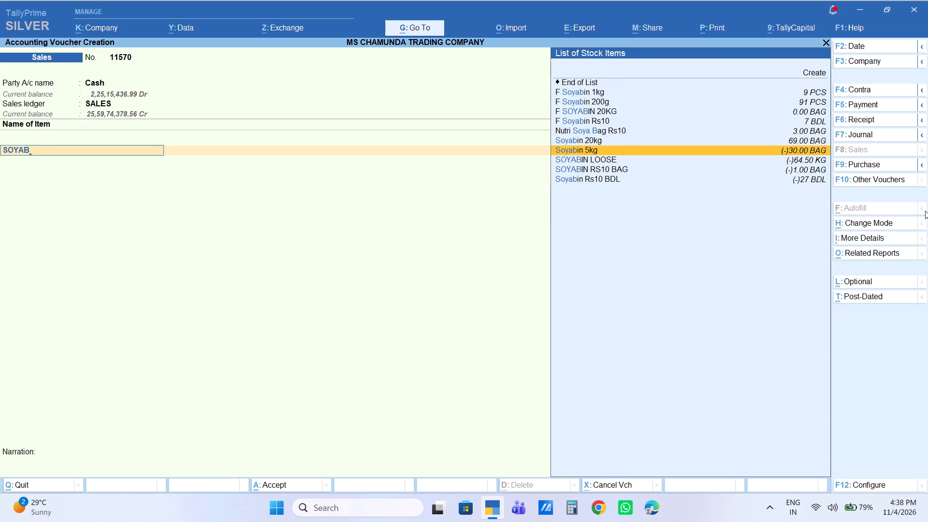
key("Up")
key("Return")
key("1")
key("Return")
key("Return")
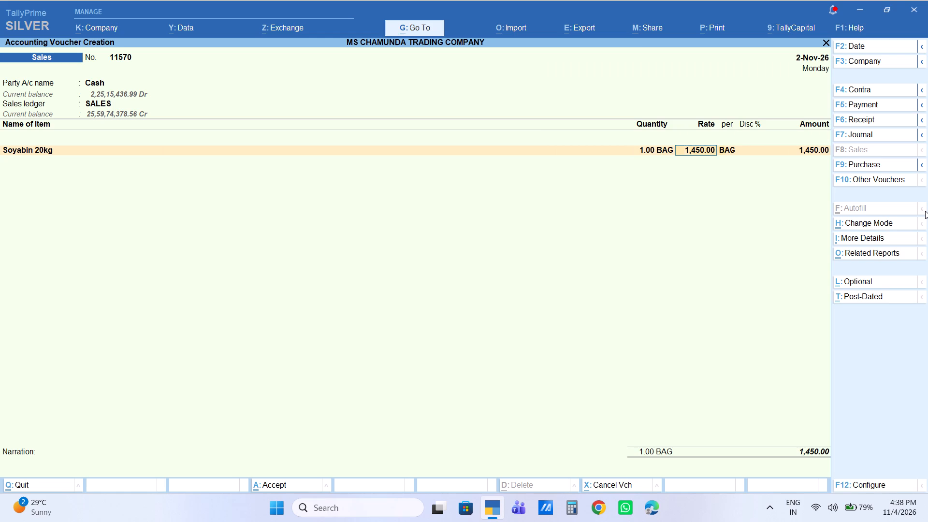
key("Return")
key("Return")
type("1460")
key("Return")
Add 1 bundle of R Chai Elaichi Rs20 on the next item line and set its amount to 350.
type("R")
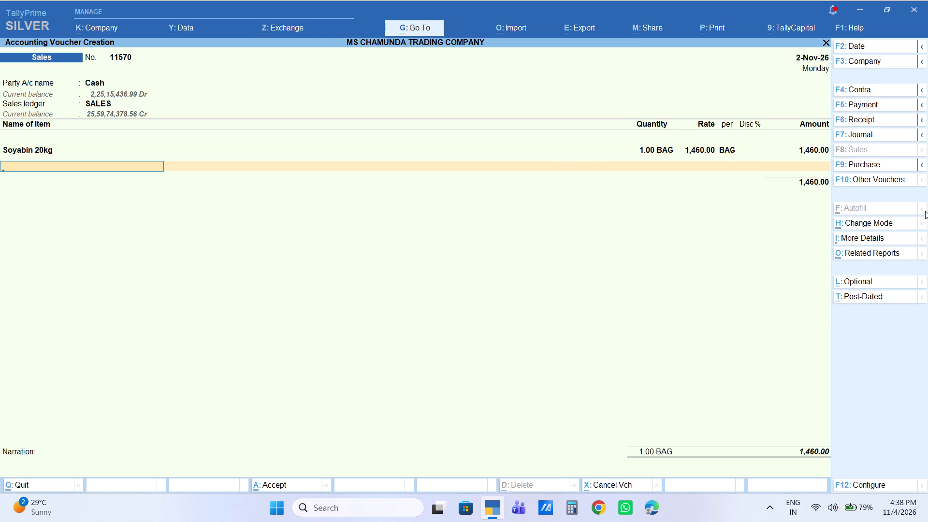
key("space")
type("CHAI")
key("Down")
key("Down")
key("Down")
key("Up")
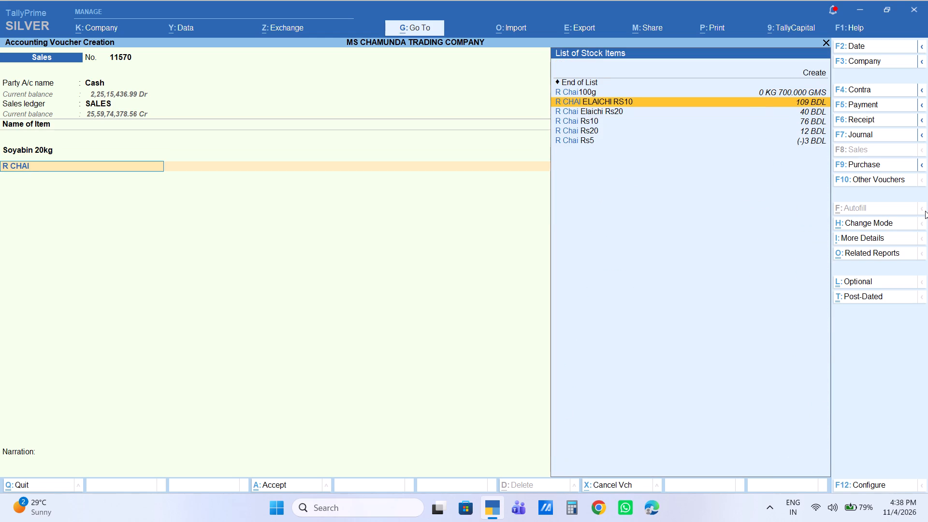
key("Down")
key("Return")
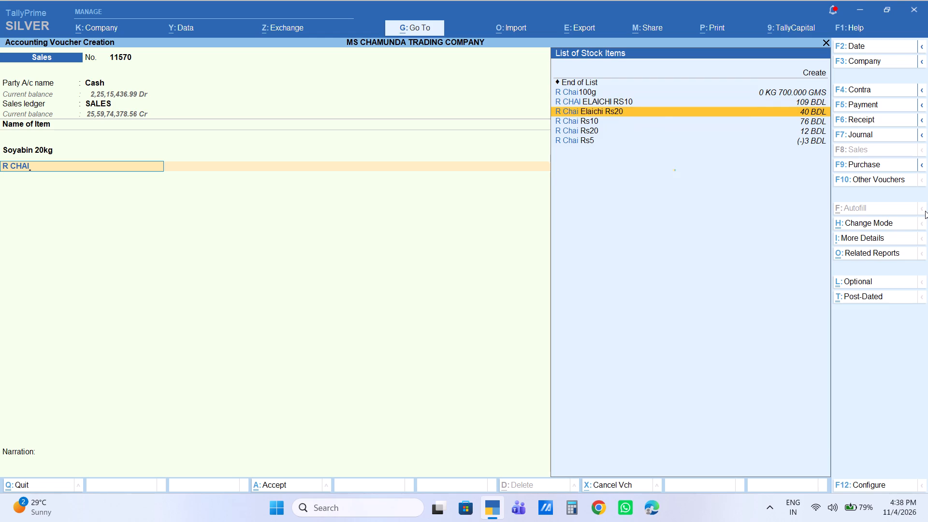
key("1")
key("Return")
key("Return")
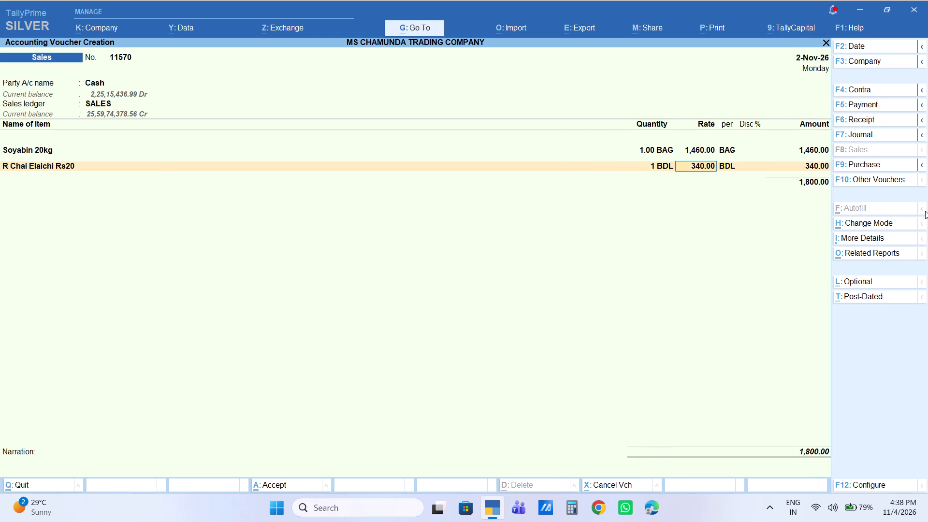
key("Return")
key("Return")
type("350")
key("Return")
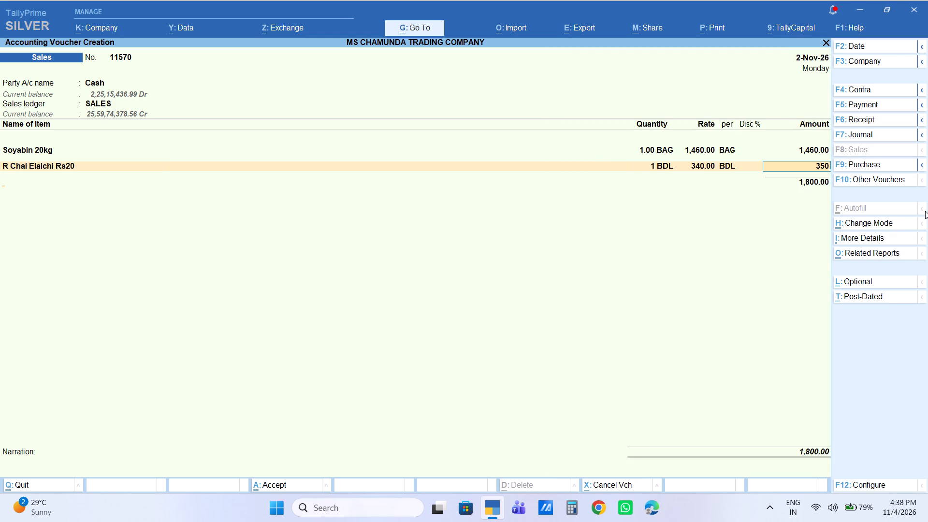
Finish the item list without extra charges or narration and save the cash sales voucher.
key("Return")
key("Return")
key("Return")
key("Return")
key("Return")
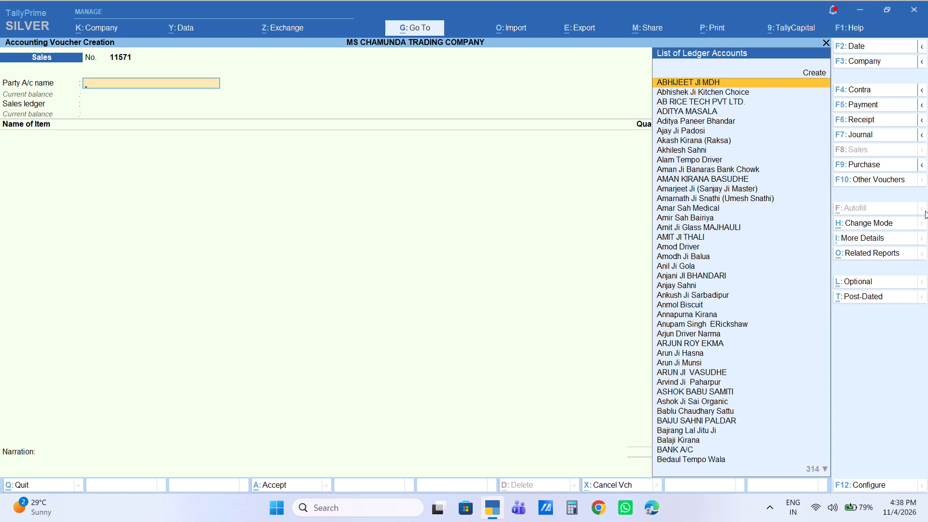
Start a new sales voucher with Cash as the party account and accept its party details and SALES ledger.
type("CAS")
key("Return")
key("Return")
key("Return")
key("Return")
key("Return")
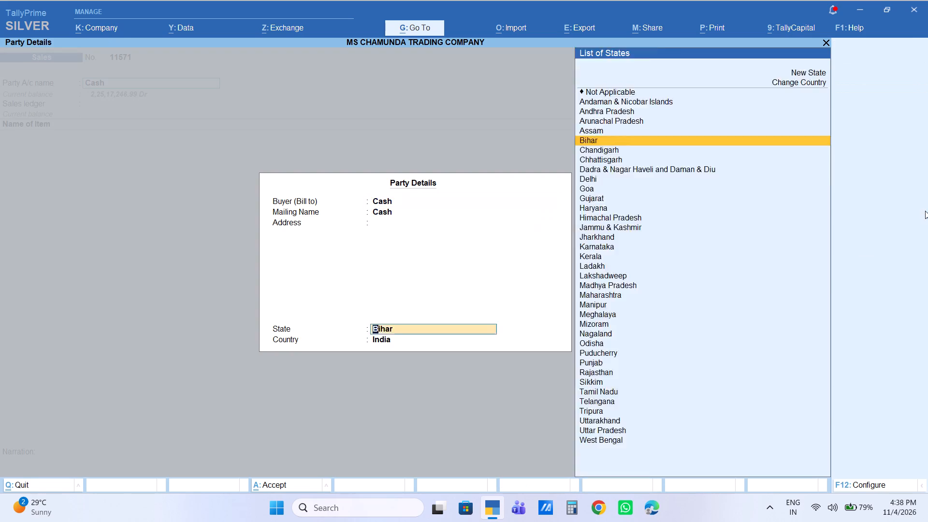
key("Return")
Add 1 bag of GORANGA GOLD 26kg and set its amount to 1300.
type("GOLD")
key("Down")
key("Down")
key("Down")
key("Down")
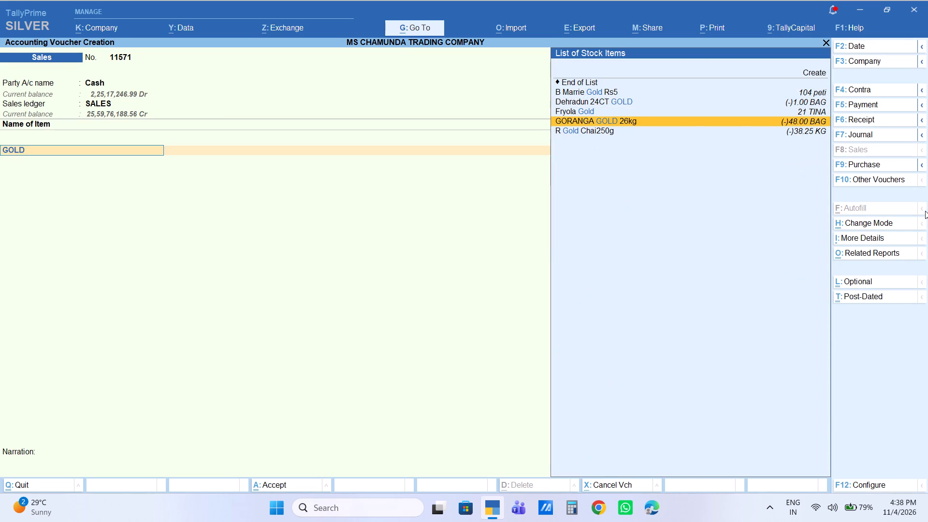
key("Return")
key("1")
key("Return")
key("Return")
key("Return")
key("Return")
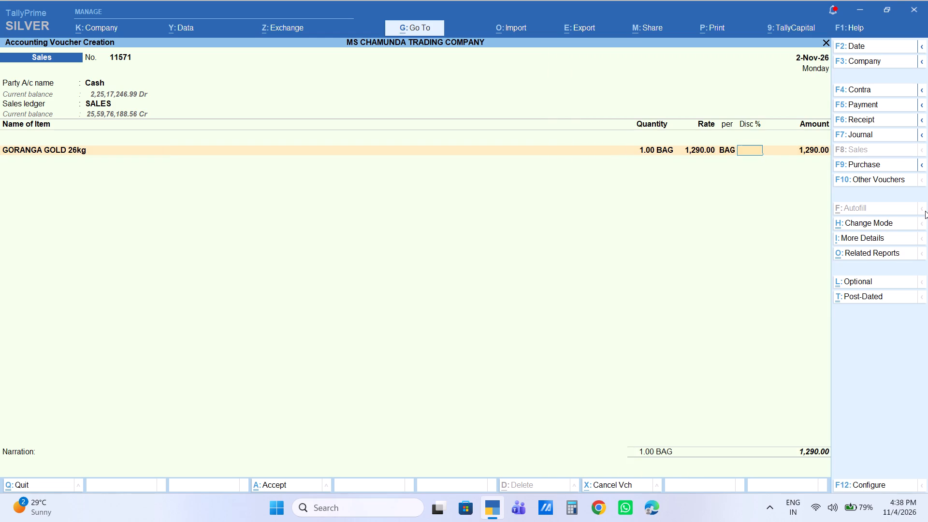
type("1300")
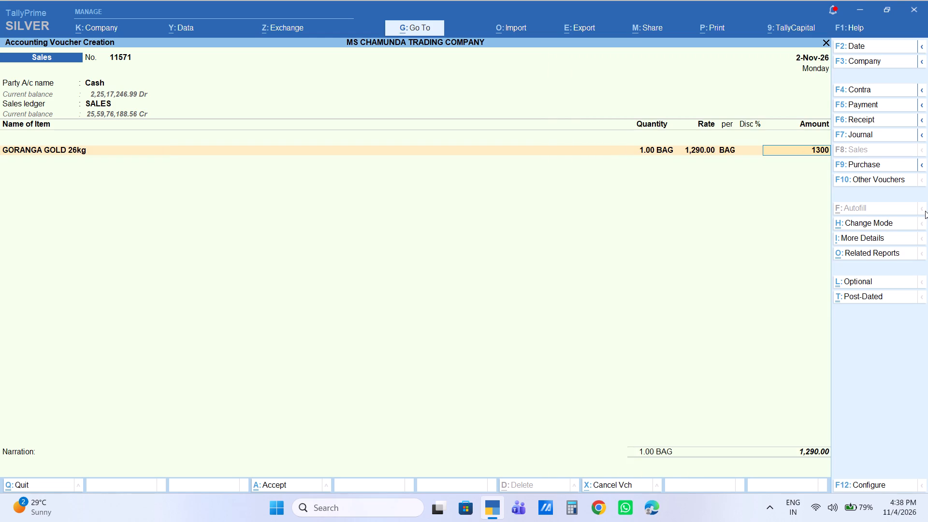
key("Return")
End the item list without extra charges or narration and save the cash sales voucher.
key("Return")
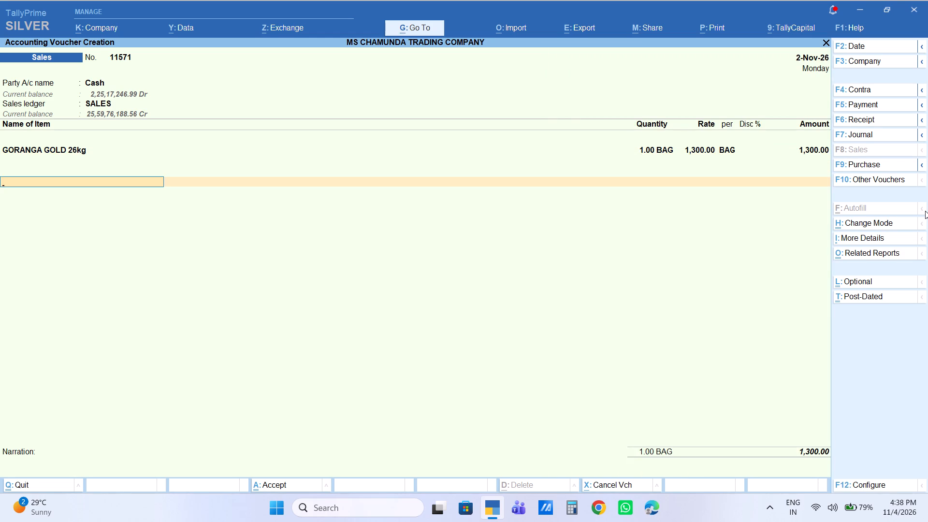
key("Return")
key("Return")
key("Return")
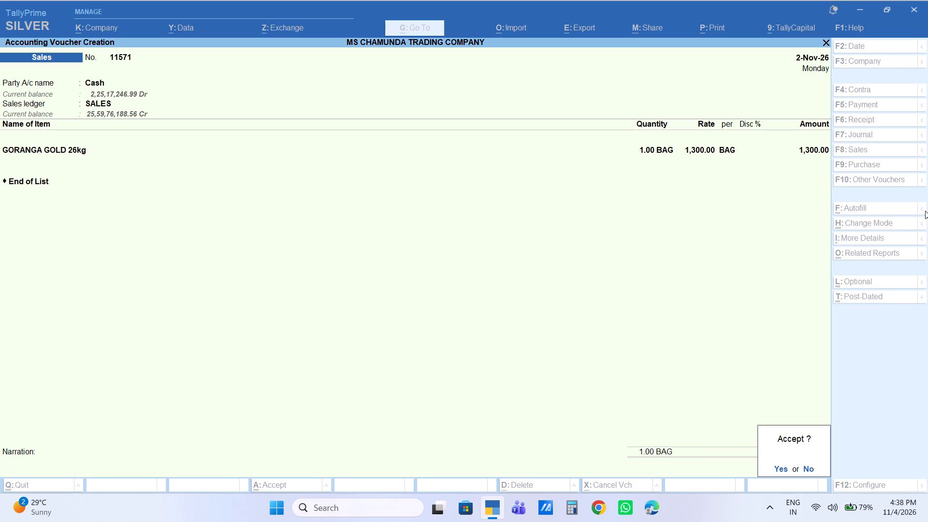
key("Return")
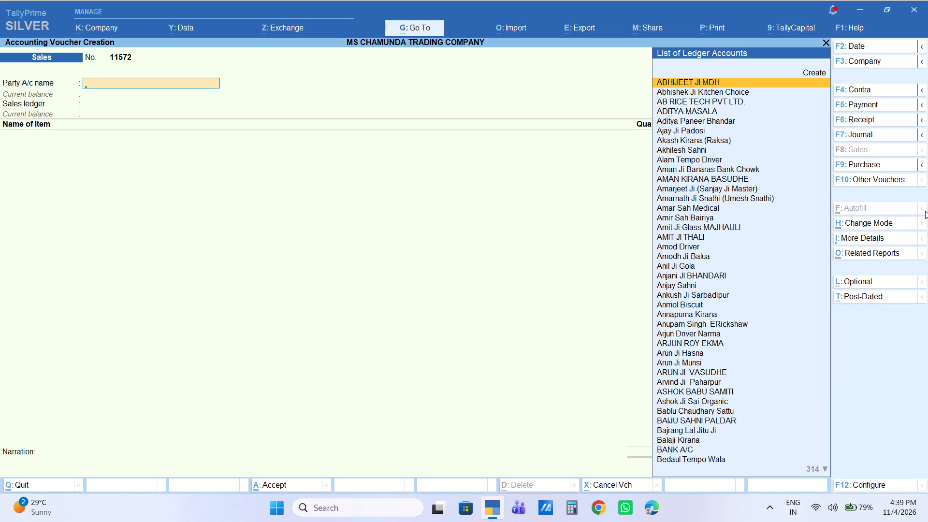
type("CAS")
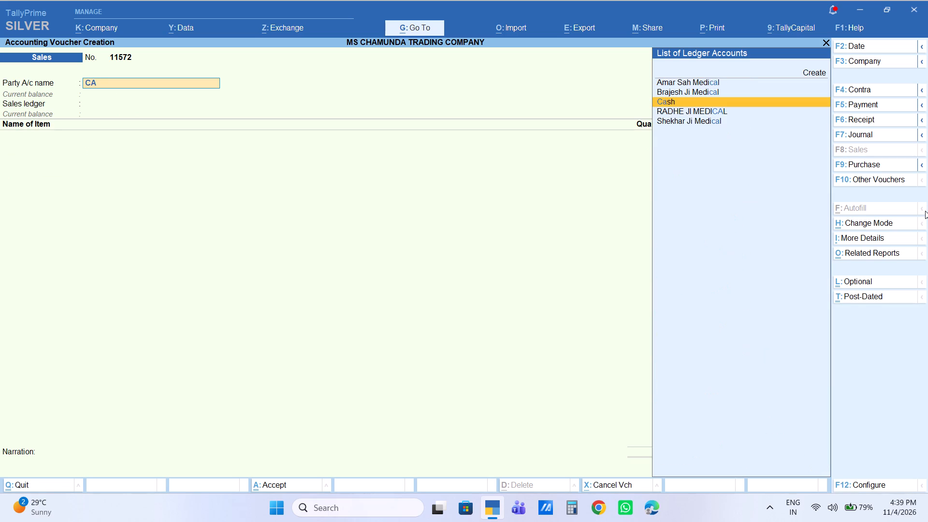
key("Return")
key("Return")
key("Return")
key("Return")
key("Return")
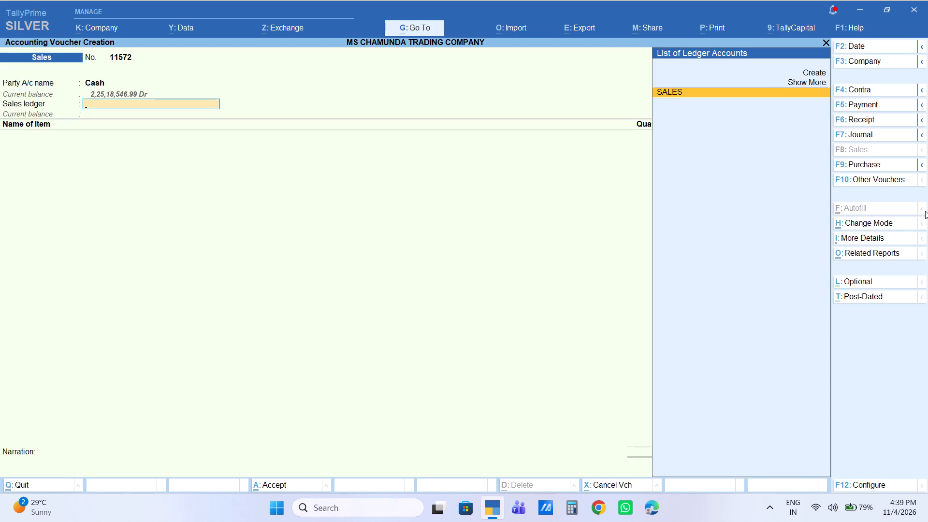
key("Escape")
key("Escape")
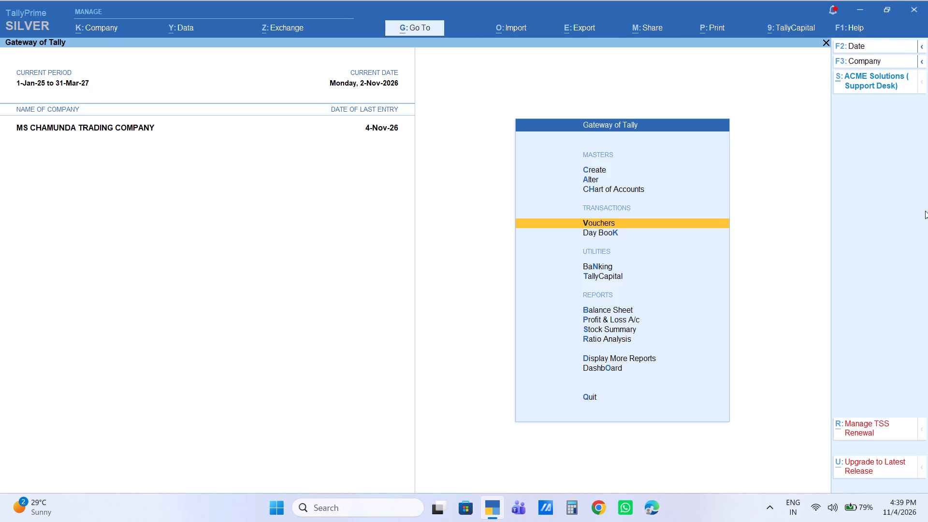
Examine the stock item monthly summary of Sabera Besan 10kg and its November vouchers, then return to the Gateway of Tally.
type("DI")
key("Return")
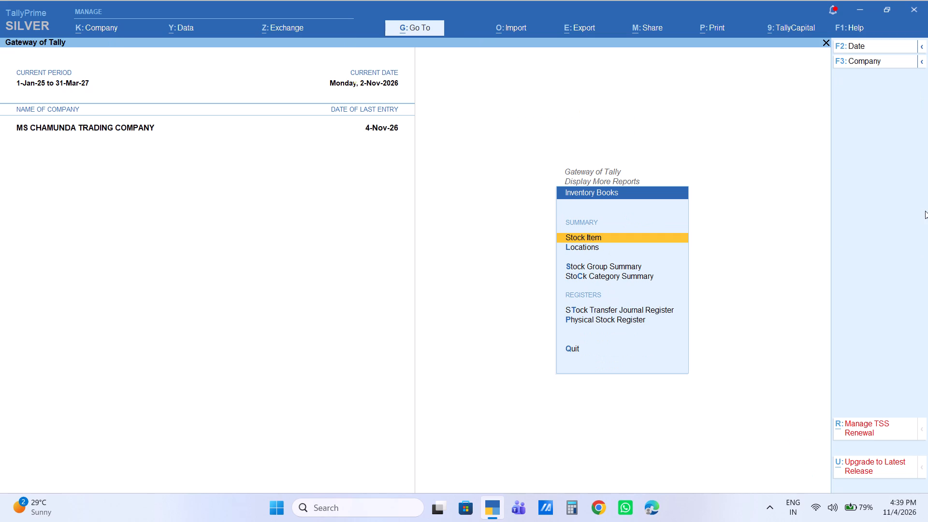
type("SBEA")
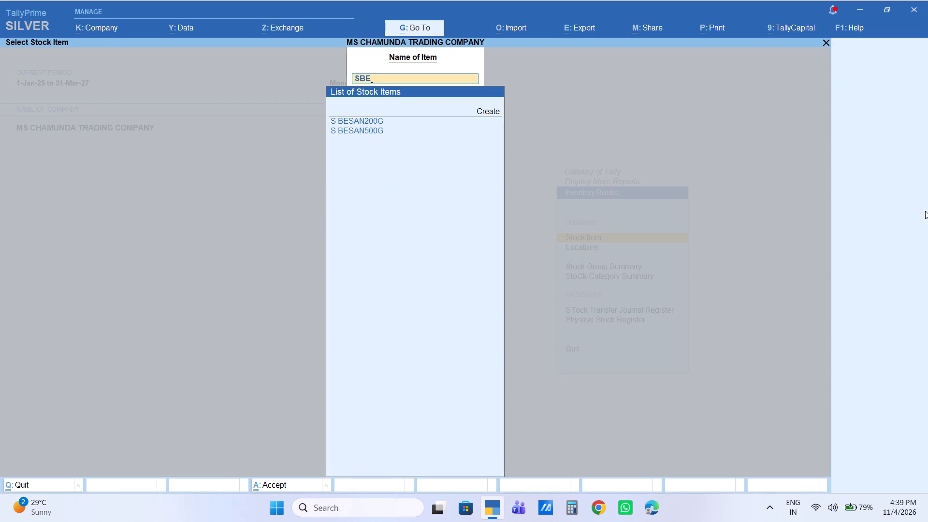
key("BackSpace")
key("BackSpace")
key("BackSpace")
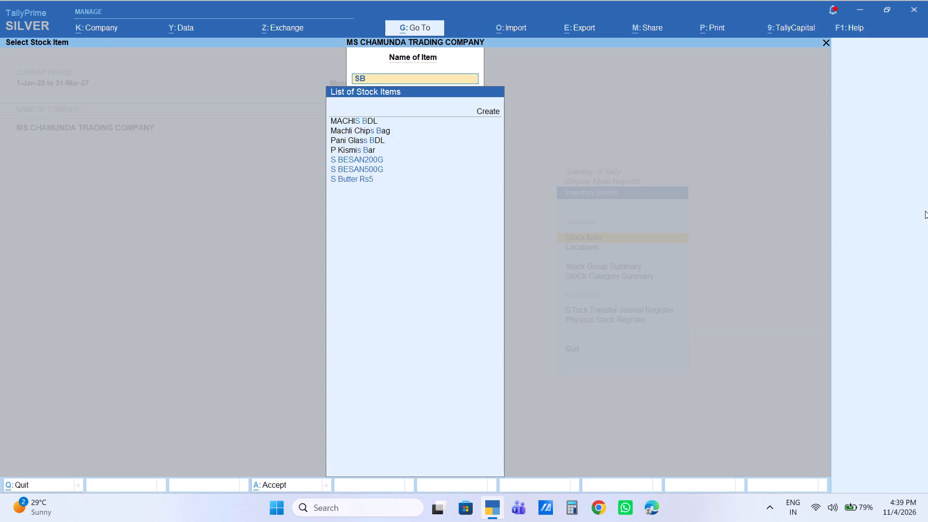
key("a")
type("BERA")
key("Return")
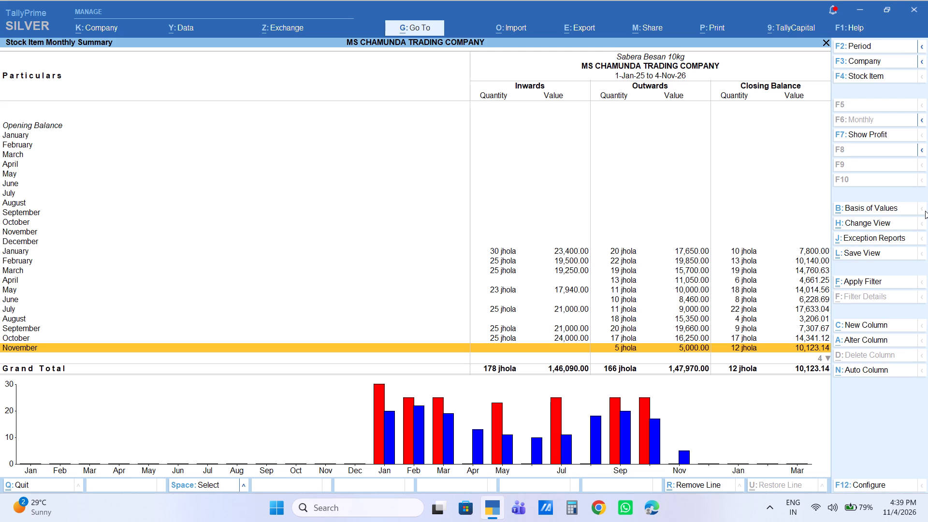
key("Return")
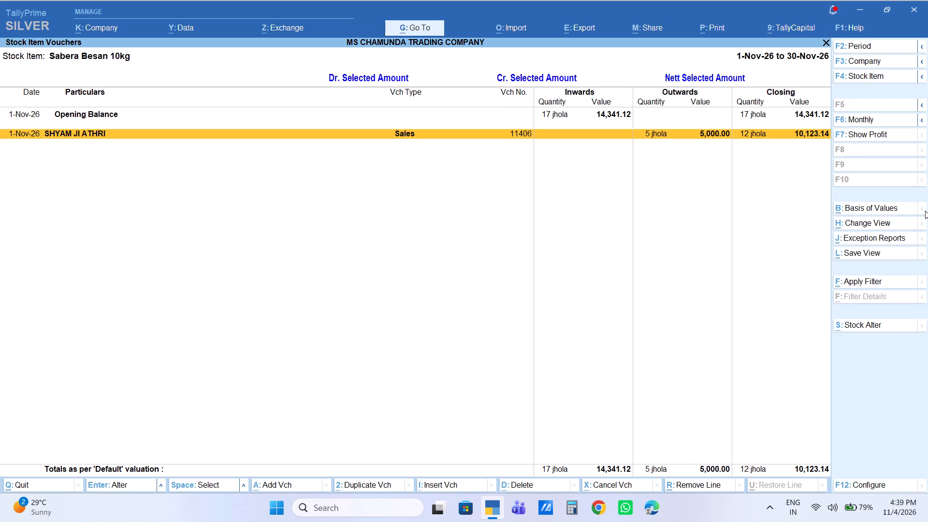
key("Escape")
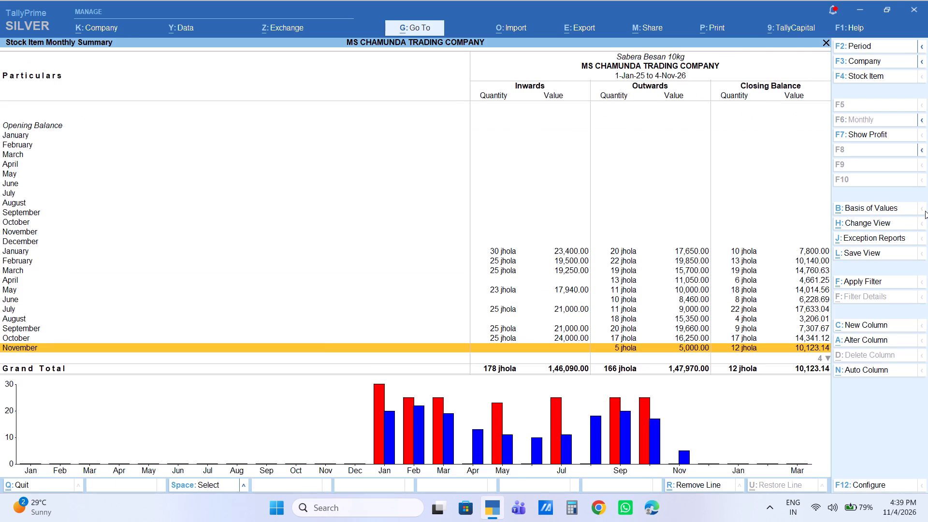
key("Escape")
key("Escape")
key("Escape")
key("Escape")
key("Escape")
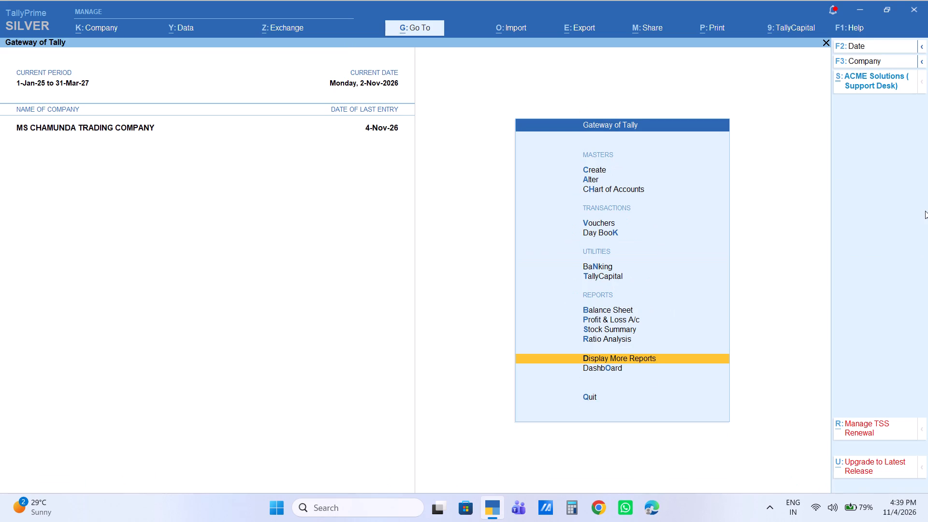
Reopen voucher creation and start a sales voucher with Cash as the party account.
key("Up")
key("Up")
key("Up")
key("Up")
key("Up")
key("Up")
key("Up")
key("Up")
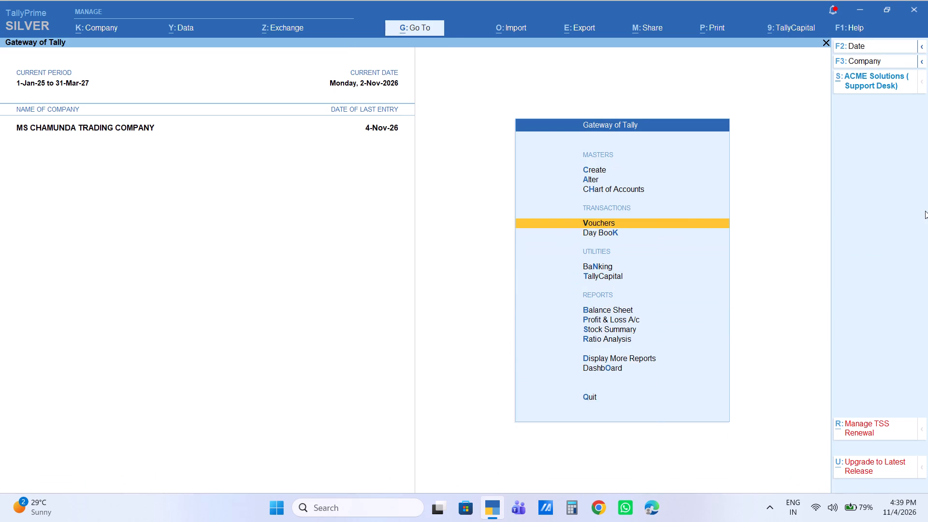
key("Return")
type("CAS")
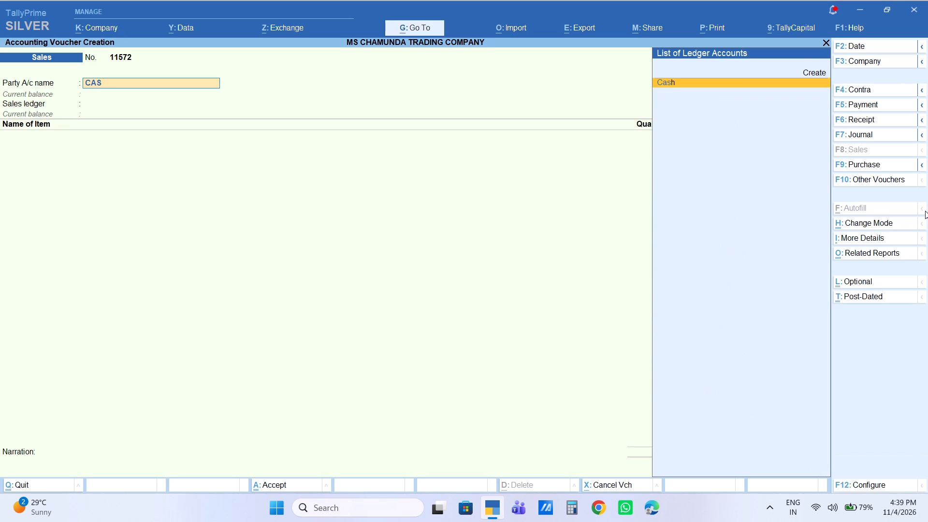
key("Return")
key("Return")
Choose Santosh Ji Hotel as the buyer, then accept the remaining party details and the SALES ledger.
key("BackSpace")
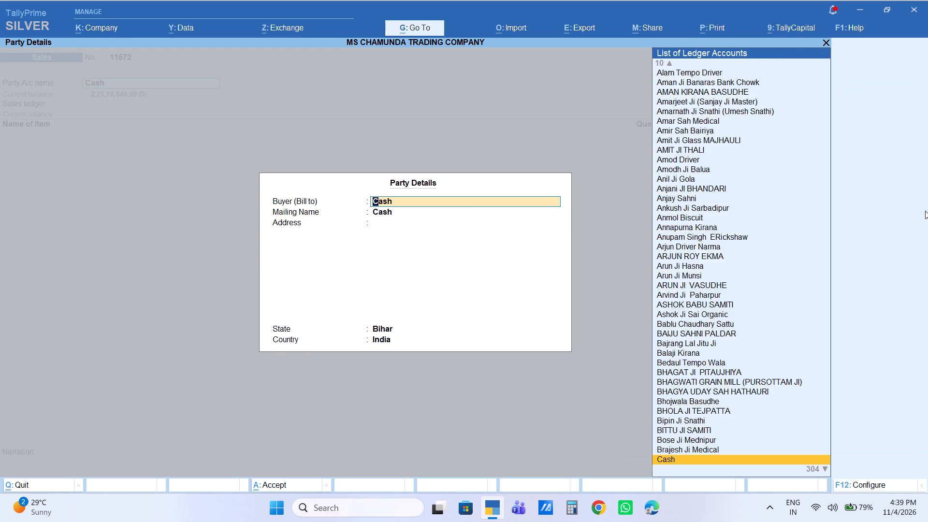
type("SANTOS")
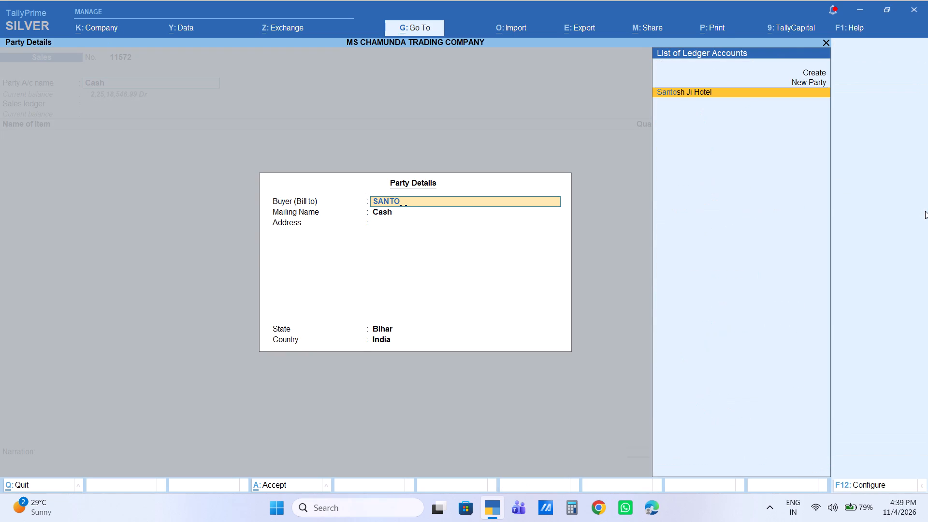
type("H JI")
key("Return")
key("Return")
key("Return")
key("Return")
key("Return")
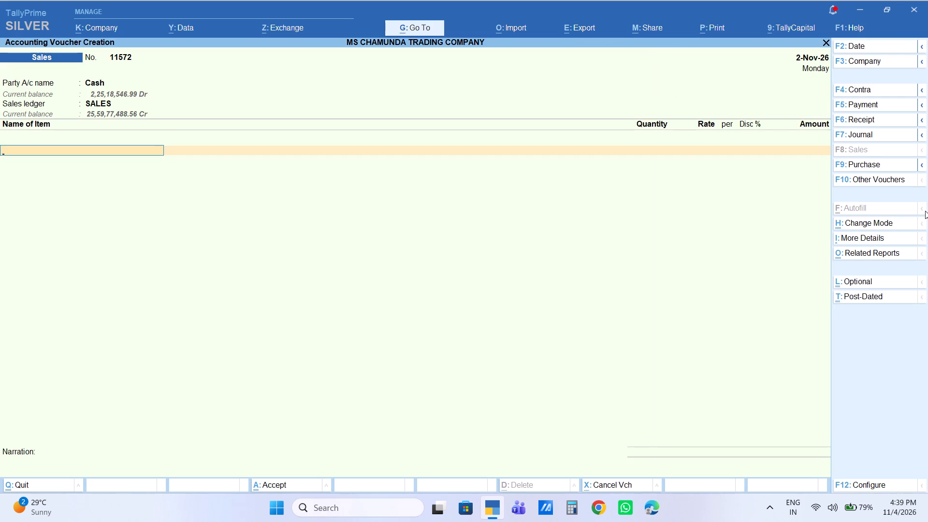
Enter CHINI DF 50KG as the first item, with 6 bags and an amount of 19,440.
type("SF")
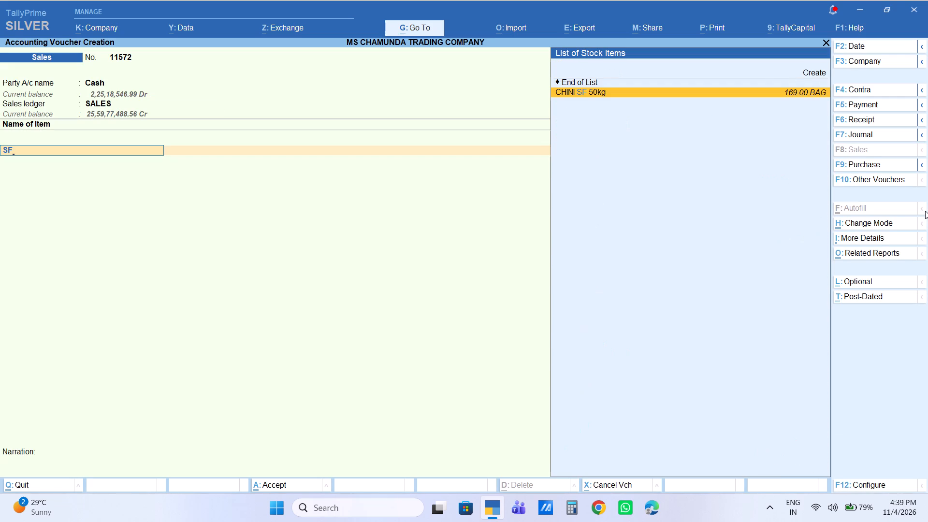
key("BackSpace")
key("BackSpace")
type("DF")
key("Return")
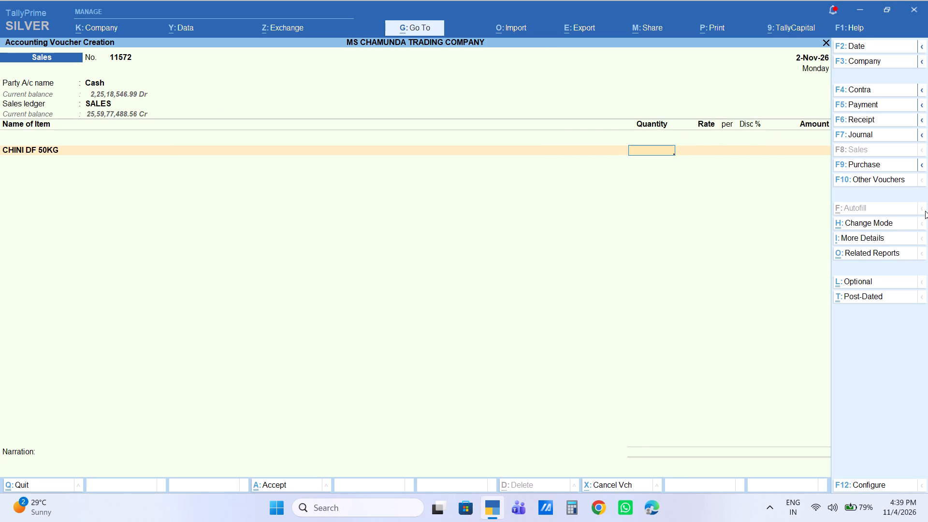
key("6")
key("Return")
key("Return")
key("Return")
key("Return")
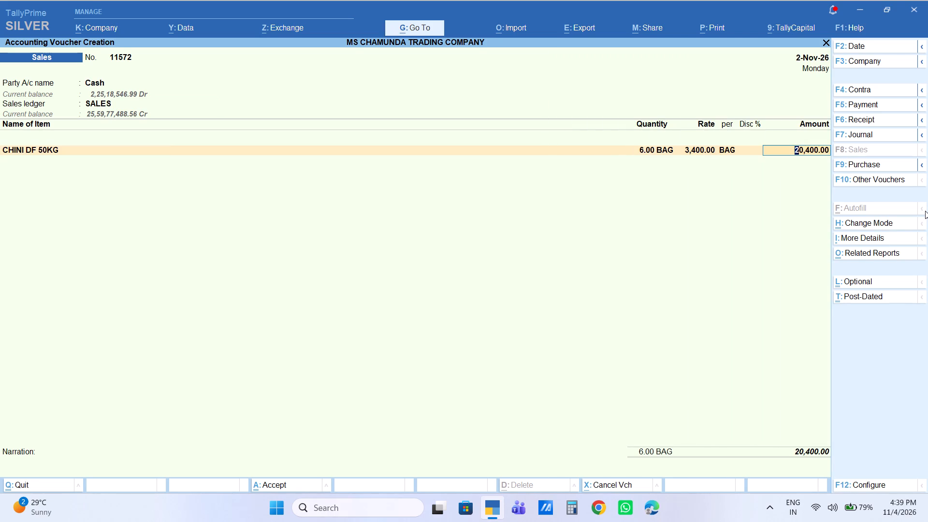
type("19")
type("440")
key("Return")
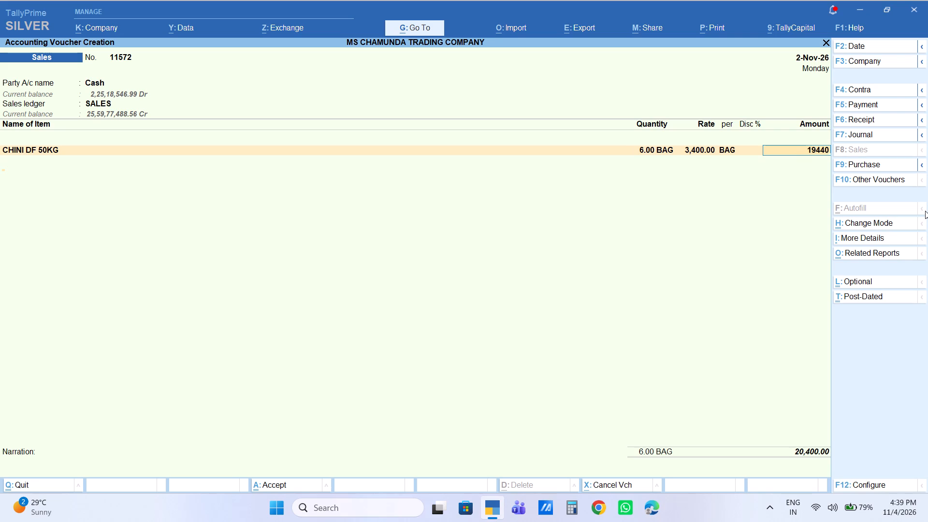
Replace the first item with CHINI SF 50kg, keeping 6 bags, and set its amount to 19,440.
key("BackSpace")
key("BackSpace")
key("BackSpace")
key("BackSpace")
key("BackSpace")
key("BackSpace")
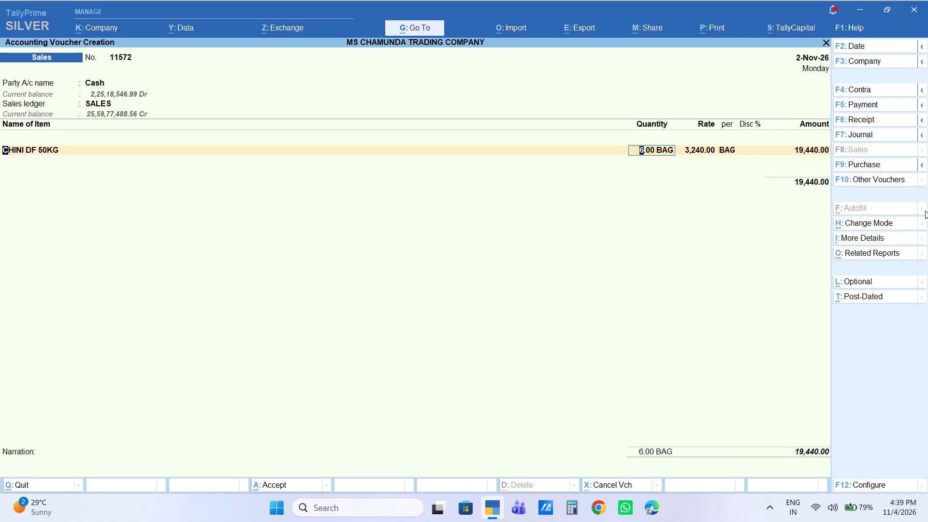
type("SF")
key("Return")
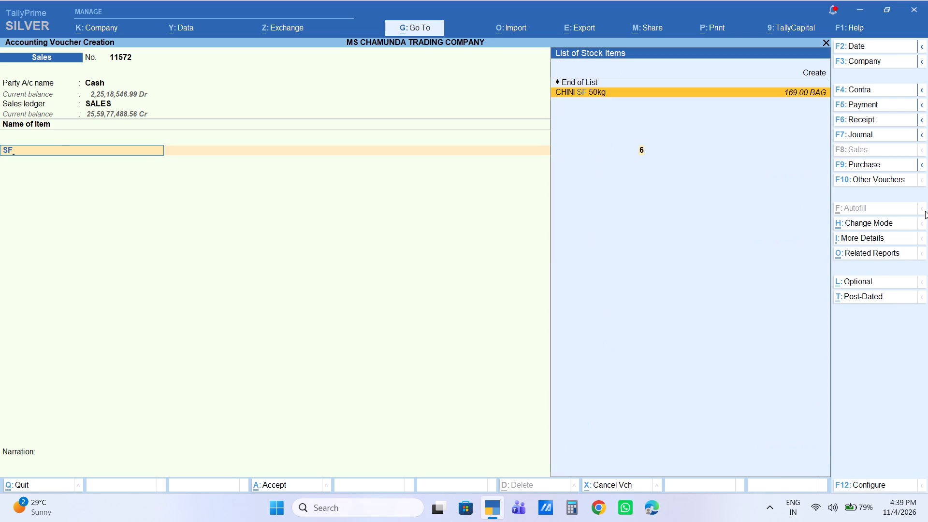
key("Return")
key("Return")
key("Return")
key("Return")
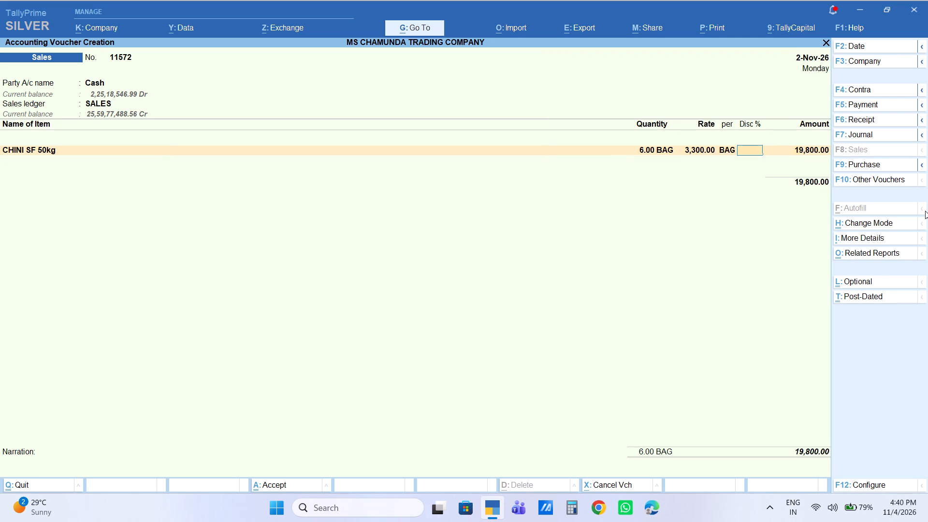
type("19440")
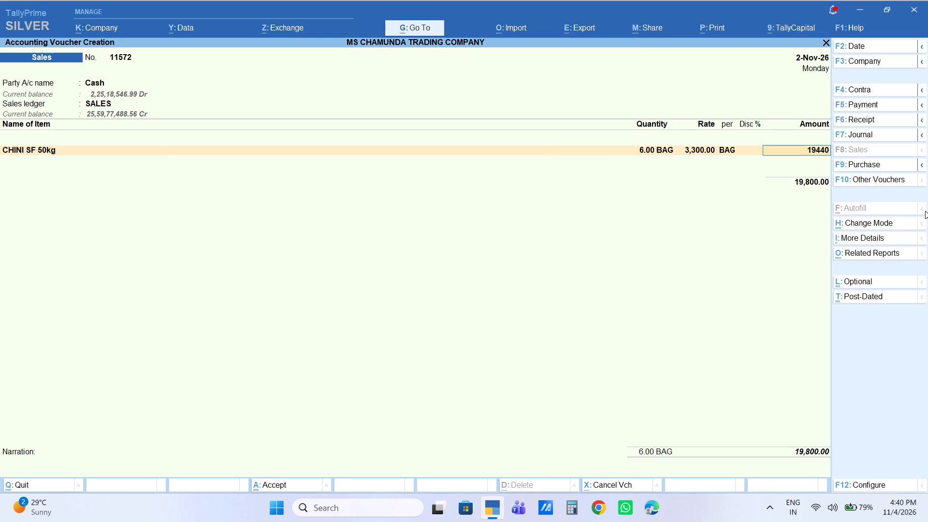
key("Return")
Add Best Choice Tina as the second item, with quantity 6 and an amount of 14,700.
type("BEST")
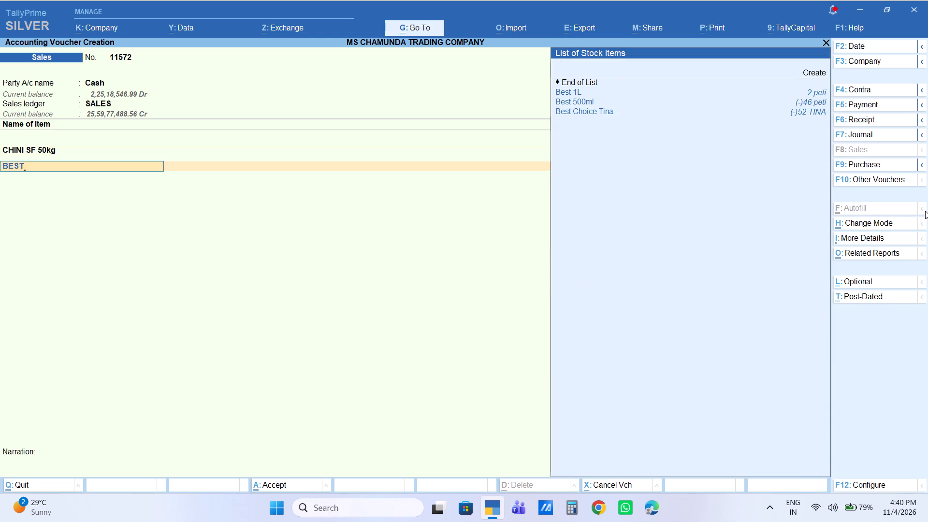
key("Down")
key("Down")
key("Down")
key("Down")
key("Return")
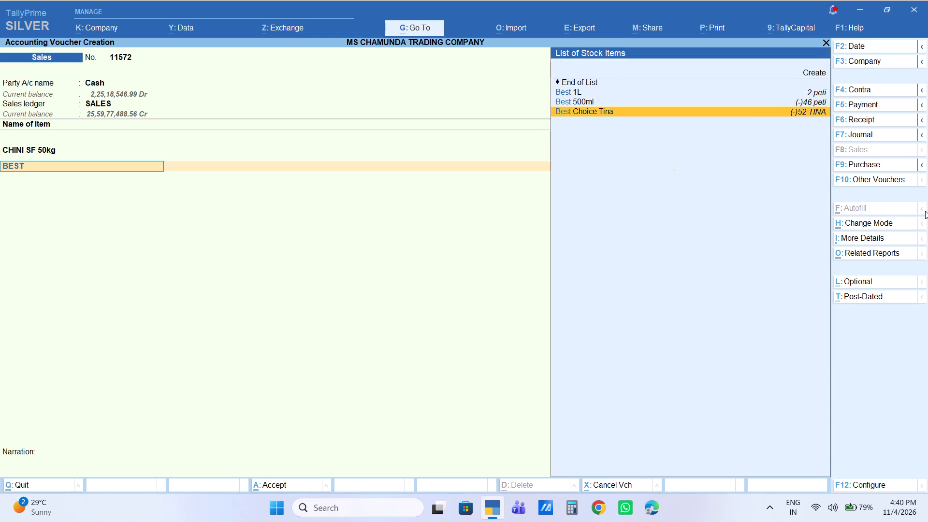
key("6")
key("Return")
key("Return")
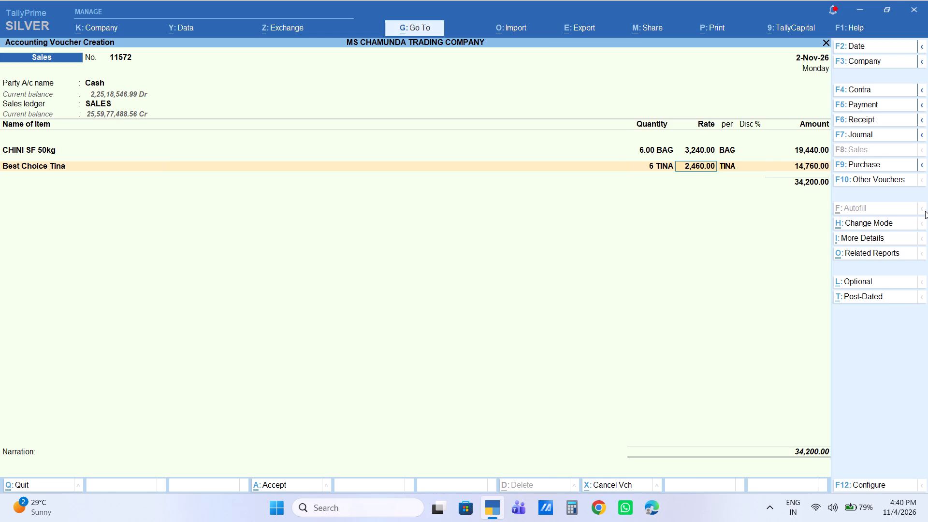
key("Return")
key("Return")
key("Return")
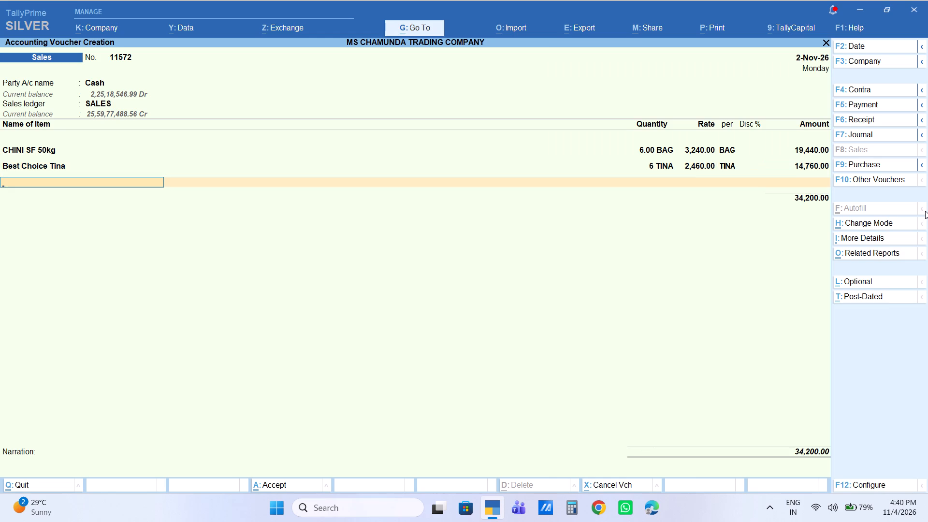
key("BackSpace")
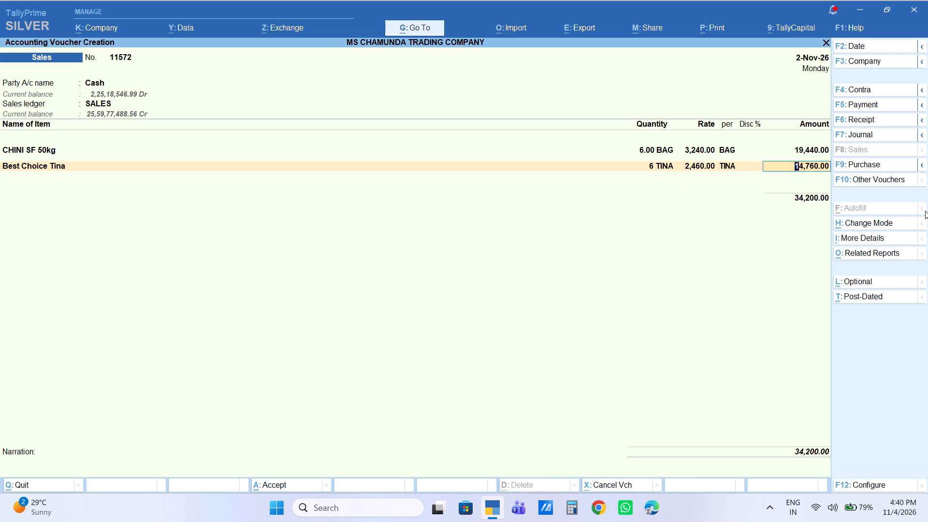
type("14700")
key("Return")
Add Dalda Jar as the third item, with quantity 2 and an amount of 4,620.
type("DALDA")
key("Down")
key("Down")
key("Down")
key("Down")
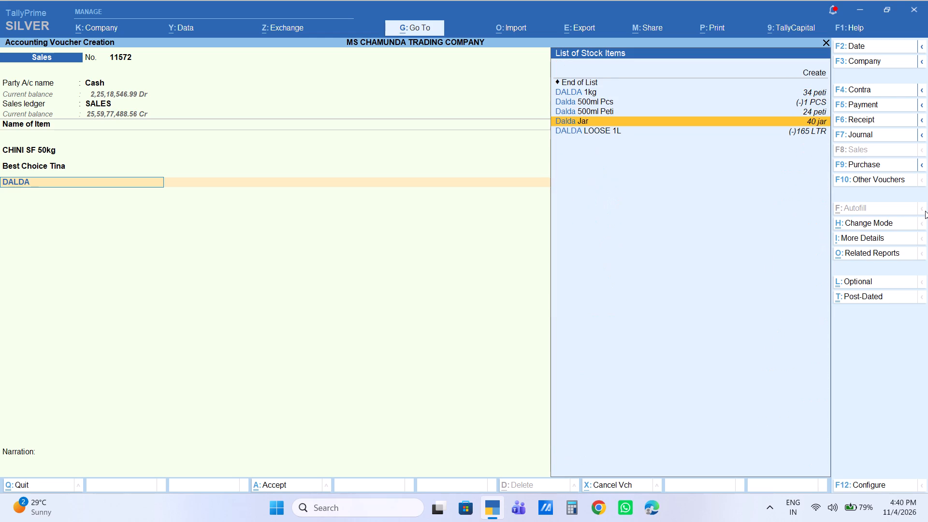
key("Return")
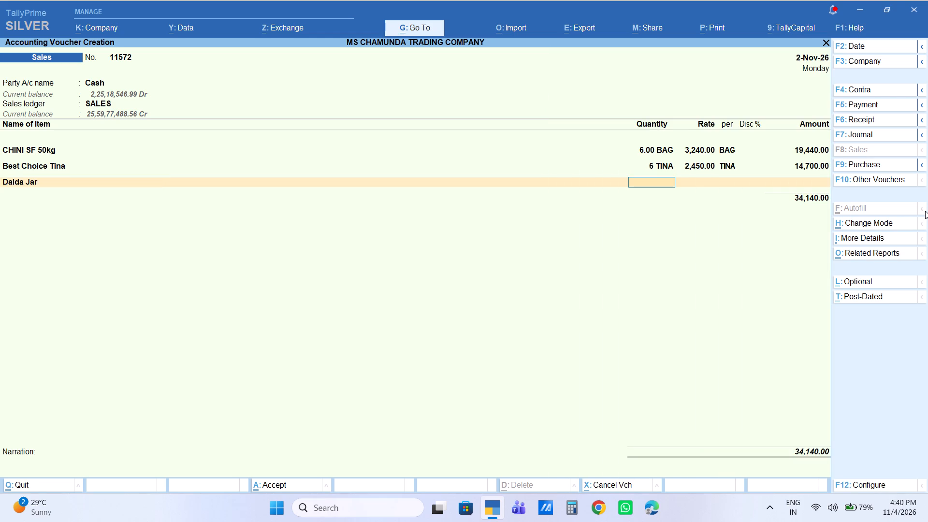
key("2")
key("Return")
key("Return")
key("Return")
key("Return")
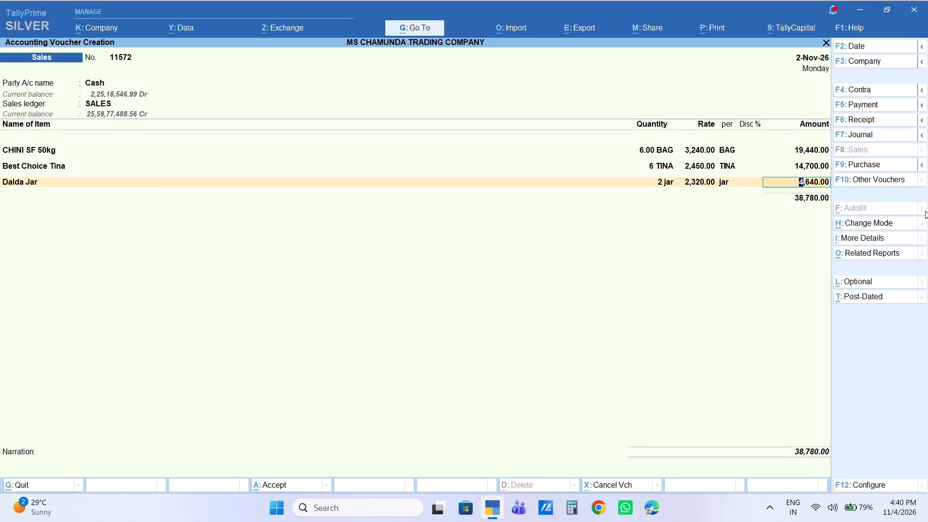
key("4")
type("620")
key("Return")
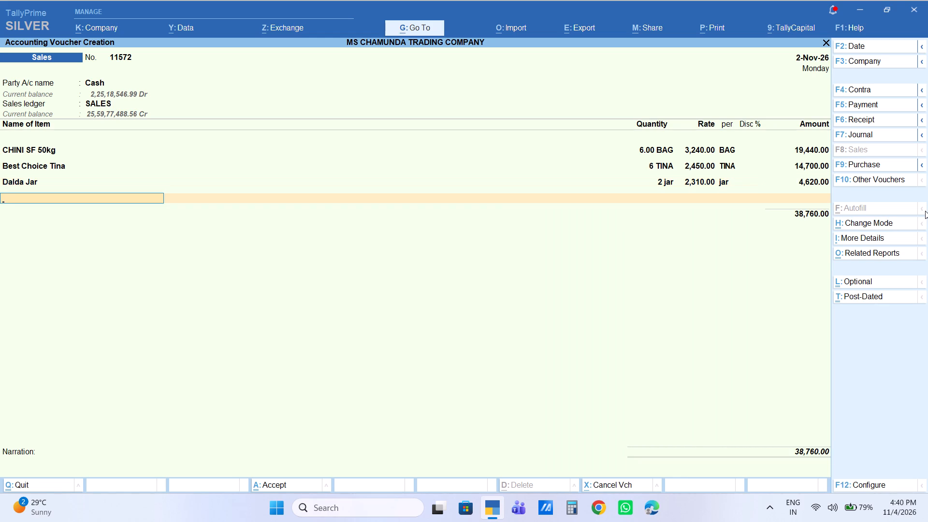
Add MAIDA LV as the fourth item, with 6 bags and an amount of 9,480.
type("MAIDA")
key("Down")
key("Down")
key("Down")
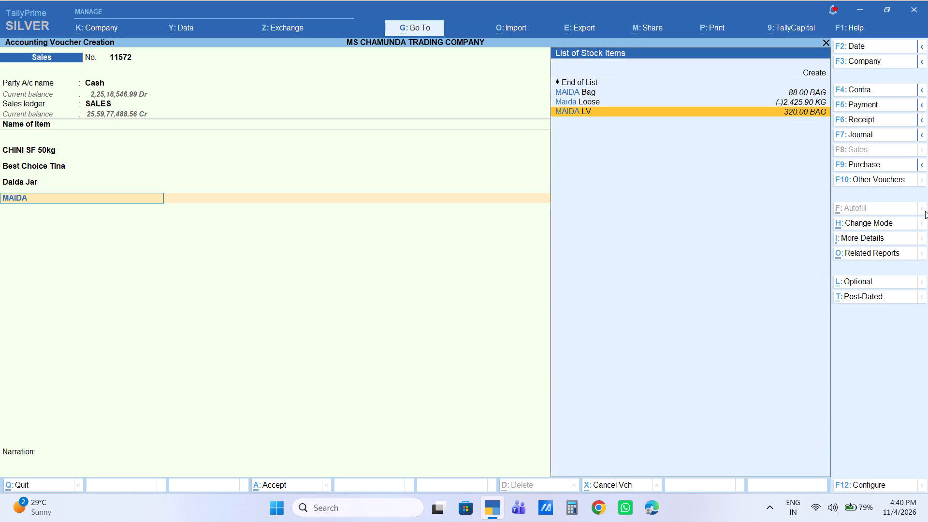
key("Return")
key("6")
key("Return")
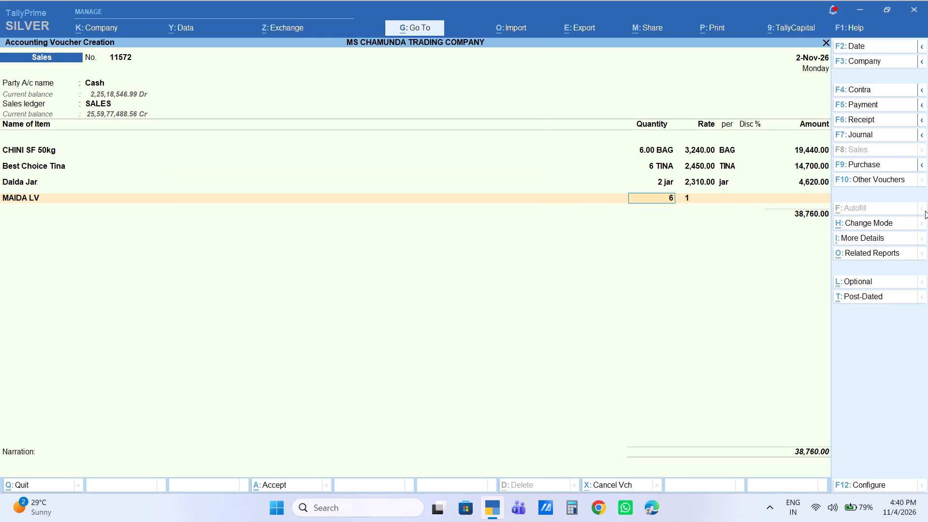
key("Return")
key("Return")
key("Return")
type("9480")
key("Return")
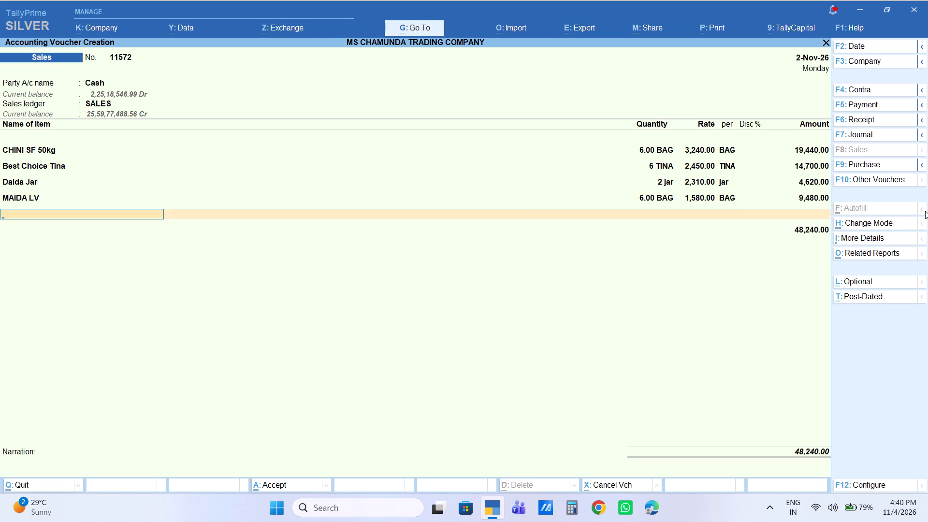
Add Sabera Besan 10kg with quantity 5, accepting the rate of 1,000 and the amount of 5,000.
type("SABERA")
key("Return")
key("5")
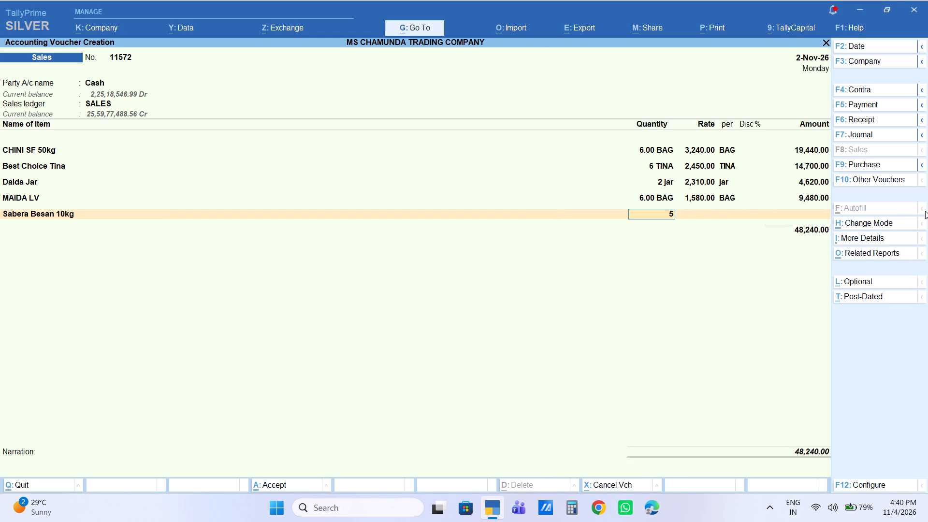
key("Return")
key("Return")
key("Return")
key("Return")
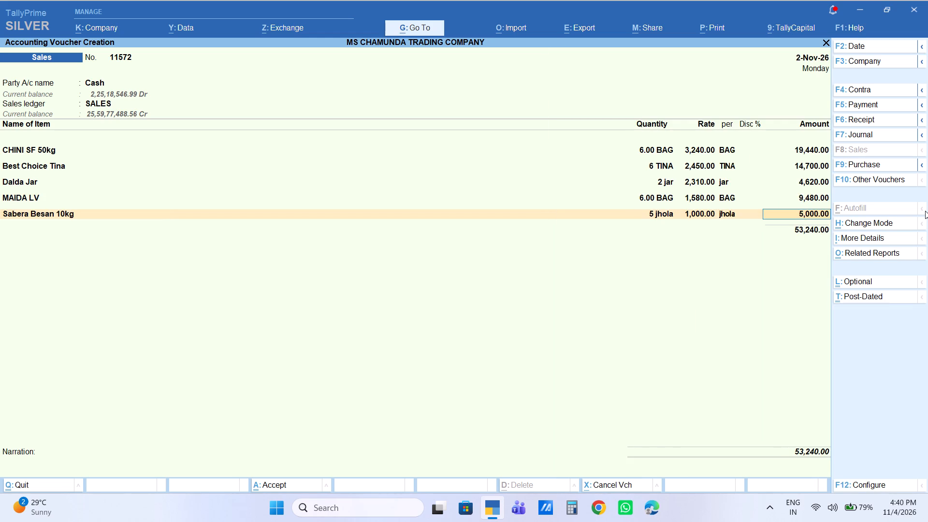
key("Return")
End the item list and add a Labour Charge of 80 to the voucher.
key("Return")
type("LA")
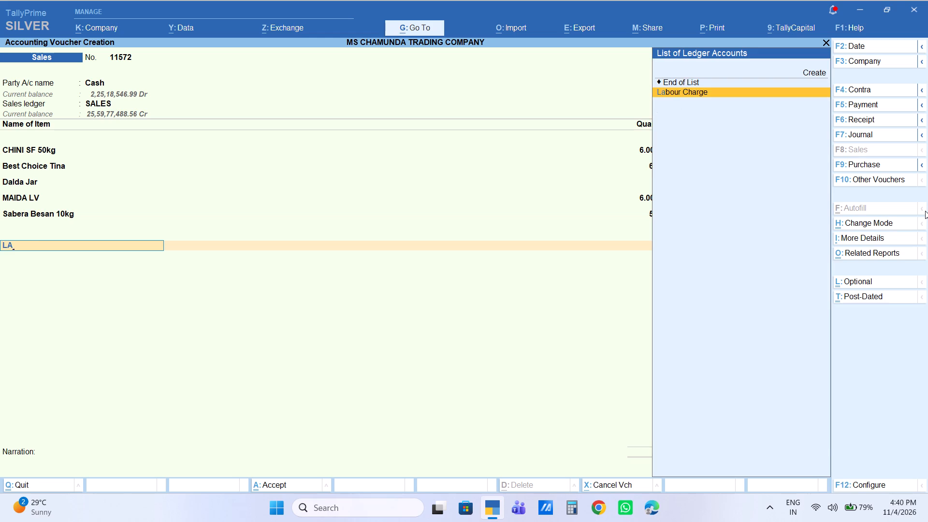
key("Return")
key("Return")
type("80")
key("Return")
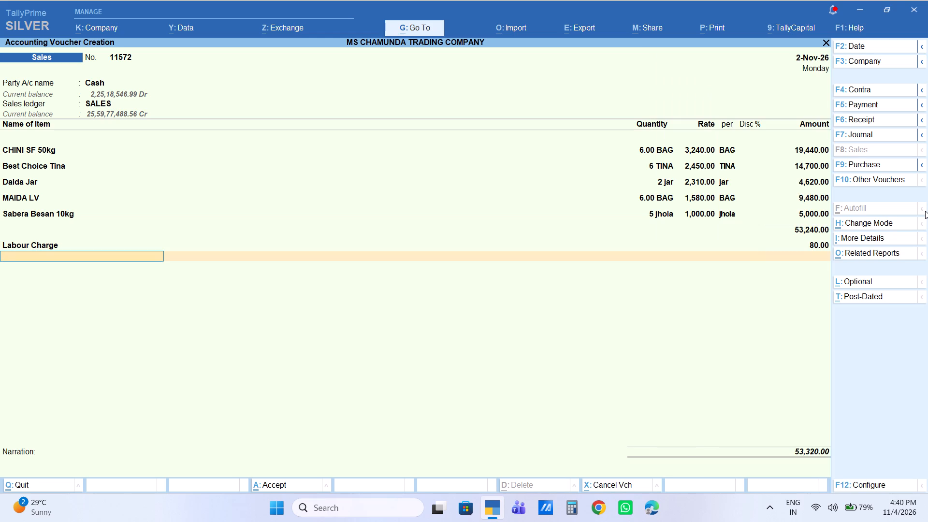
Finish the ledger entries and save the cash sales voucher without a narration.
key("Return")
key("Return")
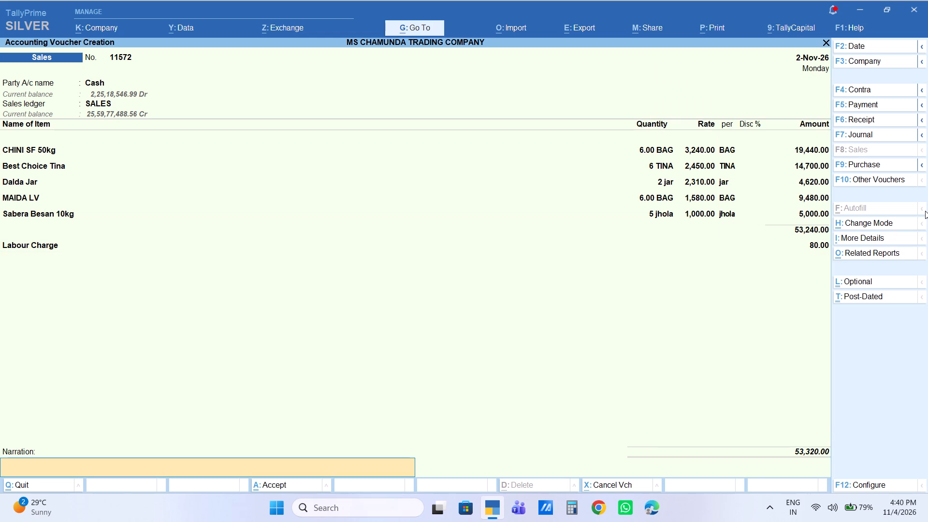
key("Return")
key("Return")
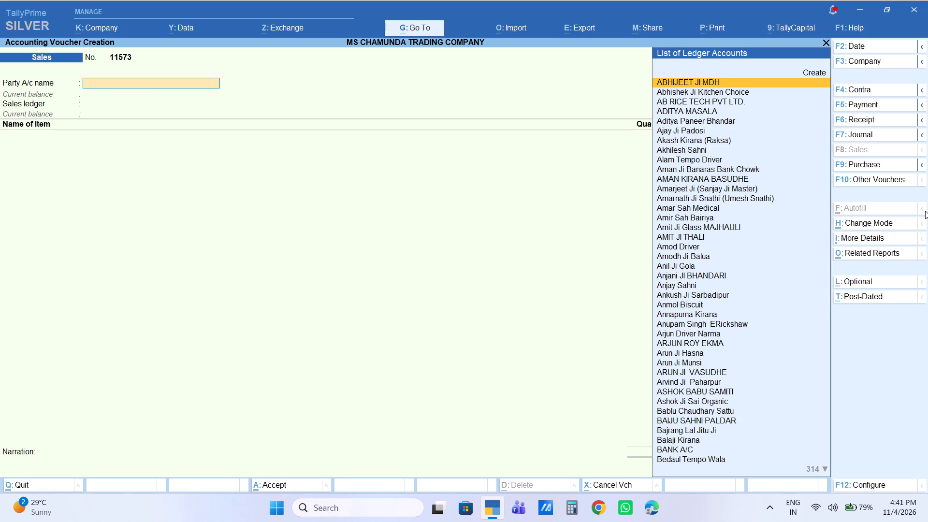
Start the new sales voucher with RAJNISH JI SAMITI as the party, accepting the party details and the SALES ledger.
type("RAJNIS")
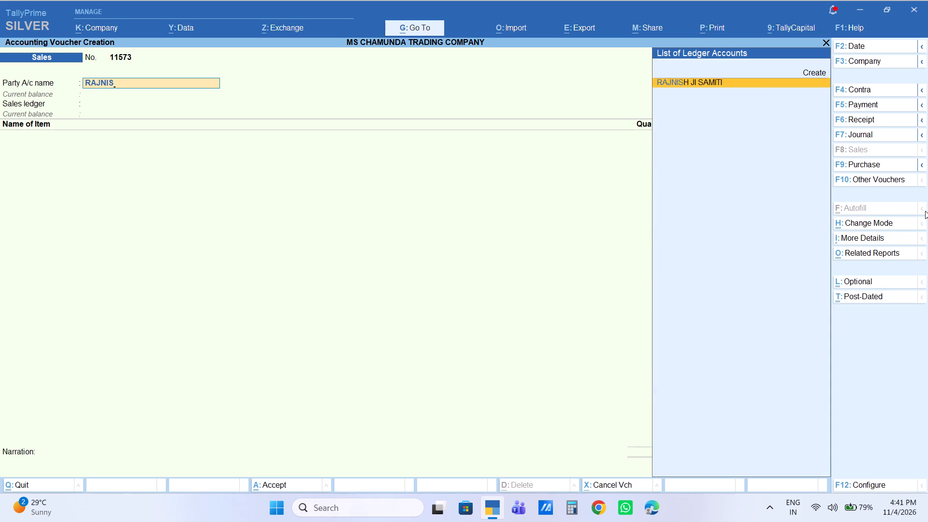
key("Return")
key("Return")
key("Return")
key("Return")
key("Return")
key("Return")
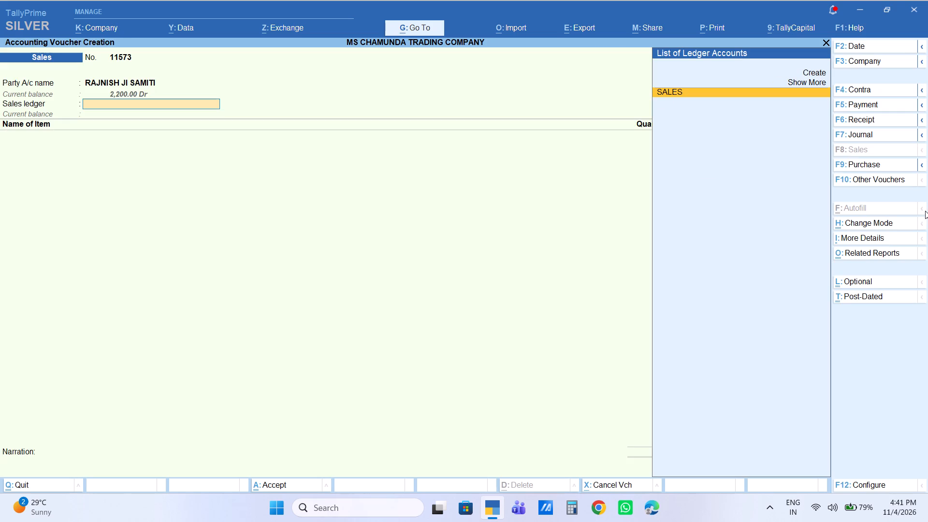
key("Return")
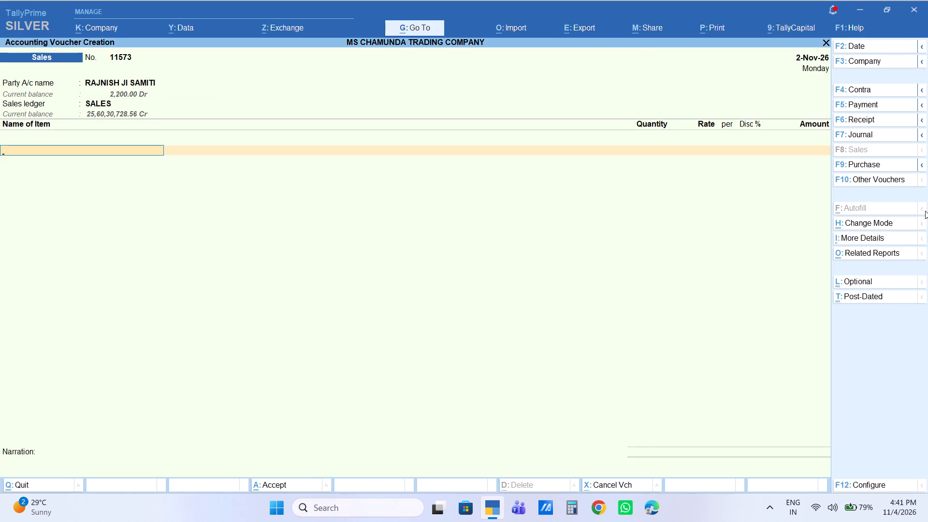
Add FORTUNE 1L PETI with quantity 2, accepting the rate of 2,630 and the amount of 5,260.
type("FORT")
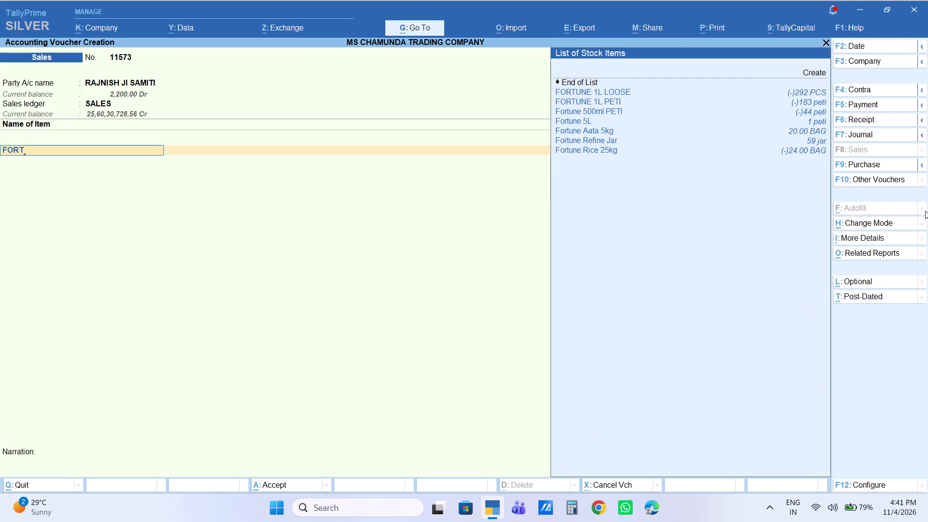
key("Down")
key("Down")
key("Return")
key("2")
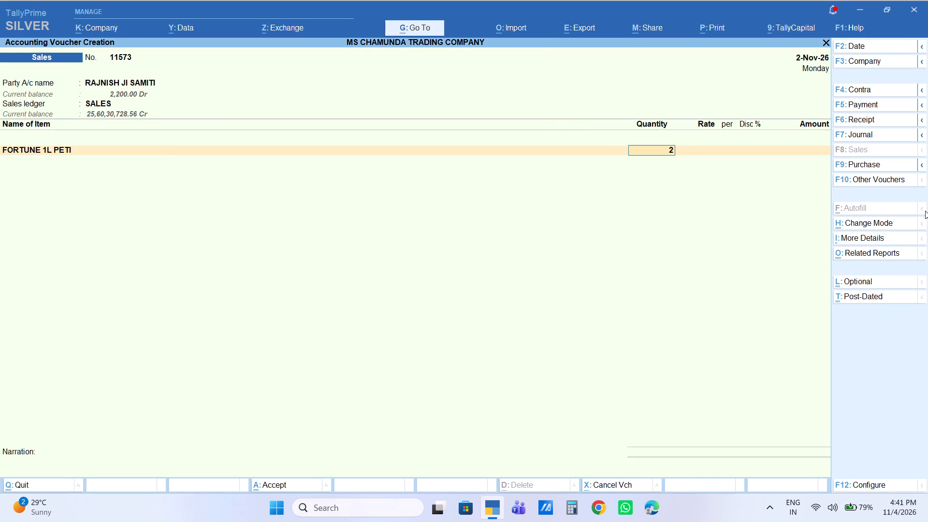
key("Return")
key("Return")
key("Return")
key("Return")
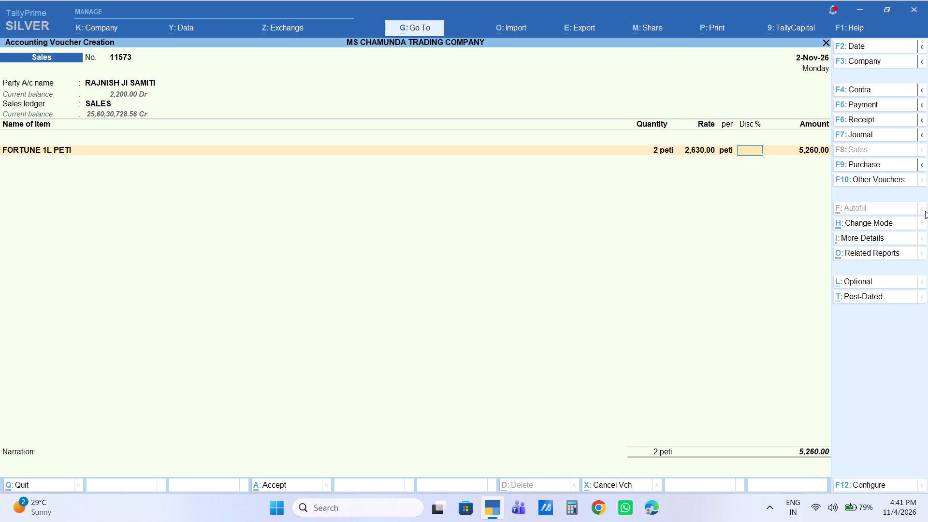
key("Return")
End the item list and add a Labour Charge of 5 to the RAJNISH JI SAMITI sales voucher.
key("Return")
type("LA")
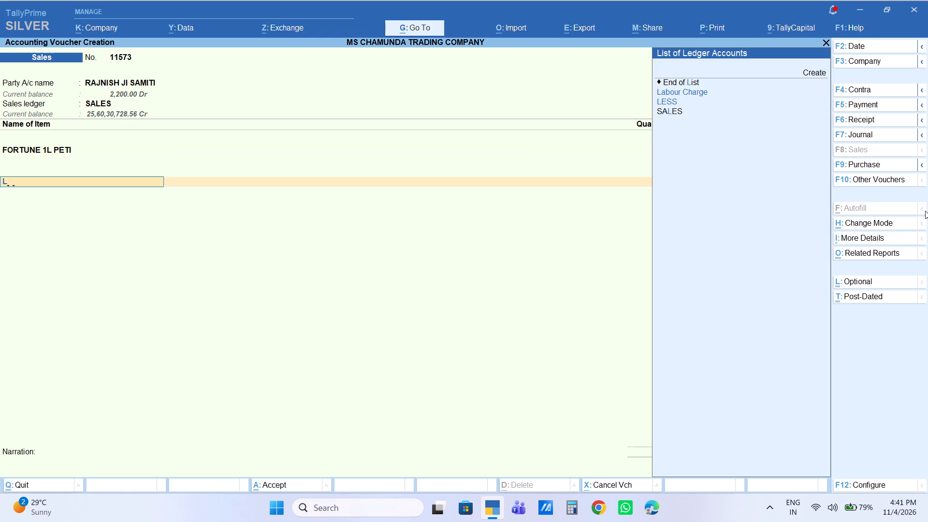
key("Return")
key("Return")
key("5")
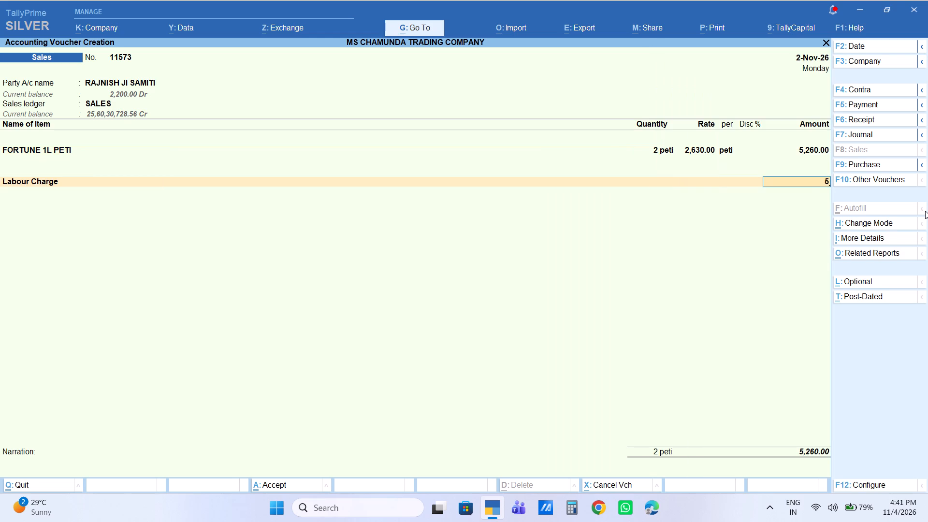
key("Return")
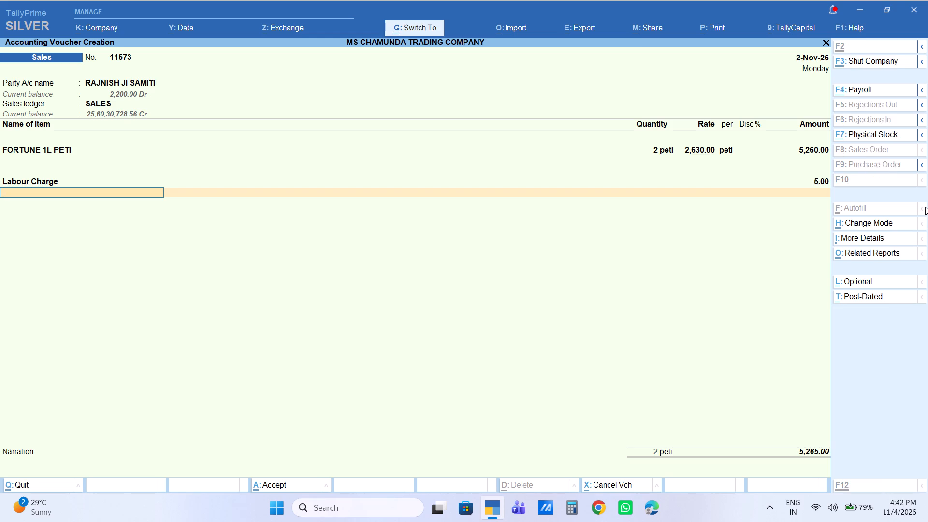
Print the RAJNISH JI SAMITI sales voucher.
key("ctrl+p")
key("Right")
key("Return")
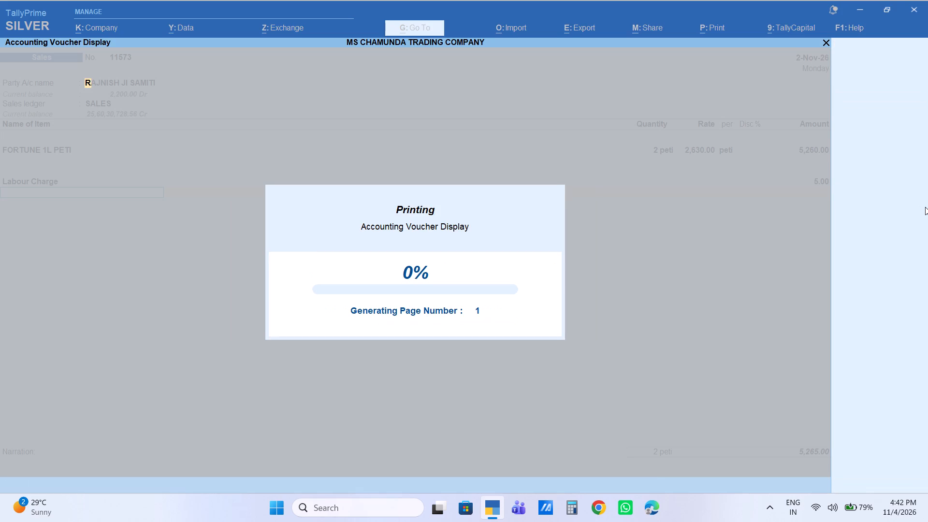
Finish the ledger entries, accept the New Ref bill-wise allocation for the full amount without credit days, and save the voucher without a narration.
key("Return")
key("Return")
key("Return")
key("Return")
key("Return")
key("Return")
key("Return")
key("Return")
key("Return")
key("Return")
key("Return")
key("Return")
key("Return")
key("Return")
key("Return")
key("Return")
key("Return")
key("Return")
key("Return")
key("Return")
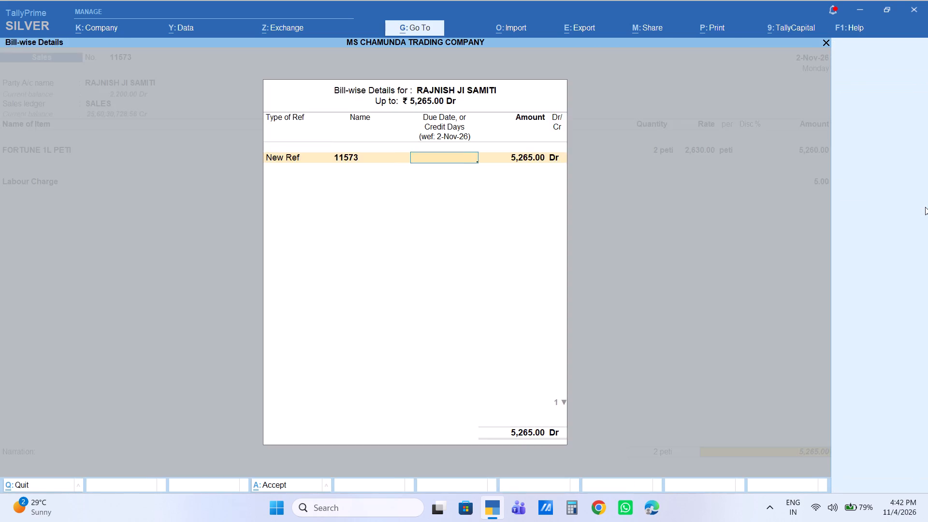
Leave the blank new sales voucher and return to the Gateway of Tally.
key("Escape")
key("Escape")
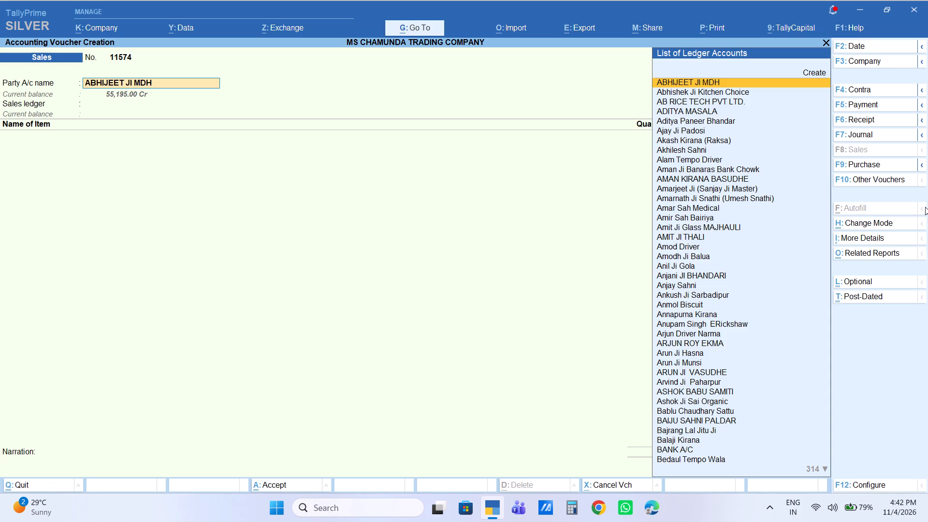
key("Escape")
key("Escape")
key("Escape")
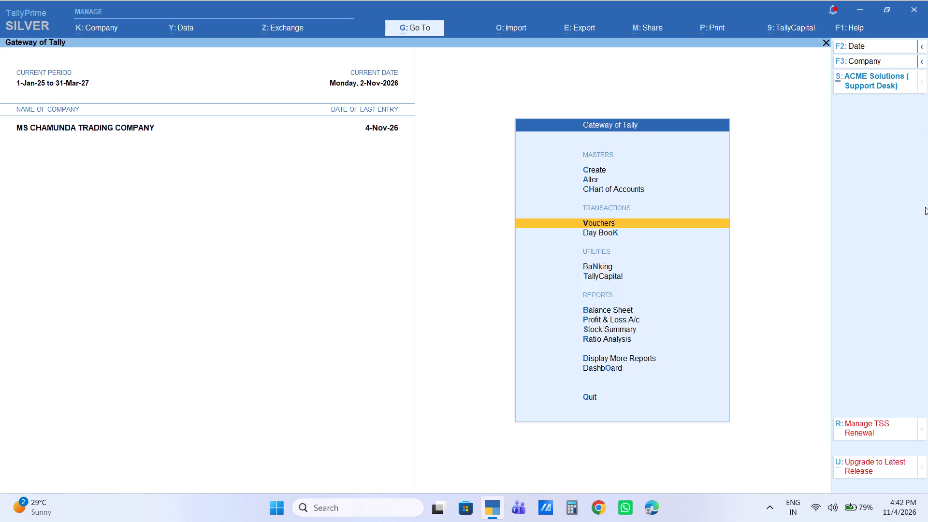
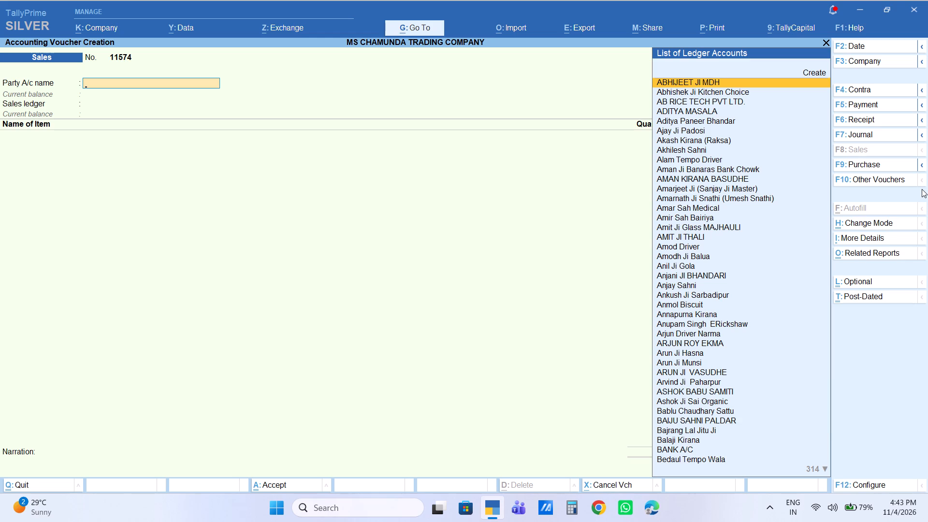
Start the sales voucher with Cash as the party account and SALES as the sales ledger.
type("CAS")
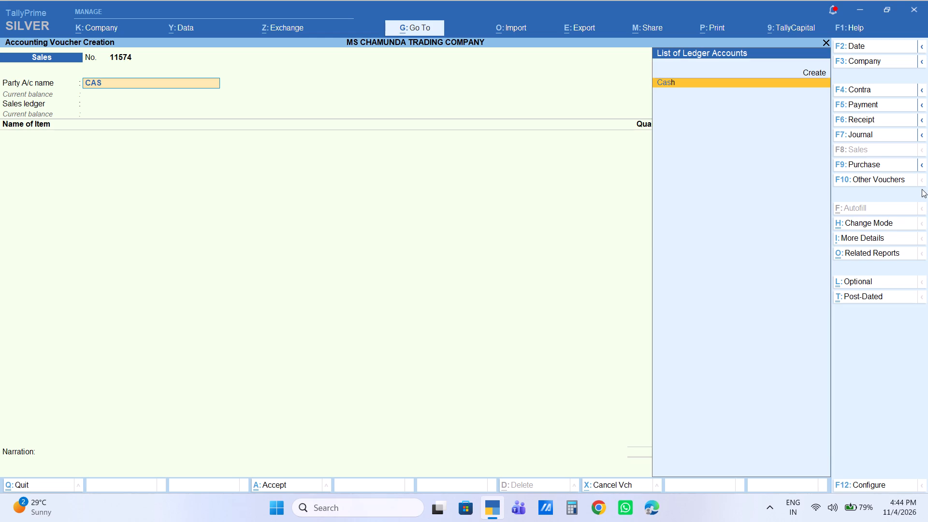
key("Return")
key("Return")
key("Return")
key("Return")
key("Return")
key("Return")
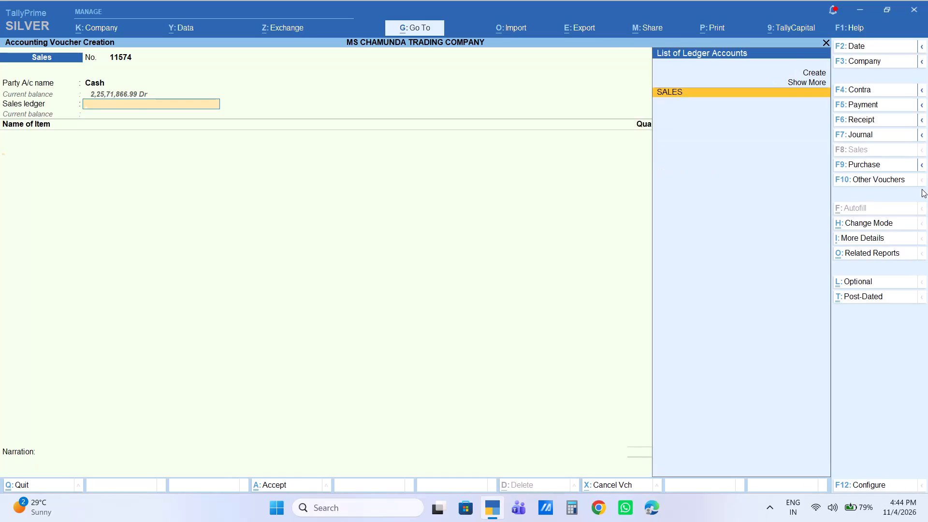
Add the item BUDHA BHOG 25KG with a quantity of 4 bags and an amount of 3,500.
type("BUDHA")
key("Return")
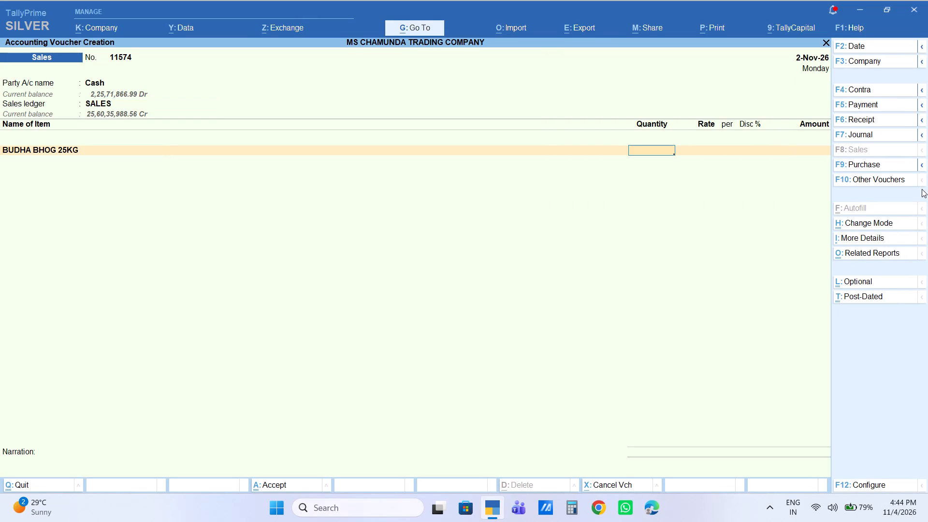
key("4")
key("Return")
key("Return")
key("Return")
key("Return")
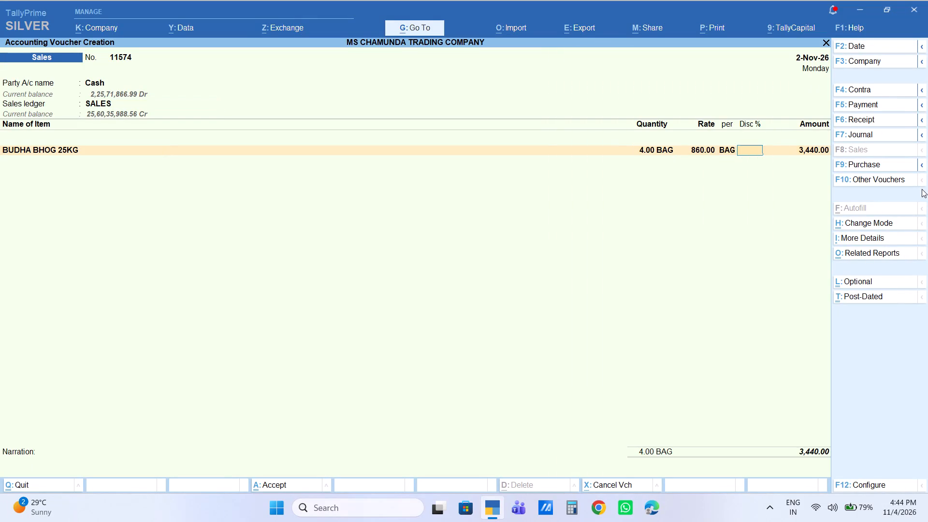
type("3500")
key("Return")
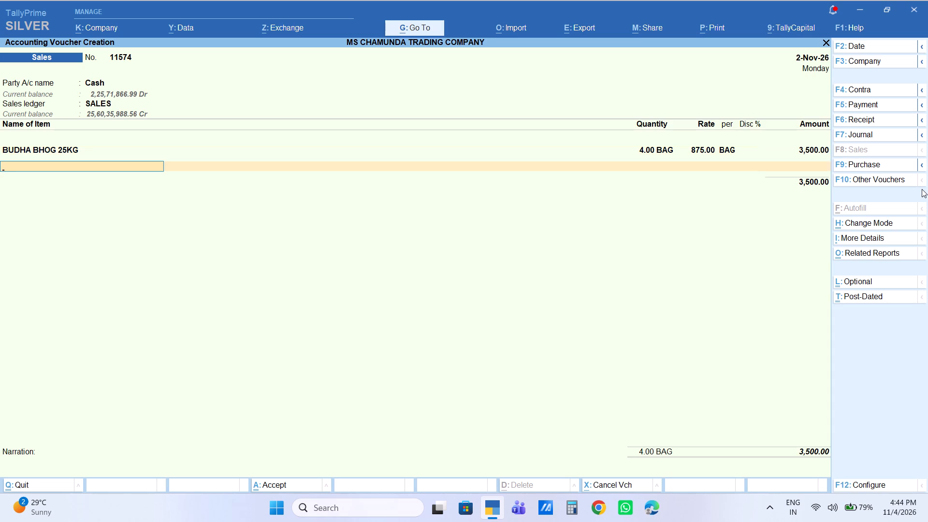
Add the item FORTUNE 1L PETI with a quantity of 1 peti at the default rate of 2,630.
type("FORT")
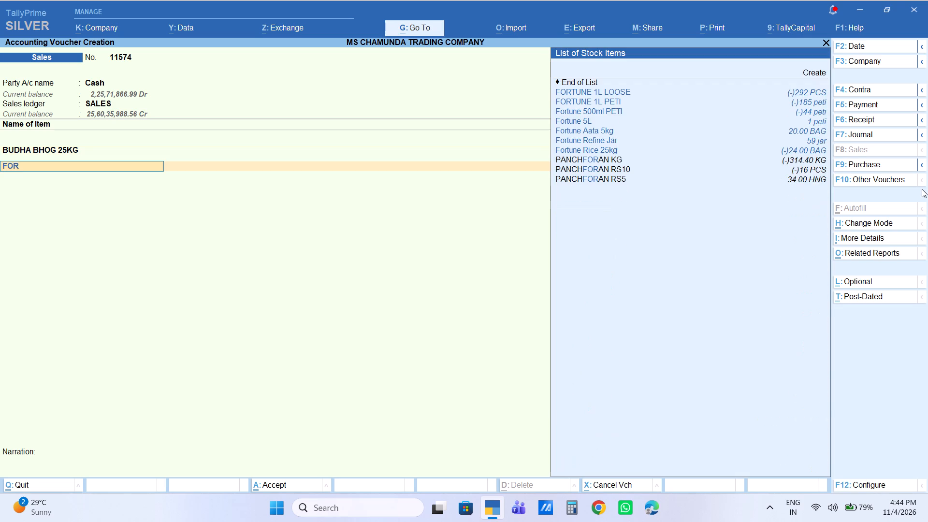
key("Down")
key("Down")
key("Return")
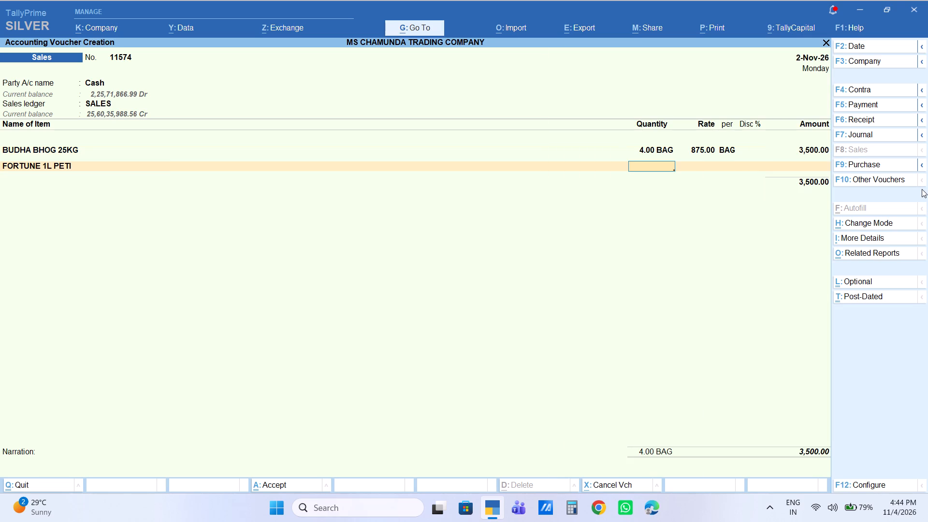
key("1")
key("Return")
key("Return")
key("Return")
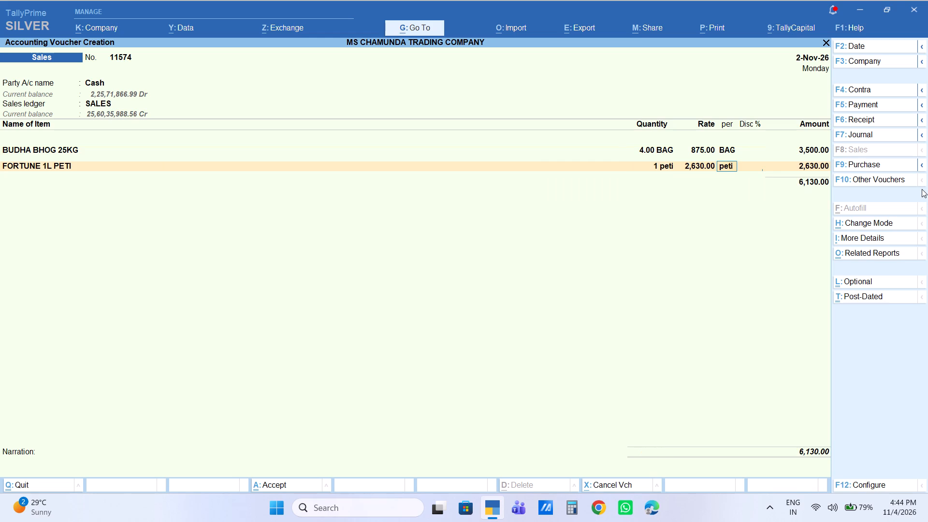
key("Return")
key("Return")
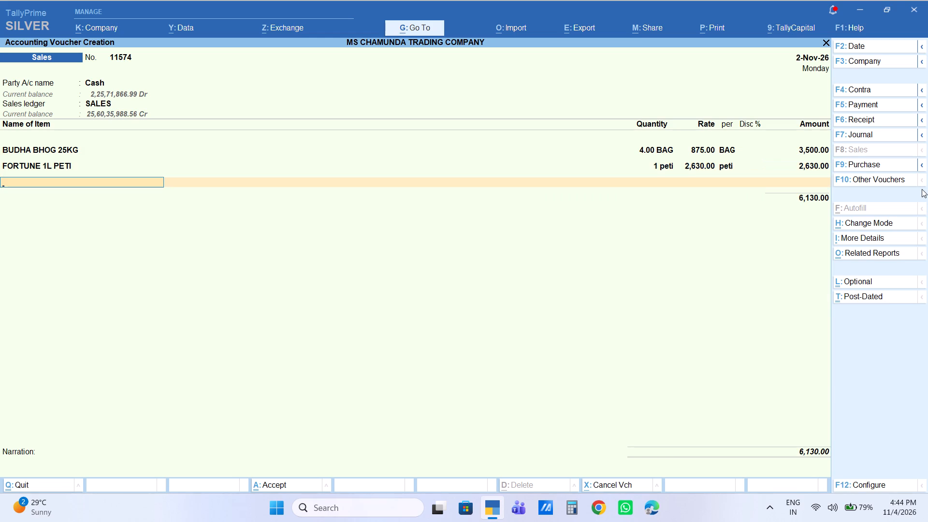
Add the item P Orange Rs5 with a quantity of 1 peti at the default rate of 580.
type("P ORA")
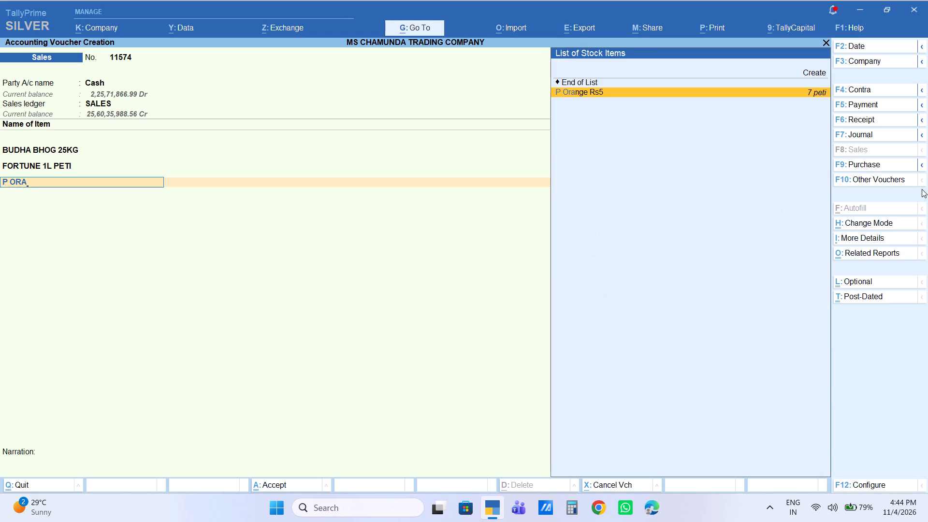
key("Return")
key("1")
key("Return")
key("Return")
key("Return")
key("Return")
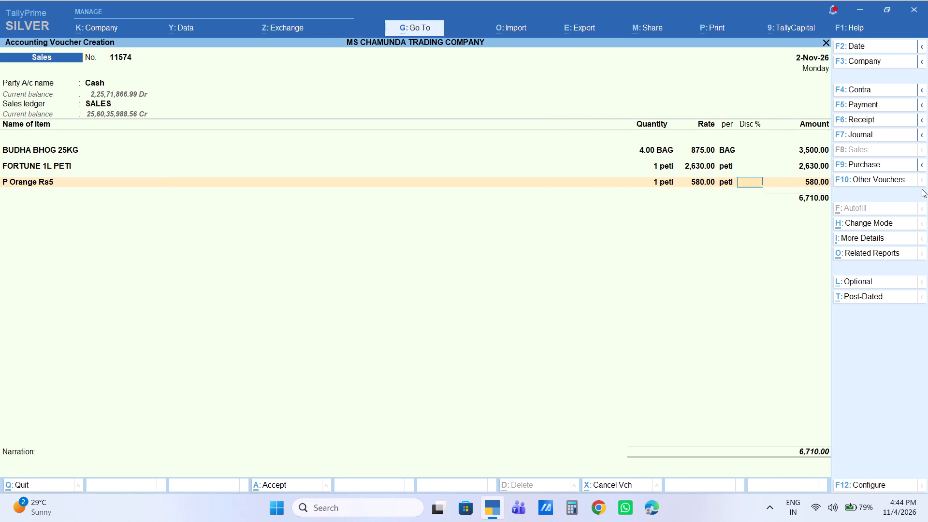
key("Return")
End the item list and add a Labour Charge of 12 to the voucher.
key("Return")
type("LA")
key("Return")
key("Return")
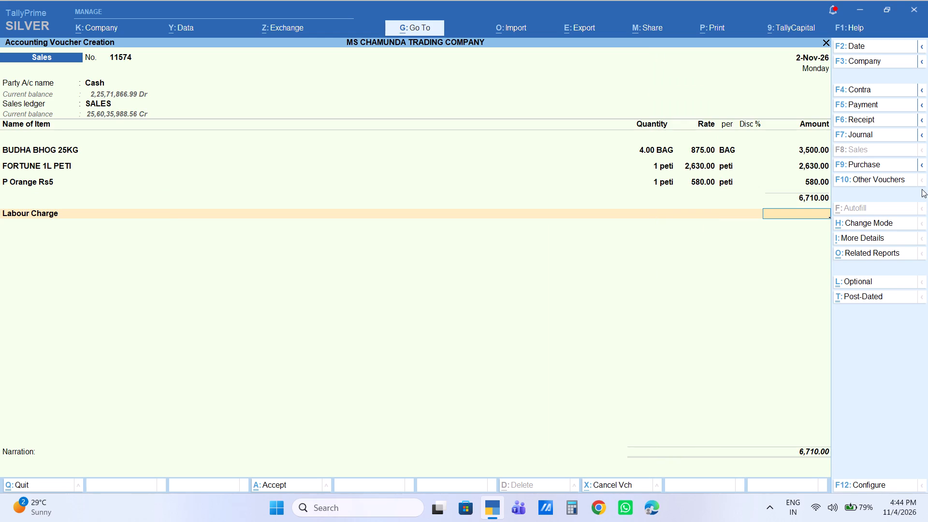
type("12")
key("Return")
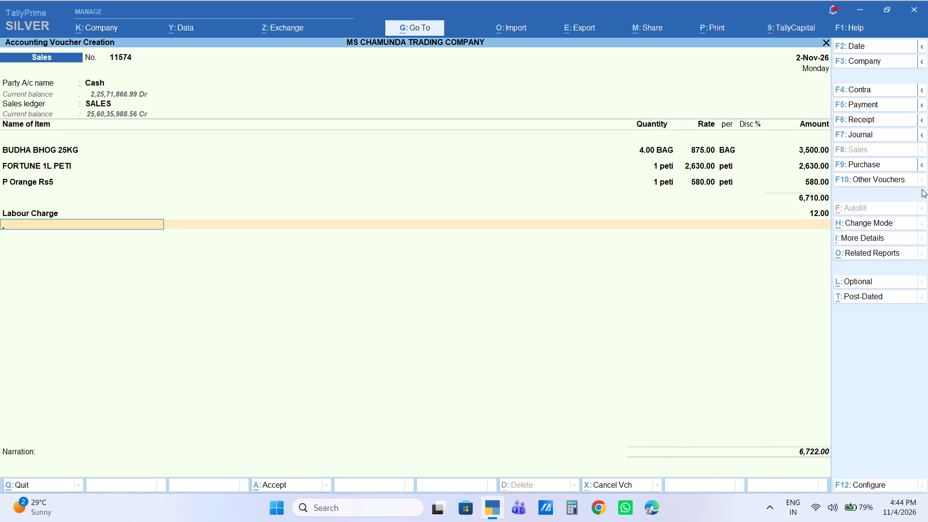
Go back above the Labour Charge line and add the item Mombatti Rs 5(A), 25 PCS, with an amount of 250.
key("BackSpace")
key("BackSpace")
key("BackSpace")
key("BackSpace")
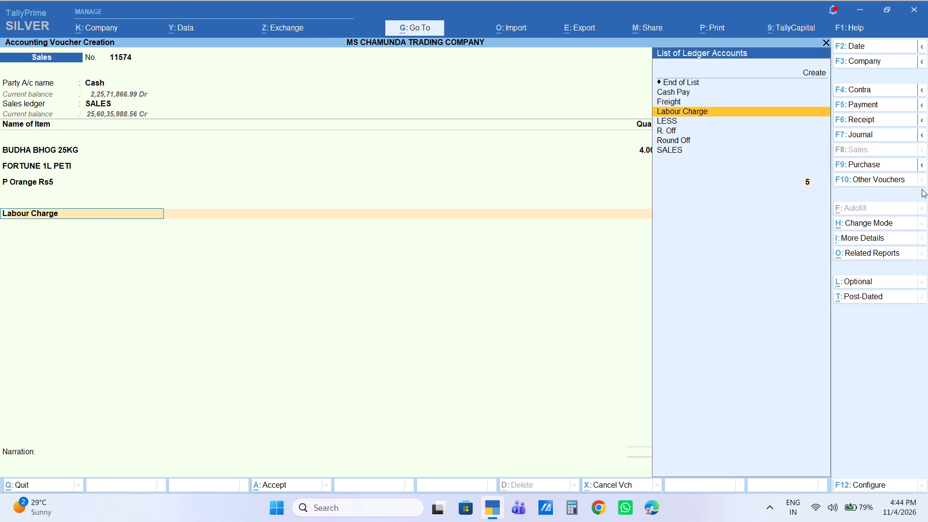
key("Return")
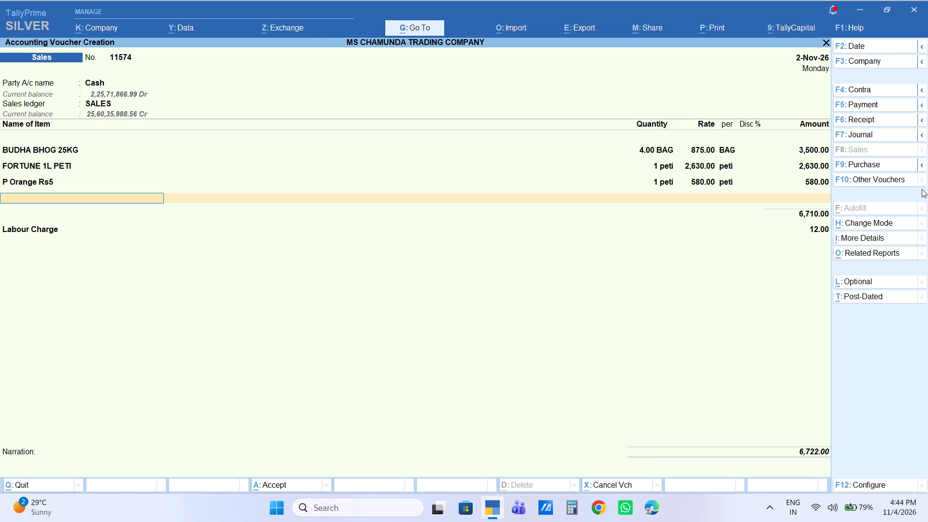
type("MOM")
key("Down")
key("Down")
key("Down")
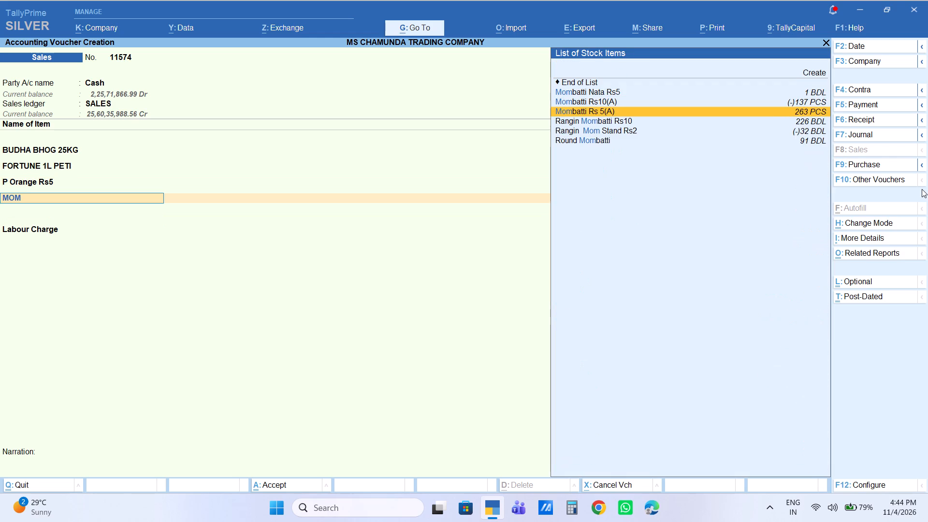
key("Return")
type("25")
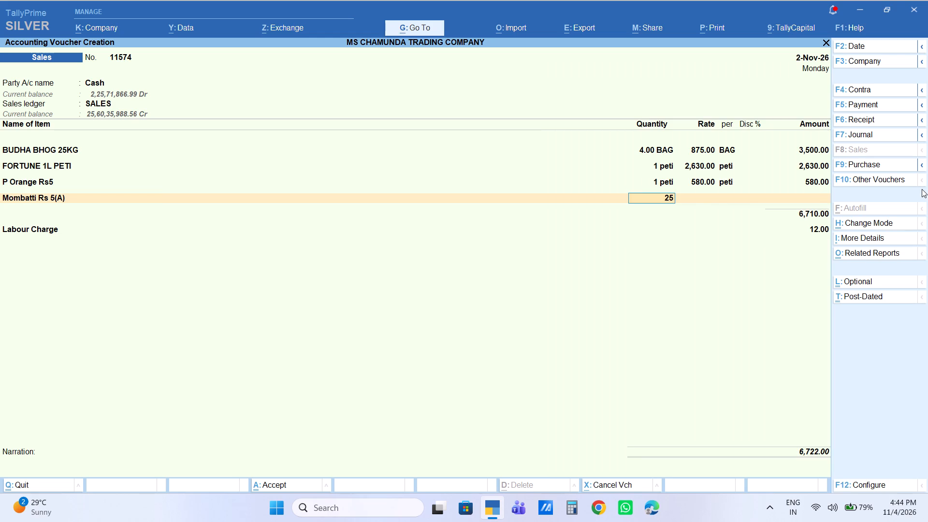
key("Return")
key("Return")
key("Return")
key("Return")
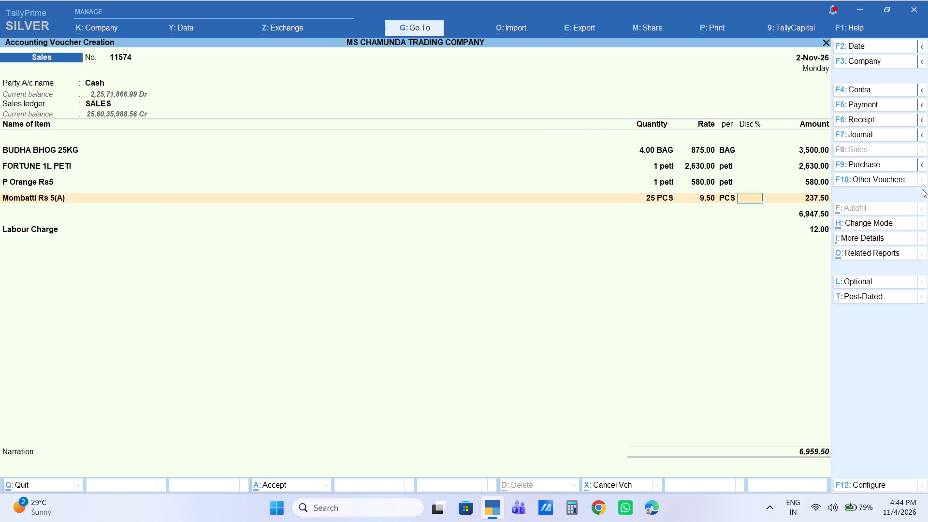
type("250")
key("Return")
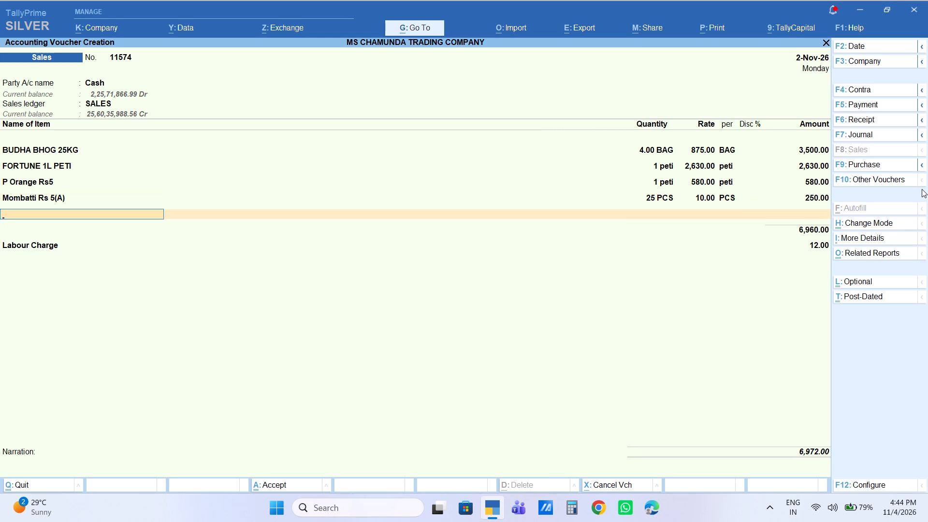
Keep the Labour Charge line, leave the narration blank and save the sales voucher.
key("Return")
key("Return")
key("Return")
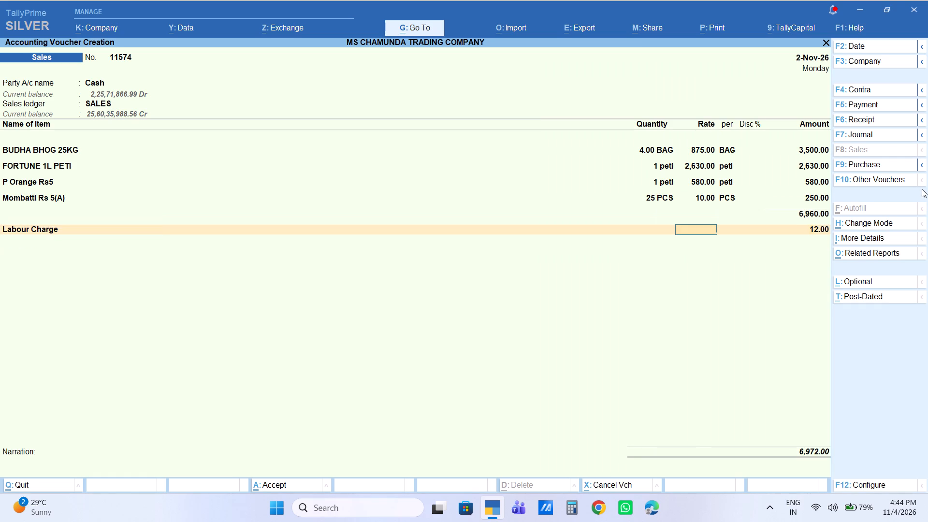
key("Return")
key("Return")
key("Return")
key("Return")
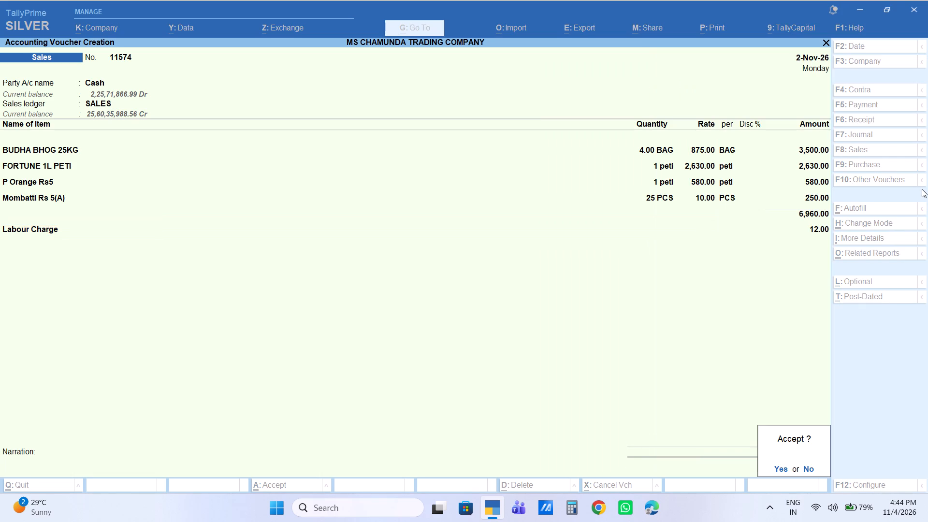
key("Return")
Start the following sales voucher with Cash as the party account and SALES as the sales ledger.
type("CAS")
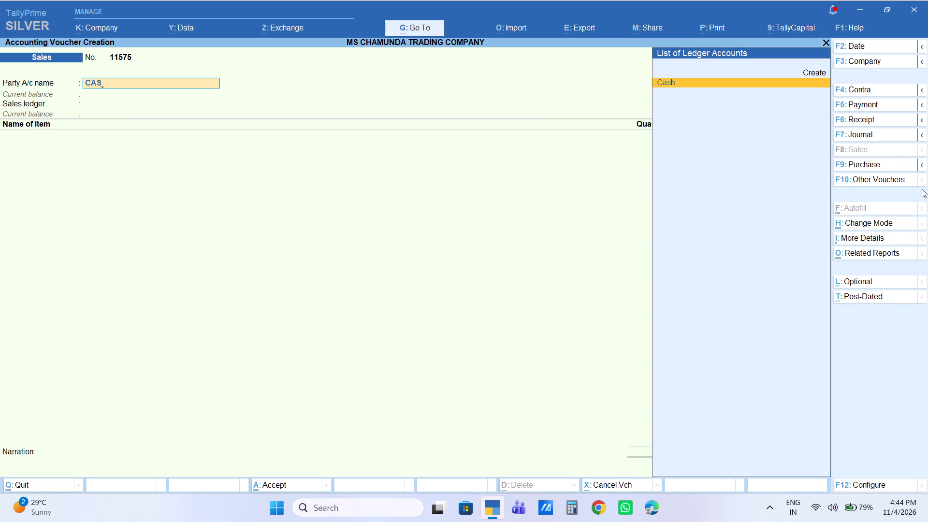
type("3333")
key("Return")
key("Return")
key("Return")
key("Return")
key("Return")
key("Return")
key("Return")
Add the item Sooji 200G with a quantity of 1 jhola and an amount of 520.
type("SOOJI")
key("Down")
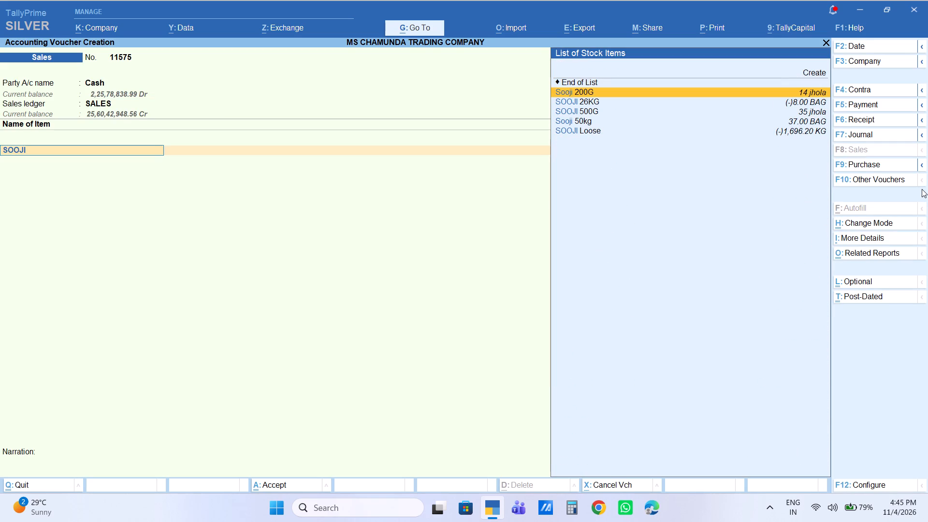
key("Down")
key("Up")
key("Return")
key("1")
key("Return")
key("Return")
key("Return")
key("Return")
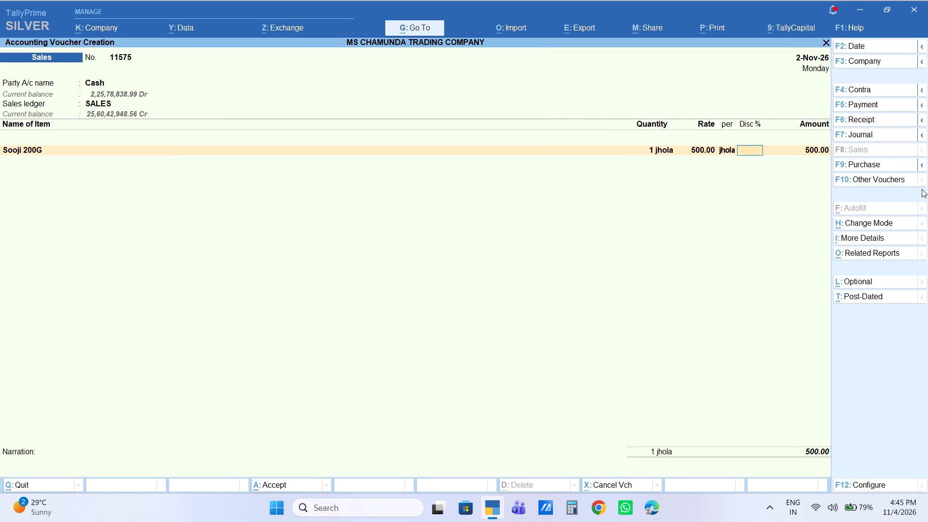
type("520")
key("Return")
End the item list, save the sales voucher without a narration and return to the Gateway of Tally.
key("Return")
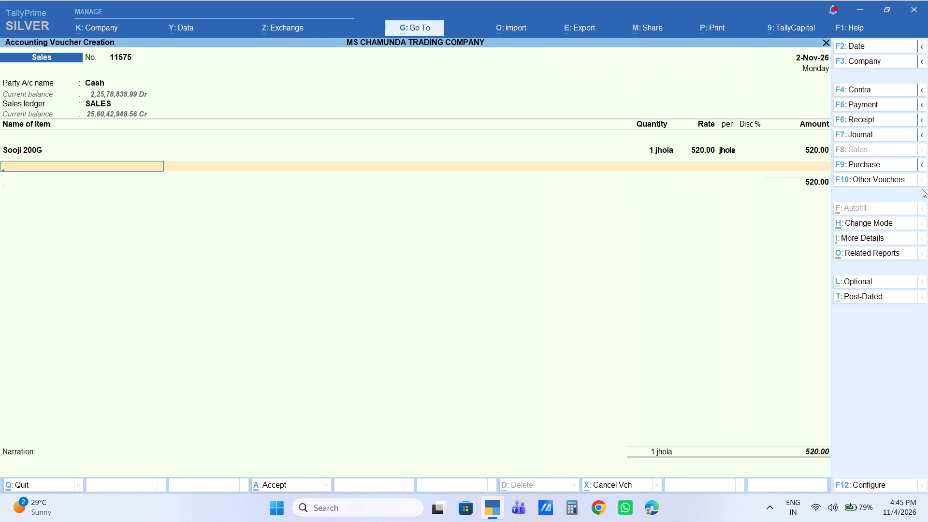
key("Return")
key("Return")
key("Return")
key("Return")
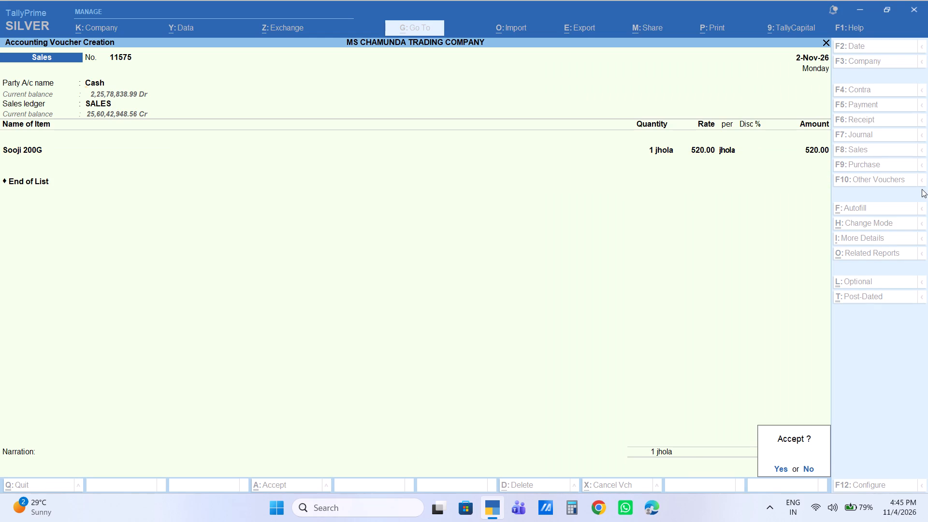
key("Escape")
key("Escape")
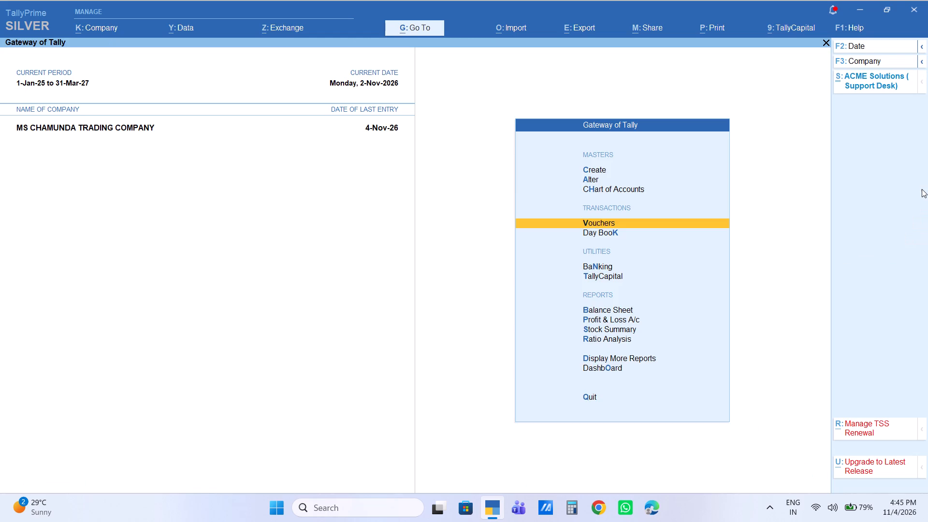
Open the Day Book and open its last entry, Cash sales voucher 11575, for alteration.
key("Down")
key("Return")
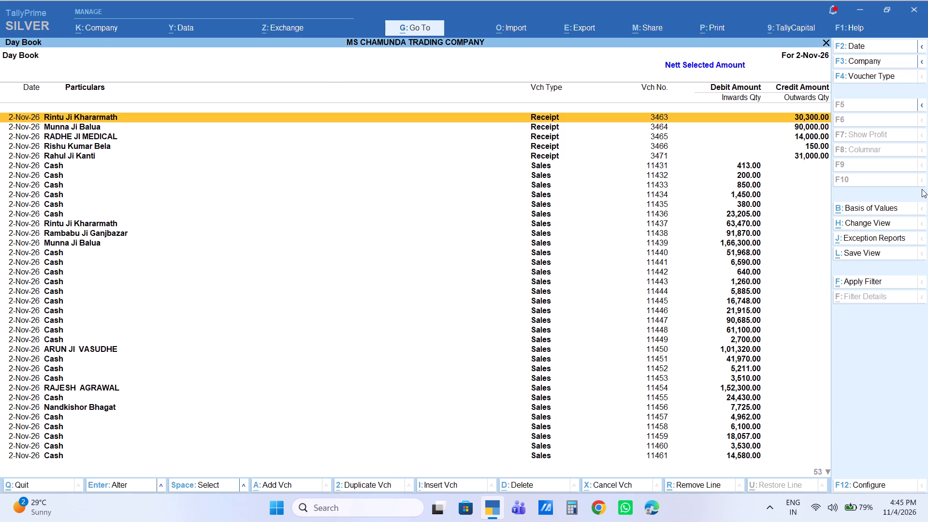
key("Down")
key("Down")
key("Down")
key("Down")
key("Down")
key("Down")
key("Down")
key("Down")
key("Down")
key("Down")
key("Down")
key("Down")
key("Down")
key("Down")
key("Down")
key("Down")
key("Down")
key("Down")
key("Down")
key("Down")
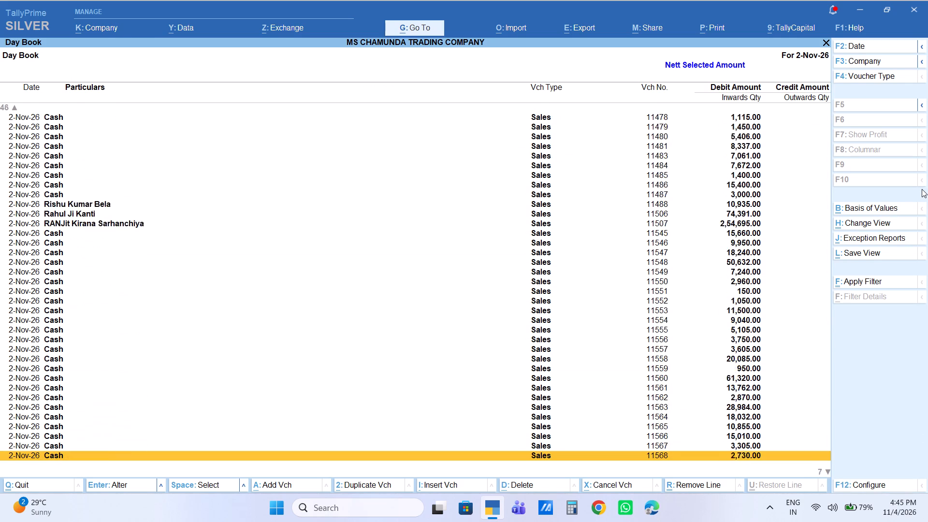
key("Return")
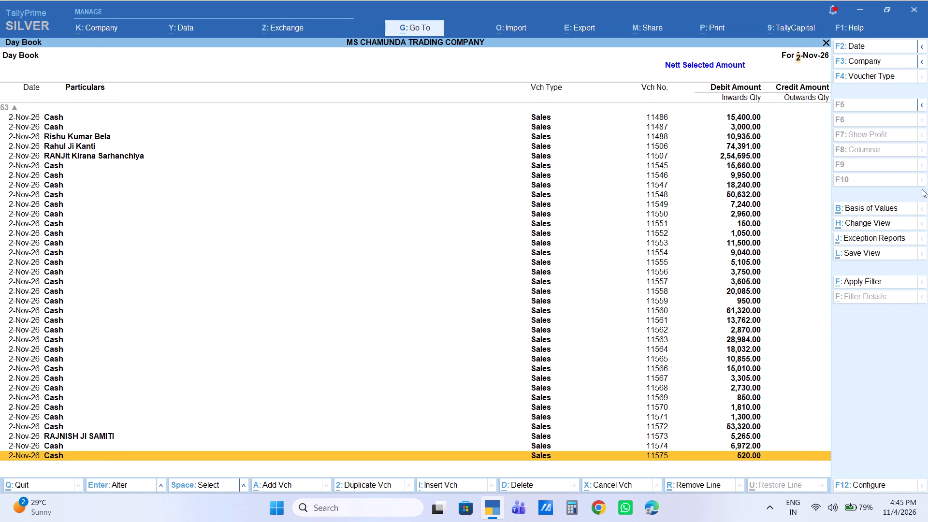
Set the voucher date of sales voucher 11575 to the 2nd.
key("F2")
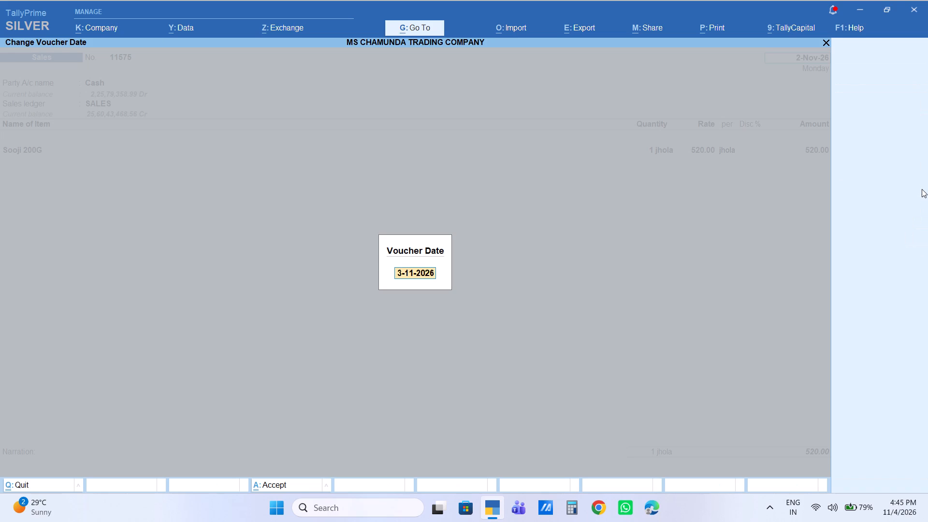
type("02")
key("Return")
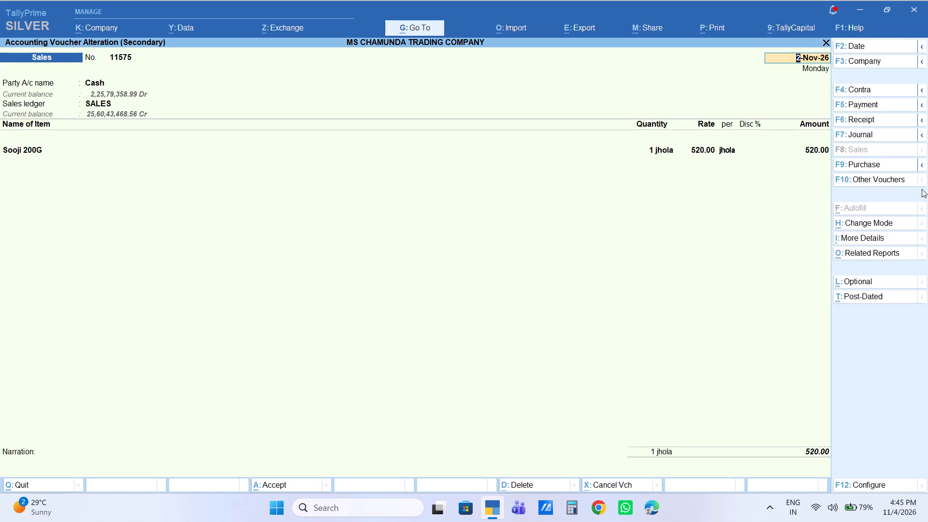
Change the date of sales voucher 11575 to 3-11-2026 and save the voucher.
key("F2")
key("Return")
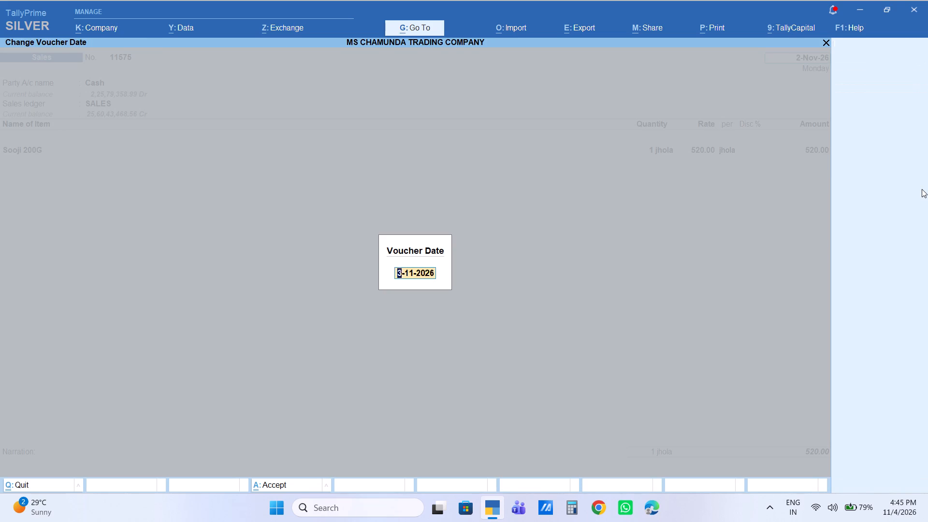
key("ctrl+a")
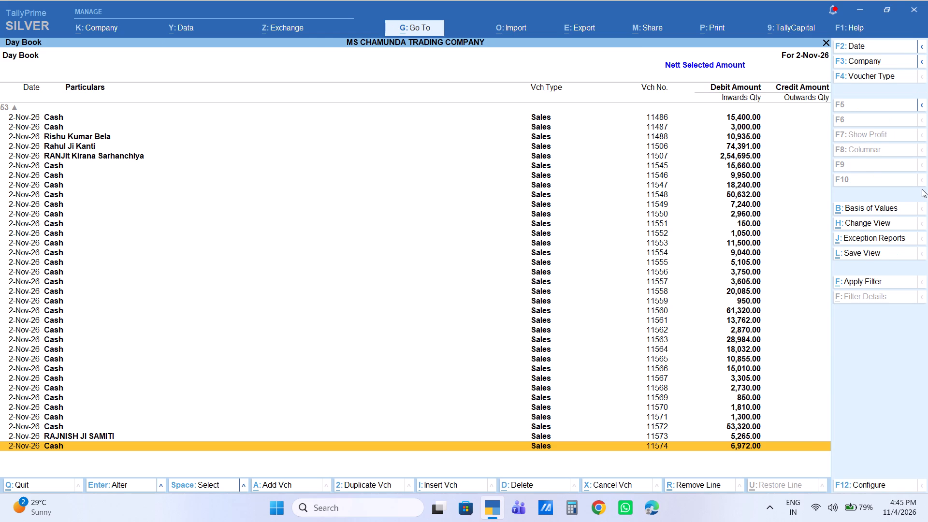
Open Cash sales voucher 11574 from the Day Book, change its date to 3-Nov-26, save it and return to the Gateway of Tally.
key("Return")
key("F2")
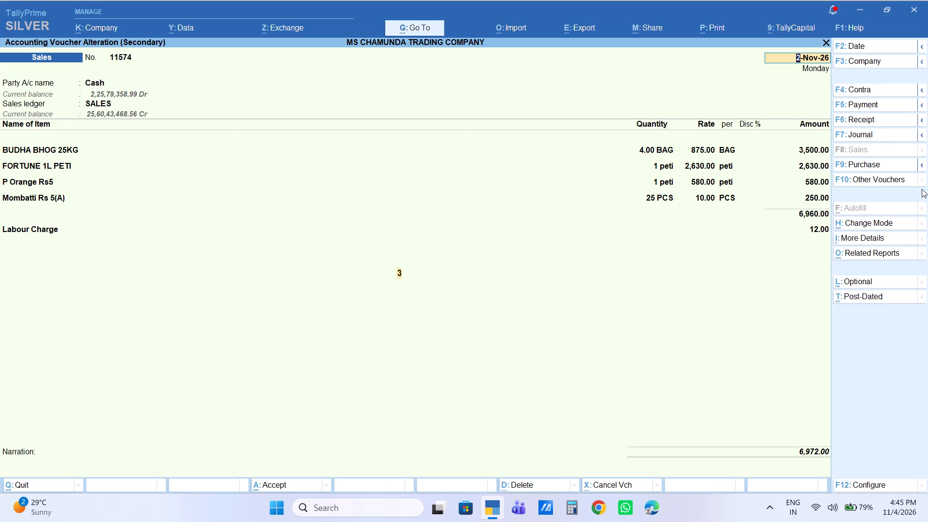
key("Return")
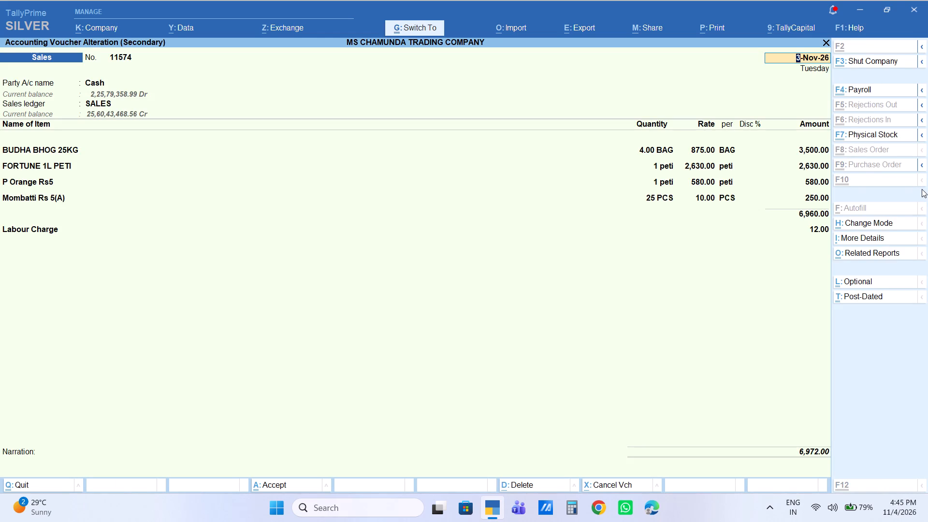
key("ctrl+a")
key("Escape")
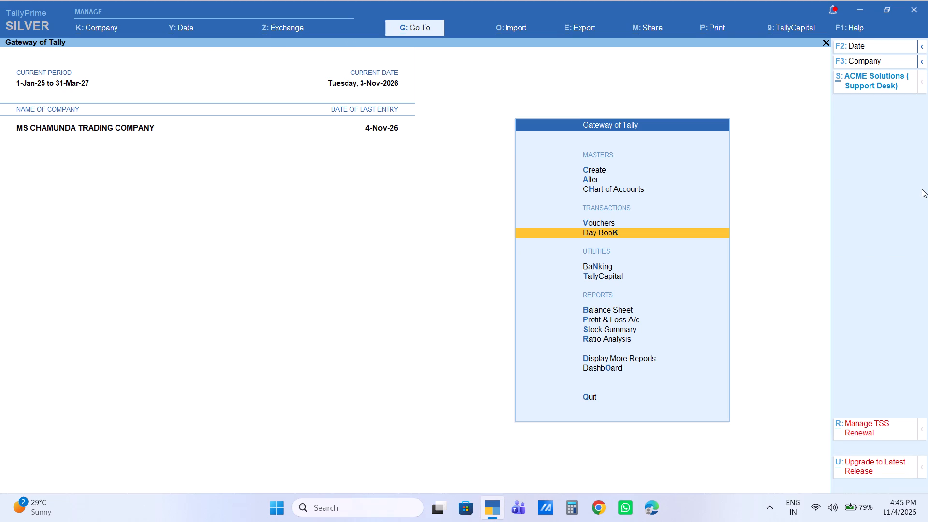
Start a new sales voucher and set its date to 3-Nov-26.
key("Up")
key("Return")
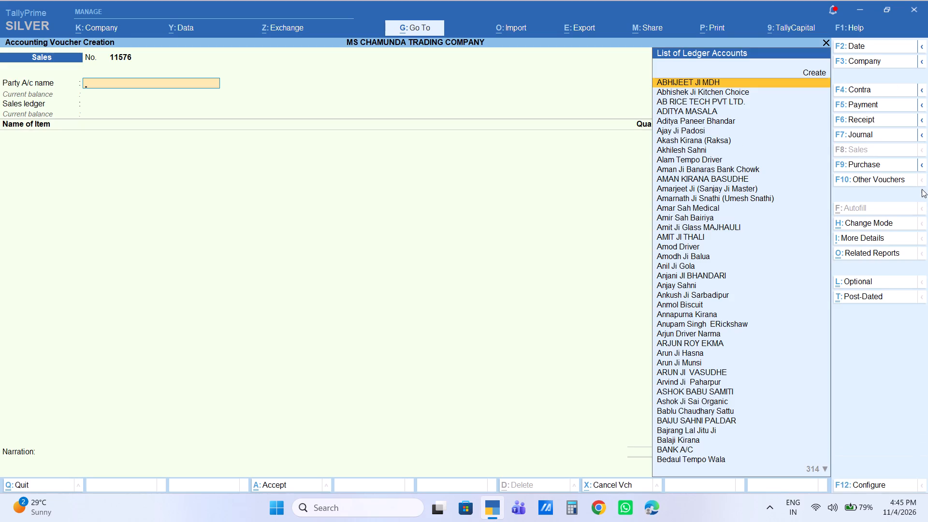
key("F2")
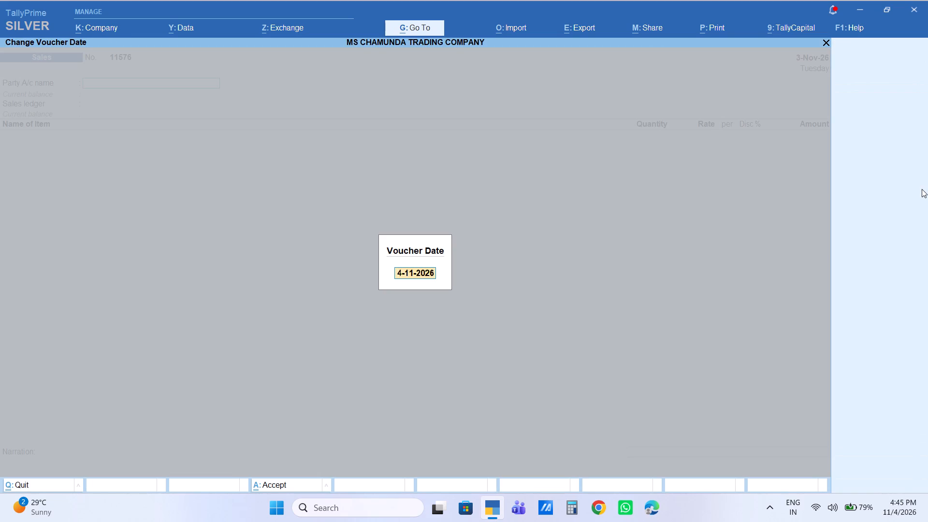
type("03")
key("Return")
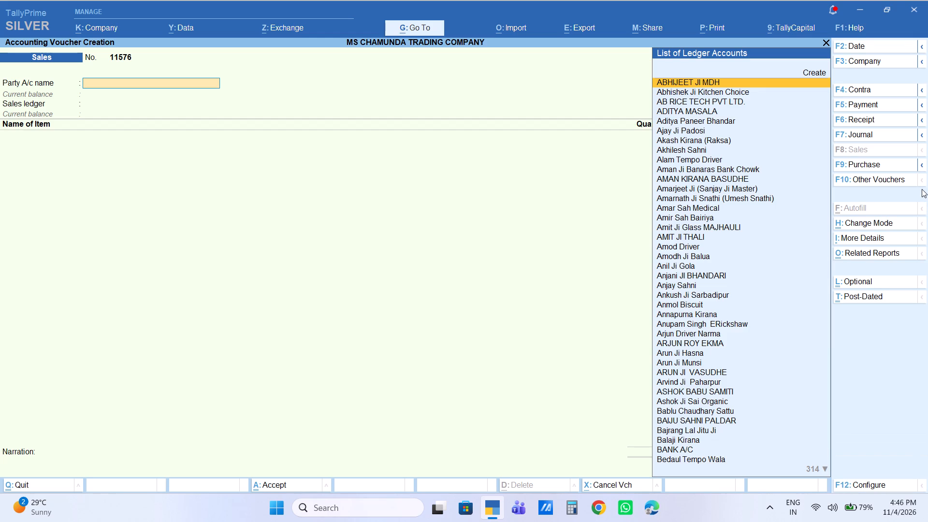
Choose Cash as the party, enter the buyer's name in the party details and select the SALES ledger.
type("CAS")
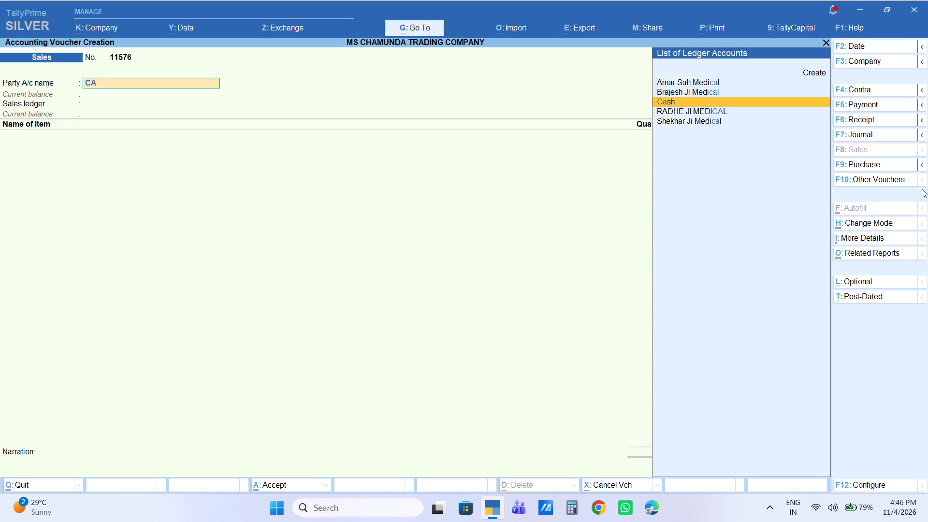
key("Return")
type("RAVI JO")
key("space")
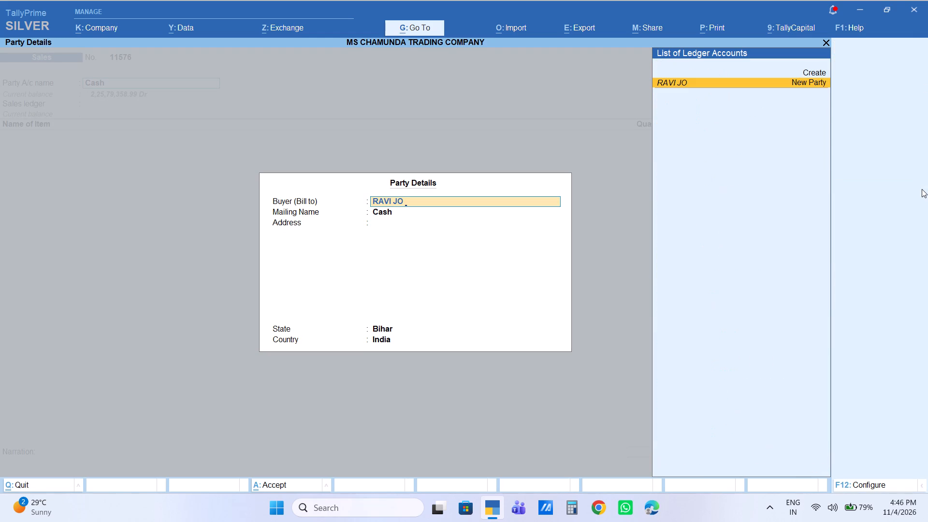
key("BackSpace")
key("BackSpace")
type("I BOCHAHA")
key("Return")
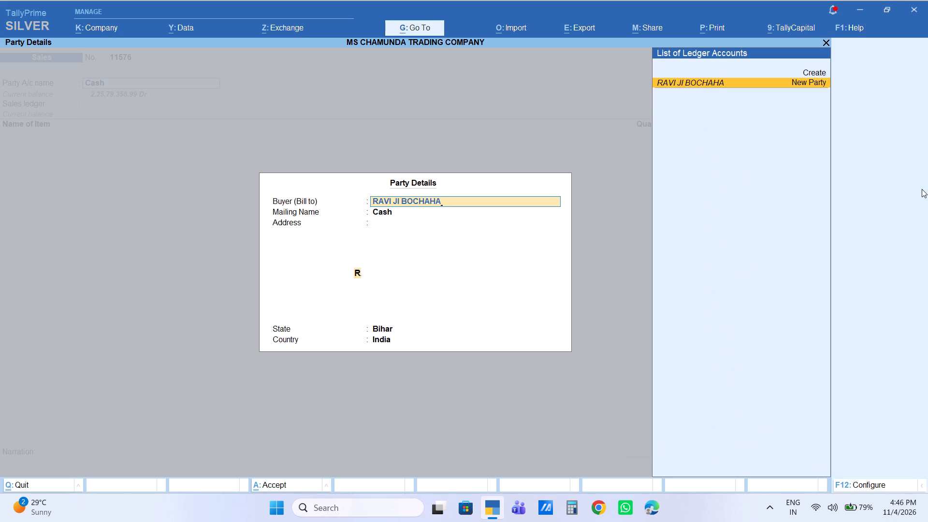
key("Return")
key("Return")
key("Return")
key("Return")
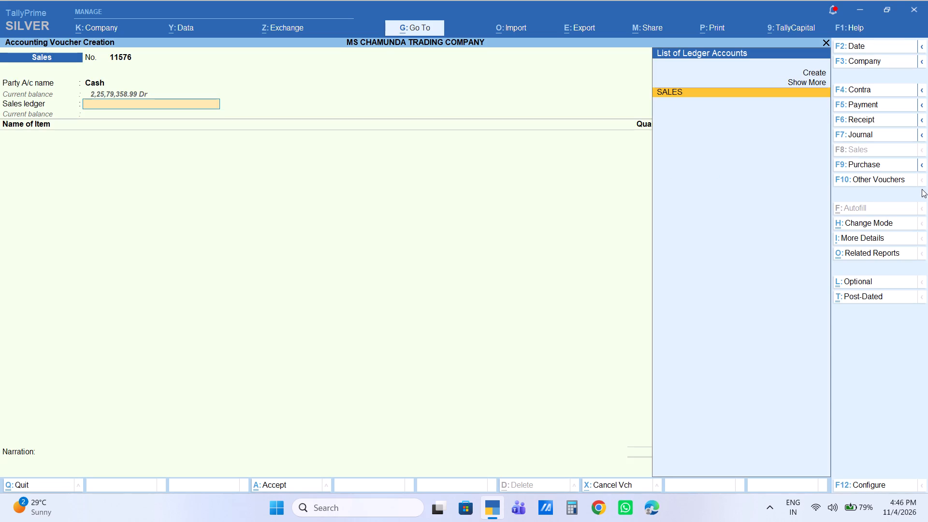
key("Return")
Add the item Telephone Tina with a quantity of 1 tina and an amount of 2280.
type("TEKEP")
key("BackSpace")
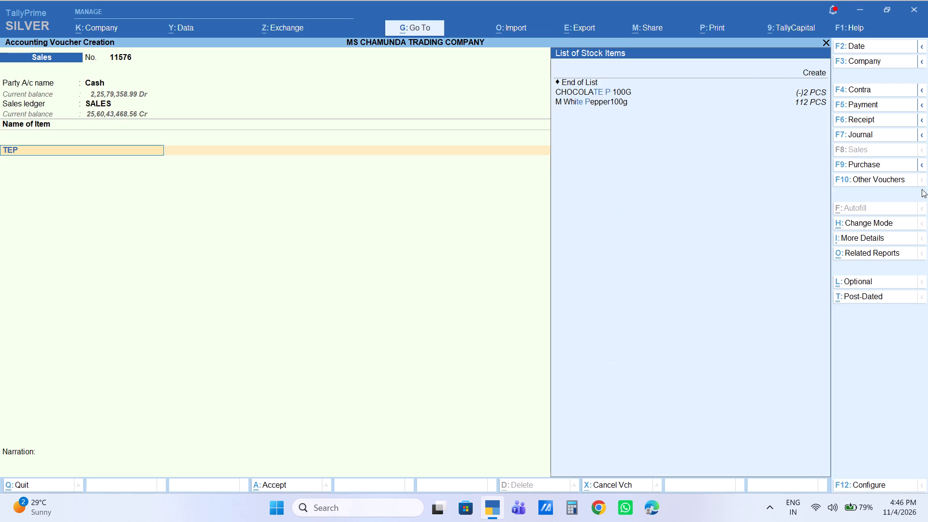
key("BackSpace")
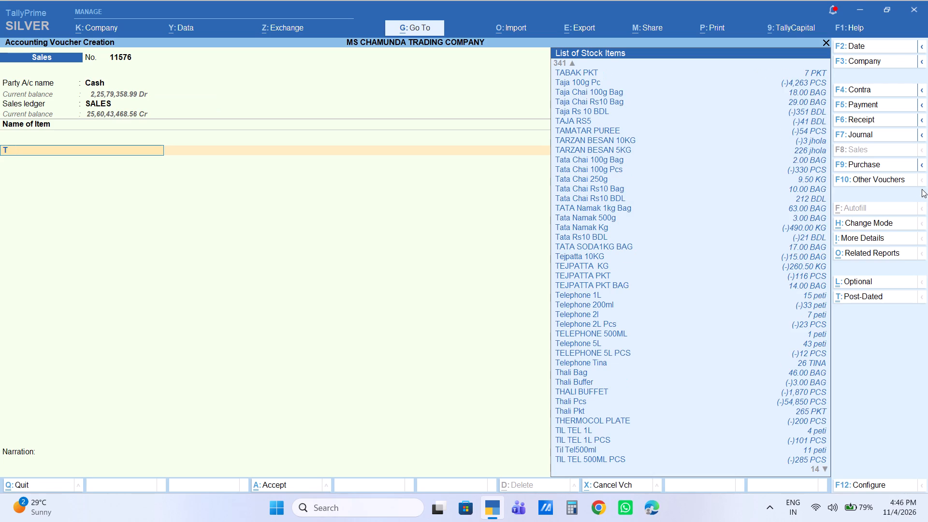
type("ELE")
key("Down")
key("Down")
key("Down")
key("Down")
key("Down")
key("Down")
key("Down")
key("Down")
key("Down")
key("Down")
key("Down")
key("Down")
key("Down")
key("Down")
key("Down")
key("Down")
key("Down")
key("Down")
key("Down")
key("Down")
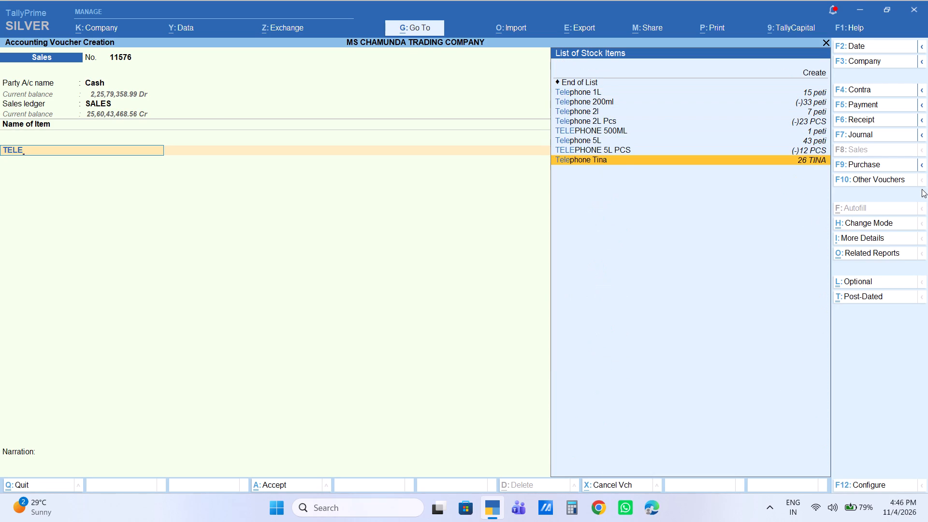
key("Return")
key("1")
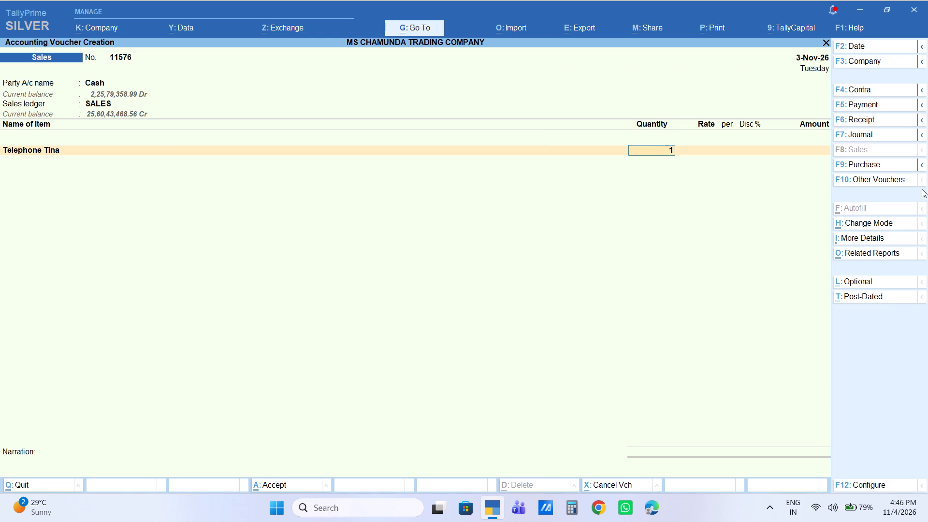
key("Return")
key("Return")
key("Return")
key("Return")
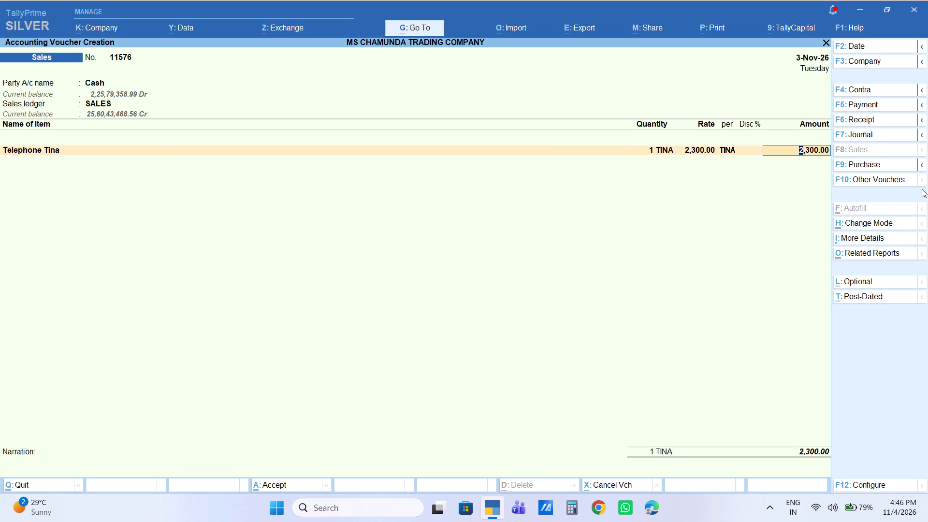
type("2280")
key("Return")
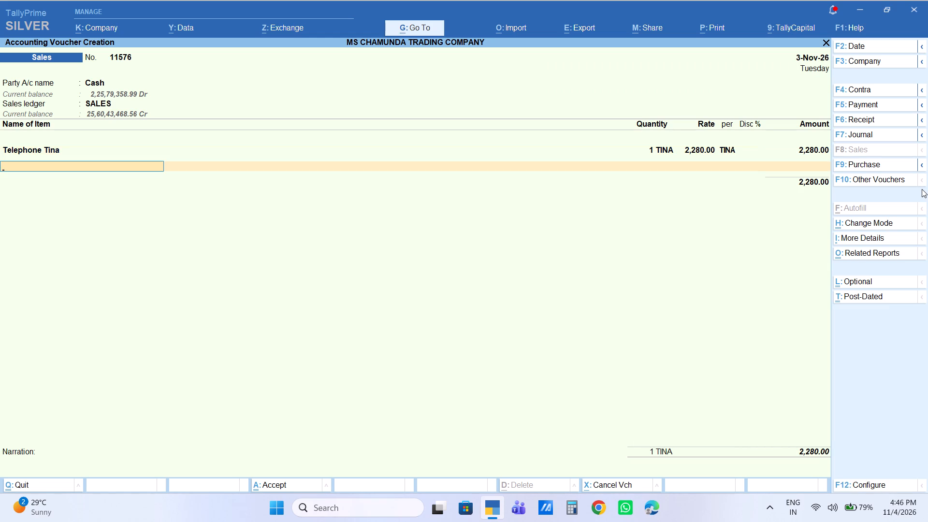
Add the item Aata 50kg with a quantity of 1 bag at the default rate of 1,600.
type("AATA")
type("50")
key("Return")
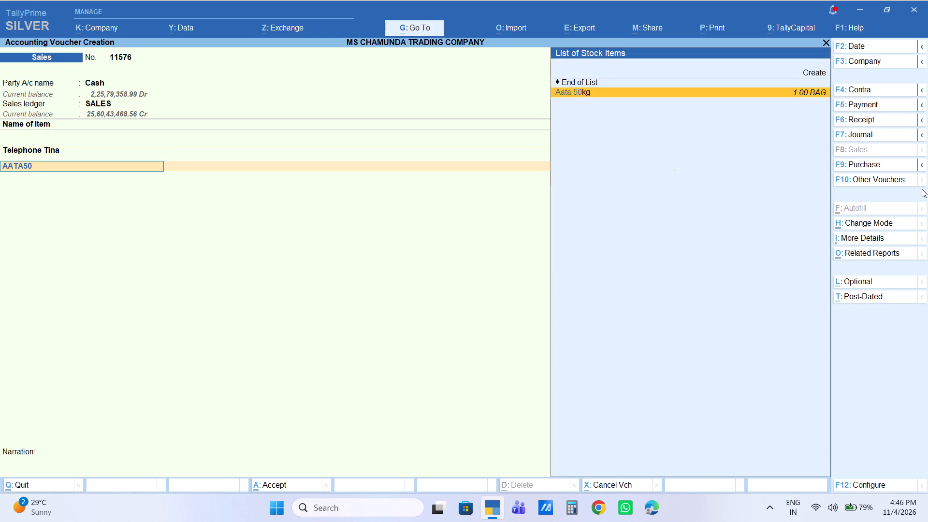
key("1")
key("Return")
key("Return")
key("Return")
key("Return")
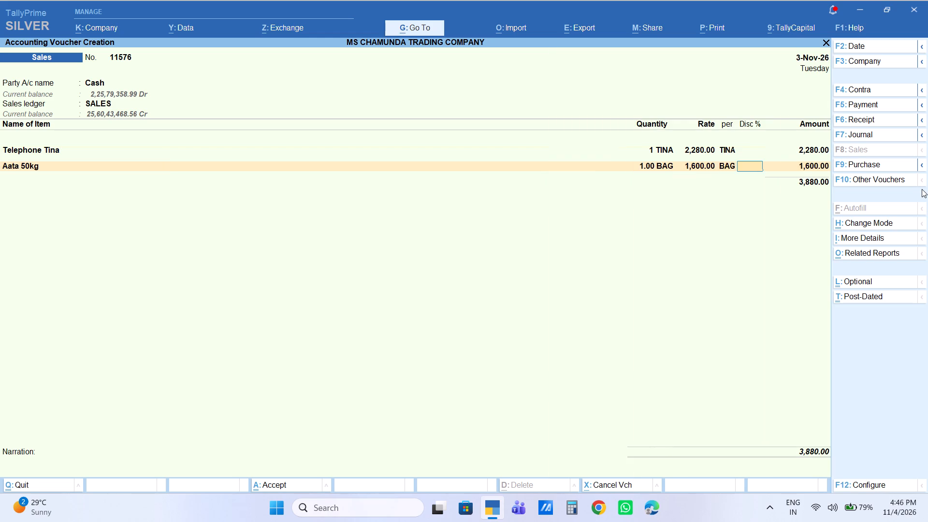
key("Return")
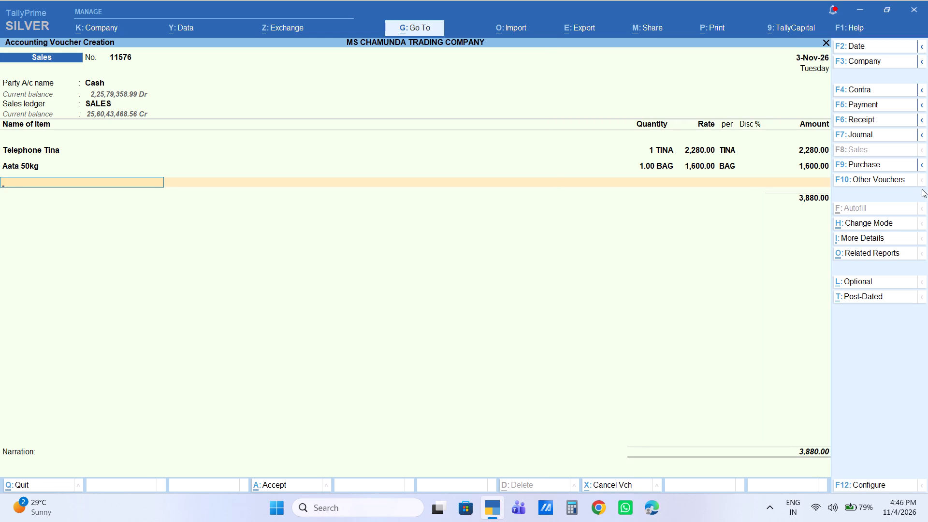
Add the item Raj AATA 26KG with a quantity of 1 bag and an amount of 860.
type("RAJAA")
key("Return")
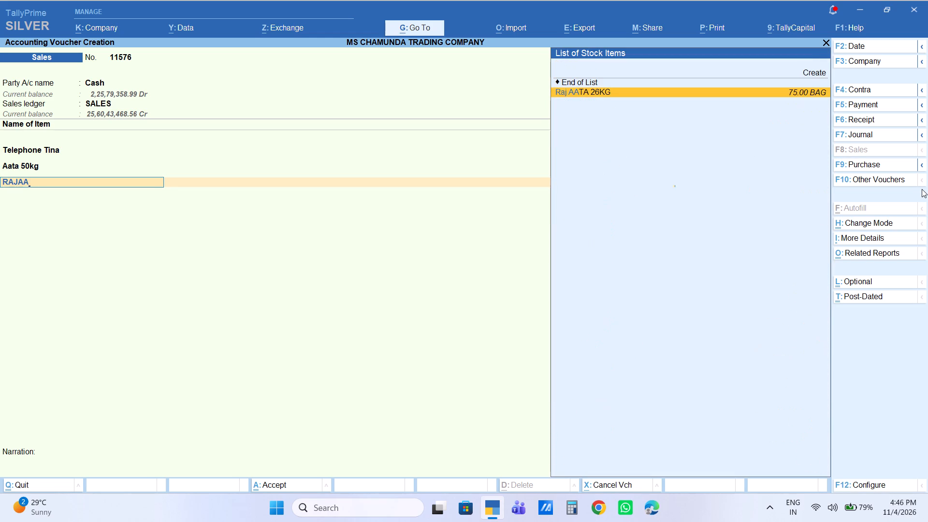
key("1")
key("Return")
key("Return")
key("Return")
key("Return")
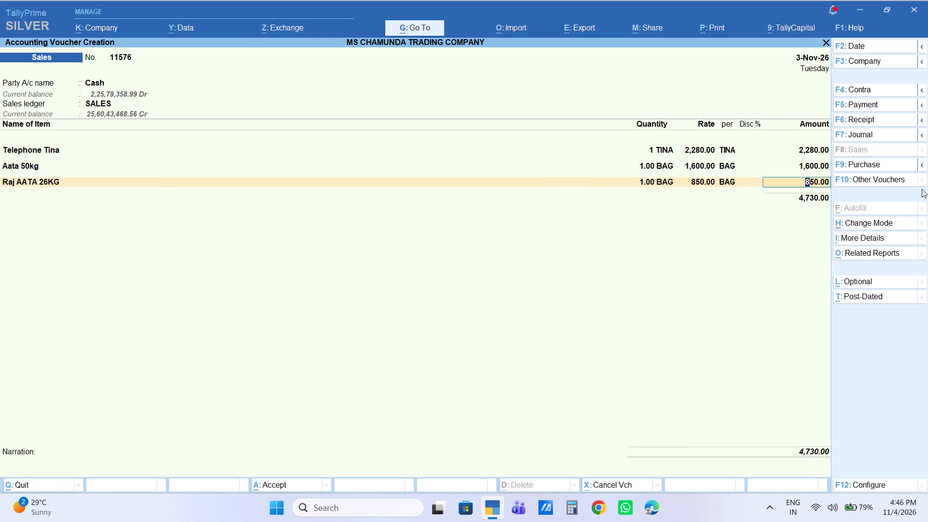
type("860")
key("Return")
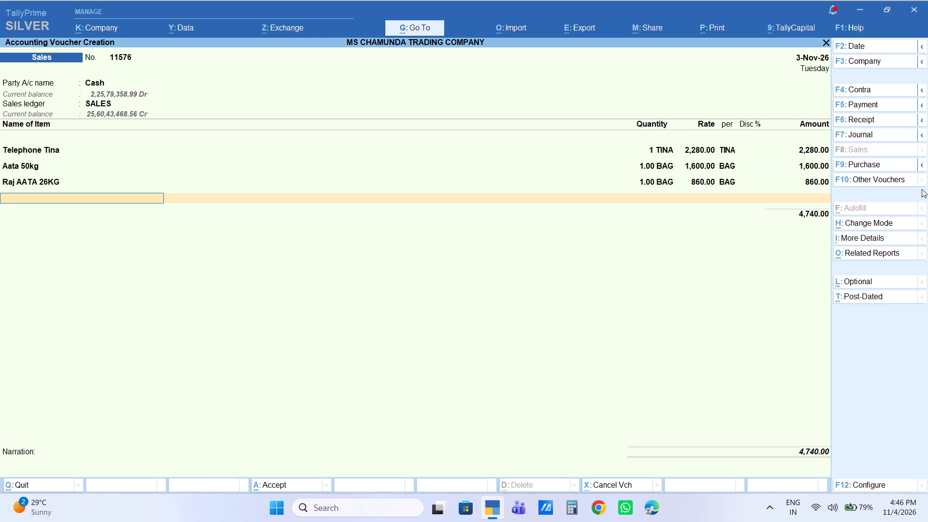
End the item list and add a Labour Charge of 10 to the voucher.
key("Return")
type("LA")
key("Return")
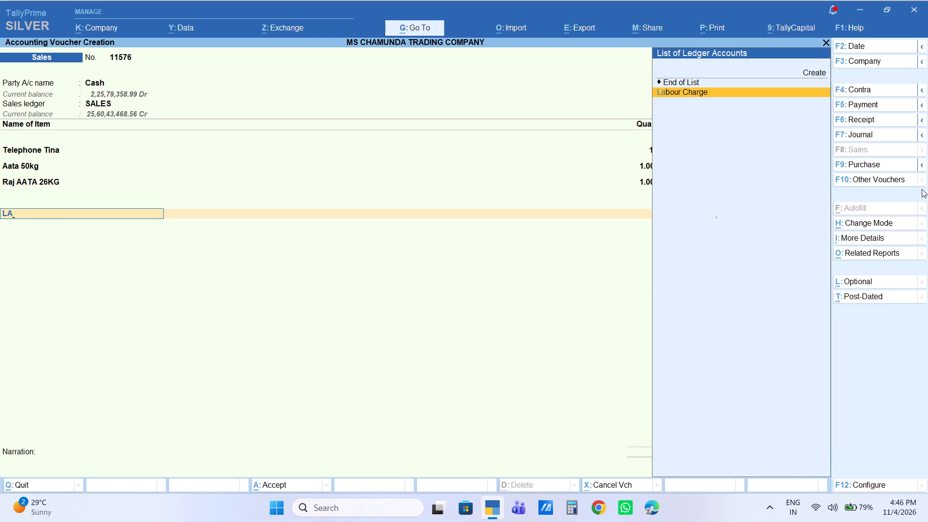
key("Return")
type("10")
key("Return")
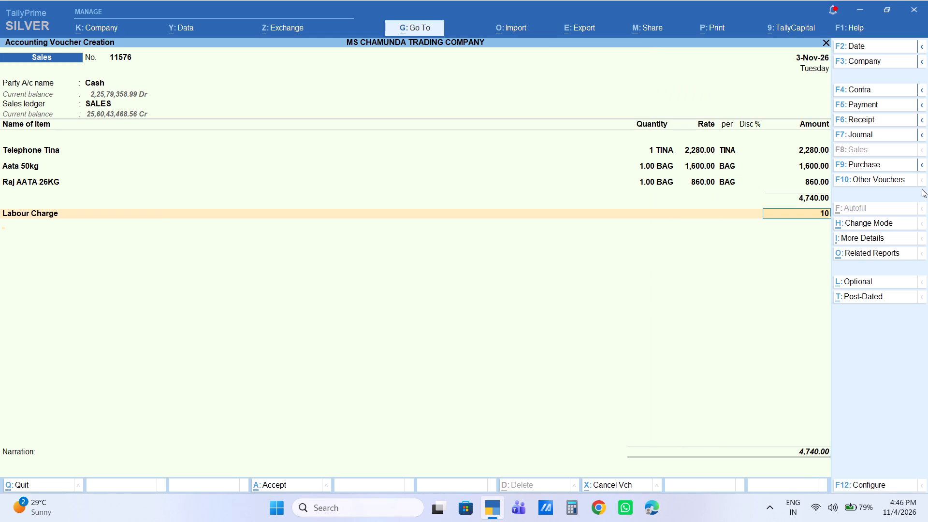
Go back to the item list and add Mansa Bhog 25kg with a quantity of 2 bags and an amount of 2405.
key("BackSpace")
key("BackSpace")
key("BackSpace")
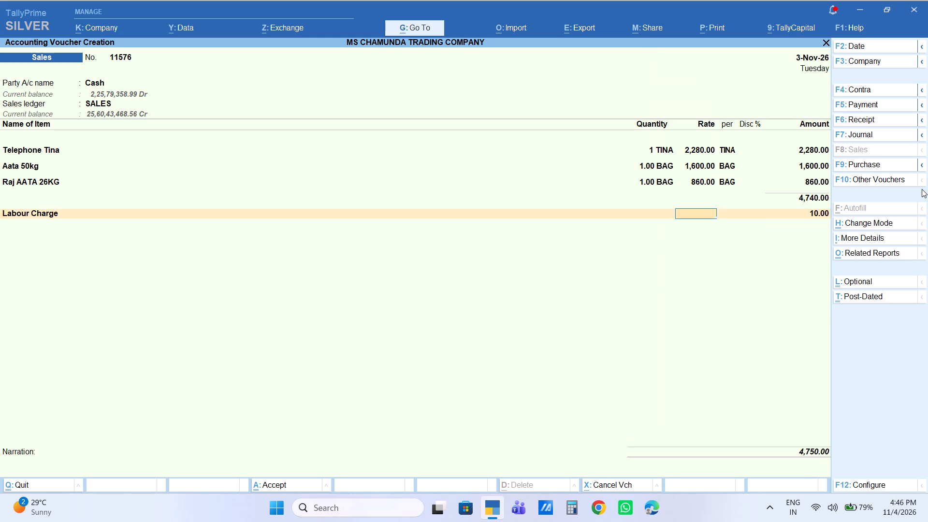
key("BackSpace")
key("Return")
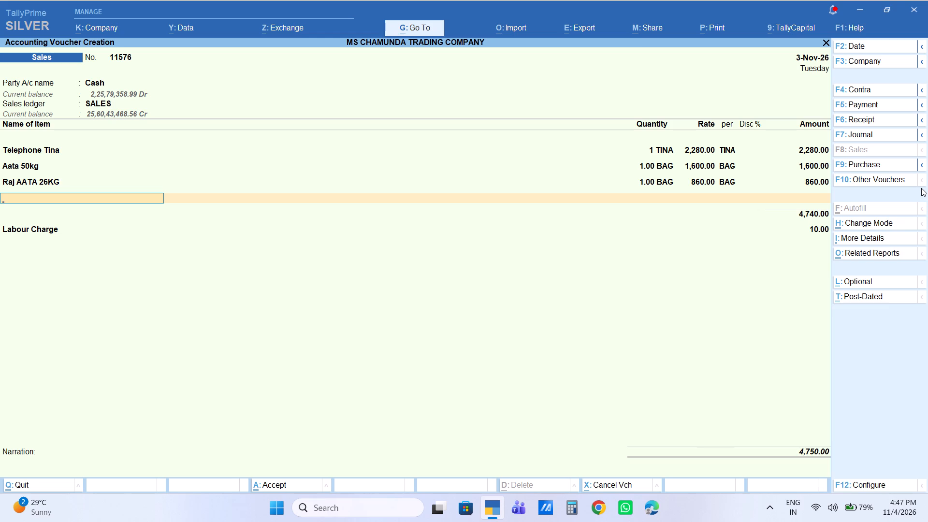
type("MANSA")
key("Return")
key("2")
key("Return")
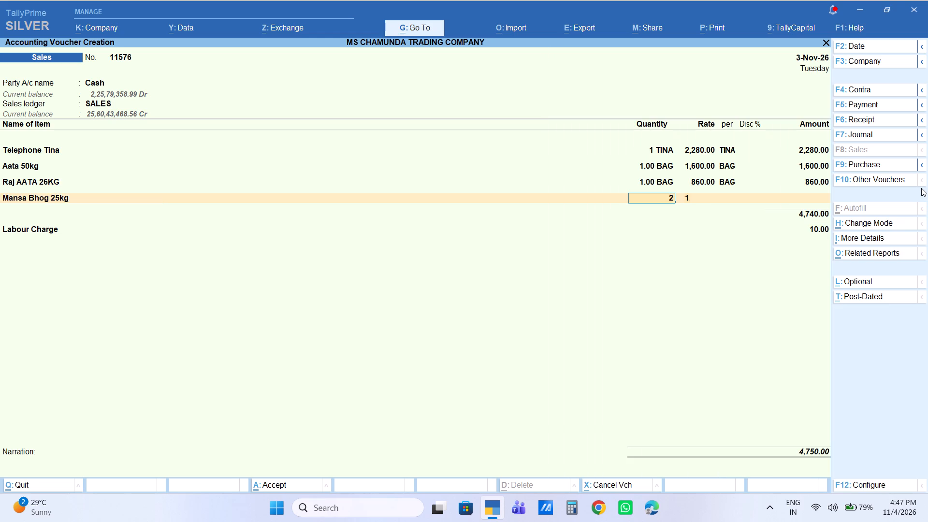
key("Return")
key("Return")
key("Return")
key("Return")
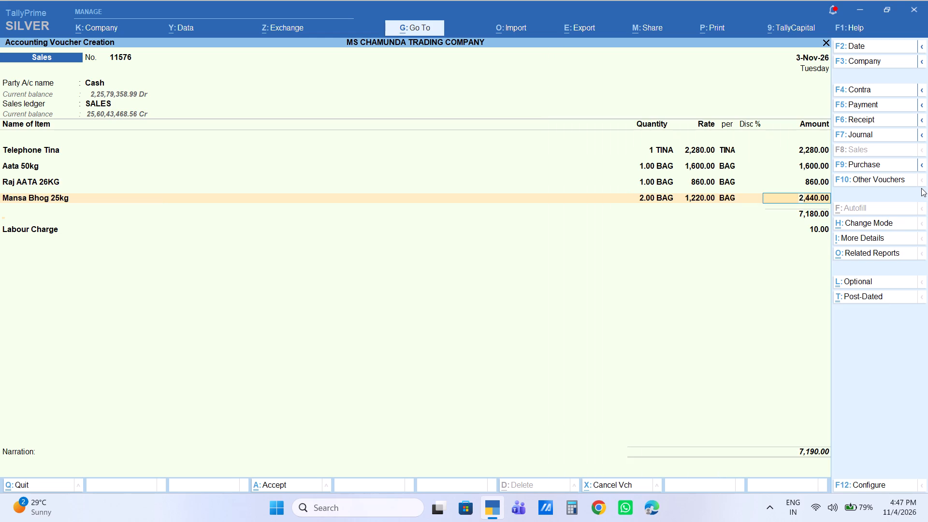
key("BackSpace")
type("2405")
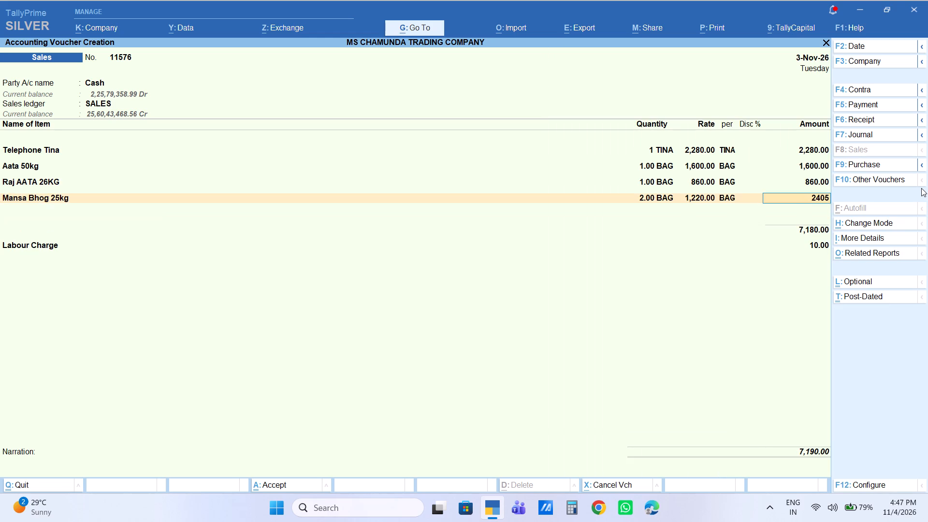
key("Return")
Add the item Kismis 250g to the voucher with a quantity of 1 KG at the default rate of 400.
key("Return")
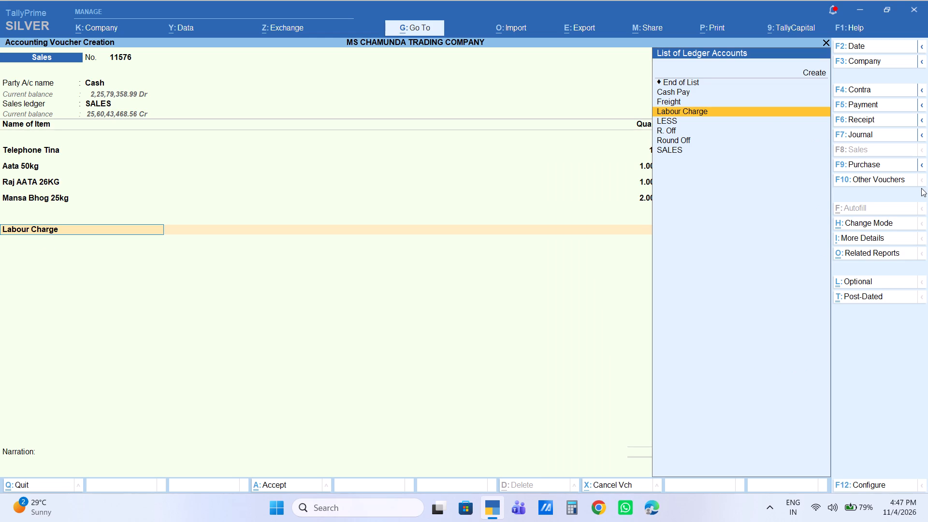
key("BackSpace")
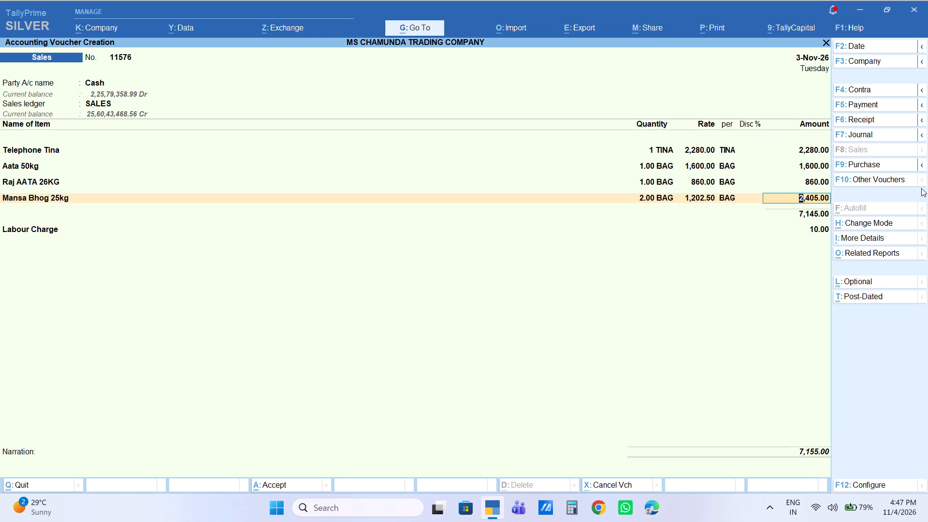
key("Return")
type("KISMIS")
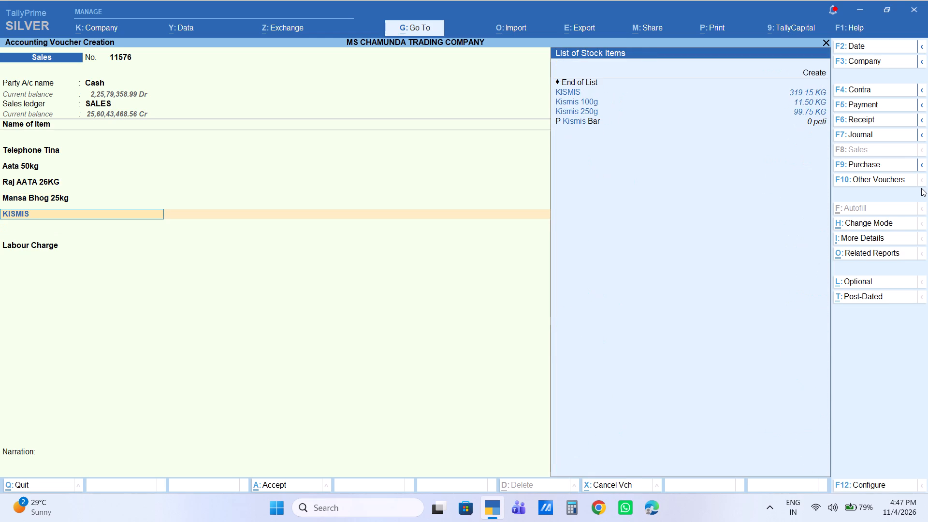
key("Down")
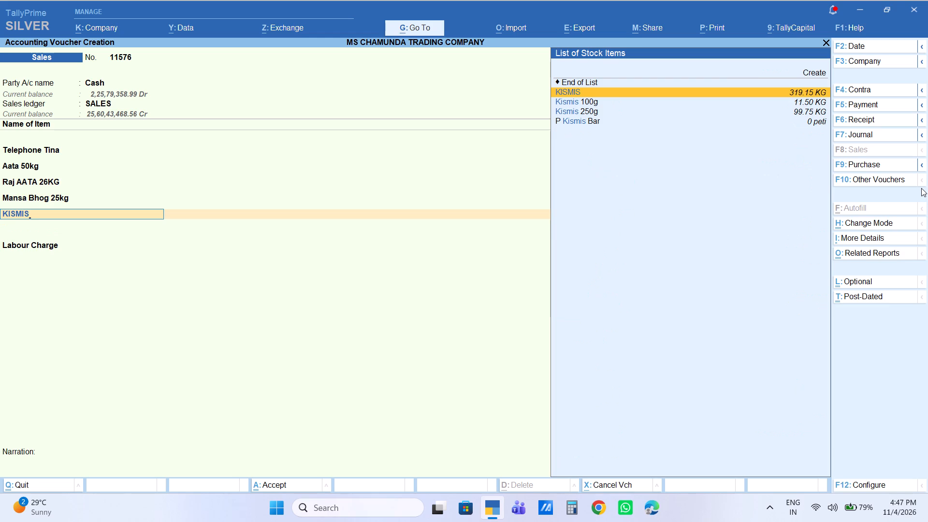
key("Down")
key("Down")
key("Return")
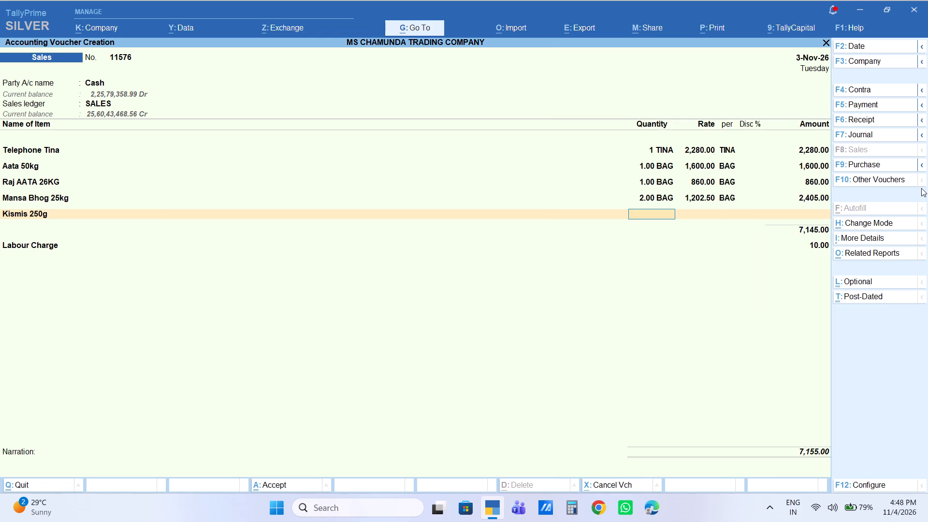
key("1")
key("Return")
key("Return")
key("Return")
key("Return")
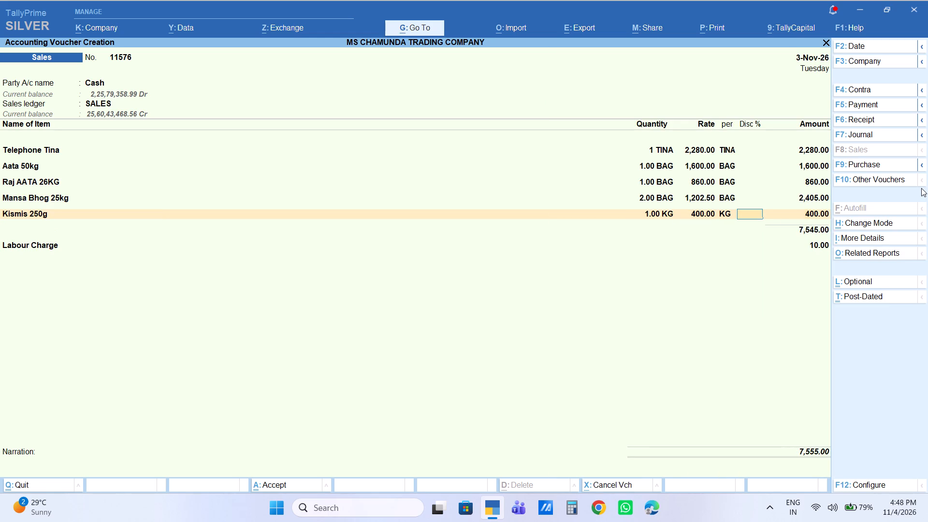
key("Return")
End the item list, keep the Labour Charge of 10 and accept sales voucher 11576.
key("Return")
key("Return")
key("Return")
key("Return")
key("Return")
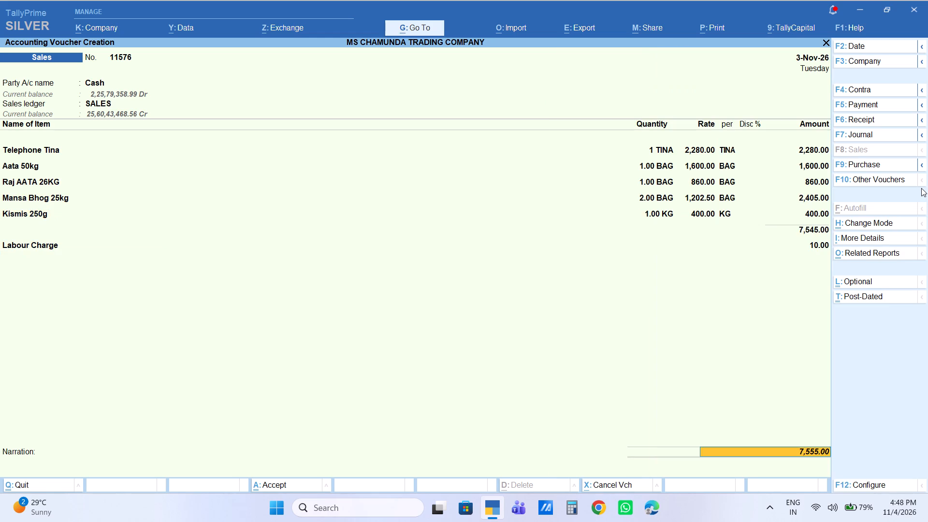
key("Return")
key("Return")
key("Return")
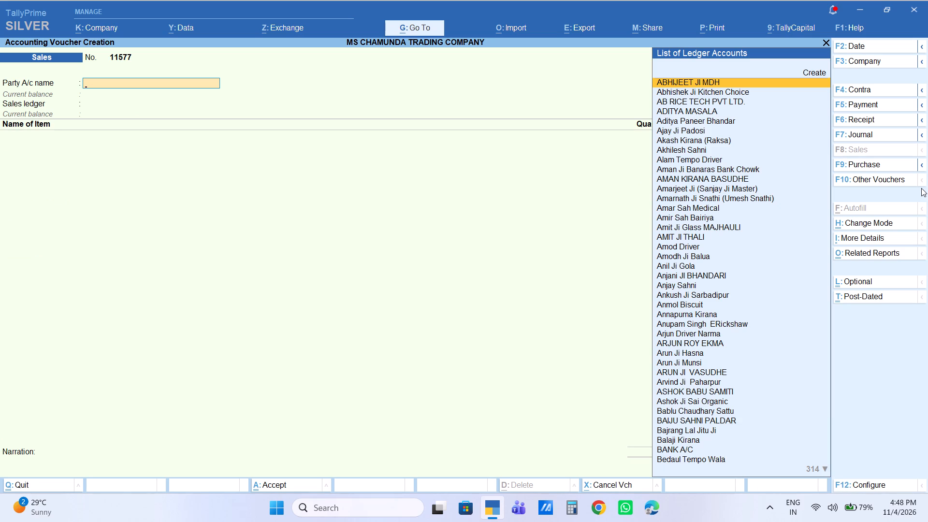
Start voucher 11577 with Cash as the party, default party details and the SALES ledger.
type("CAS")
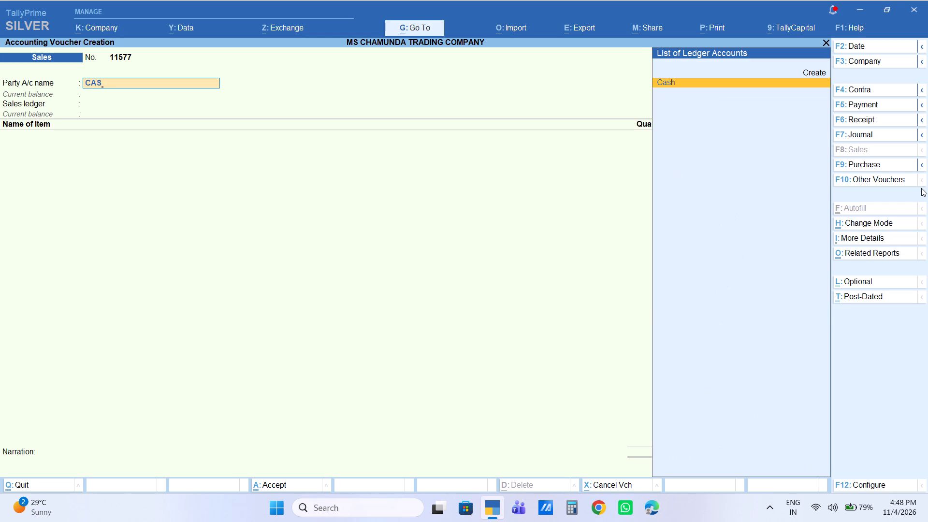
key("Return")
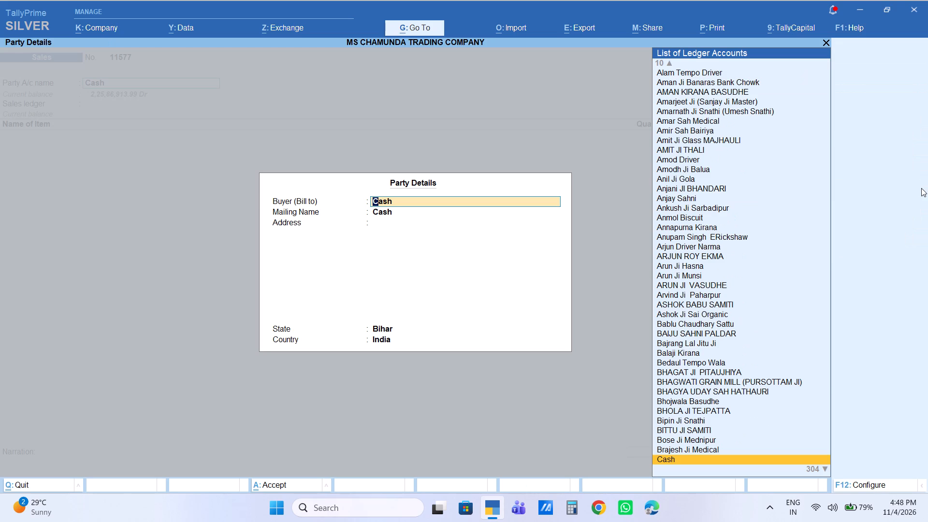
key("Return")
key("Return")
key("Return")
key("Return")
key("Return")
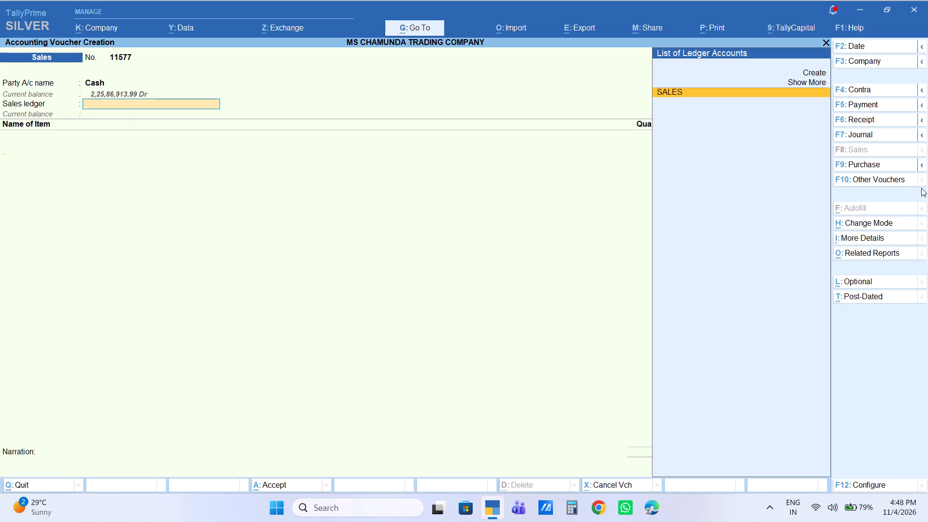
Add the item Surf Excel Rs10 Bag with a quantity of 1 bag at the default rate of 1,030.
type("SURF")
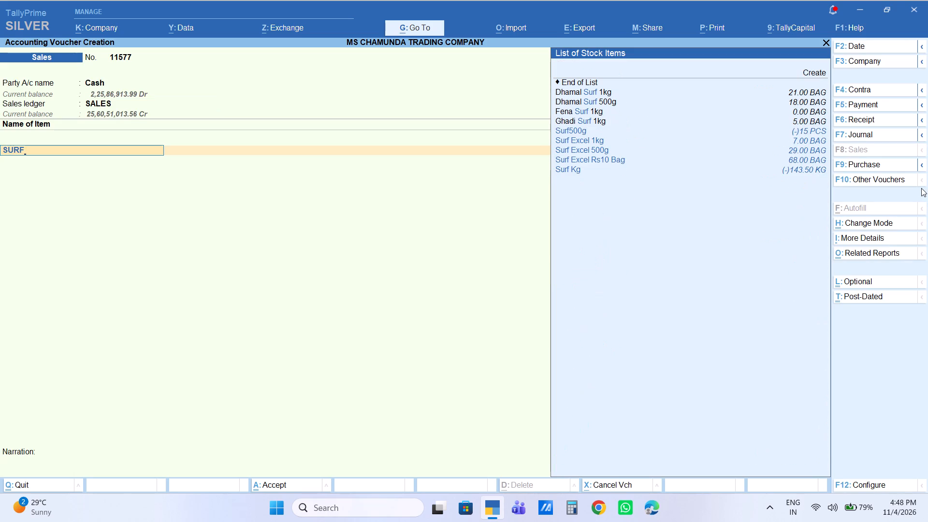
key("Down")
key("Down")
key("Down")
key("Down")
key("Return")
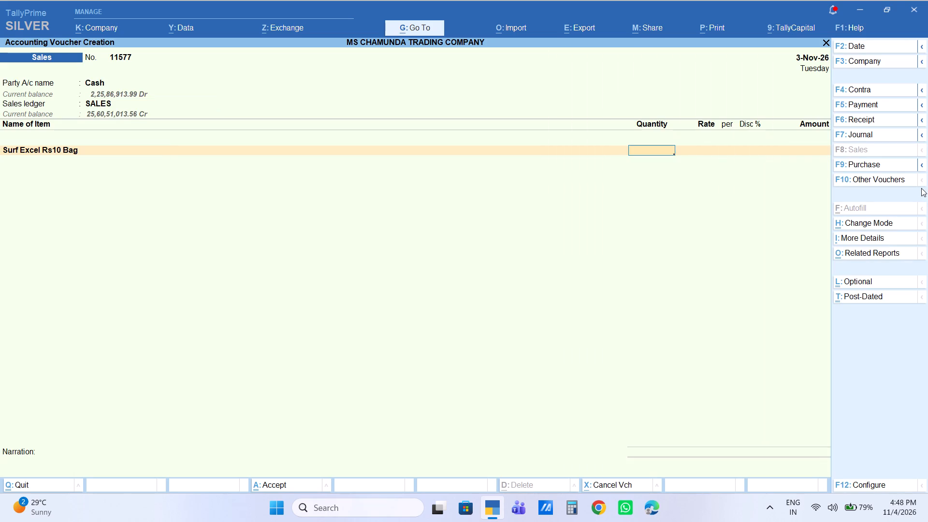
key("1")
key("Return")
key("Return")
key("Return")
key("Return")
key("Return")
End the item list without additional charges and accept sales voucher 11577.
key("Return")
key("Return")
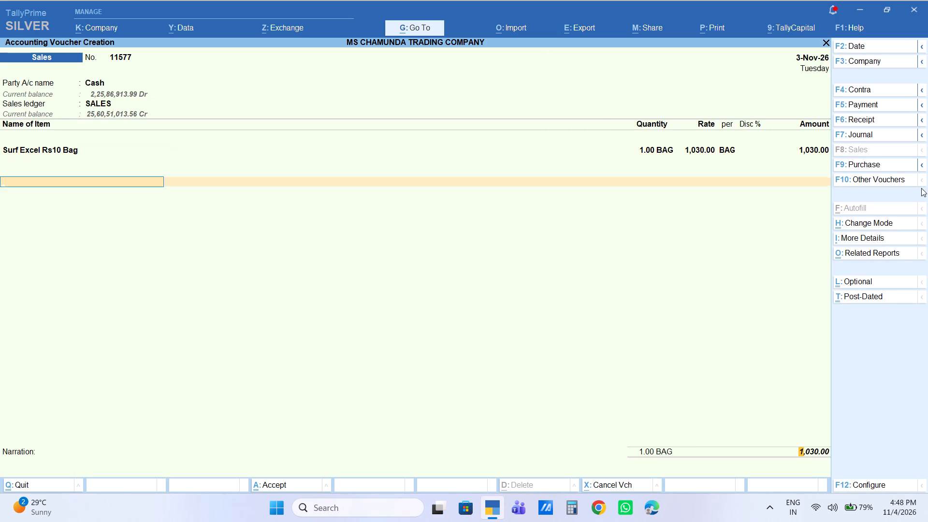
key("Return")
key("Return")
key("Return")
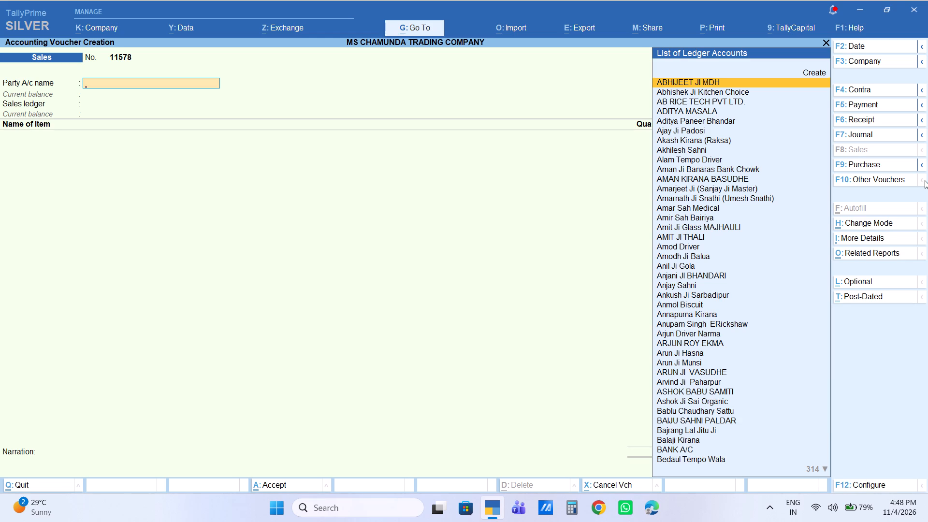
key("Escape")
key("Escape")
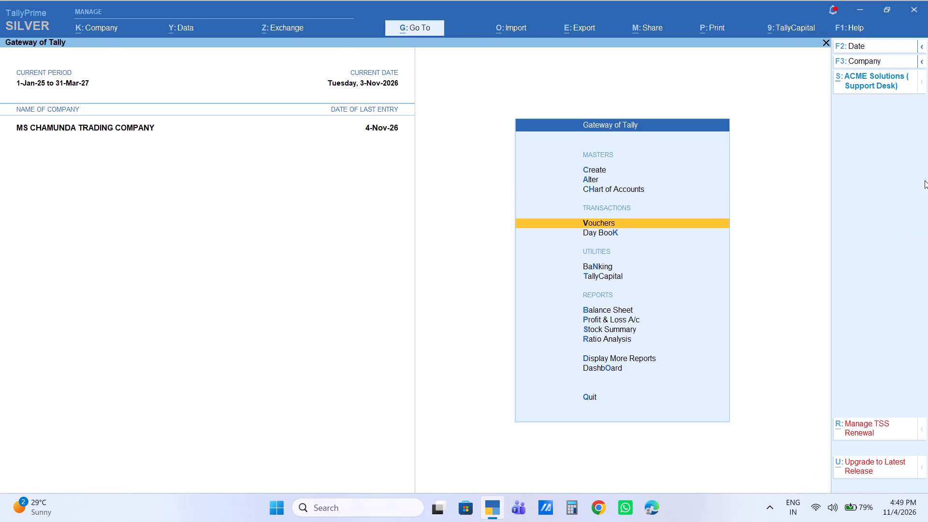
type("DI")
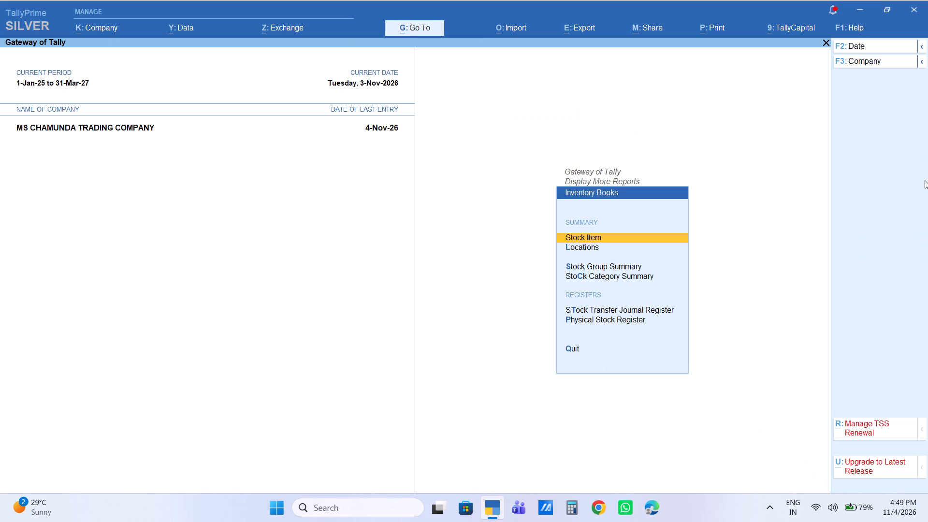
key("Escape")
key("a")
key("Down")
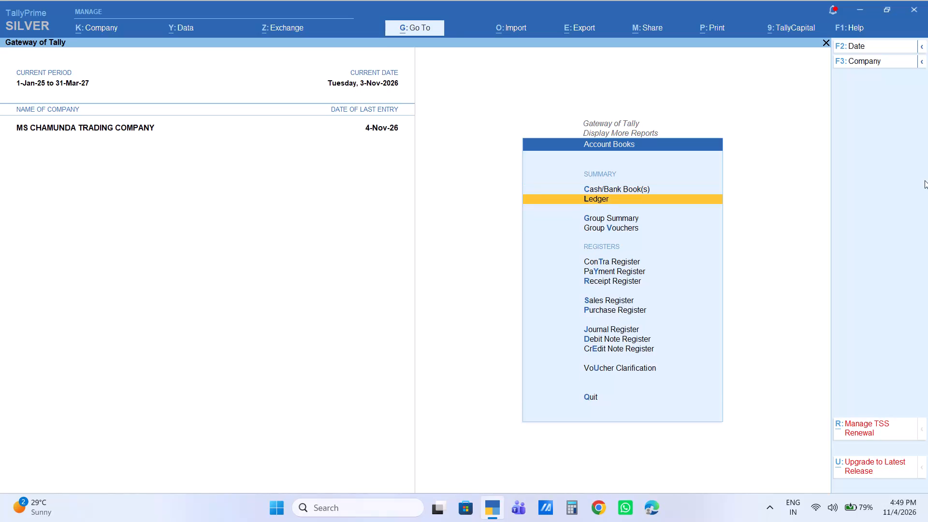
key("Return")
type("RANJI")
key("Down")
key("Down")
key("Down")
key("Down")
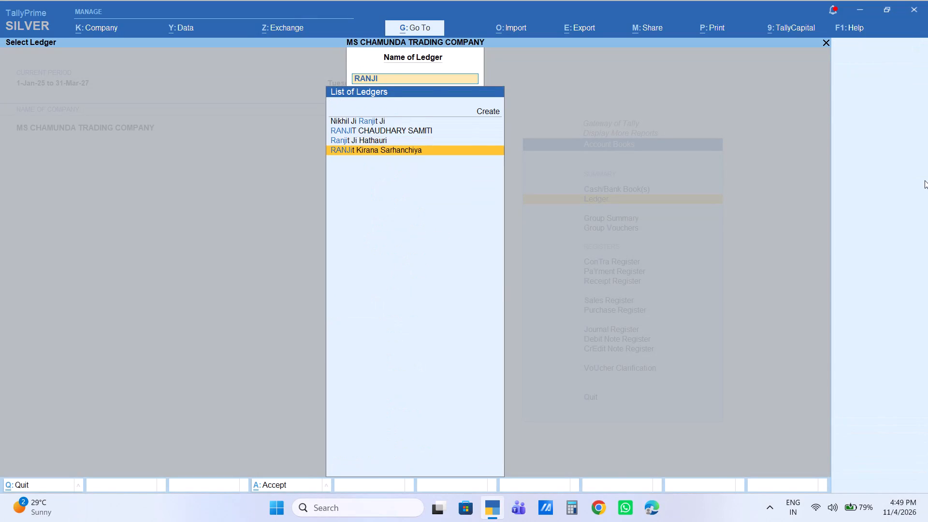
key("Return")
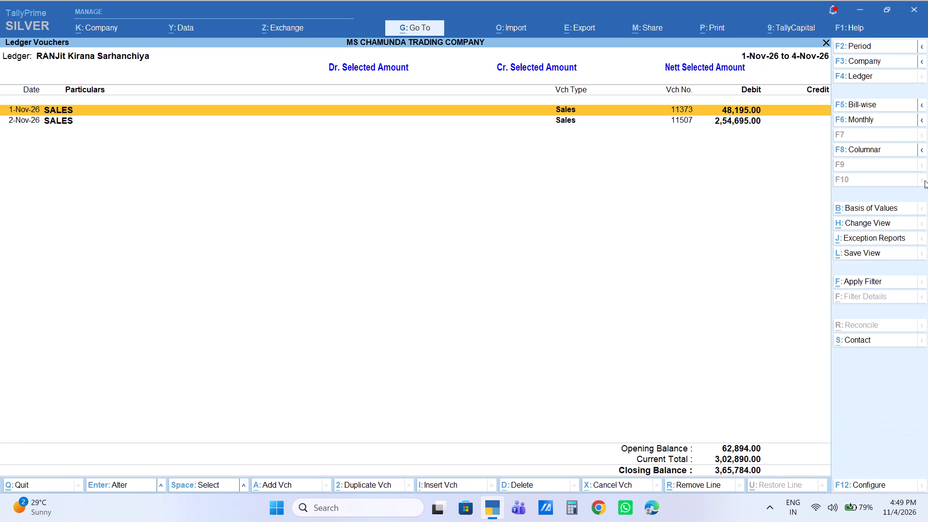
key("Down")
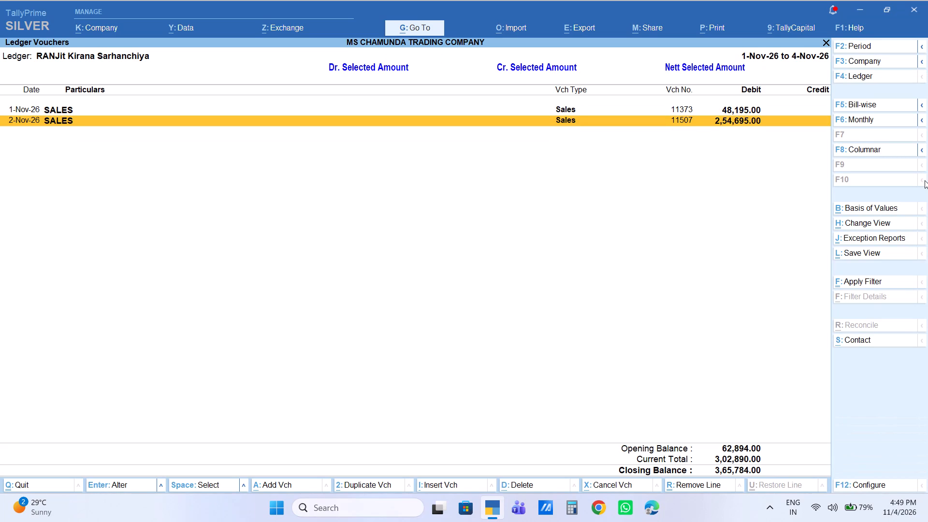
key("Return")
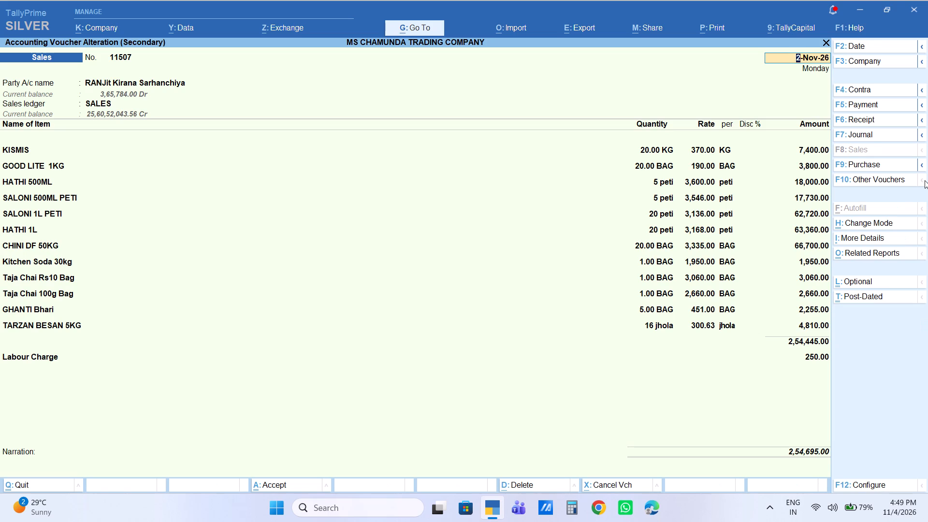
Change the date of sales voucher 11507 to 3-Nov-26, keep all its entries, and return to the Gateway of Tally.
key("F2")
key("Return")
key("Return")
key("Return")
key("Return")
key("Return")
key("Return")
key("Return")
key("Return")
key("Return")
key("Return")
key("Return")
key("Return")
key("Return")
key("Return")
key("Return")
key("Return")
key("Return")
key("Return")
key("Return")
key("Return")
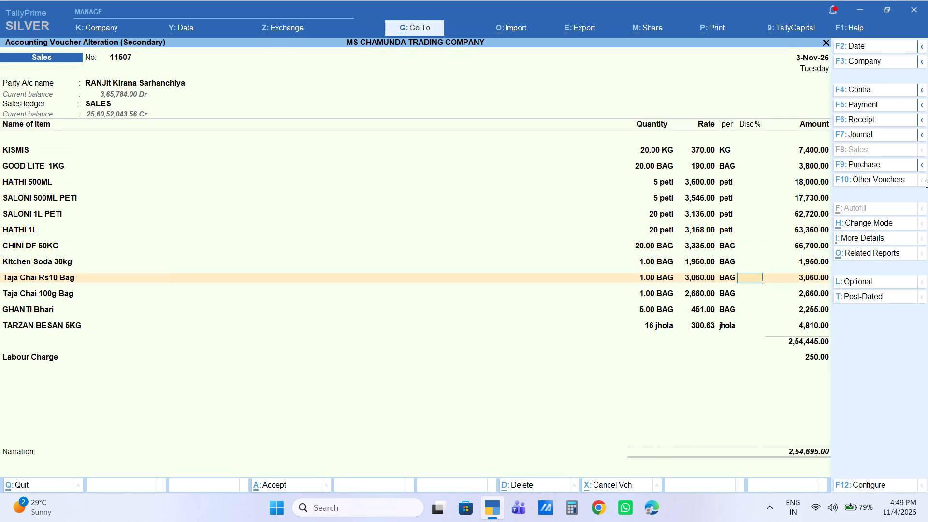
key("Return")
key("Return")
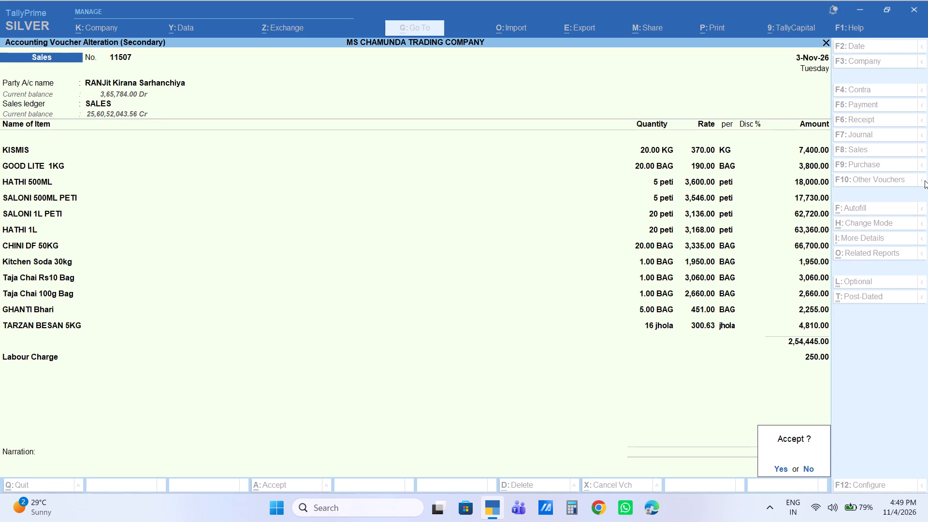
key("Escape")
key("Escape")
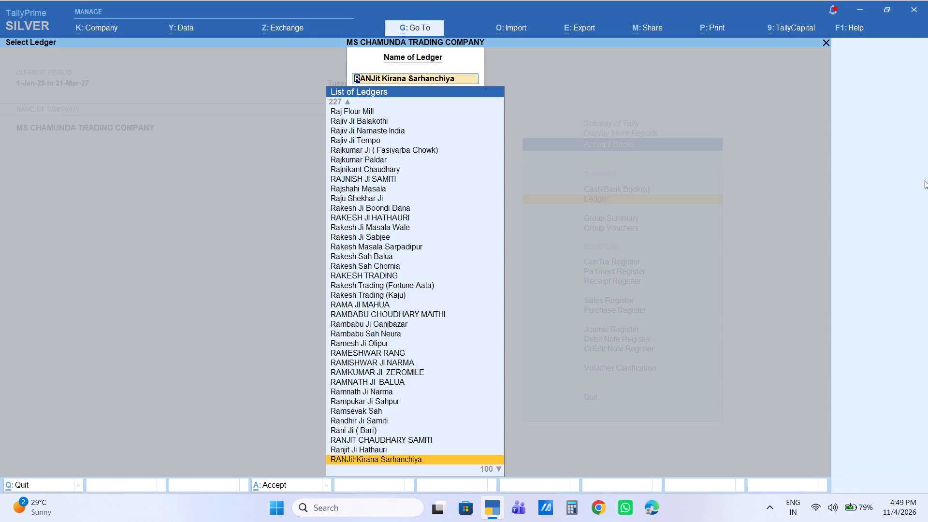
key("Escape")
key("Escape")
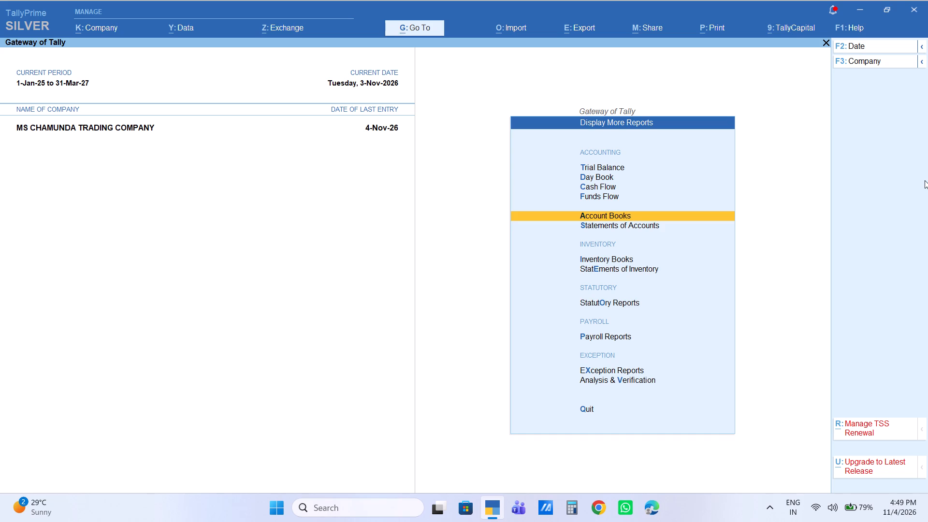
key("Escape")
Open voucher creation for sales voucher 11578 and set its party account to Cash.
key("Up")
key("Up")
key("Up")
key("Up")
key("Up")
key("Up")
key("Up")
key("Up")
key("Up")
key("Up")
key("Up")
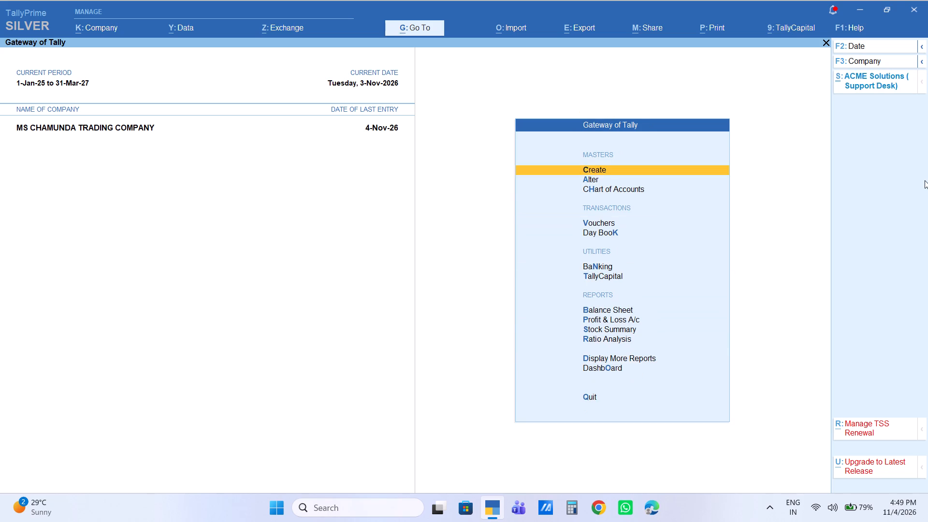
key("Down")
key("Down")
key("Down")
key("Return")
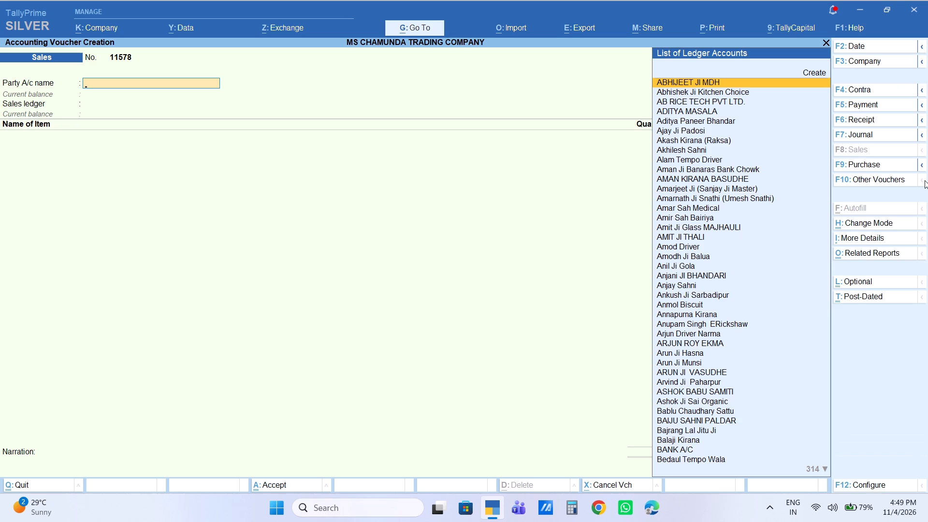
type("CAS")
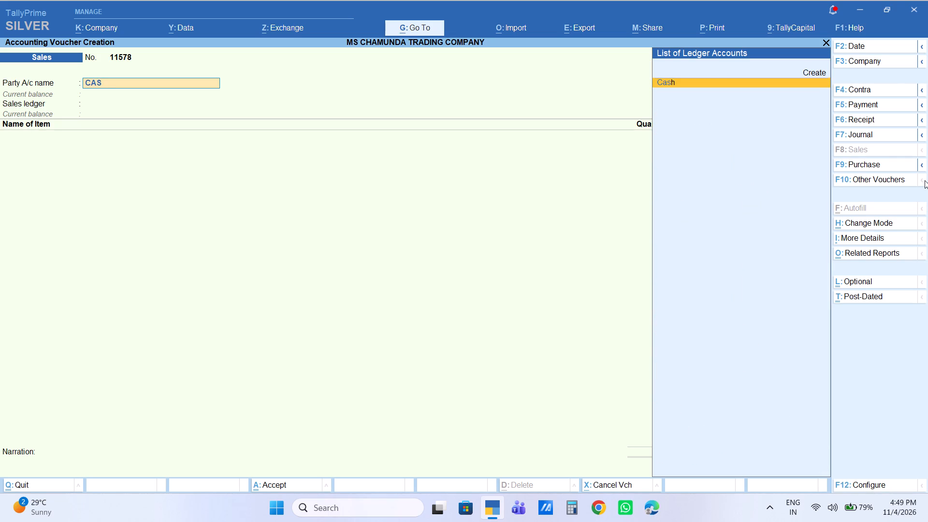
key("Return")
Enter the buyer's name as a new party, keep the remaining party details at their defaults and choose the SALES ledger.
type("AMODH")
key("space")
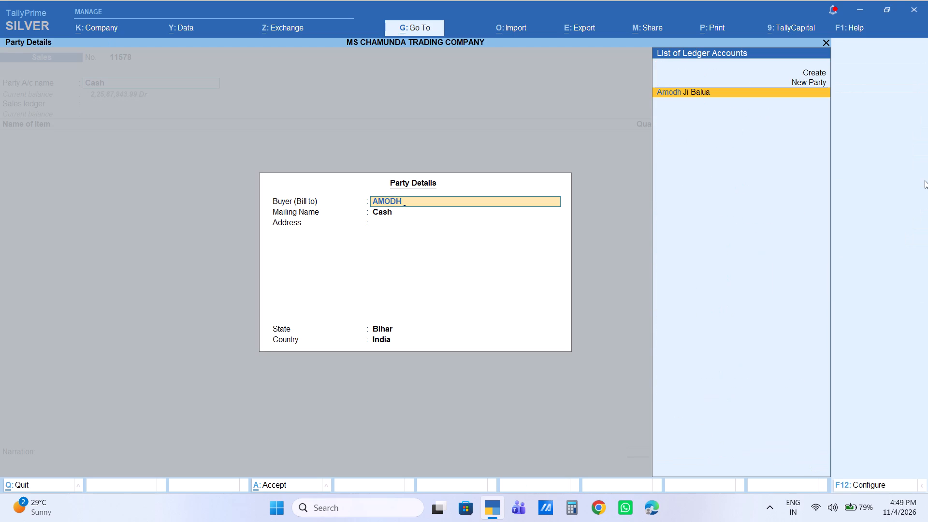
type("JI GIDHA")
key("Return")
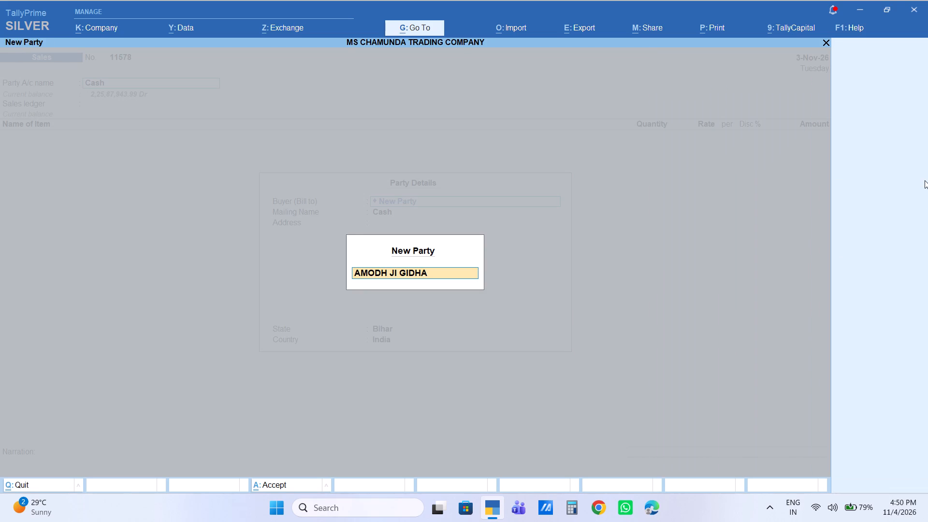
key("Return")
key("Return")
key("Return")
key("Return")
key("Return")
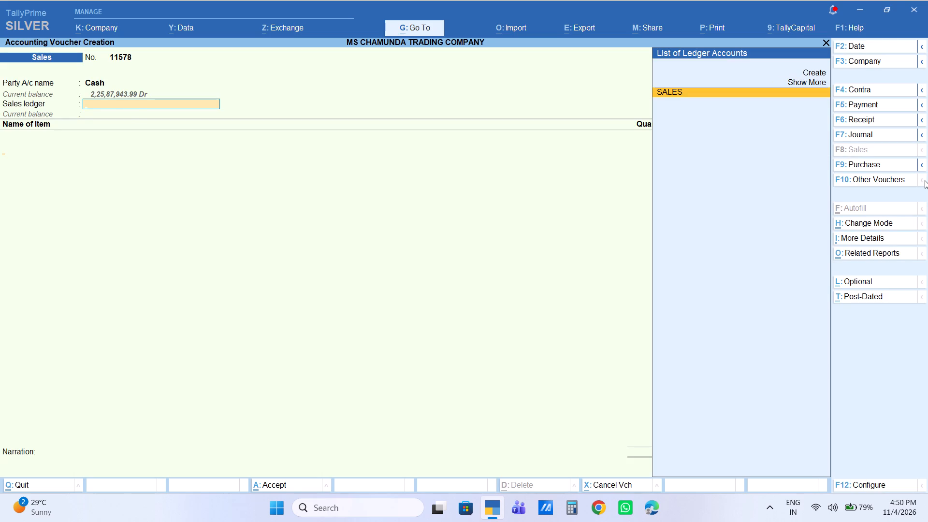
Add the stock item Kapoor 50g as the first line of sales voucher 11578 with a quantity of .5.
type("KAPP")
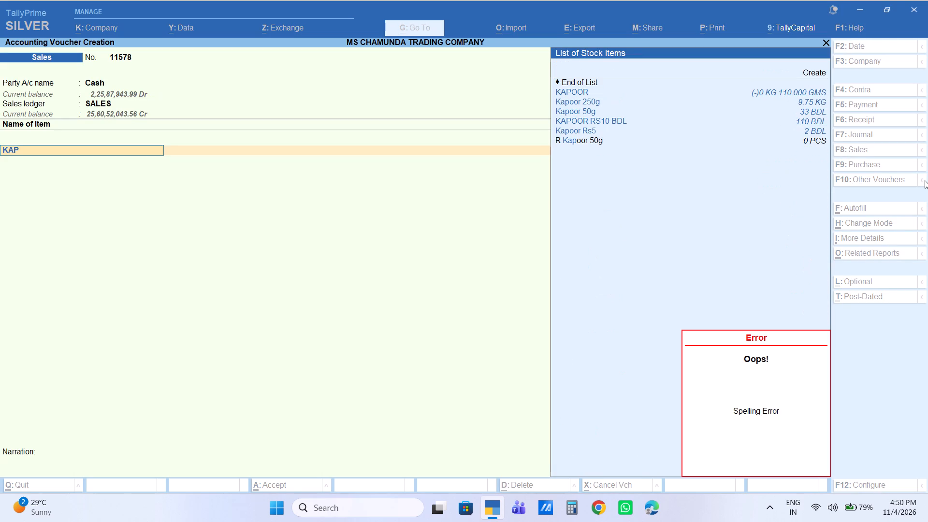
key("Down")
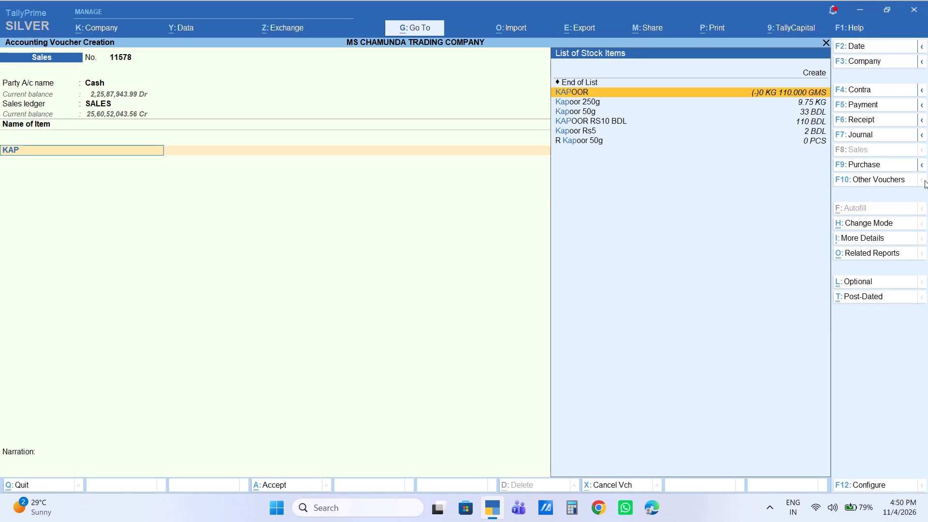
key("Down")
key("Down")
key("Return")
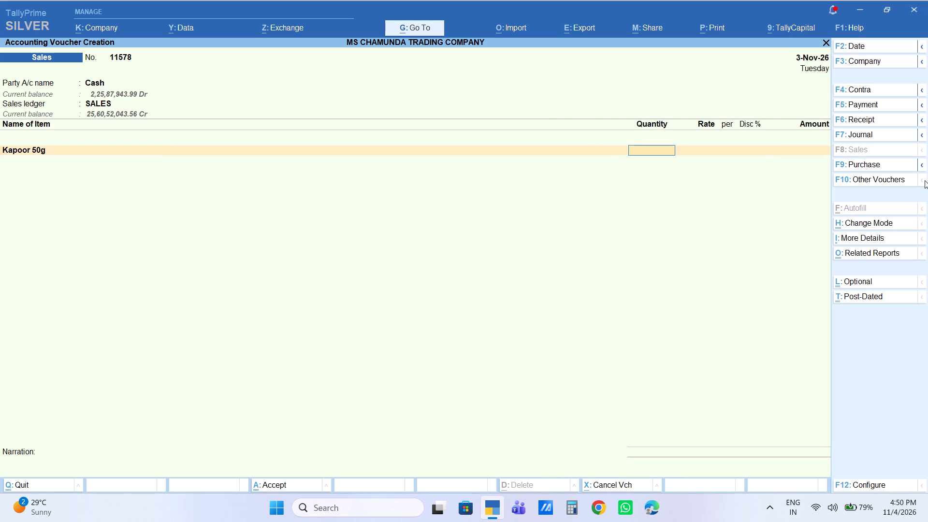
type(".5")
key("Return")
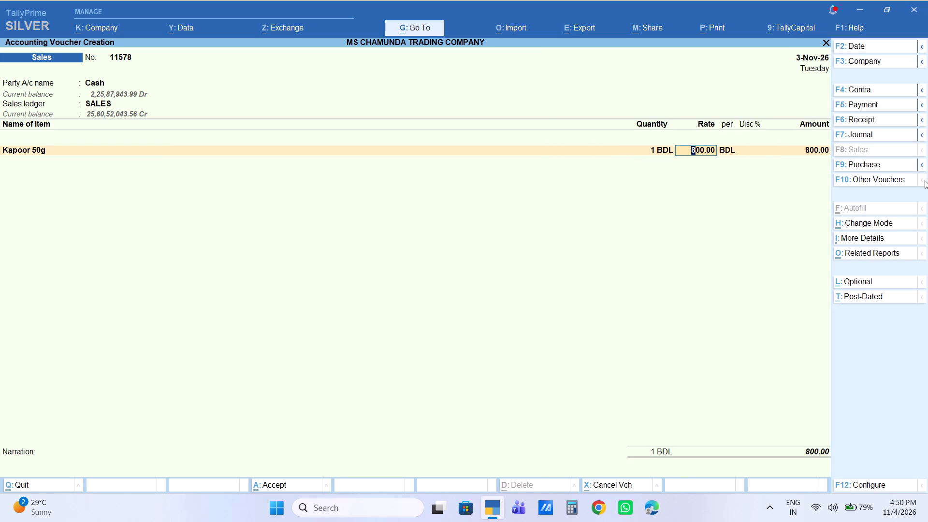
Replace Kapoor 50g on the first line with the item KAPOOR, quantity 1 KG at the default rate of 1,600.
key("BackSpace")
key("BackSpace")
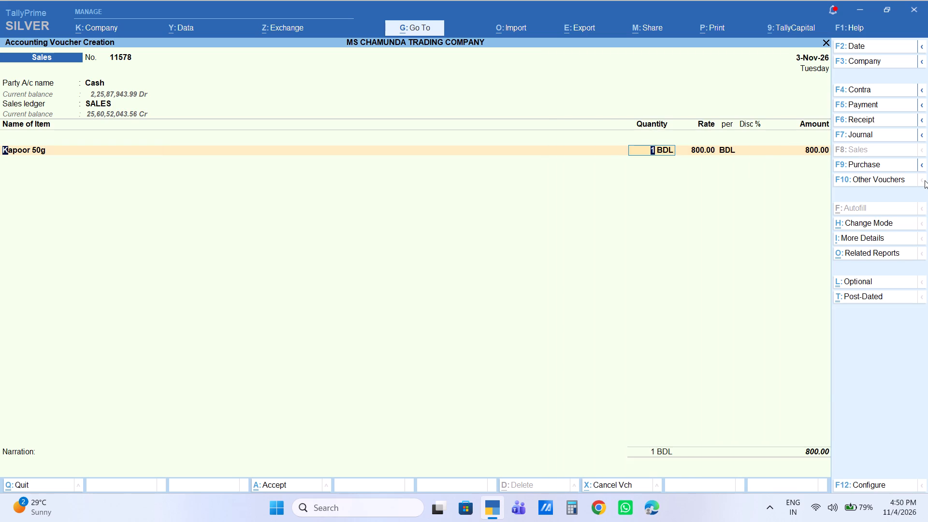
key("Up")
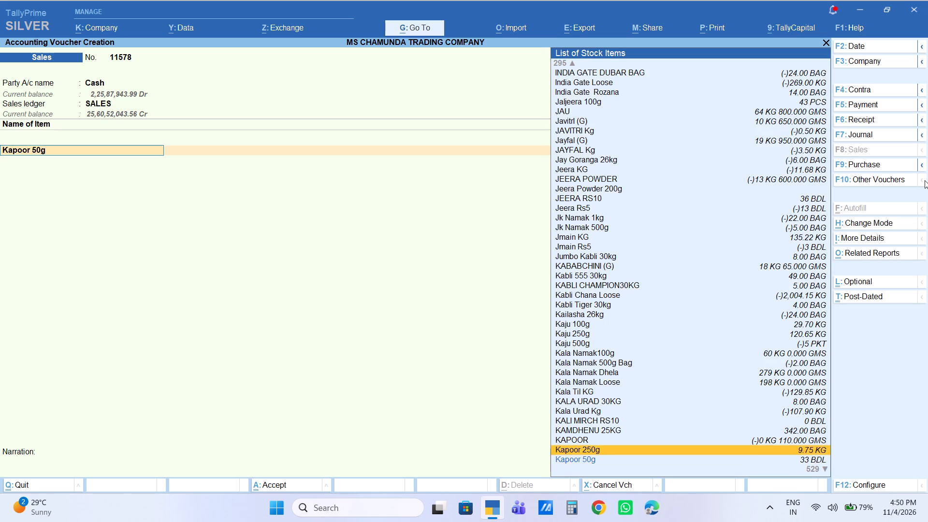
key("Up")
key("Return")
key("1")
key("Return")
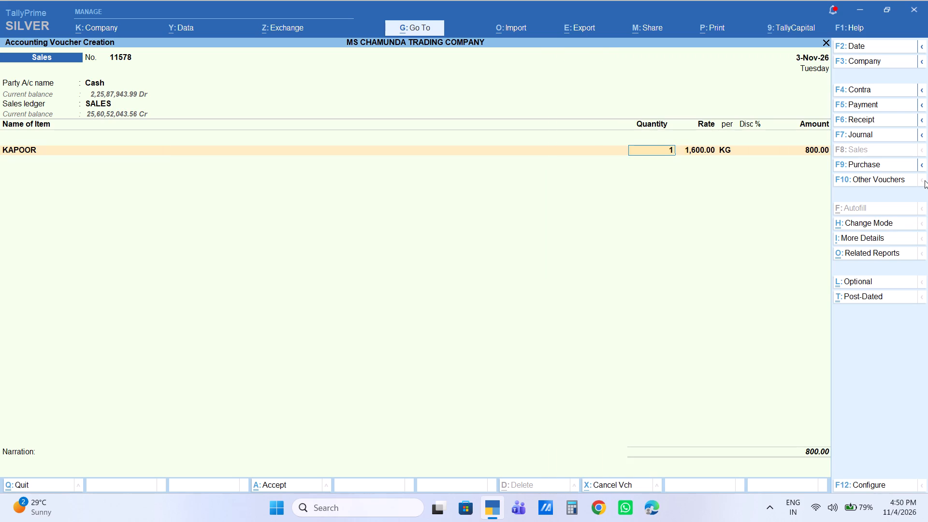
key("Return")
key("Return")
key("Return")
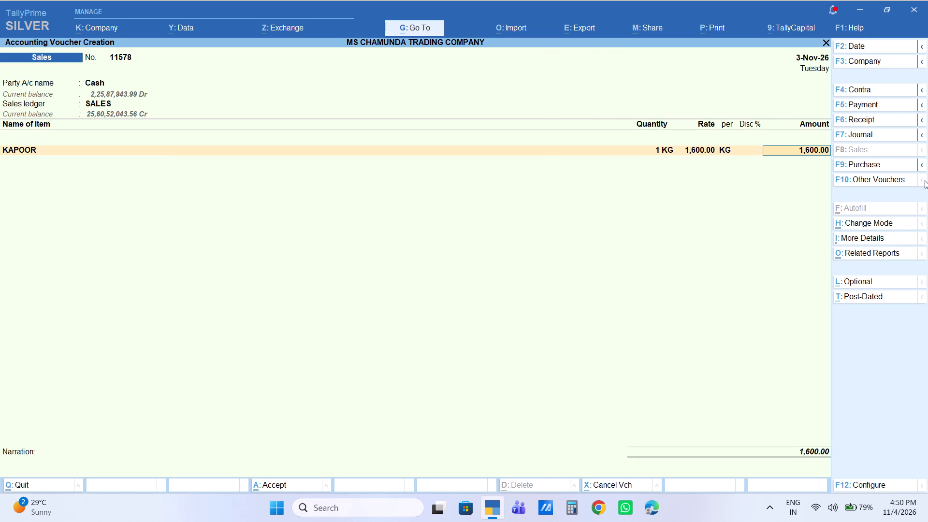
Set the KAPOOR line's quantity to .5 KG and its amount to 300.
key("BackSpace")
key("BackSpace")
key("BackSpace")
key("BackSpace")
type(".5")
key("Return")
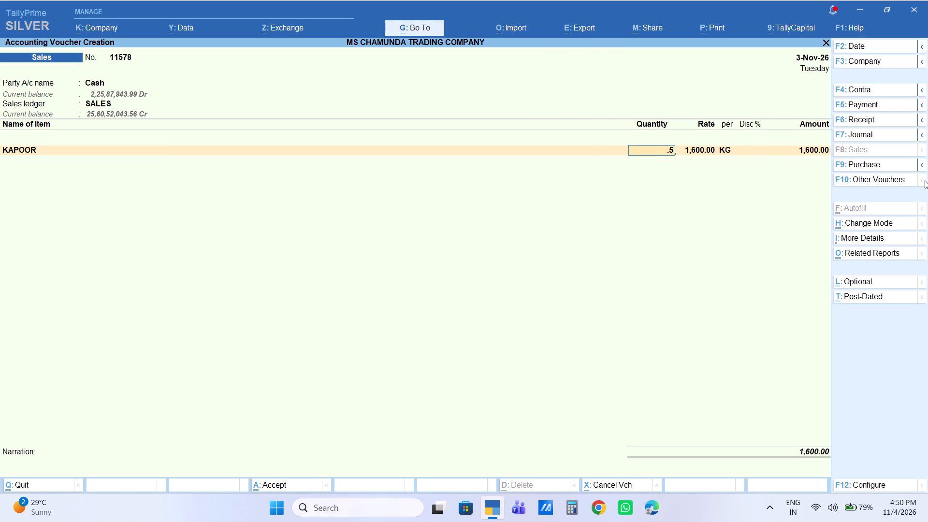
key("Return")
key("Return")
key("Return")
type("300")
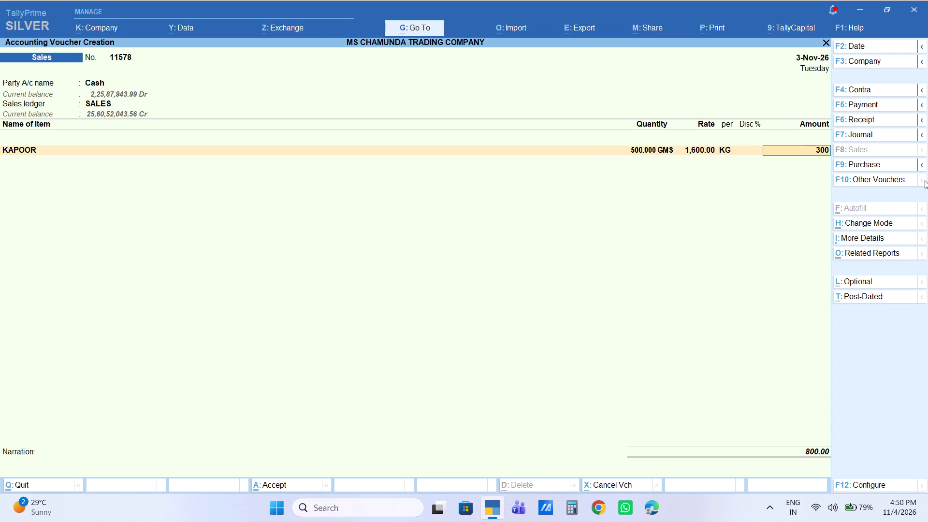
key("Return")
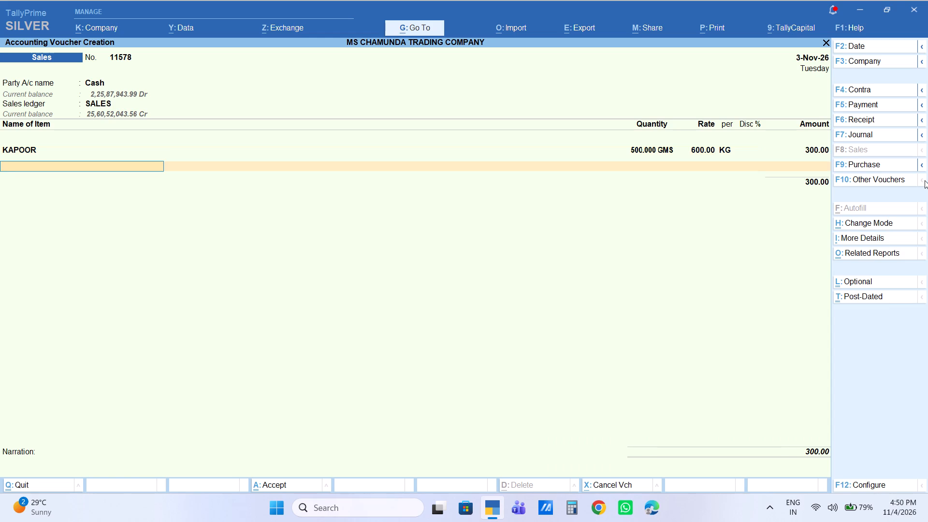
Add the item Soyabin 20kg with a quantity of 1 BAG at the default rate of 1,460.
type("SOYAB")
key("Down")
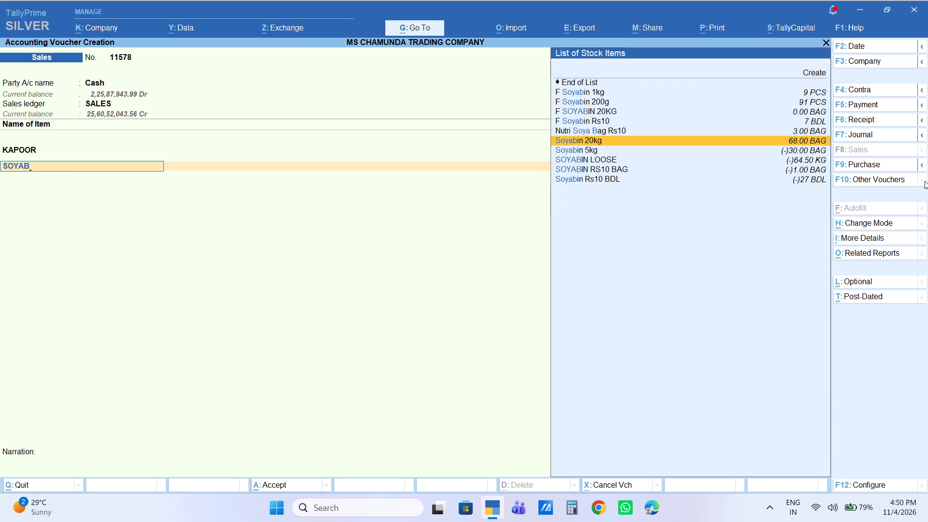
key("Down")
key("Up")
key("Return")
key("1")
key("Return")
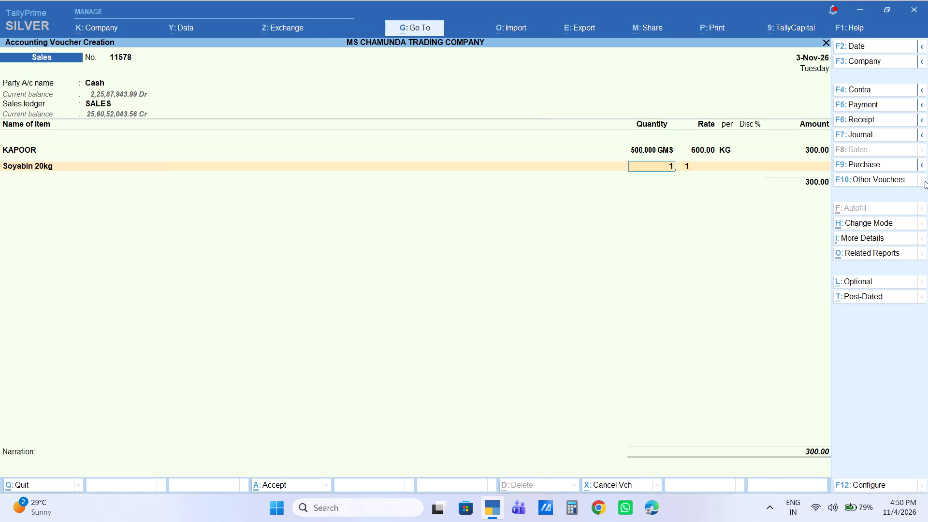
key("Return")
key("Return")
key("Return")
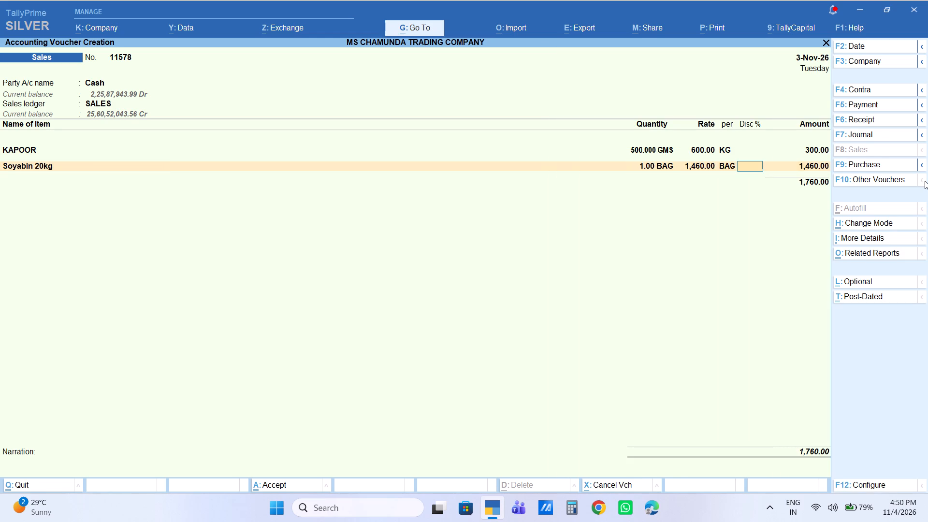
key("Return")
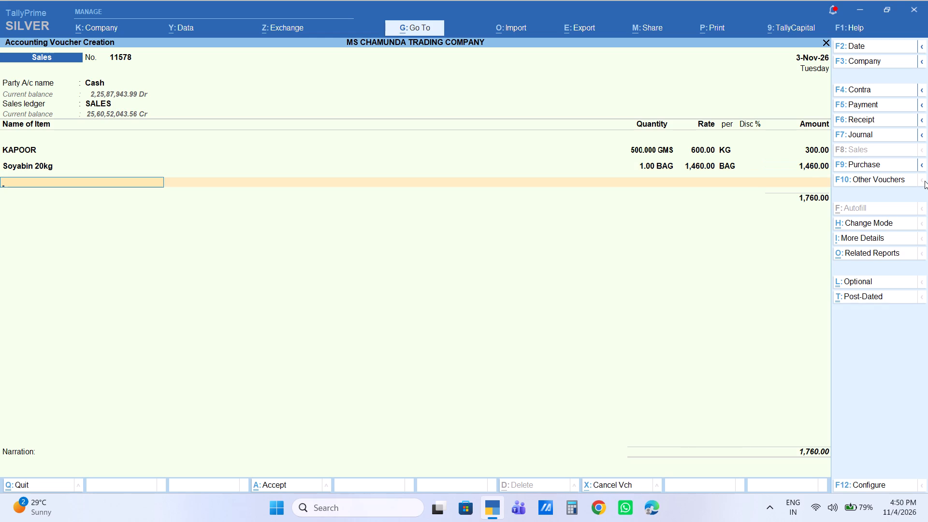
Add the item HATHI 500ML with a quantity of 1 peti at the default rate of 3,600.
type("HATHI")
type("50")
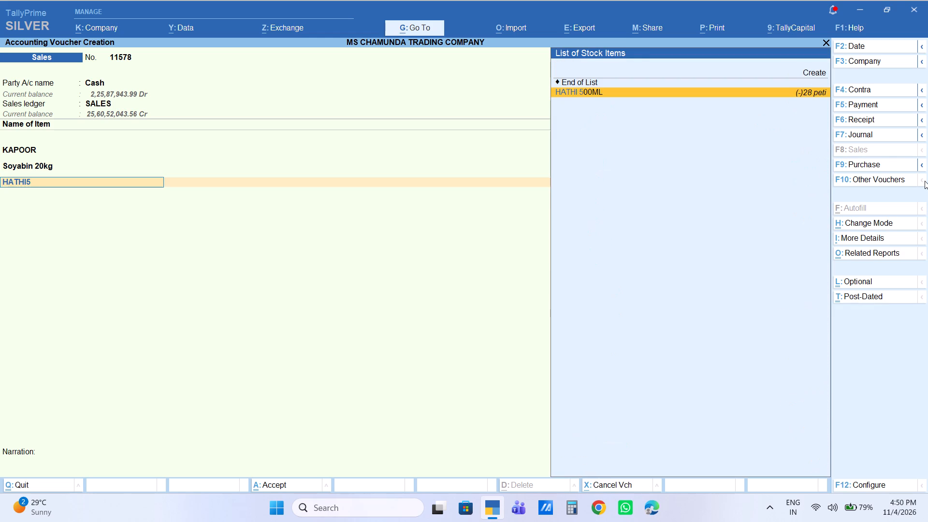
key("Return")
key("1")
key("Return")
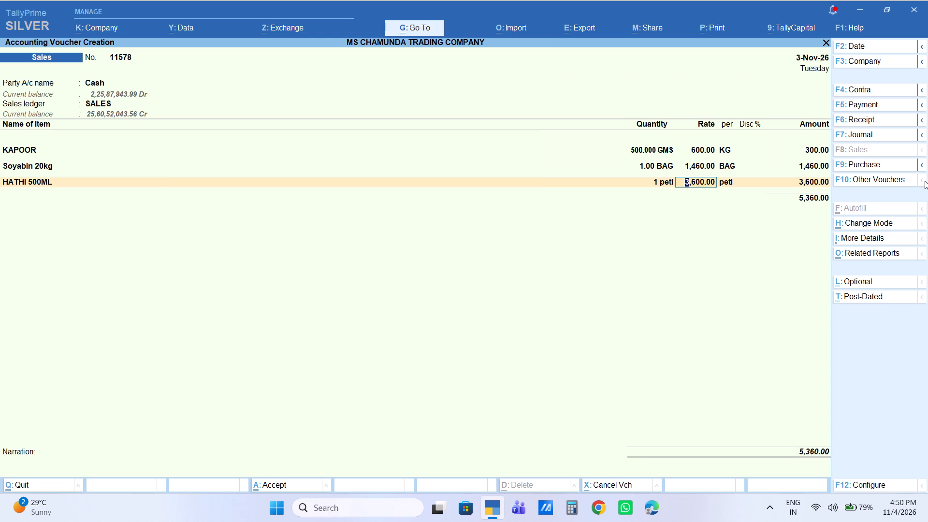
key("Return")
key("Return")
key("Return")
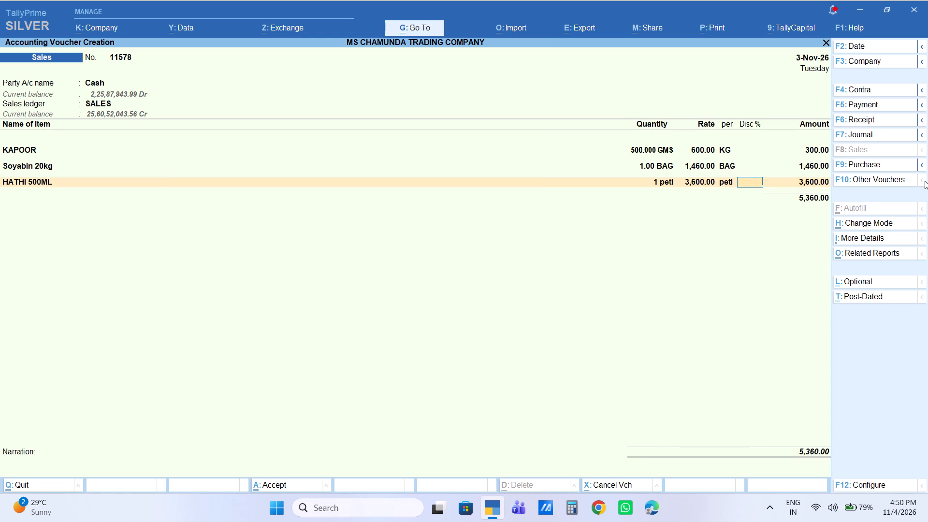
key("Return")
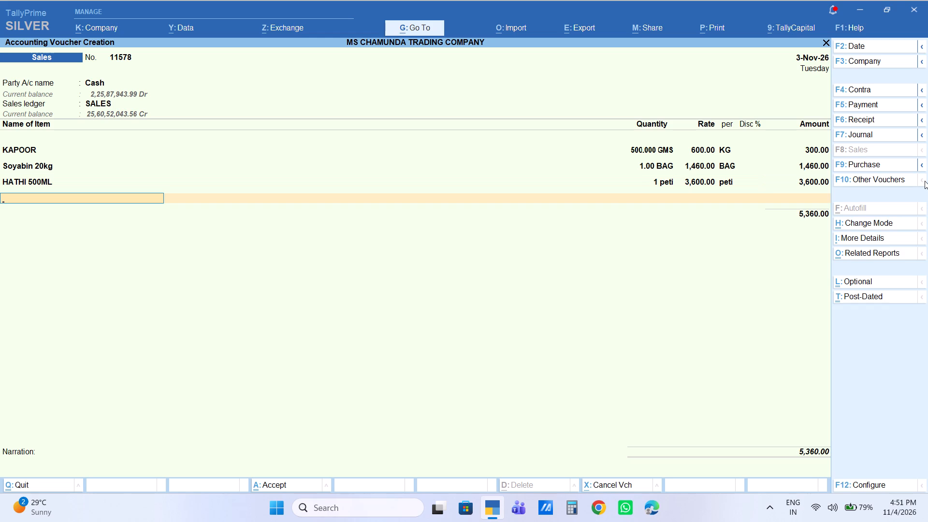
Add the item HATHI 1L with a quantity of 1 peti and an amount of 3170.
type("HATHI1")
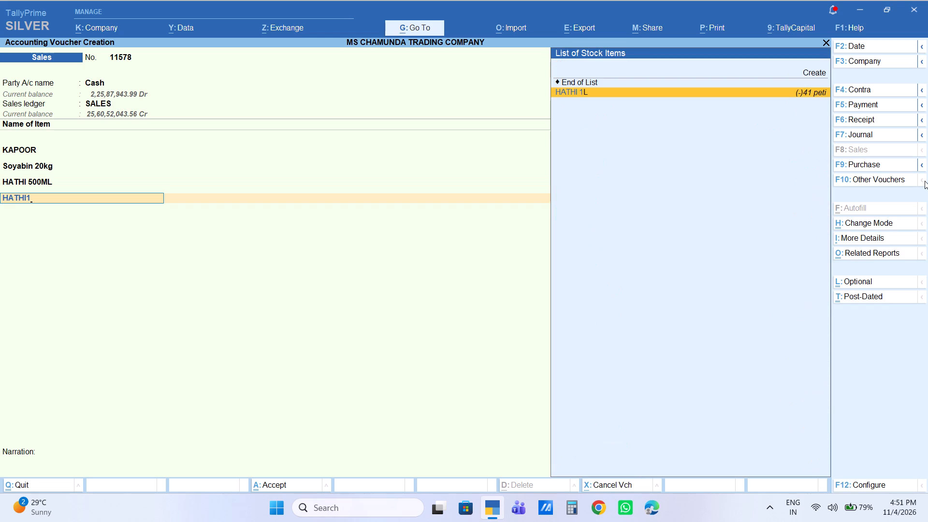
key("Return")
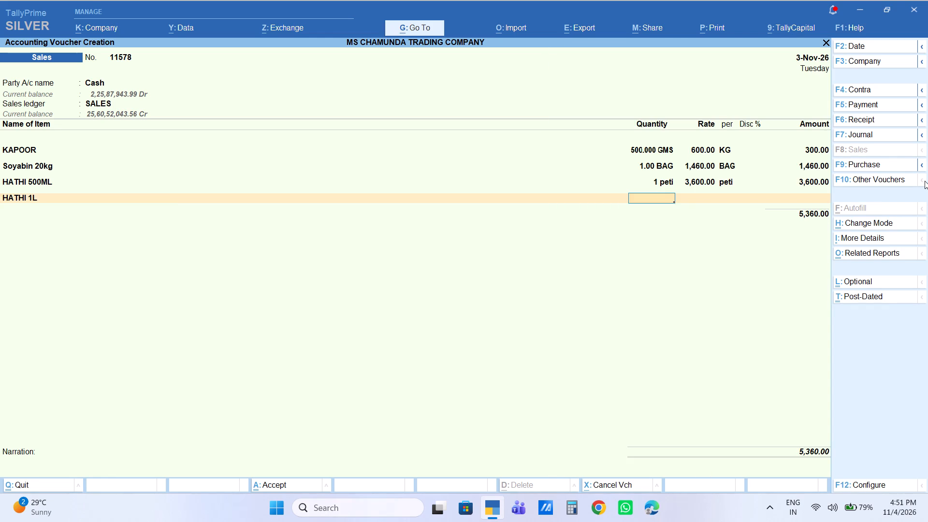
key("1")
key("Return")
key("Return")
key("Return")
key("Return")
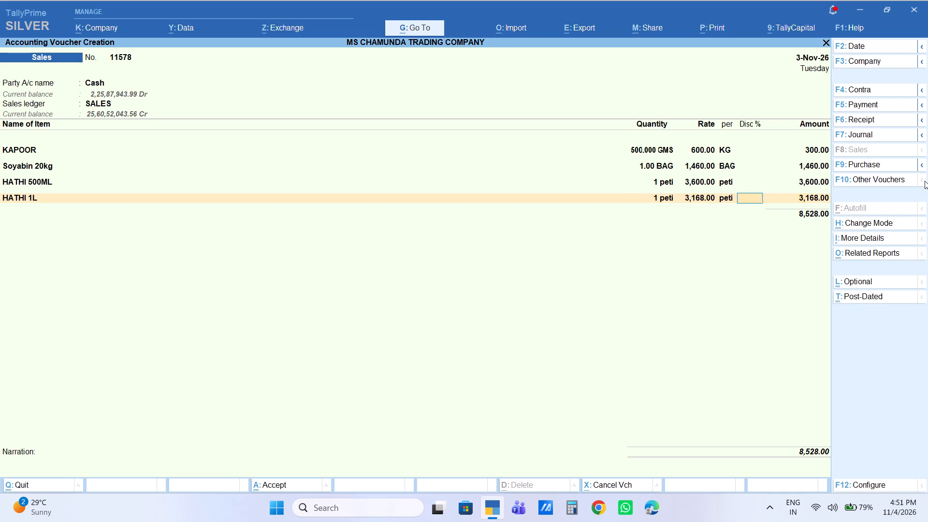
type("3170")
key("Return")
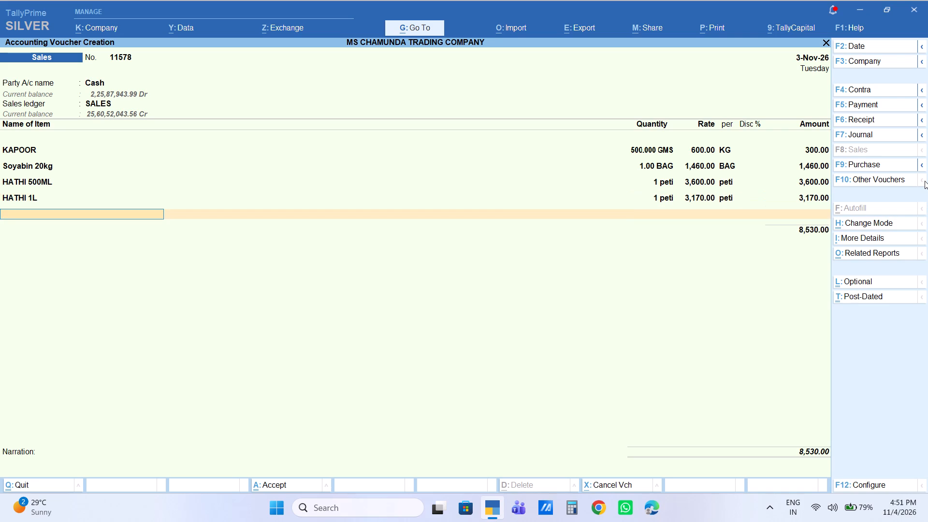
Add the item CHINI SF 50kg with a quantity of 2 BAG at the default rate of 3,250.
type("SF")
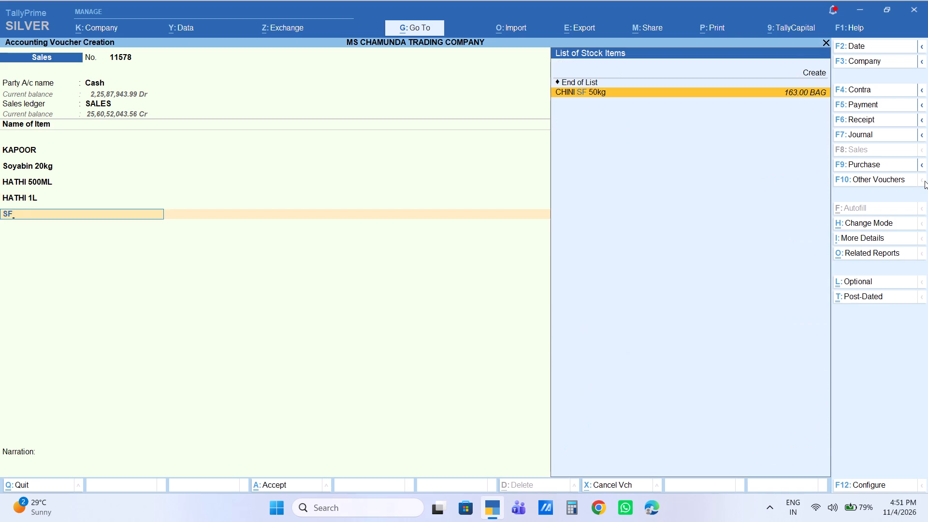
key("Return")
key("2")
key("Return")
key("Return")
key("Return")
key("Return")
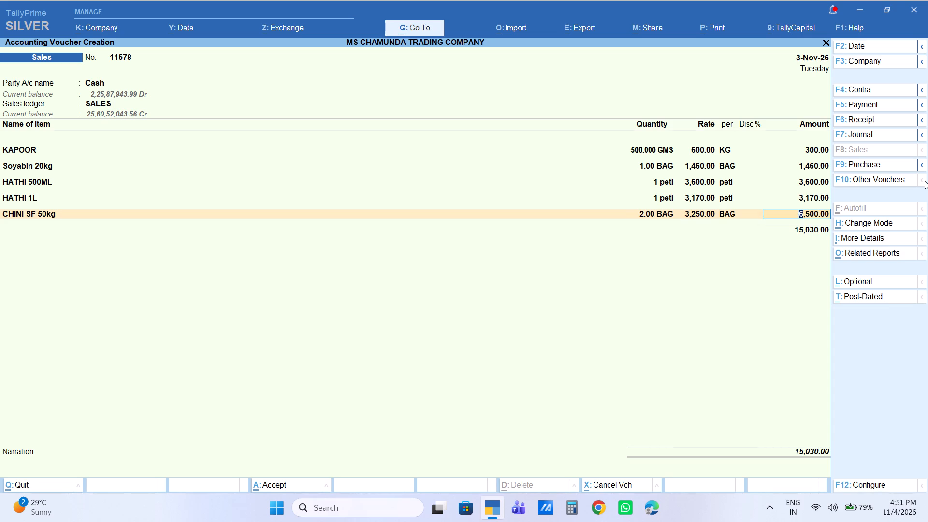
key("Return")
Add the item NEPALI TINA with a quantity of 2 TINA at the default rate of 2,350.
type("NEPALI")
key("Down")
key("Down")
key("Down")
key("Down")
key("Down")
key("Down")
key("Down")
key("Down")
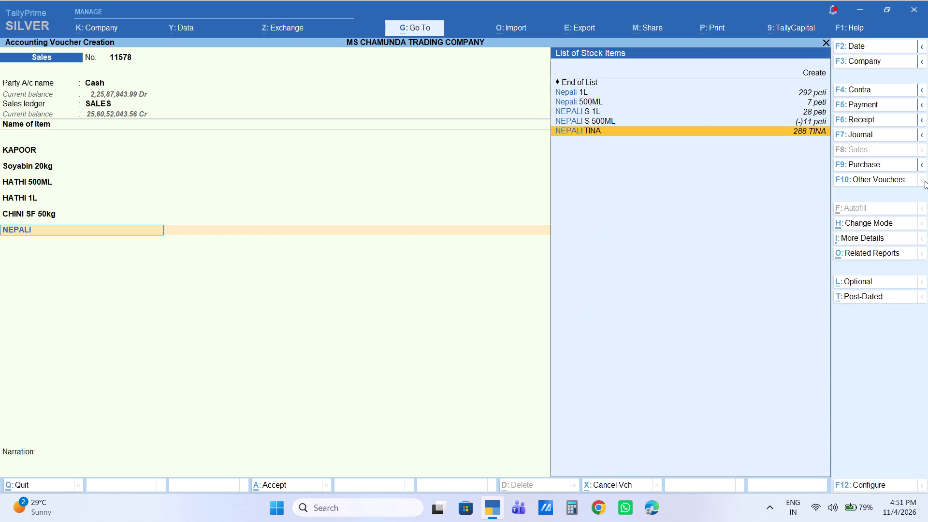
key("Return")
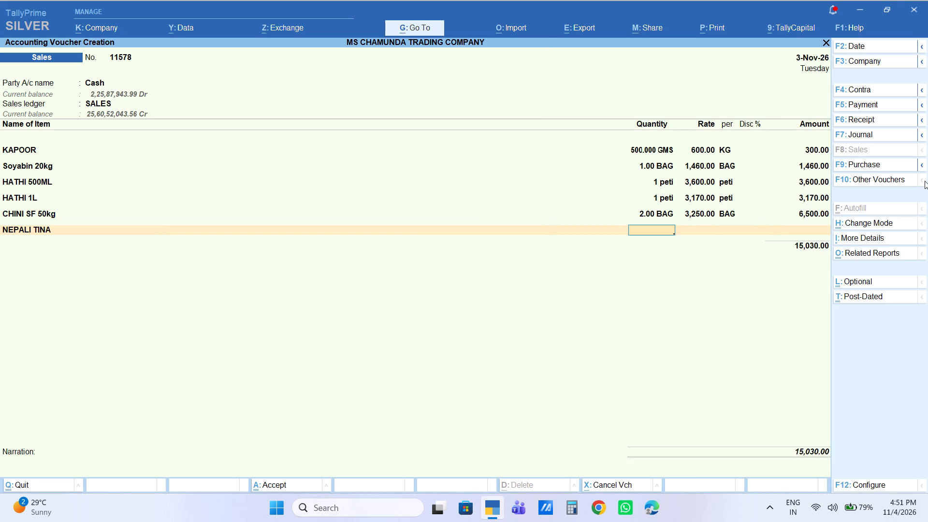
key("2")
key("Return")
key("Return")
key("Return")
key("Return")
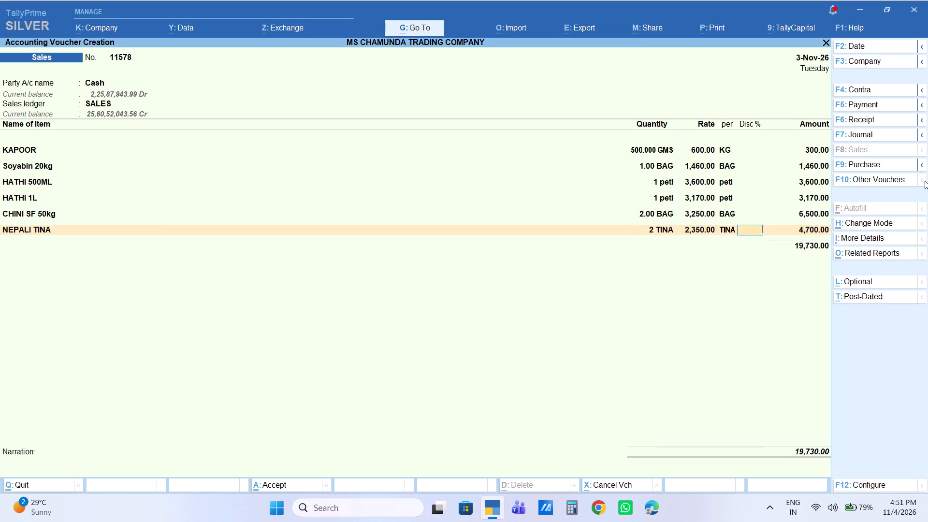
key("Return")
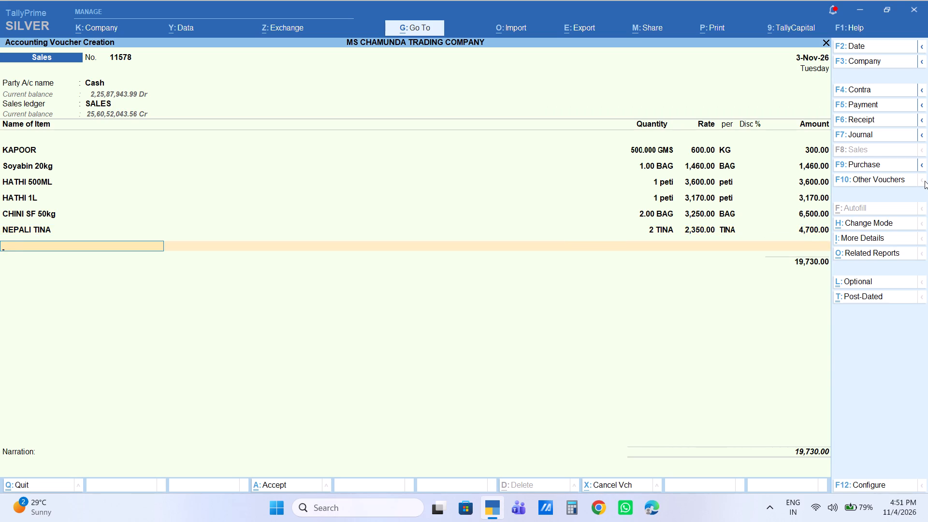
Add the item Sahnai Tina with a quantity of 15 TINA and an amount of 32175.
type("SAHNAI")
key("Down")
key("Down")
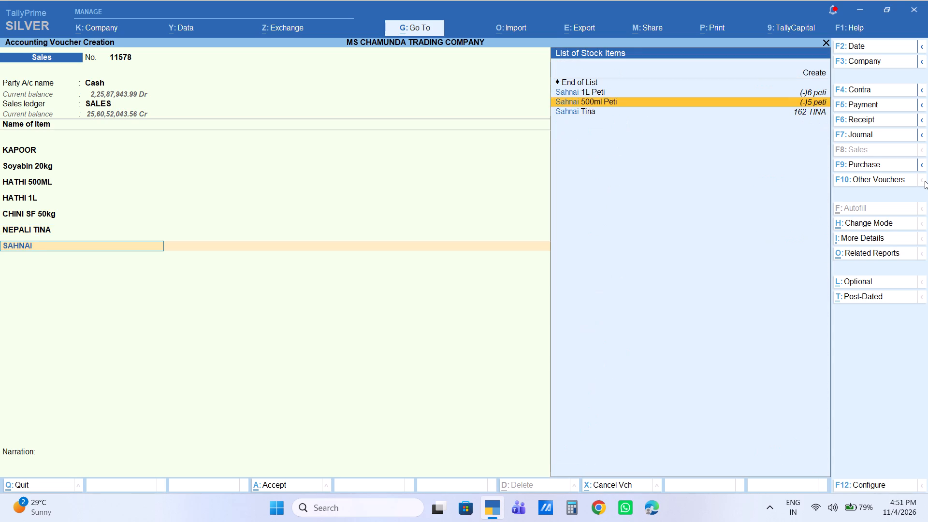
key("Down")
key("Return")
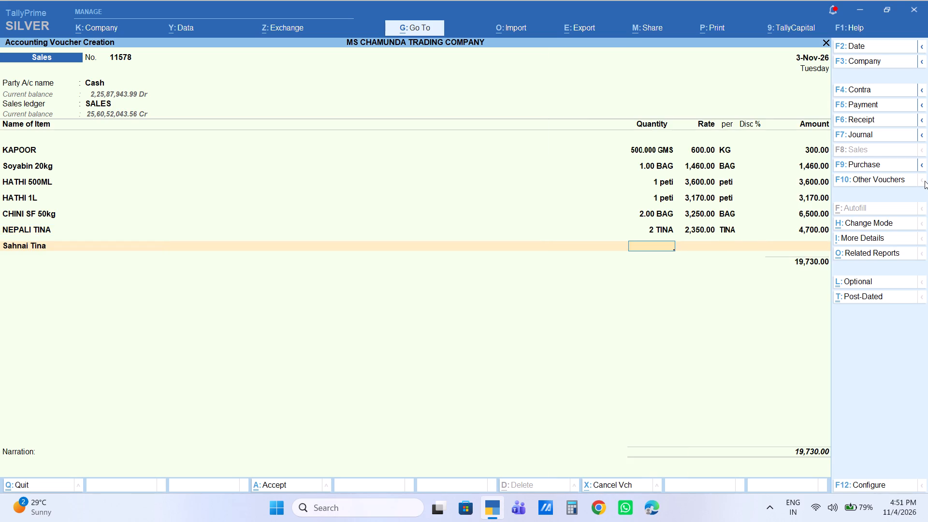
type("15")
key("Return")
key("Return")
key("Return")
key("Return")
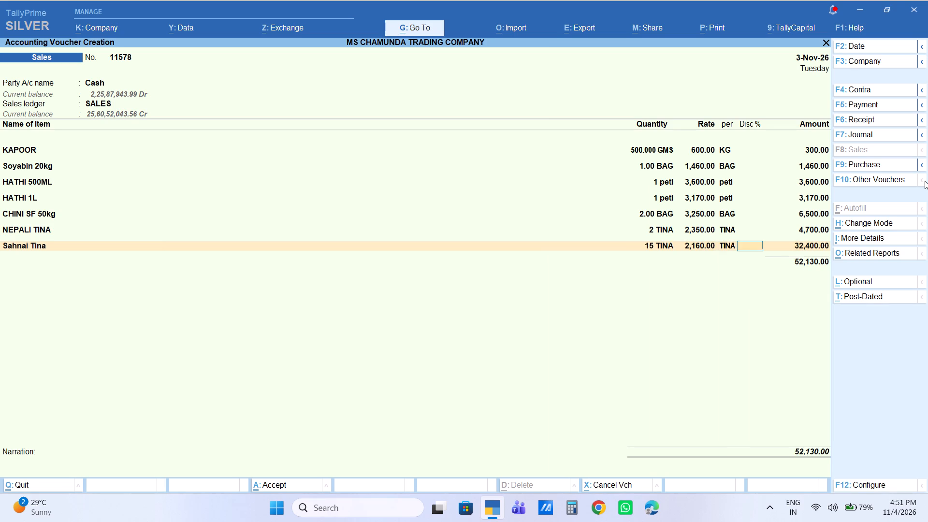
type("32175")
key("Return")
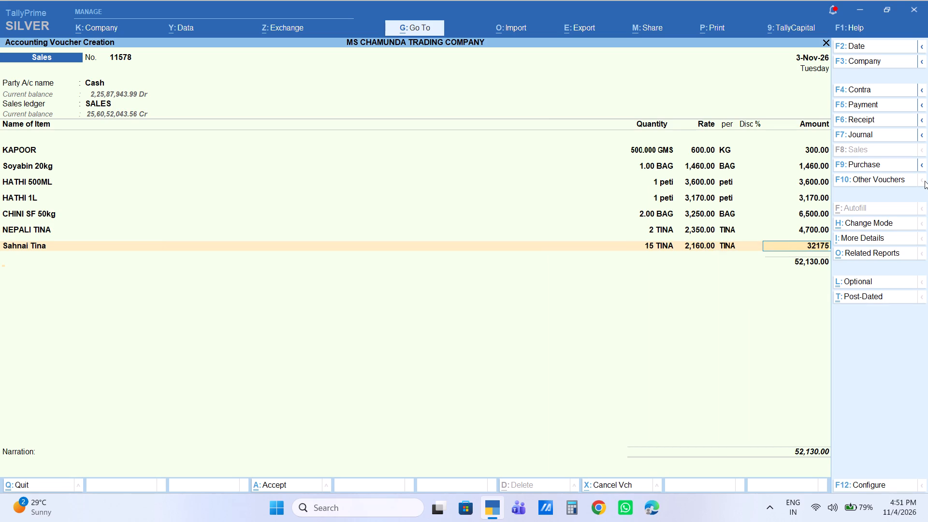
Add the item SONAMOTI 20kg with a quantity of 20 BAG and an amount of 12500.
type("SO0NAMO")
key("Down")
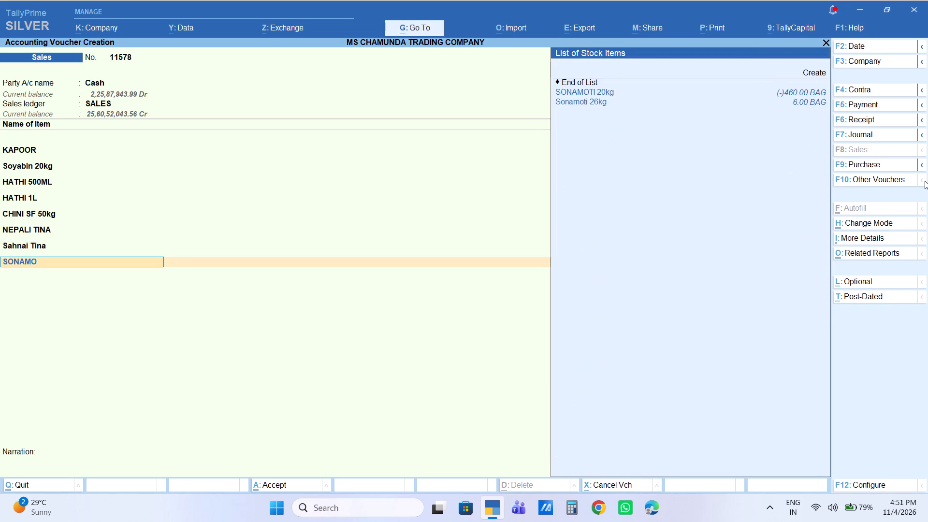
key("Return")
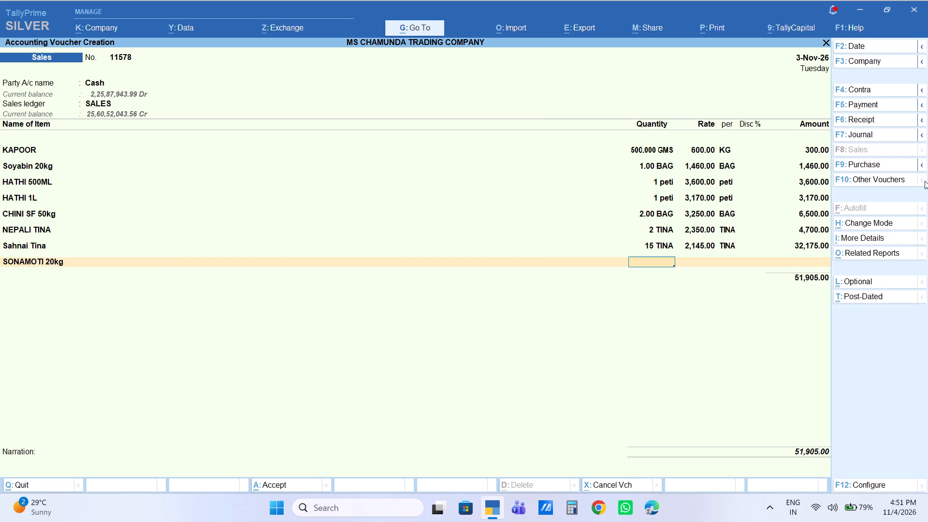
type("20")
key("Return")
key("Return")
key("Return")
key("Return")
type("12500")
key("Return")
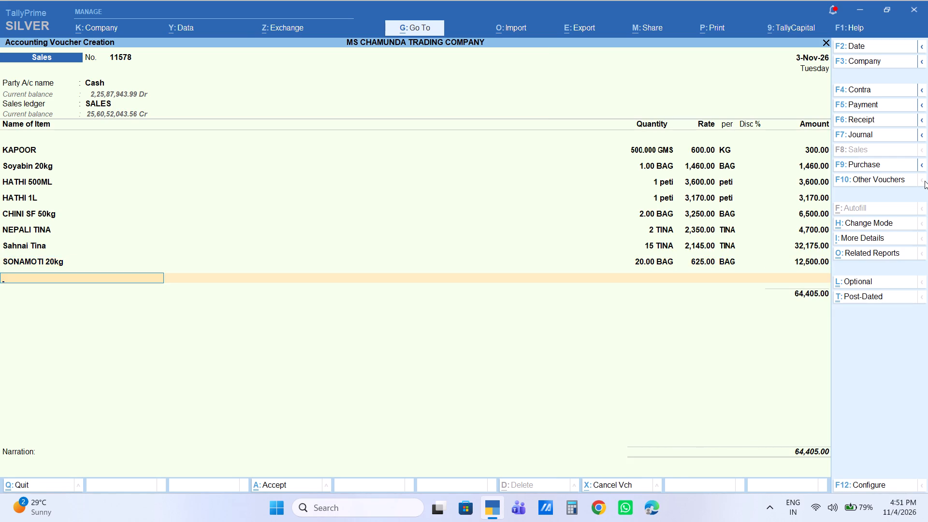
End the item list, add a Labour Charge of 95 and save sales voucher 11578.
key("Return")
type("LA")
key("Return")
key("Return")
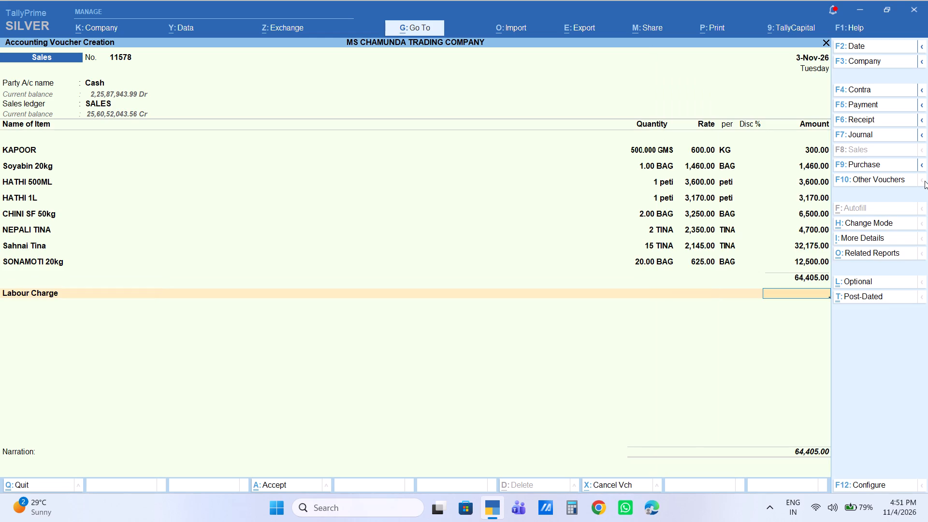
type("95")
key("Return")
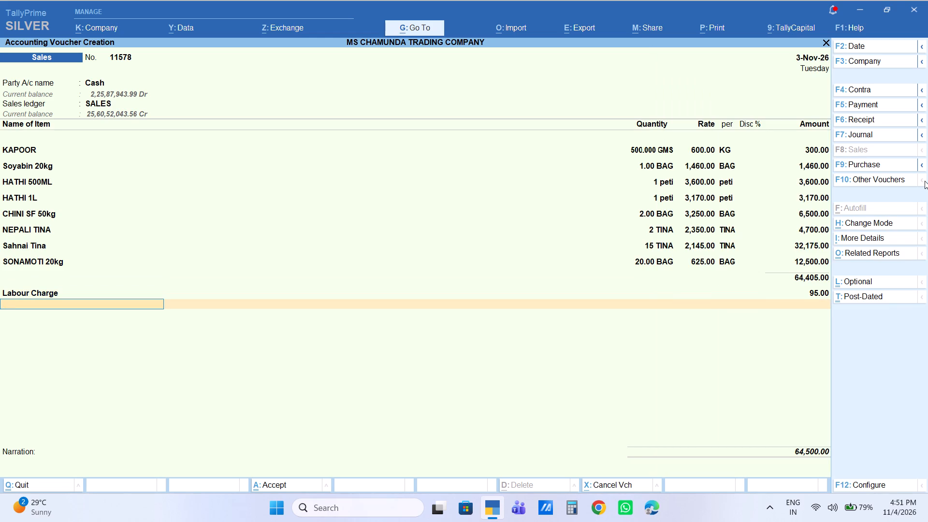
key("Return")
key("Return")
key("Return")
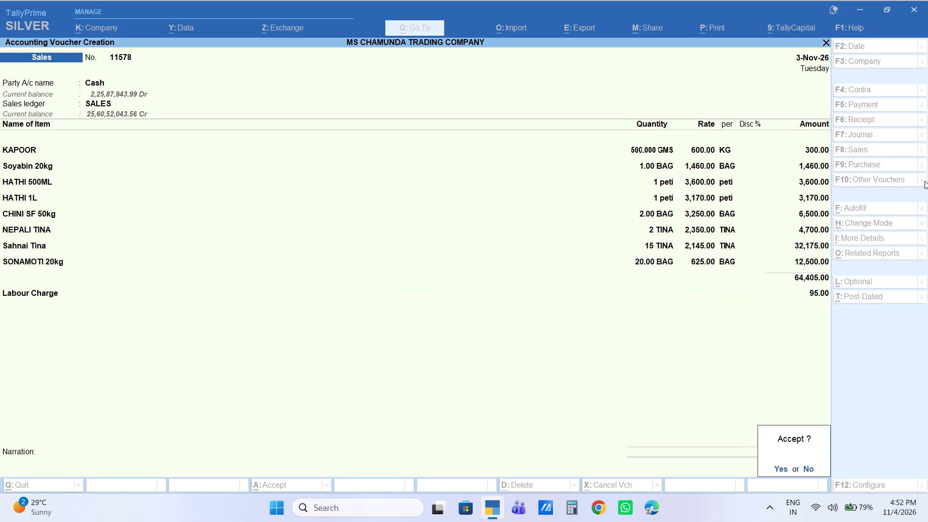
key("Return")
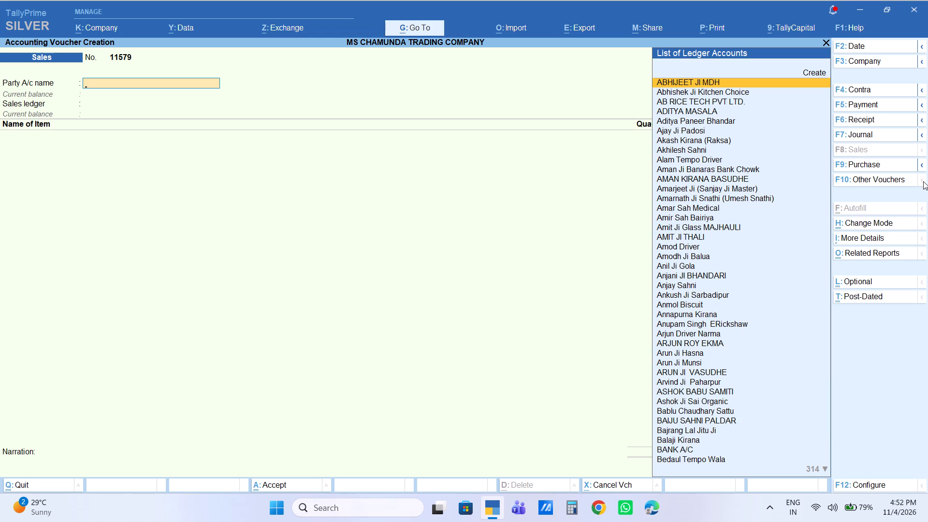
Set the party account of sales voucher 11579 to Cash with the SALES ledger and proceed to its item lines.
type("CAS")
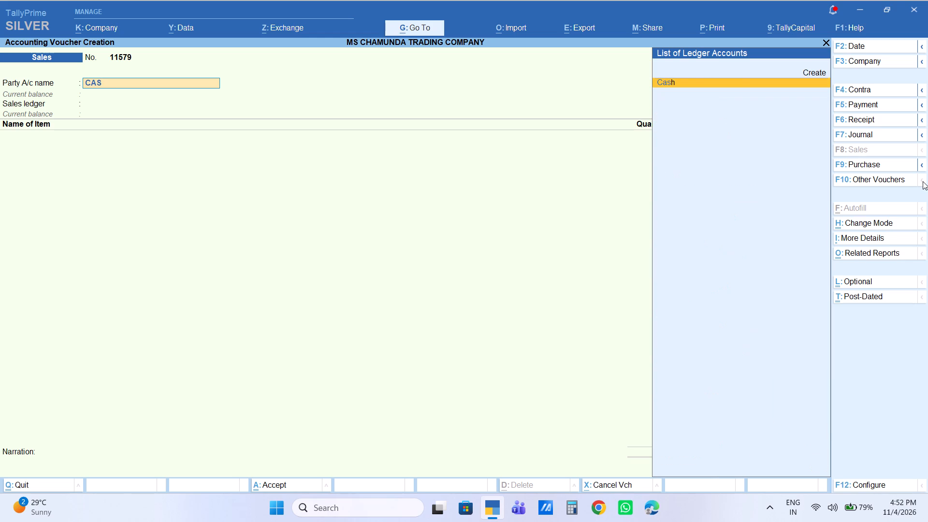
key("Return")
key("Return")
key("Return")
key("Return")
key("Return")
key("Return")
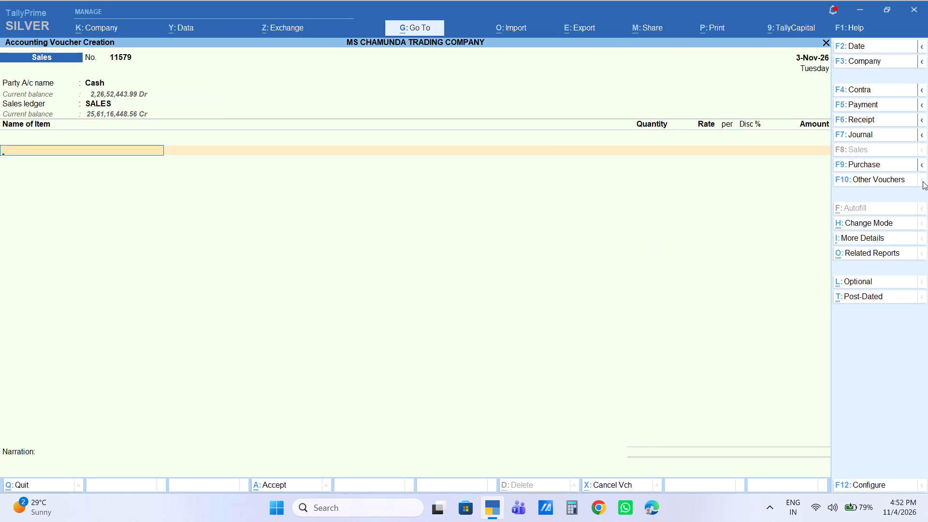
Add the item HATHI 1L with a quantity of 3 peti at the default rate of 3,170.
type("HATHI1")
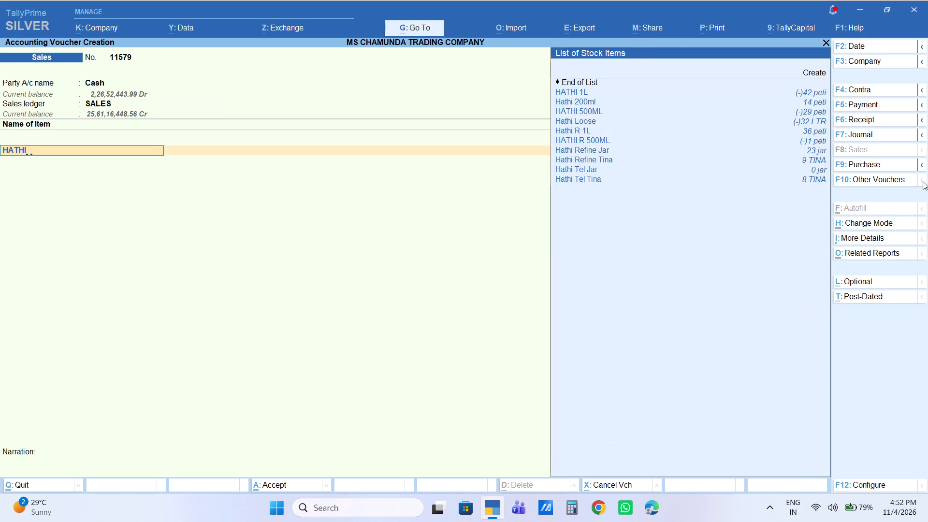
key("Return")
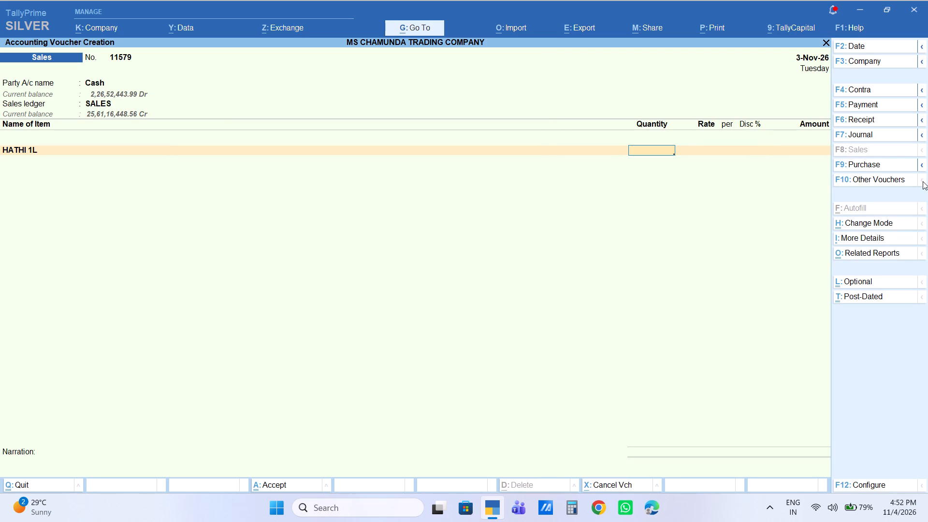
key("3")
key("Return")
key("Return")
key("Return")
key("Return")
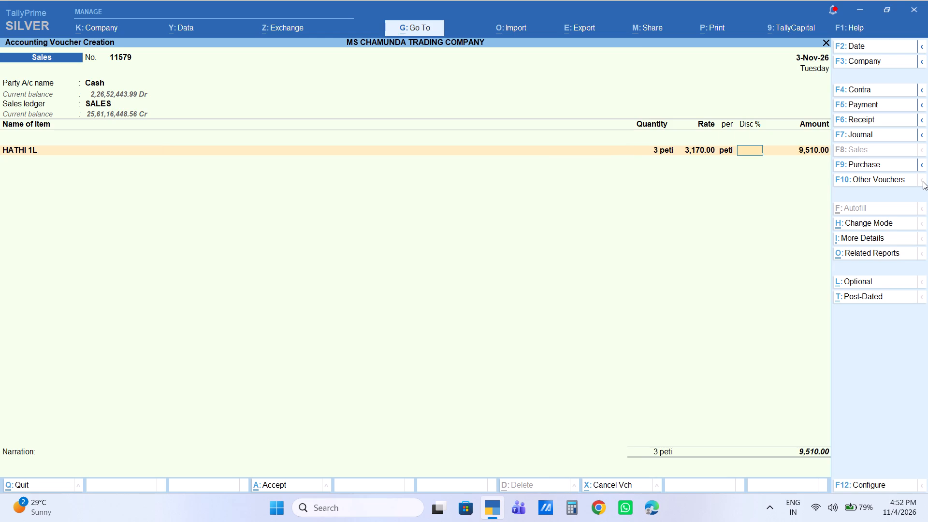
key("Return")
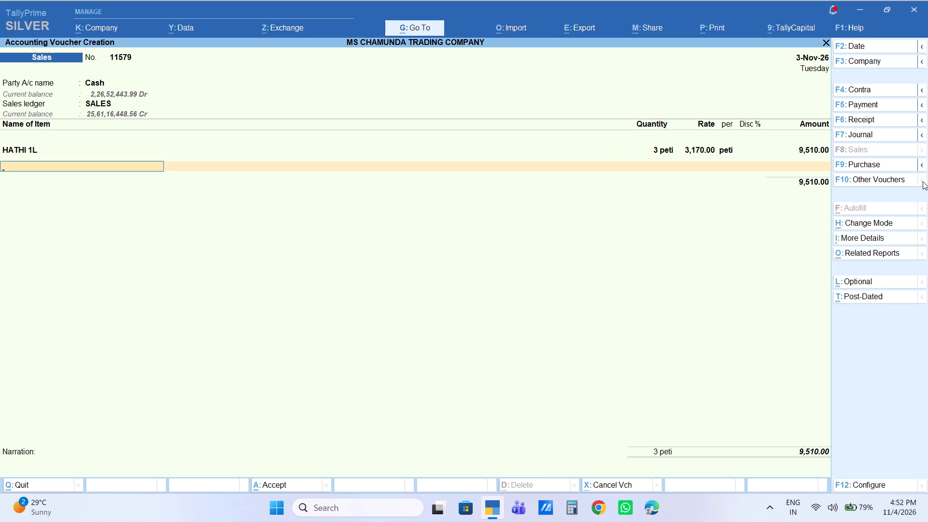
Add the item F TEL TINA with a quantity of 4 TINA at the default rate of 2,950.
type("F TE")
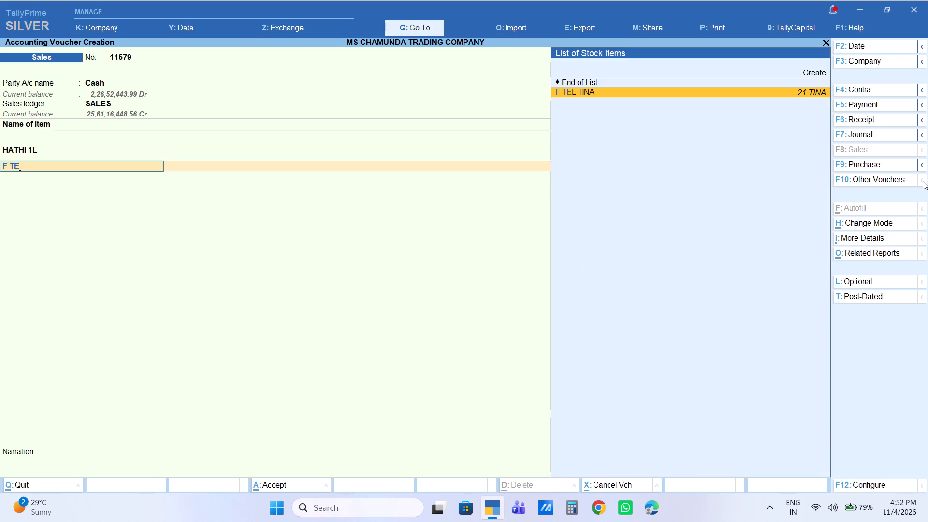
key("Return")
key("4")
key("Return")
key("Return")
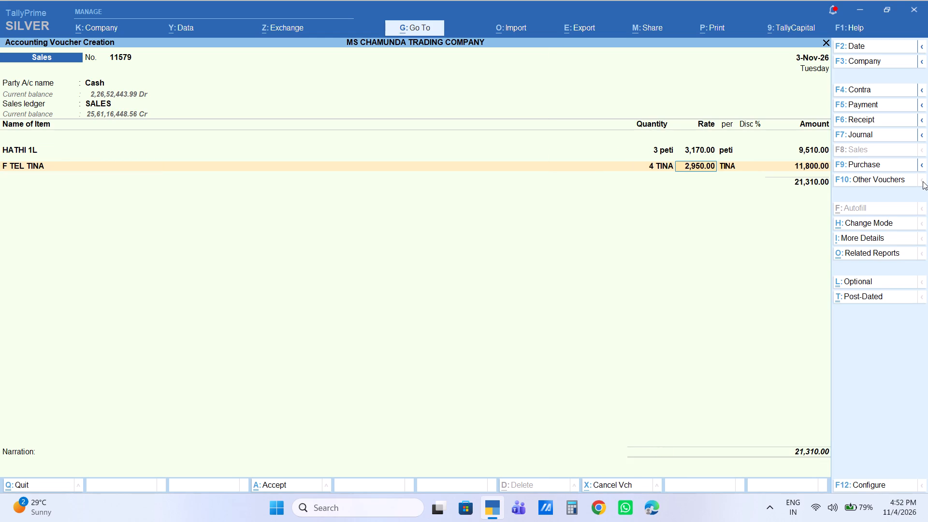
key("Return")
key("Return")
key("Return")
End the item list, add a Labour Charge of 14 and save sales voucher 11579.
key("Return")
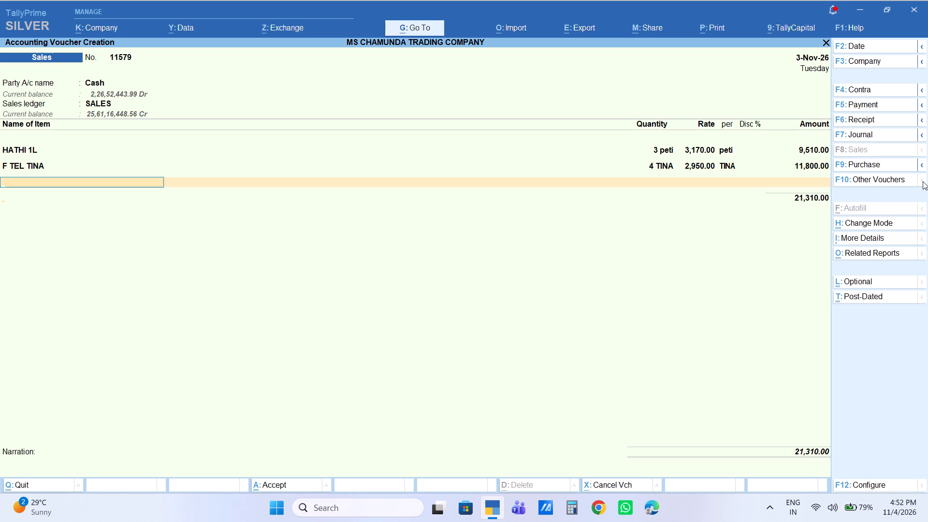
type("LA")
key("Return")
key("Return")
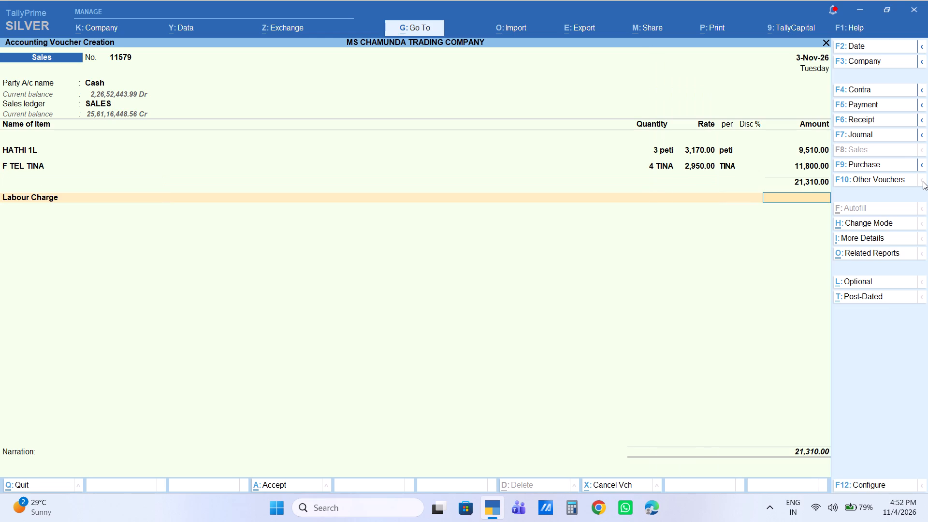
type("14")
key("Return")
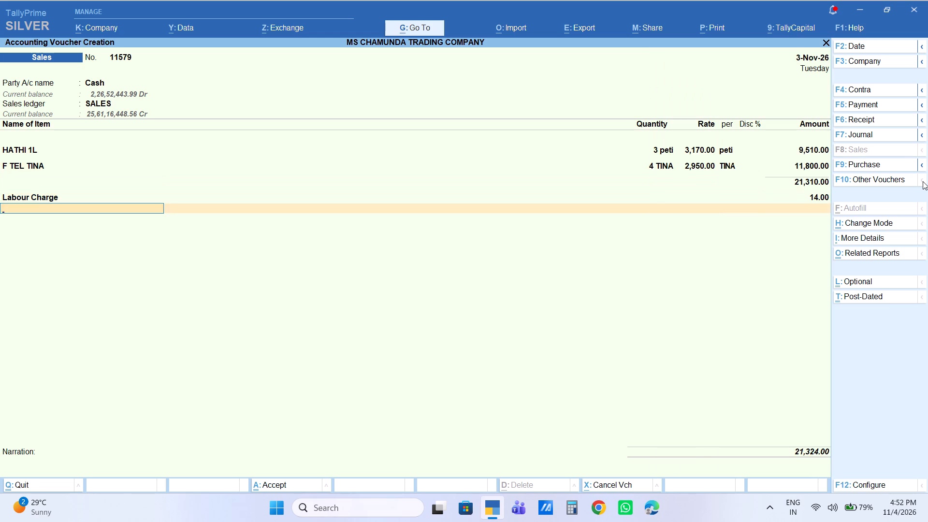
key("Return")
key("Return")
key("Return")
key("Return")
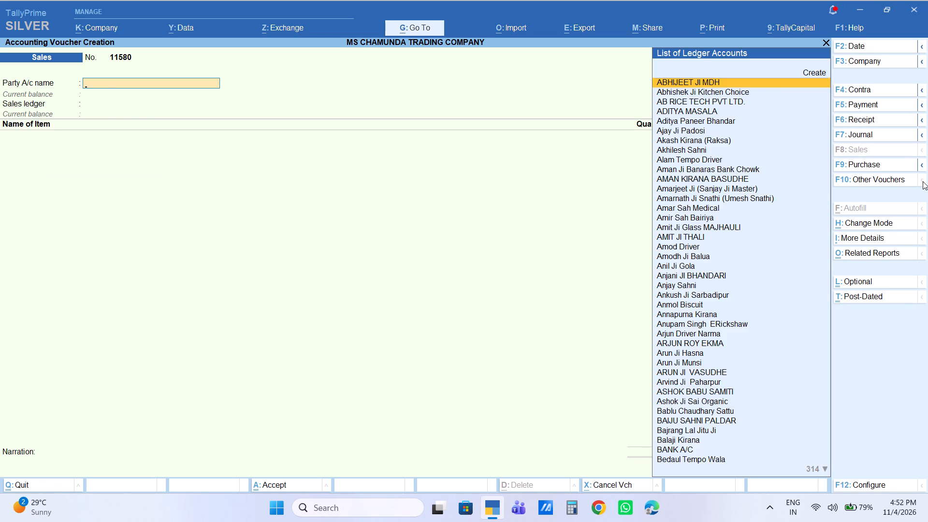
Set the party account of sales voucher 11580 to Cash with the SALES ledger and proceed to its item lines.
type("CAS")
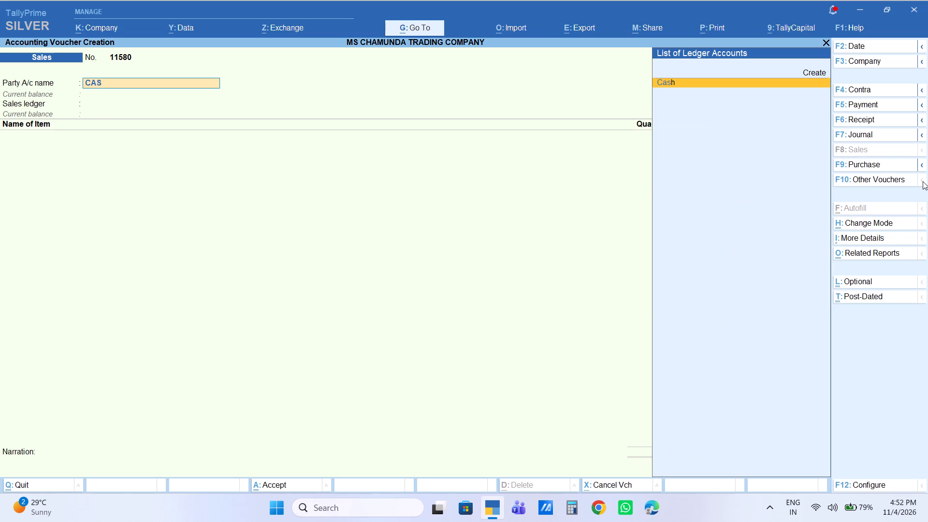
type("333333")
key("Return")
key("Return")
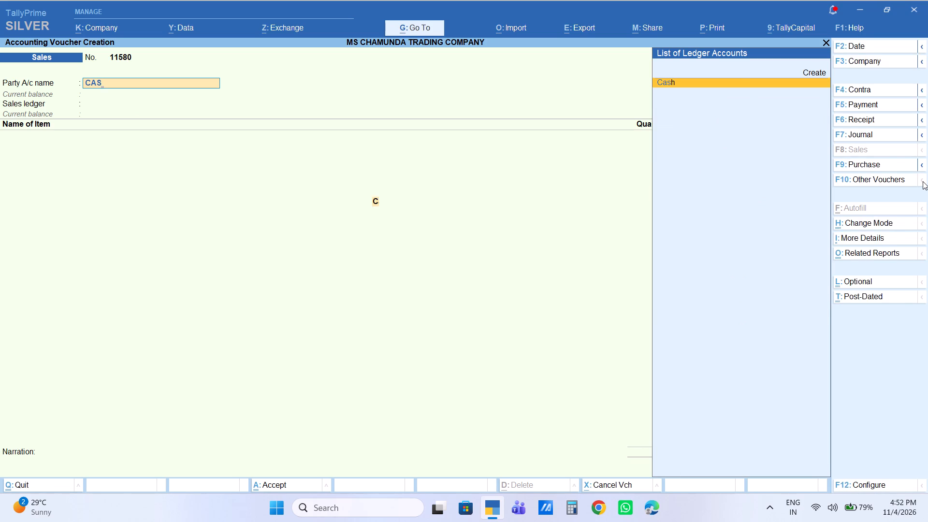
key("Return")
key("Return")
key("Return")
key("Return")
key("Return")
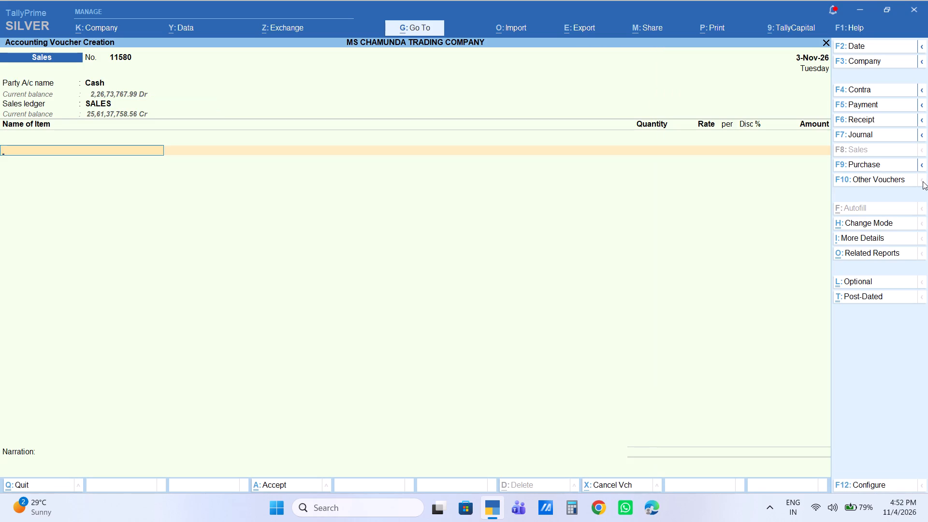
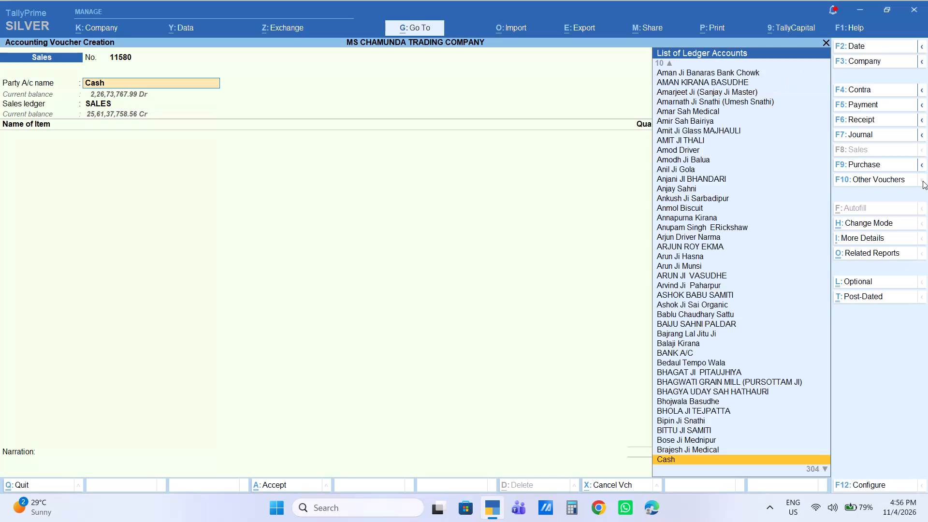
Confirm Cash as the party account and fill the party details with the Raksa buyer matching "PRE", keeping the default address, state and country.
key("Return")
type("PRE")
key("Return")
key("Return")
key("Return")
key("Return")
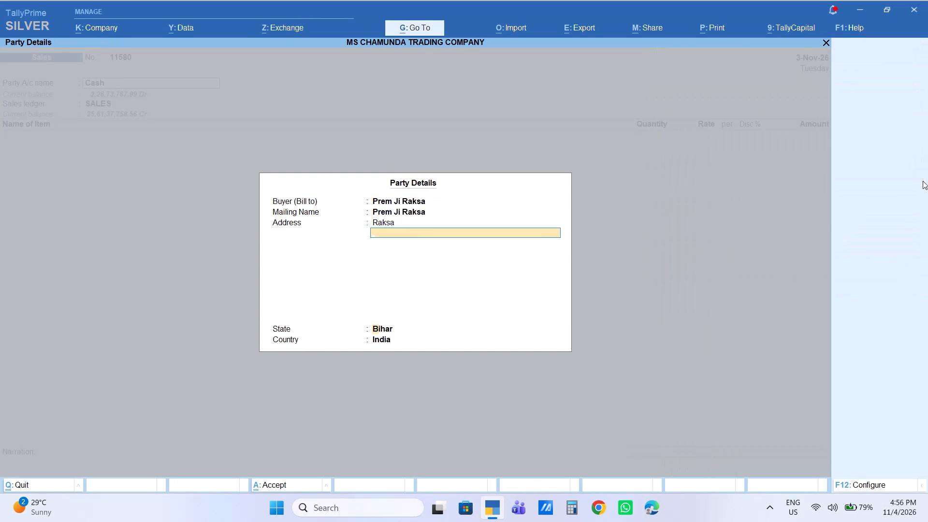
key("Return")
key("Return")
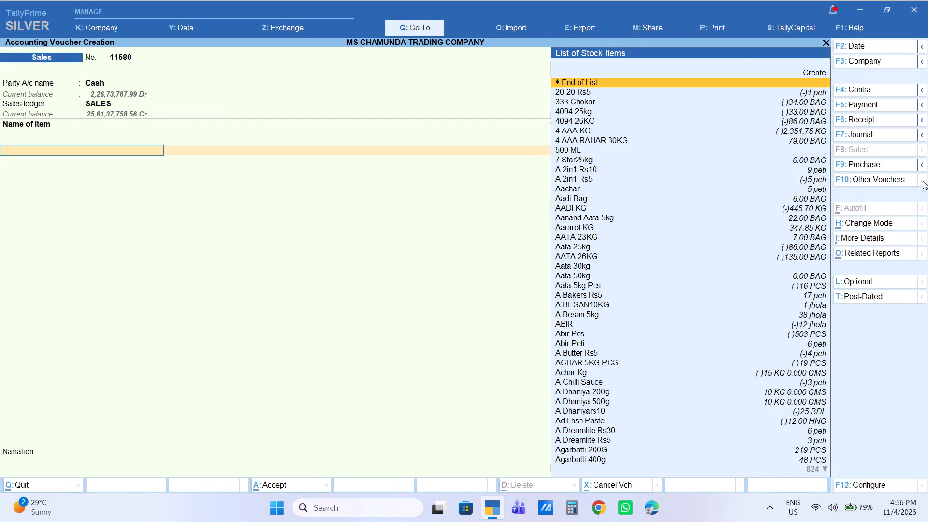
Choose the stock item A 2in1 Rs10 for the first item line of sales voucher 11580.
key("2")
type("IN1")
key("Down")
key("Down")
key("Down")
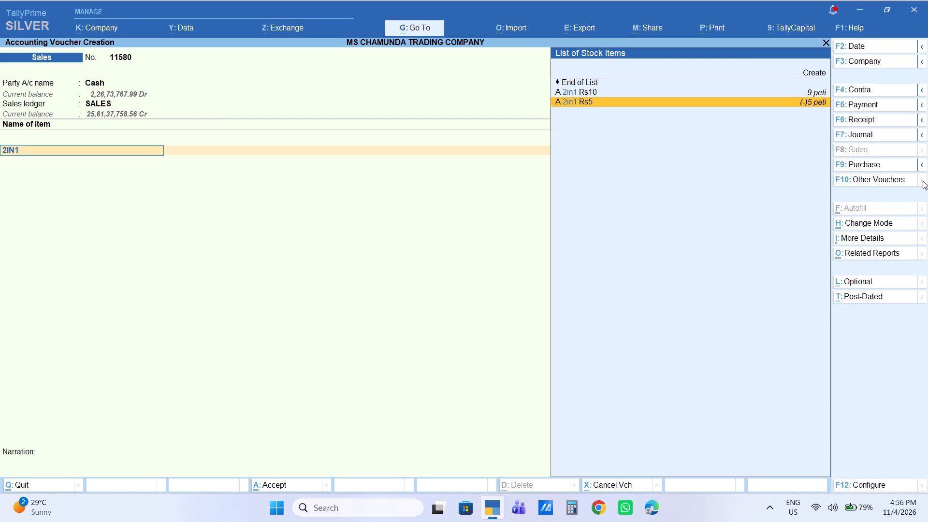
key("Up")
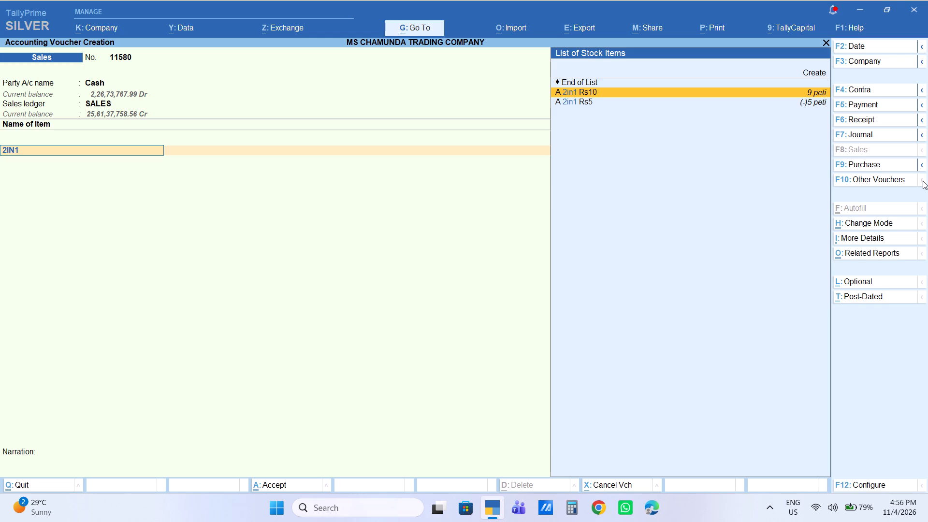
key("Return")
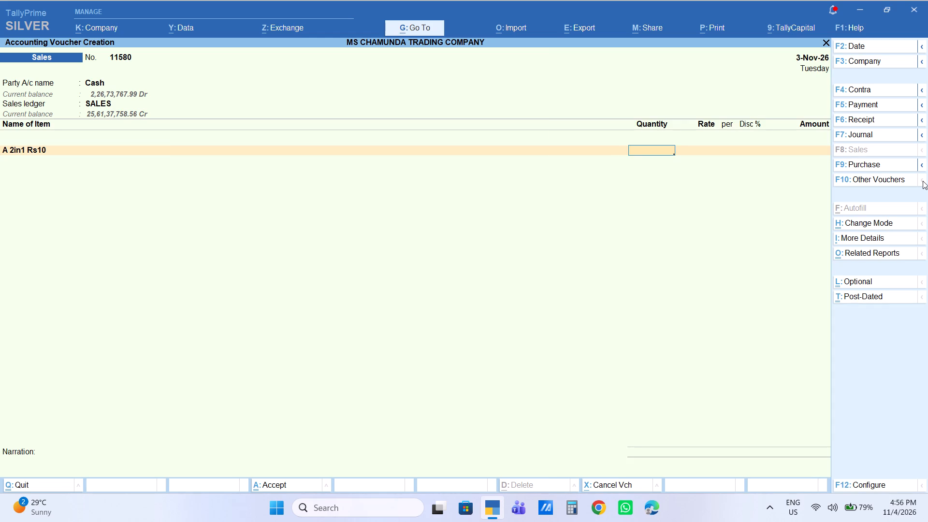
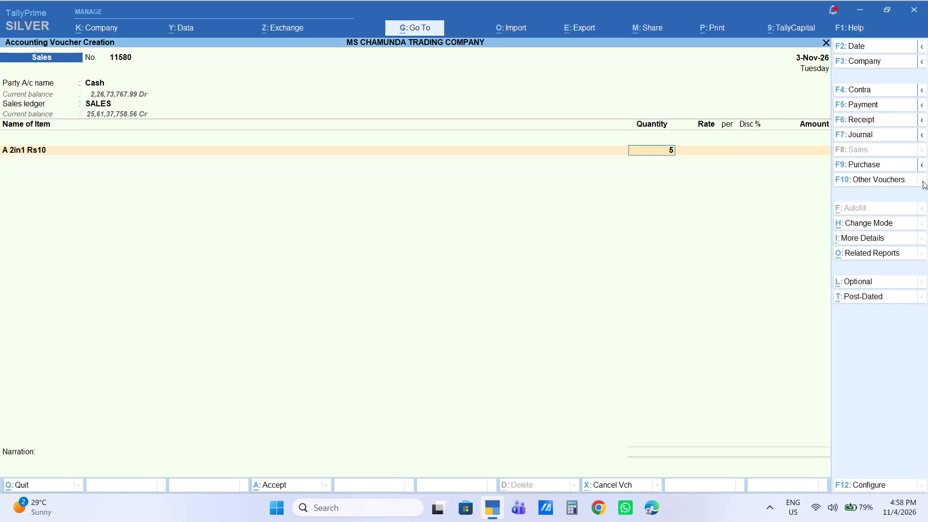
Complete the A 2in1 Rs10 line with the quantity of 5 peti, keeping the default rate, no discount and the computed amount.
key("Return")
key("Return")
key("Return")
key("Return")
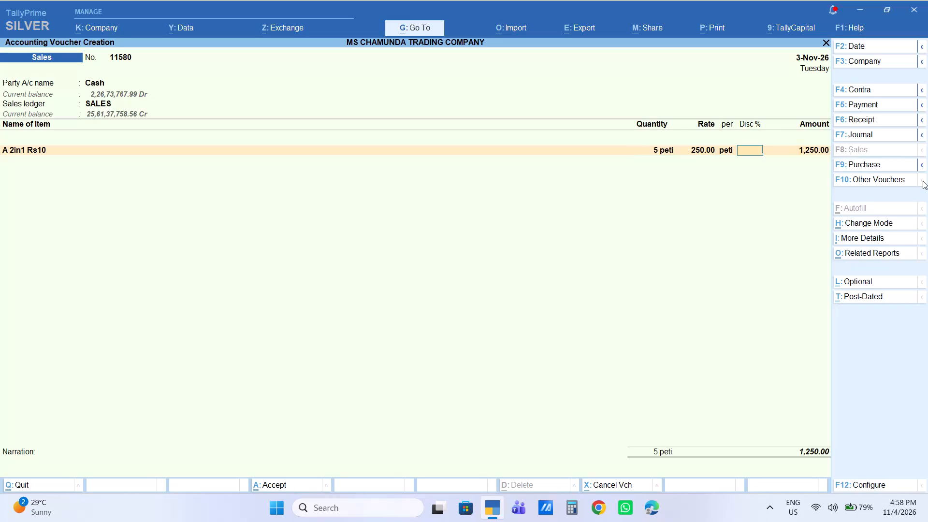
key("Return")
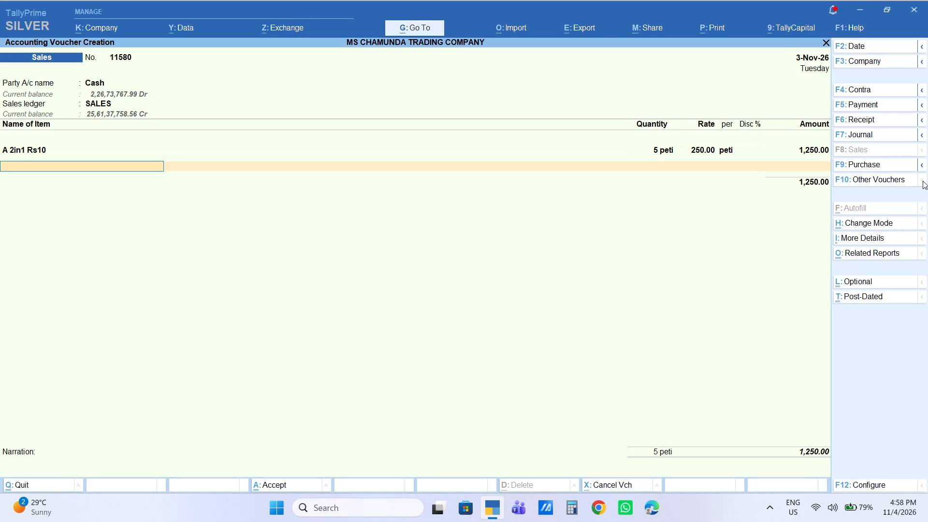
Add the stock item A Dreamlite Rs5 with quantity 3 peti, keeping the default rate and amount.
type("DREA")
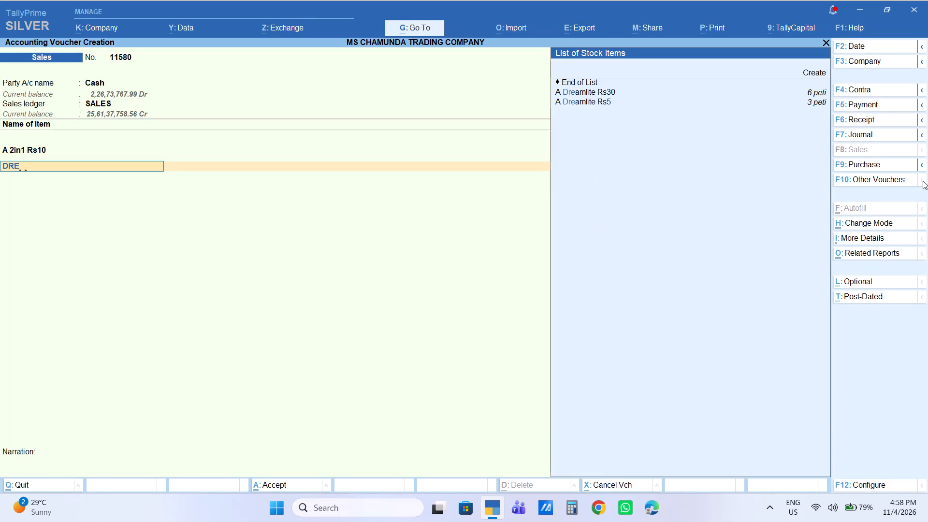
key("Down")
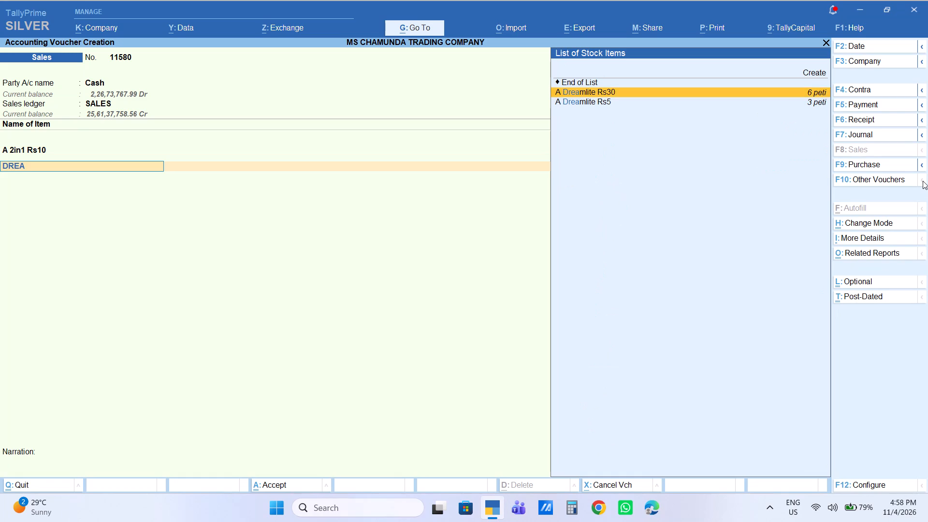
key("Down")
key("Return")
key("3")
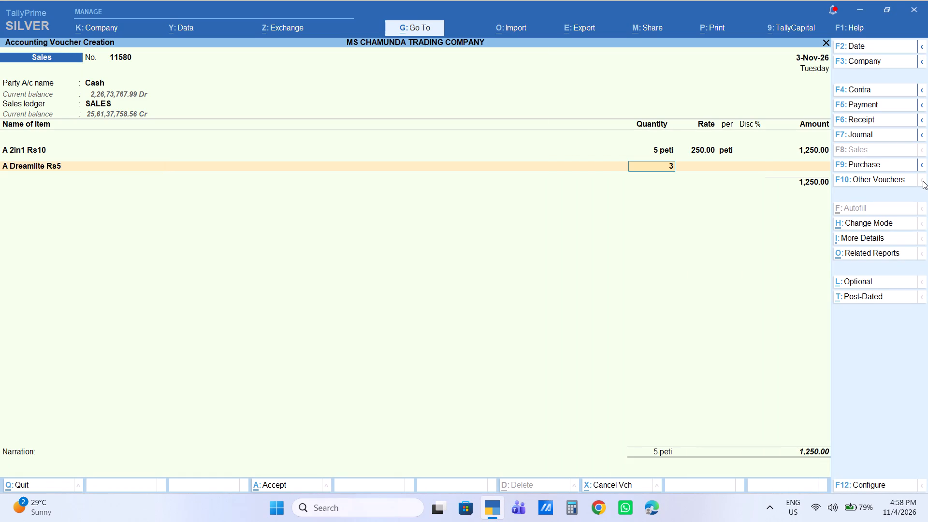
key("Return")
key("Return")
key("Return")
key("Return")
key("Return")
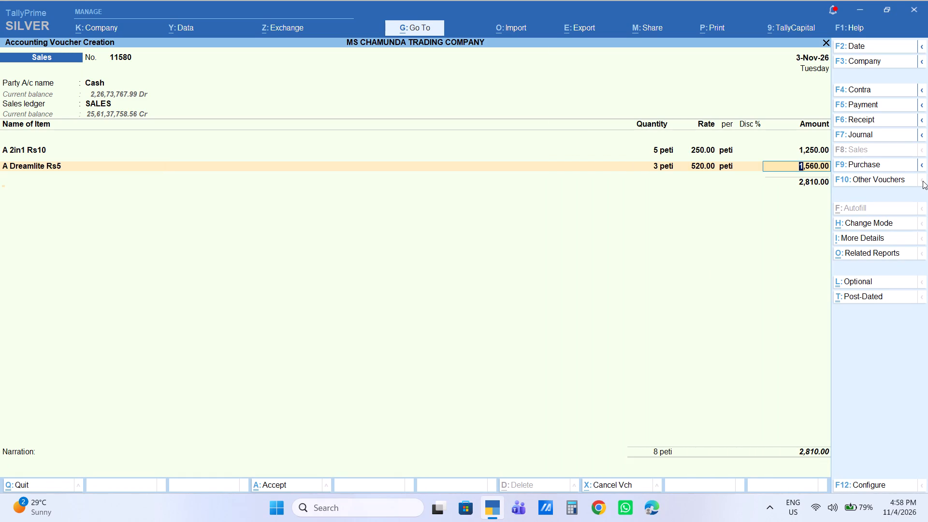
Add the stock item B Marrie Gold Rs5 with quantity 3 peti, keeping the default rate and amount.
type("B MAR")
key("Return")
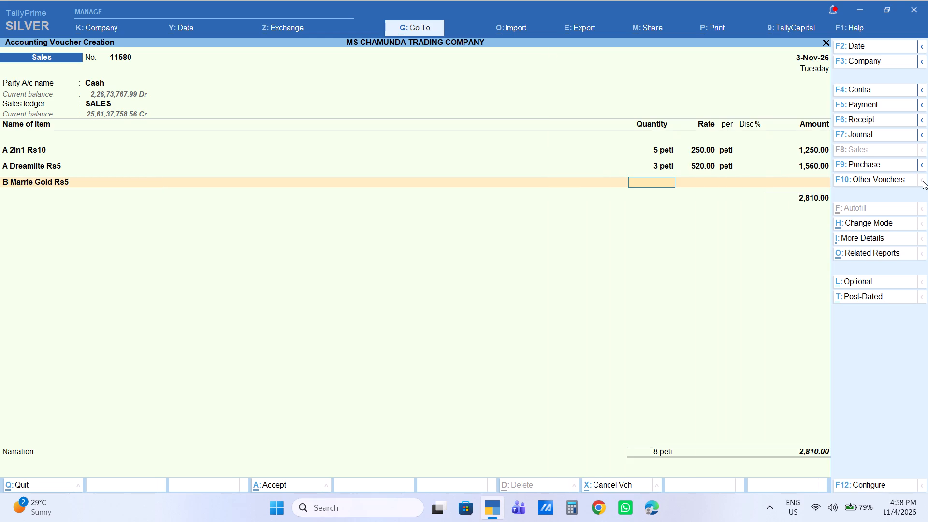
key("3")
key("Return")
key("Return")
key("Return")
key("Return")
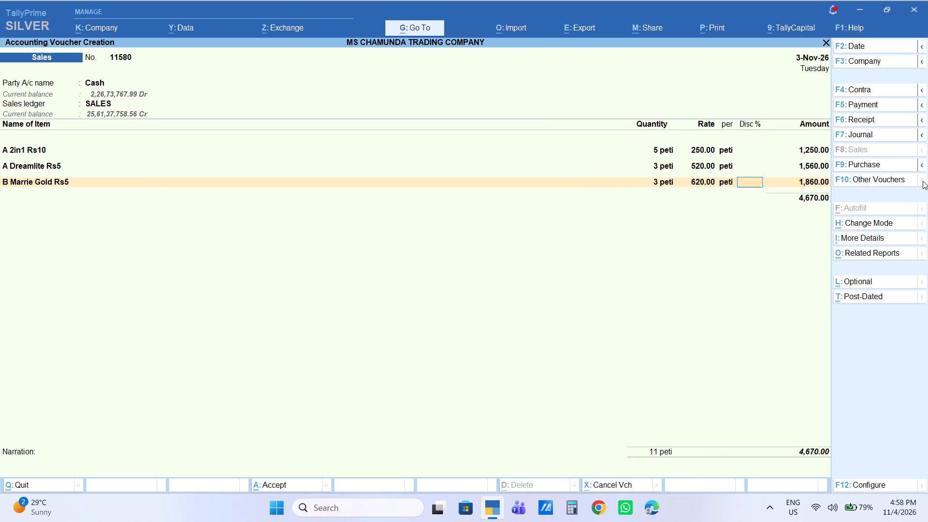
key("Return")
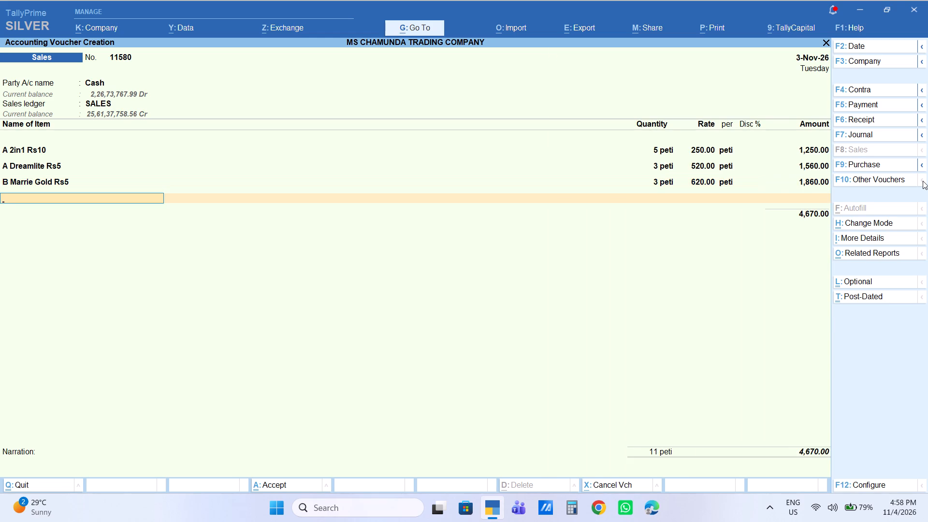
Add the stock item Machis Rs2 (Kitchen) with quantity 3 peti and an amount of 1,275.
type("MACHIS")
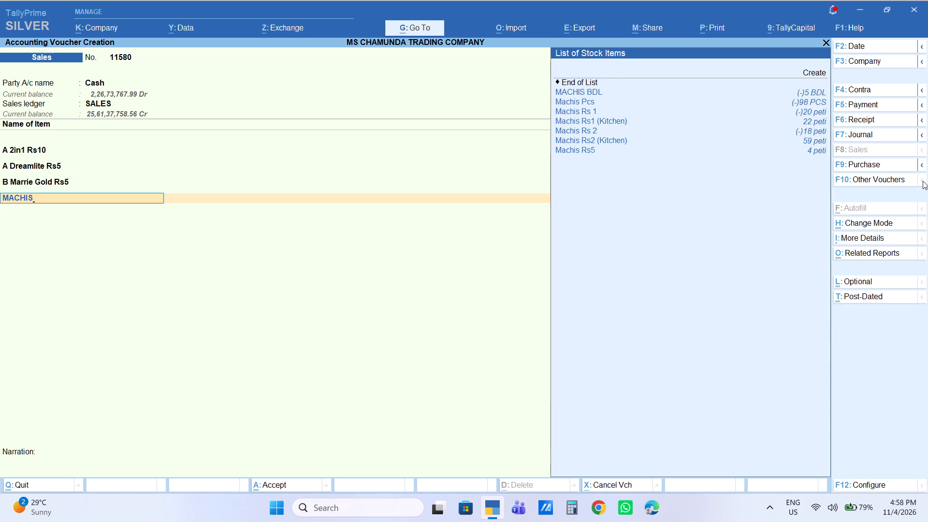
key("Down")
key("Down")
key("Down")
key("Down")
key("Down")
key("Down")
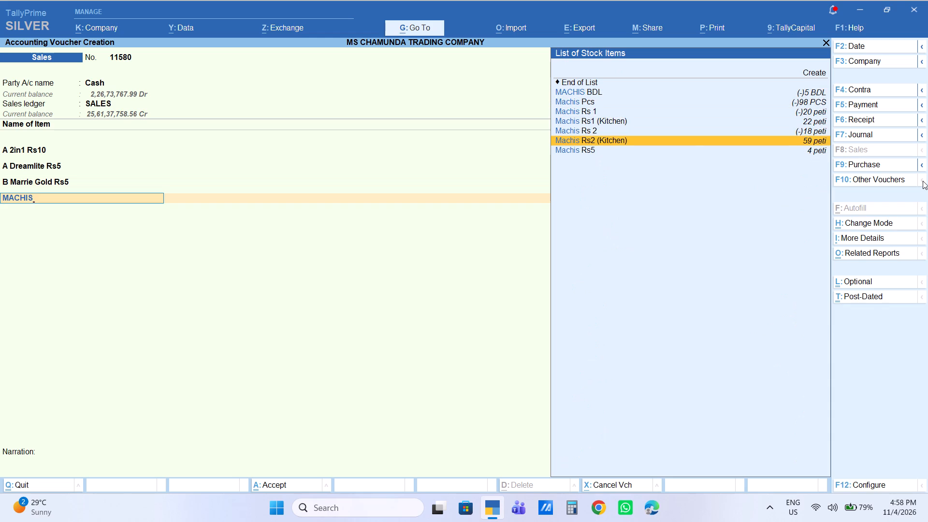
key("Return")
key("3")
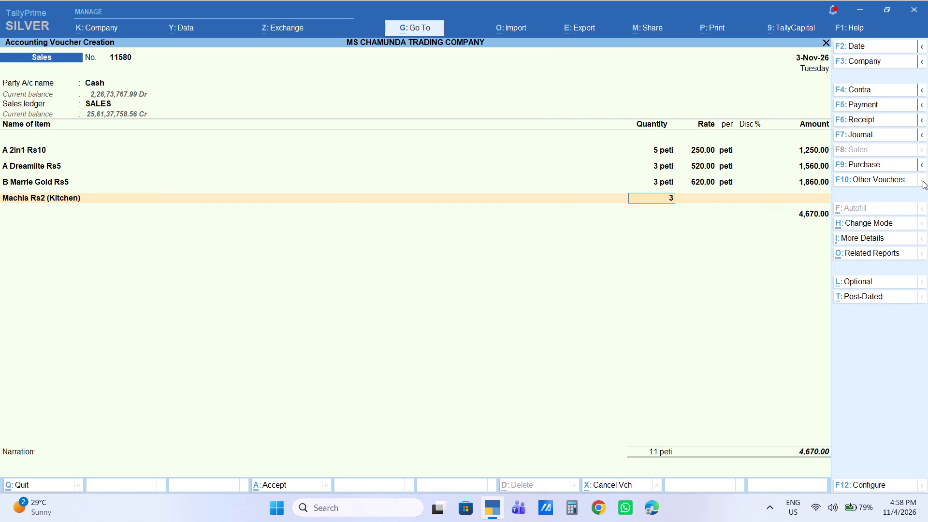
key("Return")
key("Return")
key("Return")
key("Return")
type("1275")
key("Return")
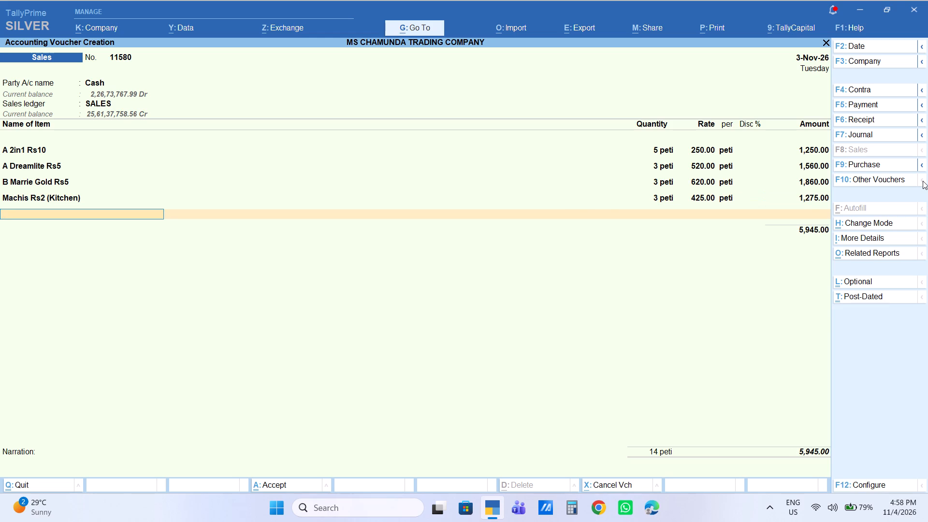
Add the stock item Machis Rs5 with quantity 1 peti and an amount of 420.
type("MACHIS")
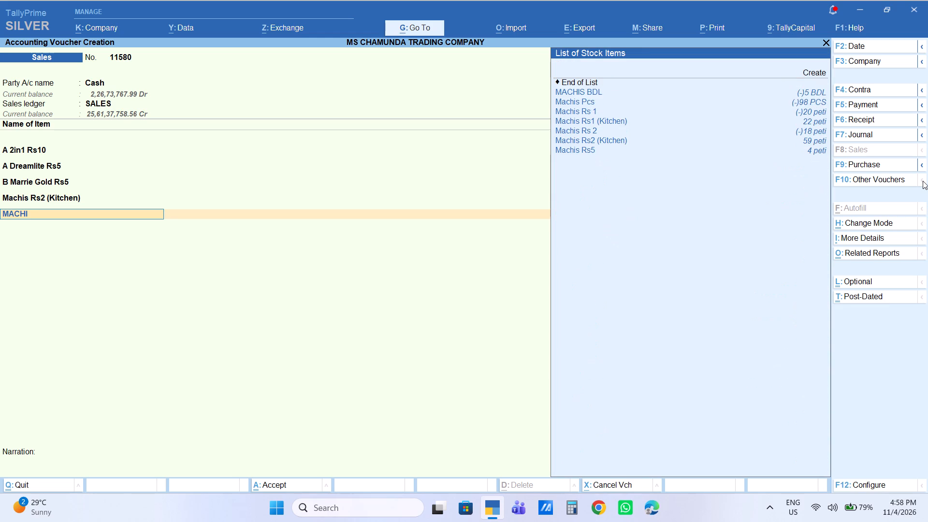
key("Down")
key("Down")
key("Down")
key("Down")
key("Down")
key("Down")
key("Down")
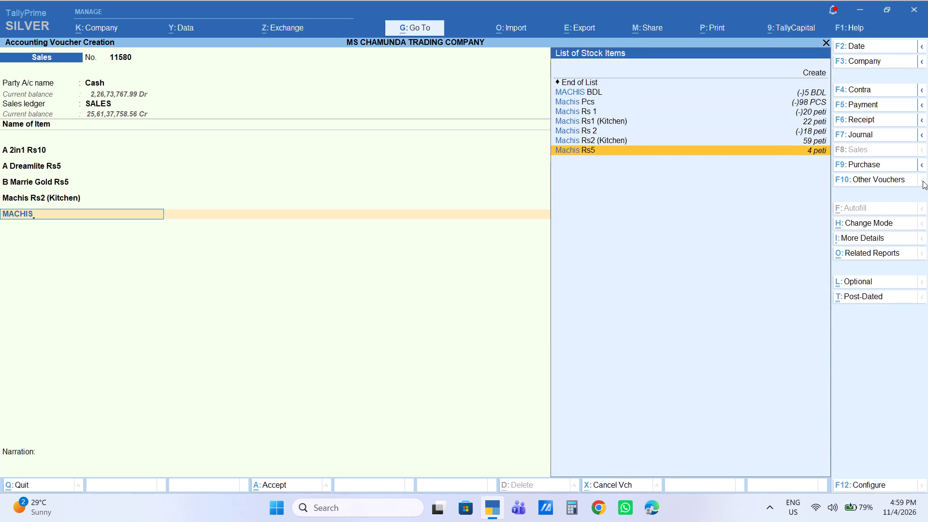
key("Return")
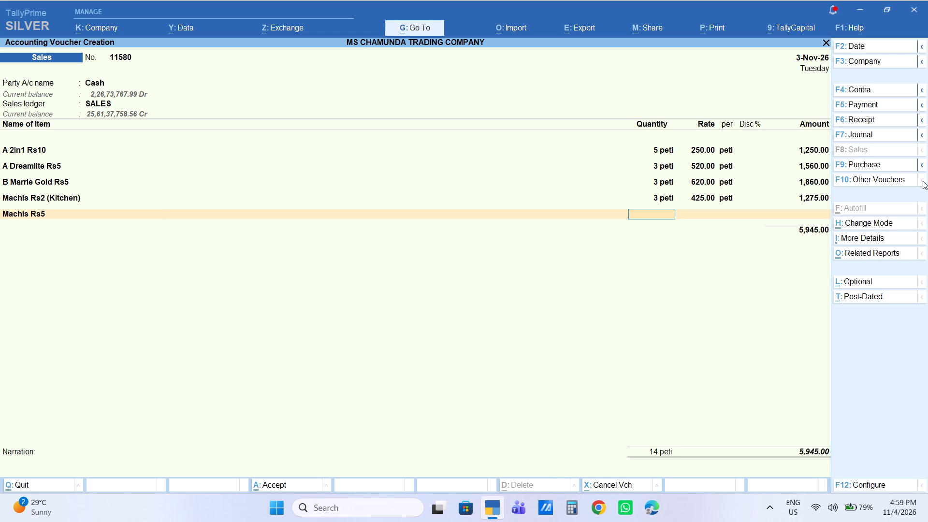
key("1")
key("Return")
key("Return")
key("Return")
key("Return")
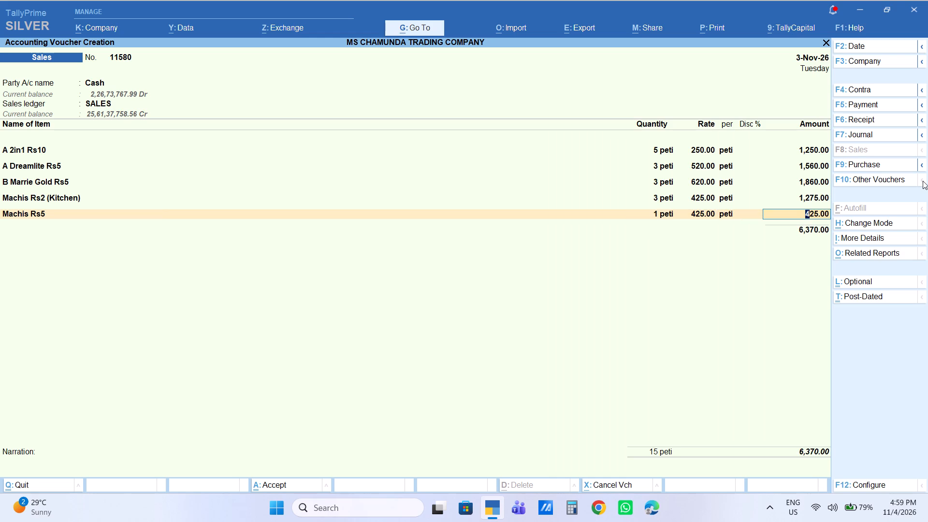
type("420")
key("Return")
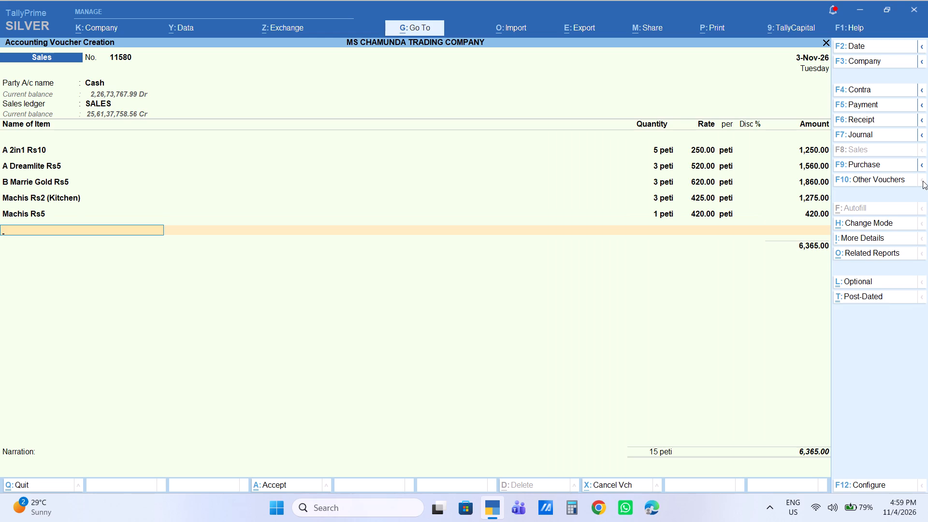
Replace the Machis Rs2 (Kitchen) item with Machis Rs1 (Kitchen) at 3 peti, keeping its amount and the Machis Rs5 line.
key("BackSpace")
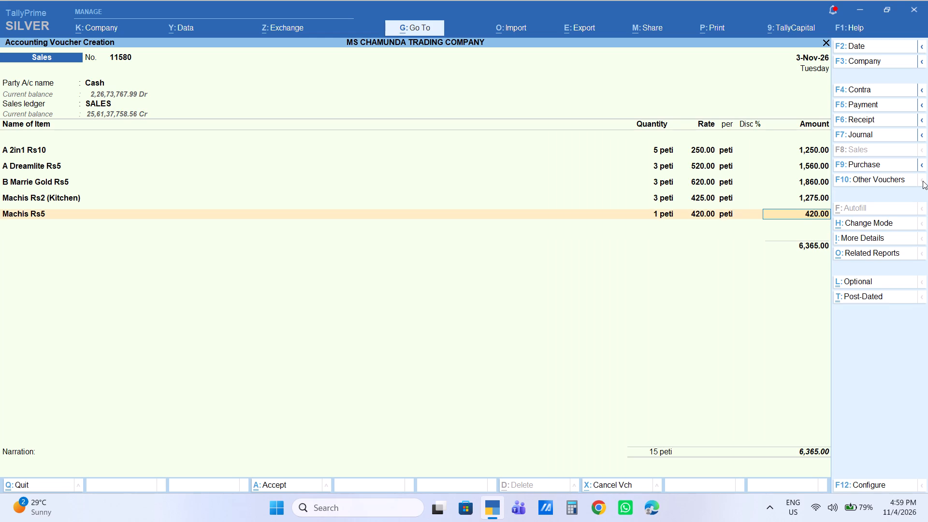
key("Up")
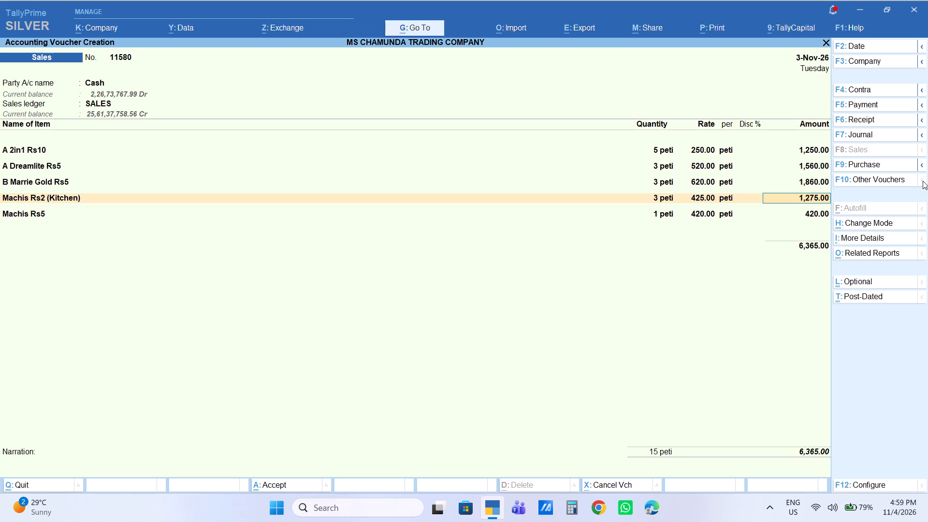
key("BackSpace")
key("BackSpace")
key("BackSpace")
key("BackSpace")
key("BackSpace")
key("Down")
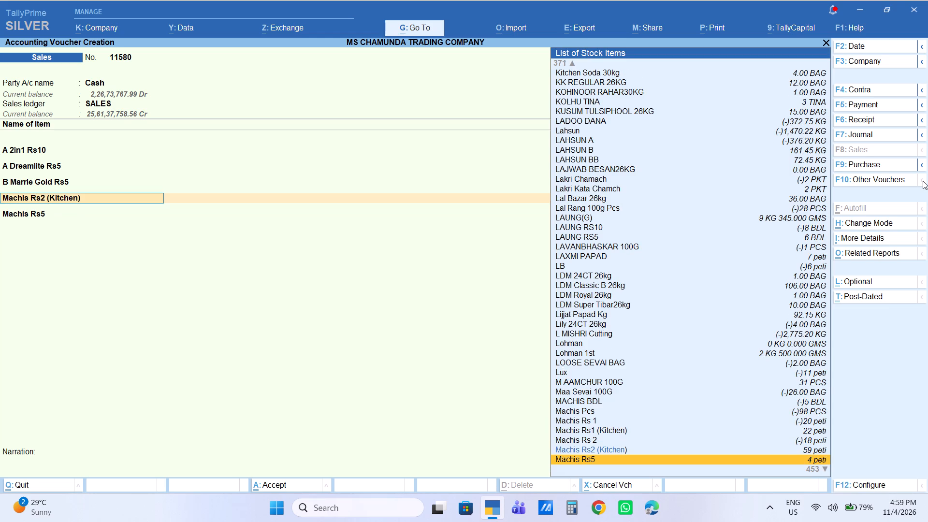
key("Up")
key("Up")
key("Up")
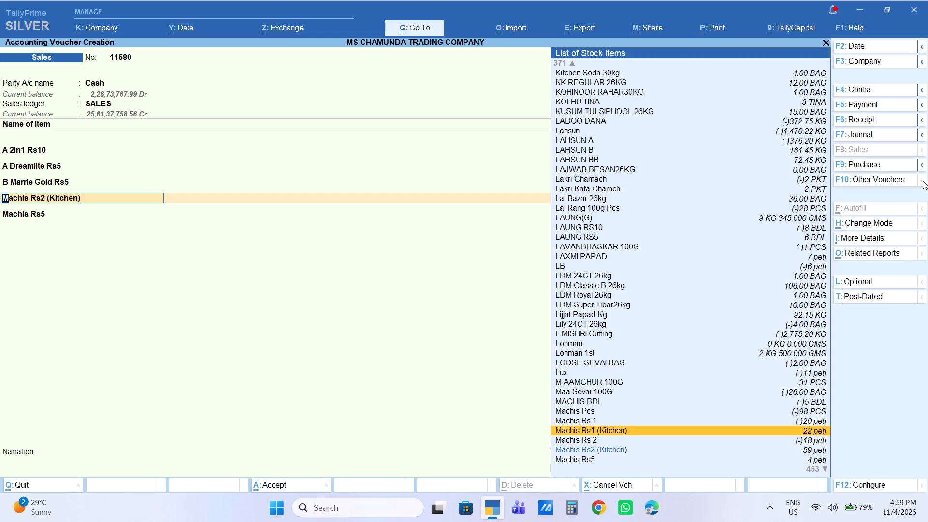
key("Return")
key("3")
key("Return")
key("Return")
key("Return")
key("Return")
key("Return")
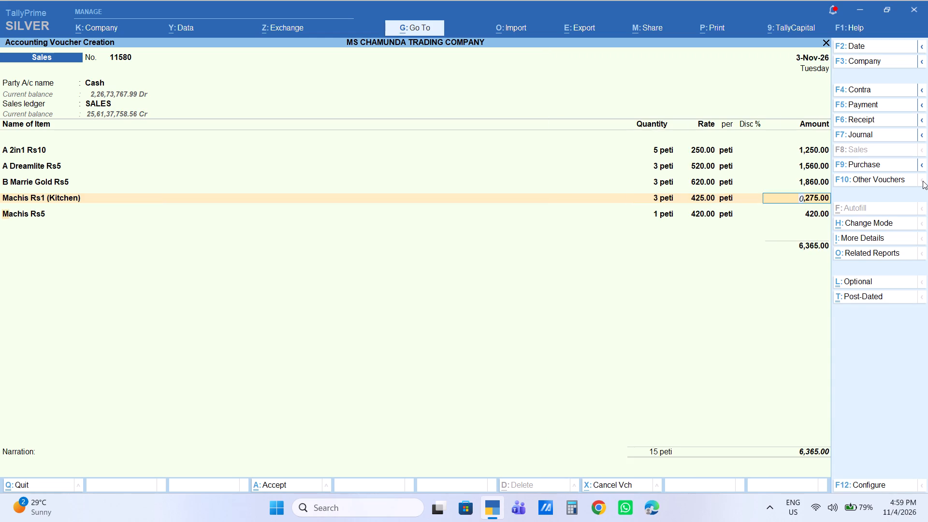
key("Return")
key("Return")
key("Return")
key("Return")
key("Return")
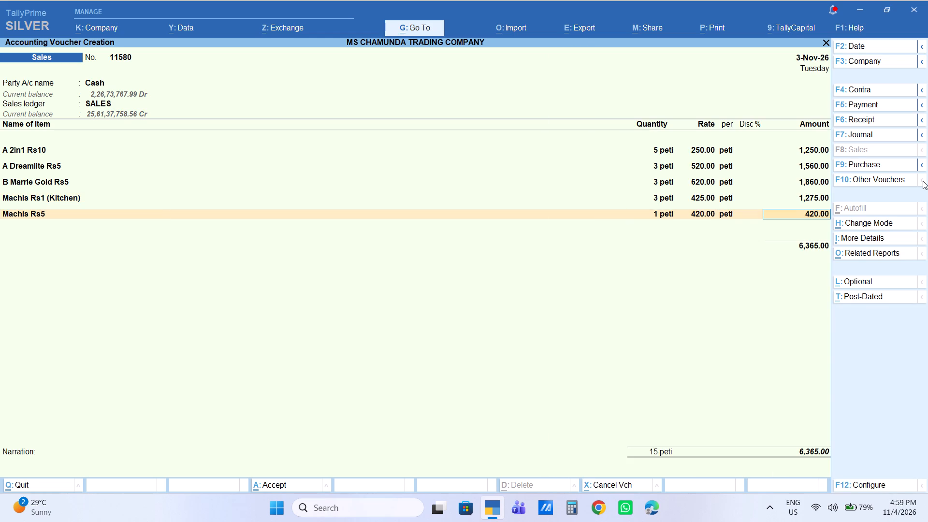
key("Return")
Add the stock item Machis Rs2 (Kitchen) with quantity 1 peti and an amount of 420.
type("MACHIS")
key("Down")
key("Down")
key("Down")
key("Down")
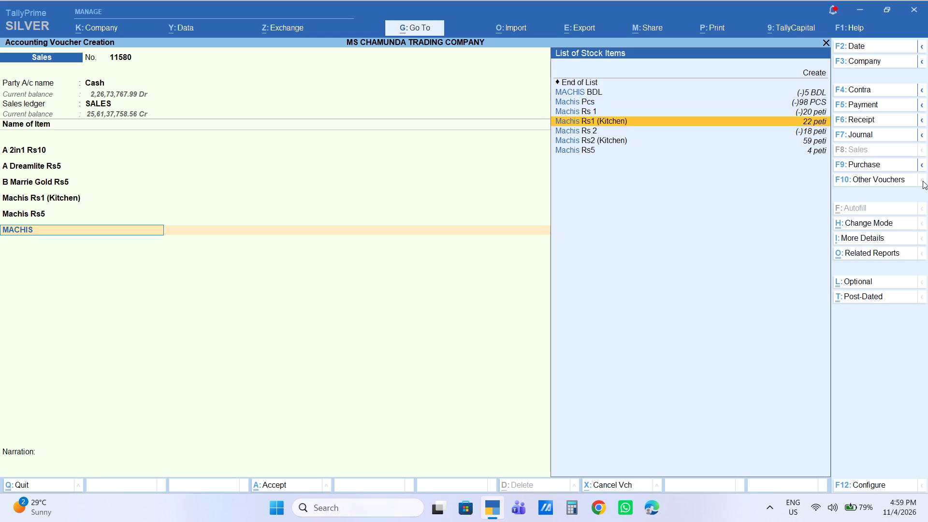
key("Down")
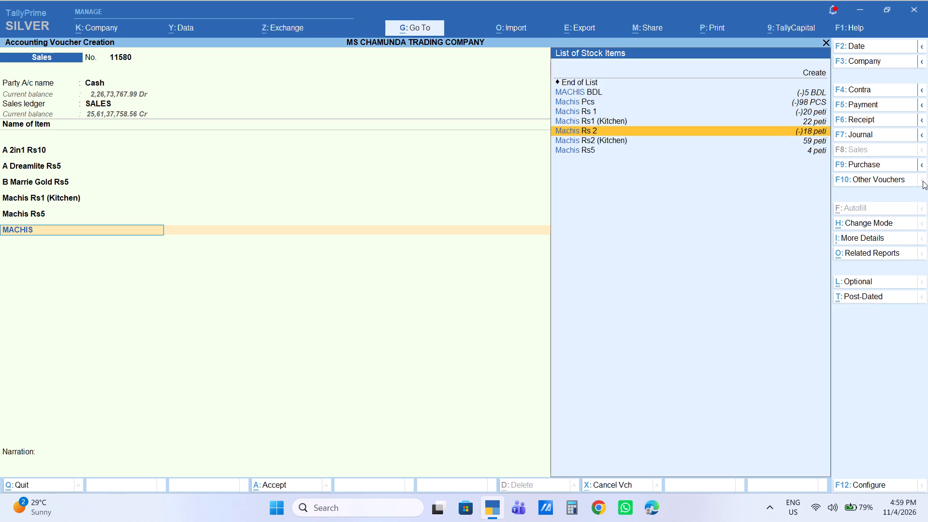
key("Down")
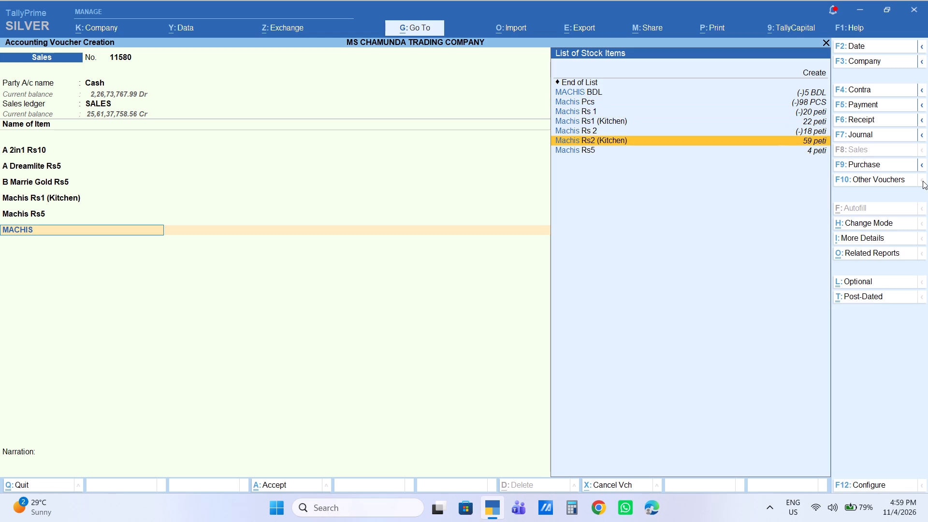
key("period")
key("Down")
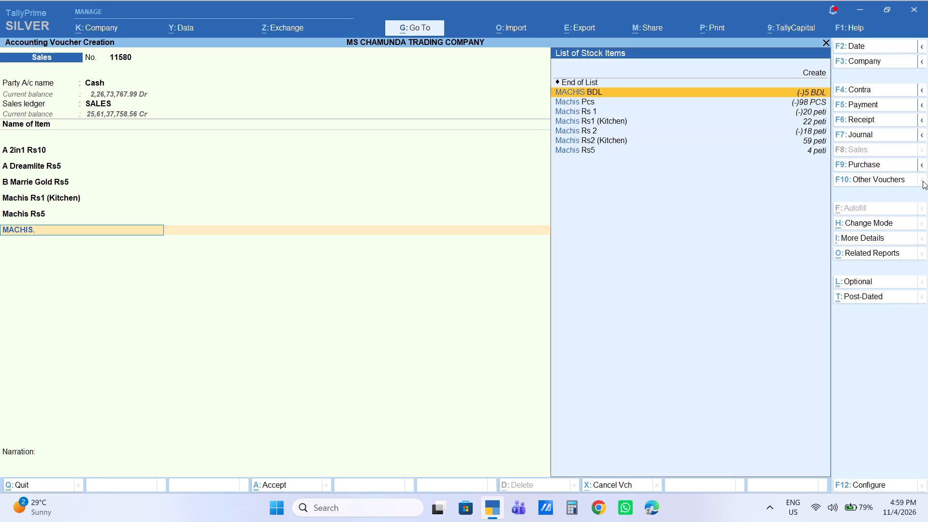
key("Down")
key("Down")
key("Down")
key("Down")
key("Down")
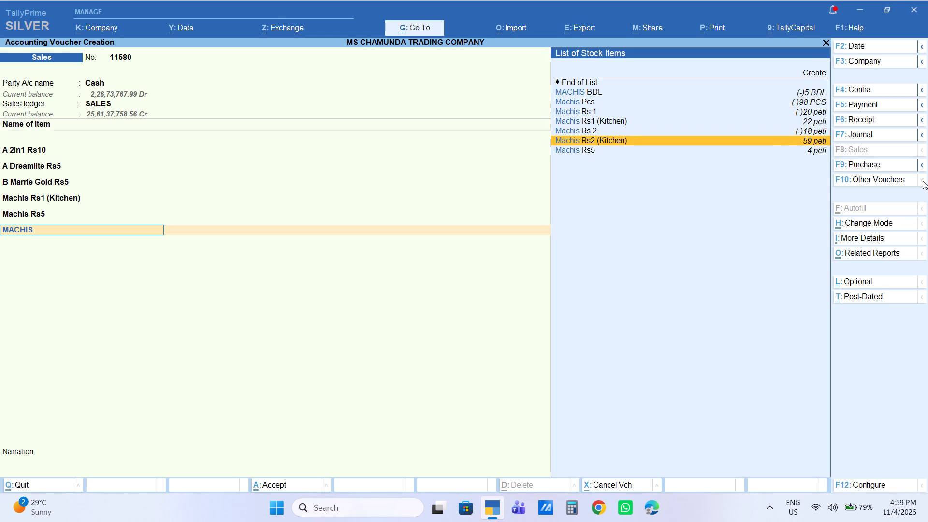
key("Return")
key("1")
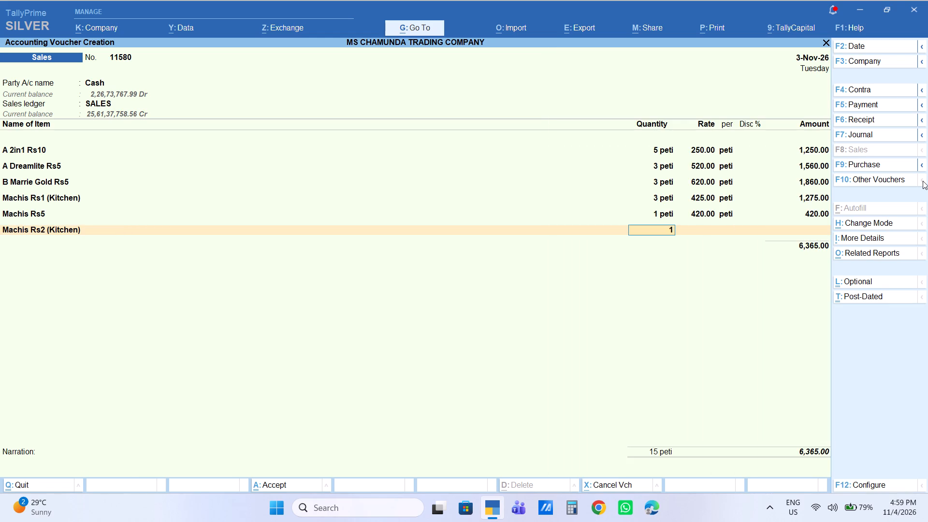
key("Return")
key("Return")
key("Return")
key("Return")
type("420")
key("Return")
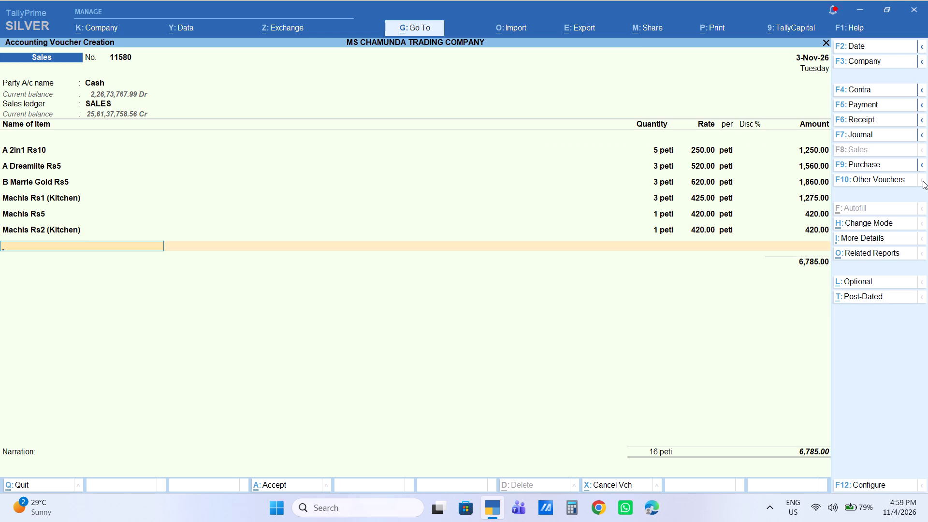
Add the stock item MARICH with quantity 2 KG, keeping the default rate and amount.
type("MARICH")
key("Down")
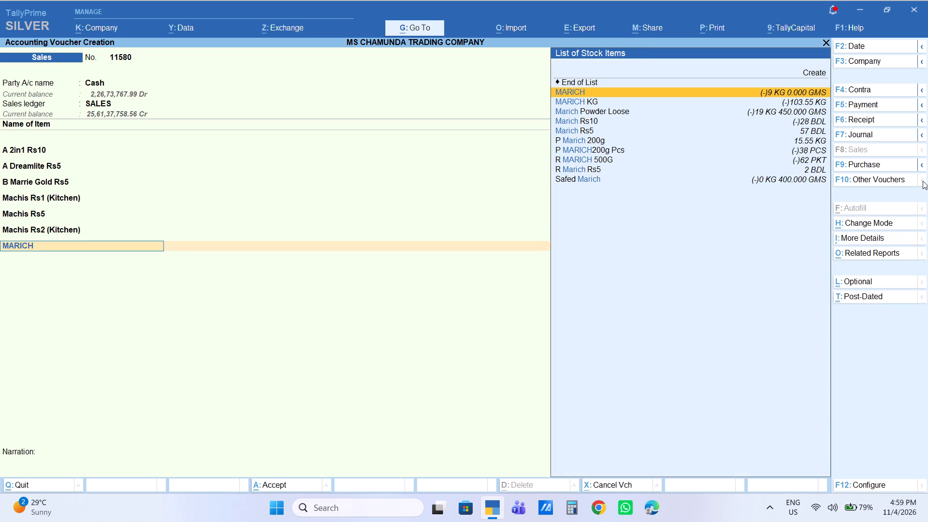
key("Return")
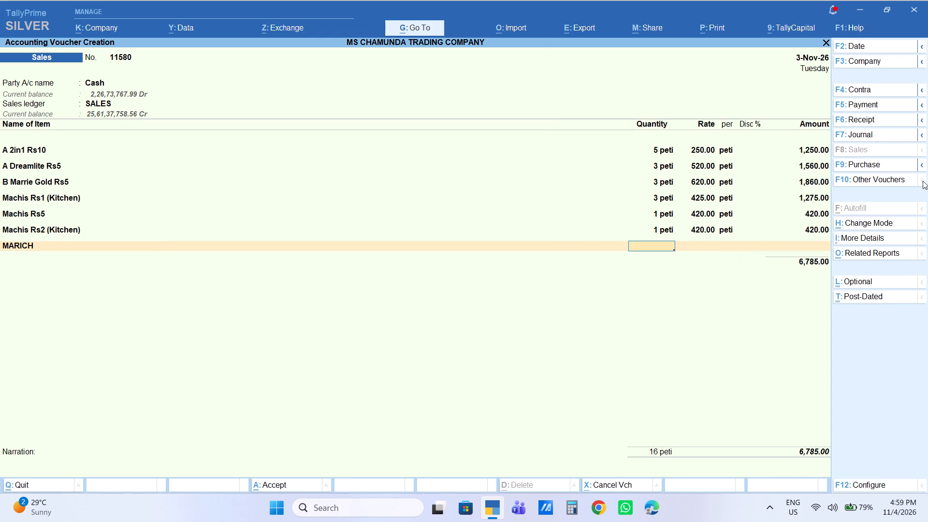
key("2")
key("Return")
key("Return")
key("Return")
key("Return")
key("Return")
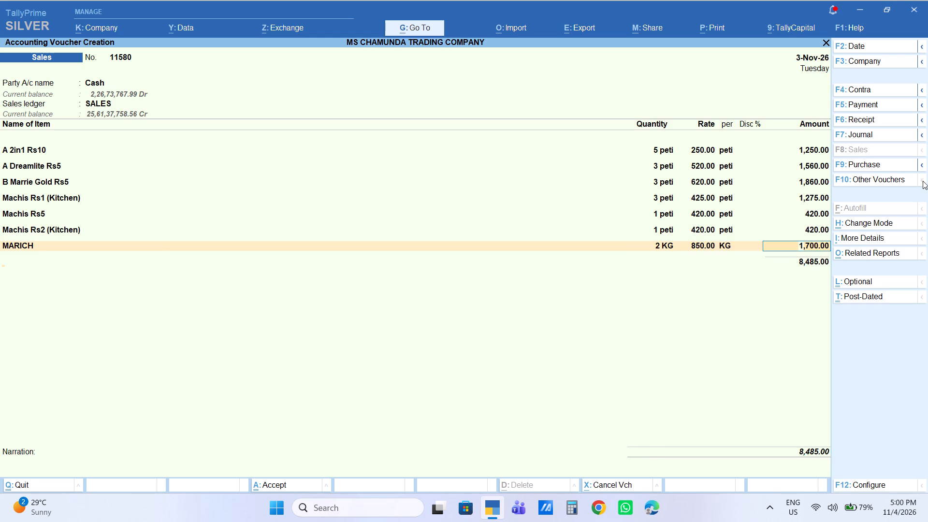
Add the stock item Jeera KG with quantity 5 KG and an amount of 1600.
type("JEERA")
key("Down")
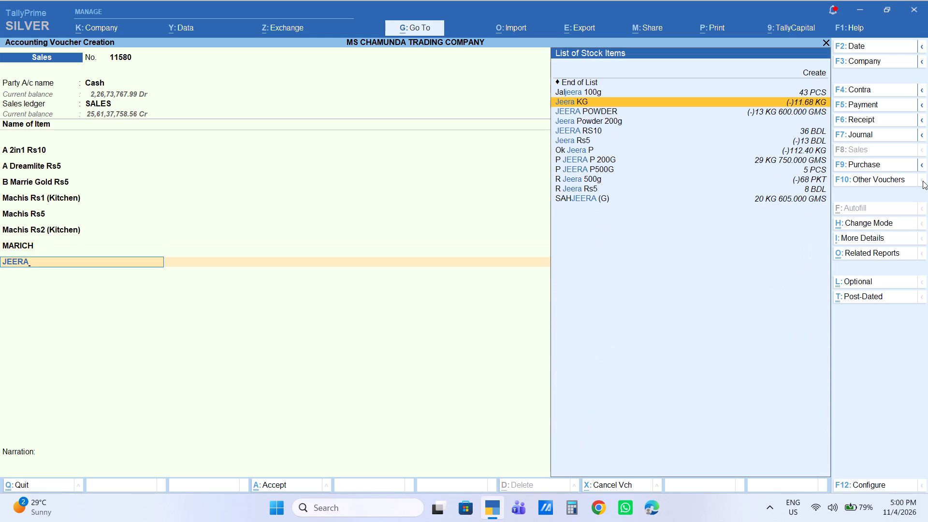
key("Return")
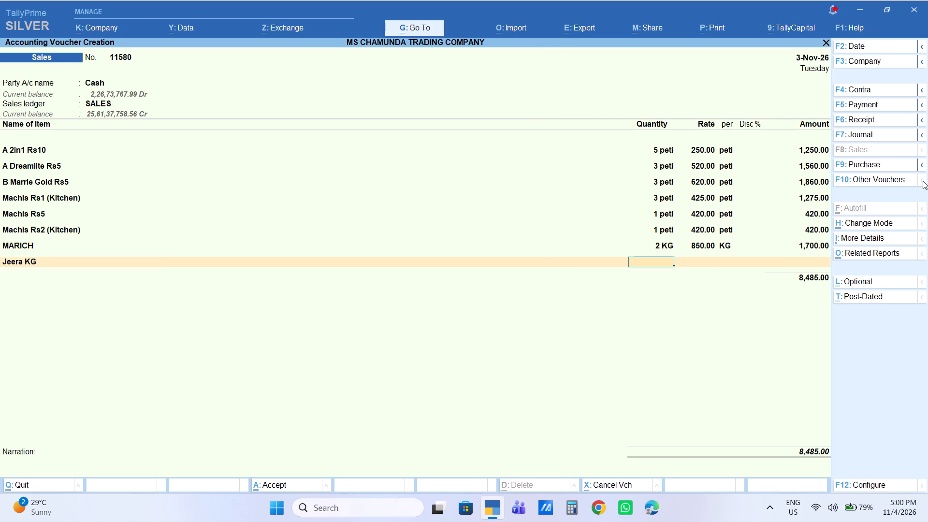
key("5")
key("Return")
key("Return")
key("Return")
key("Return")
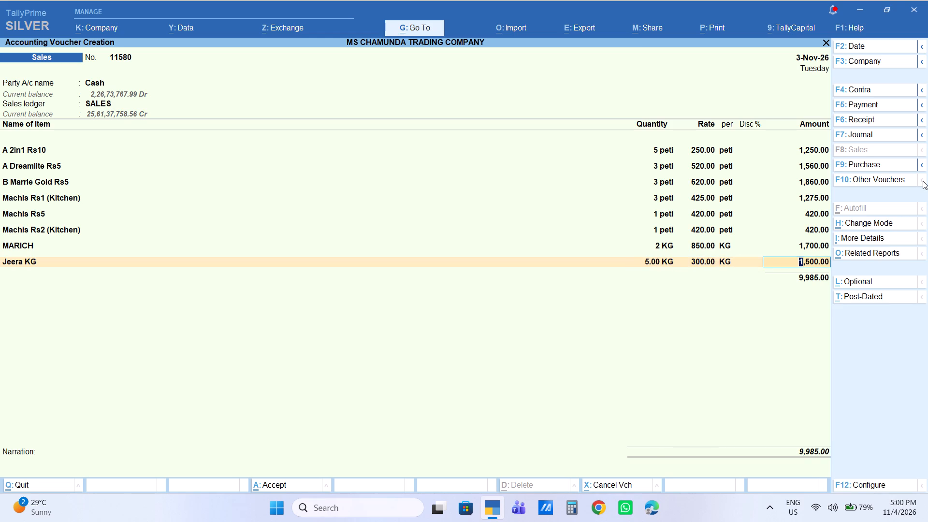
type("1600")
key("Return")
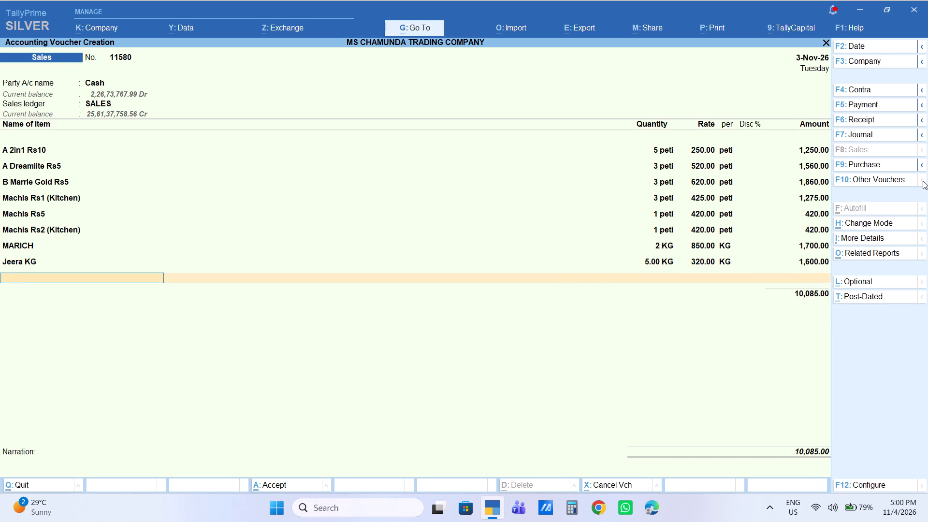
Add the stock item Machli Chips Bag with quantity 2 BAG and an amount of 1950.
type("MACHLI")
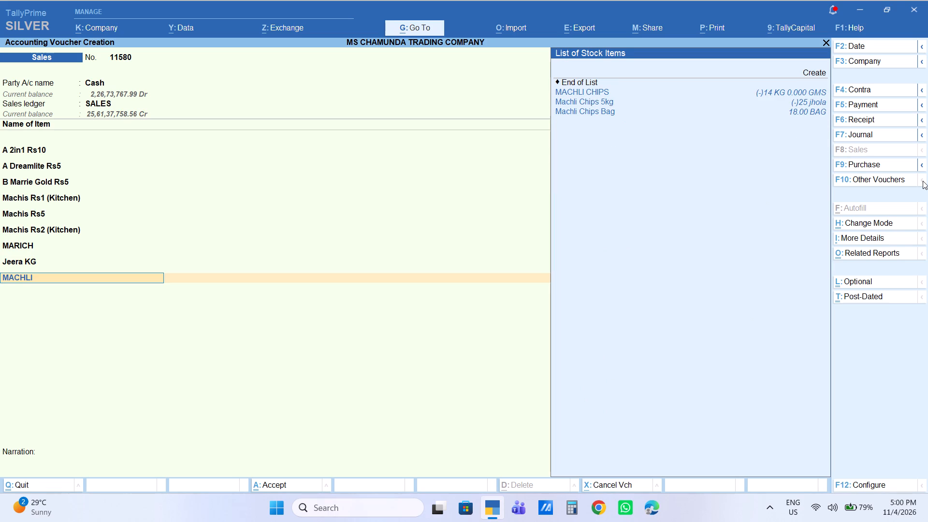
key("Down")
key("Down")
key("Down")
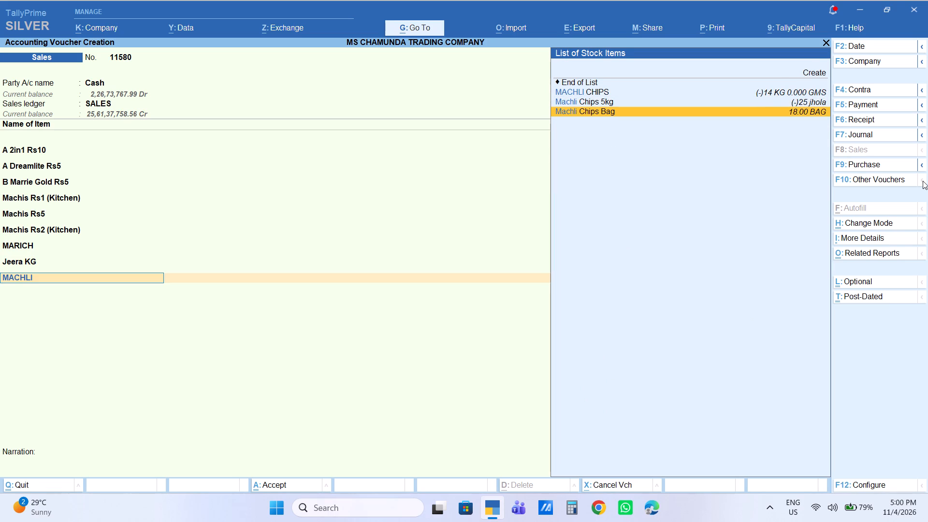
key("Return")
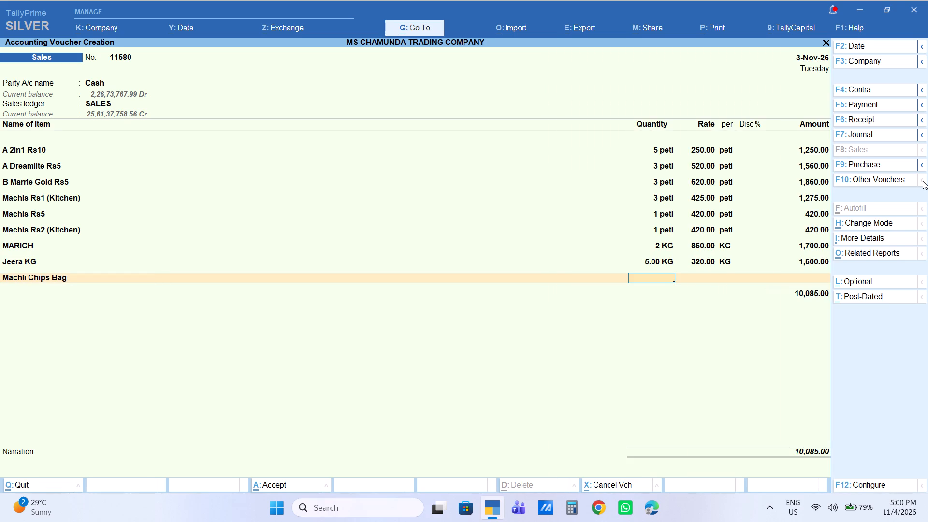
key("2")
key("Return")
key("Return")
key("Return")
key("Return")
key("Return")
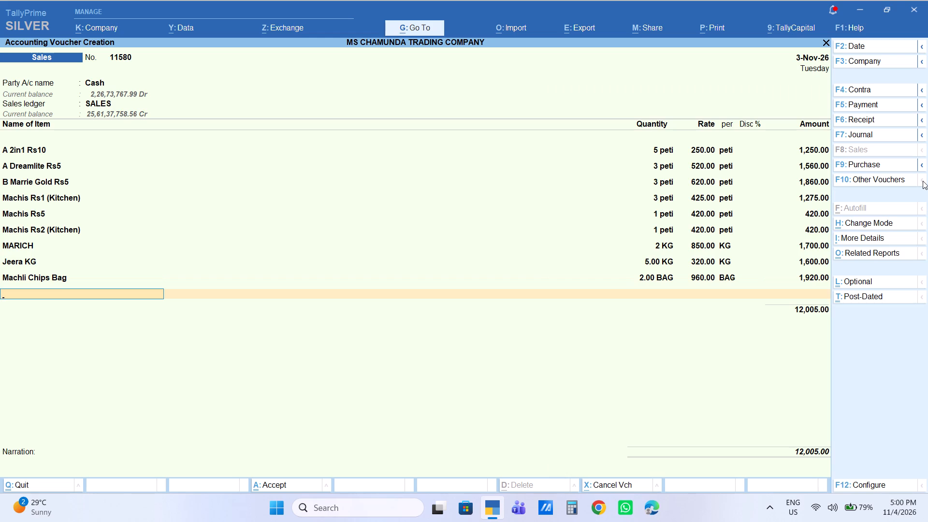
key("BackSpace")
type("1950")
key("Return")
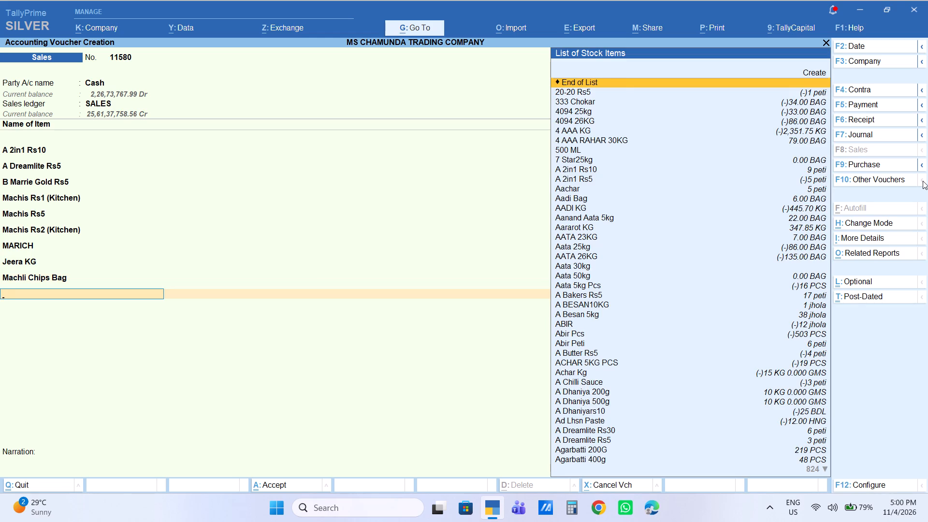
Add the stock item PUNJABI PAPAD PETI with quantity 2 peti, keeping the default rate and amount.
type("PUNJA")
key("Down")
key("Down")
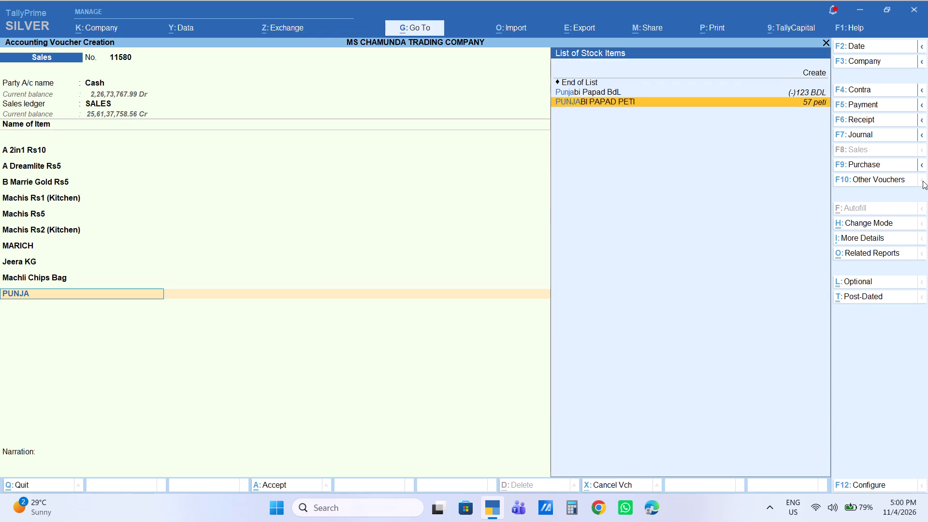
key("Return")
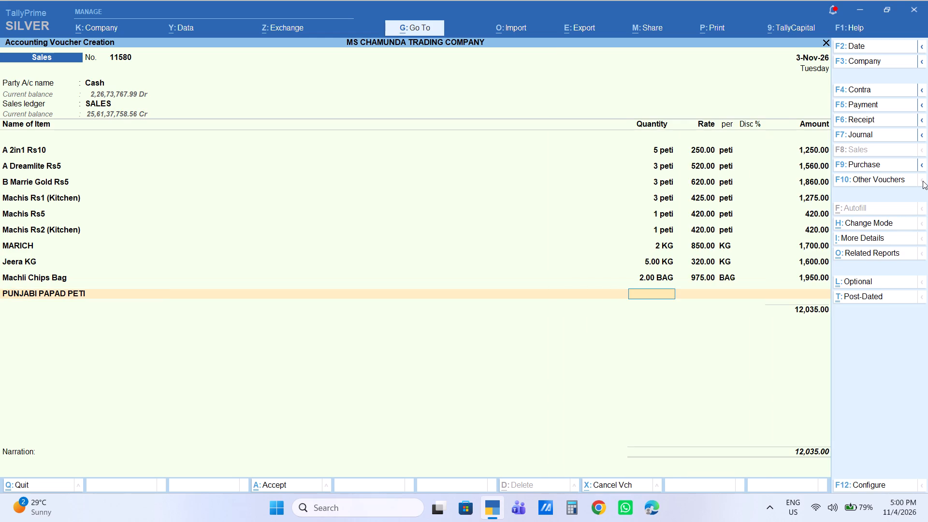
key("2")
key("Return")
key("Return")
key("Return")
key("Return")
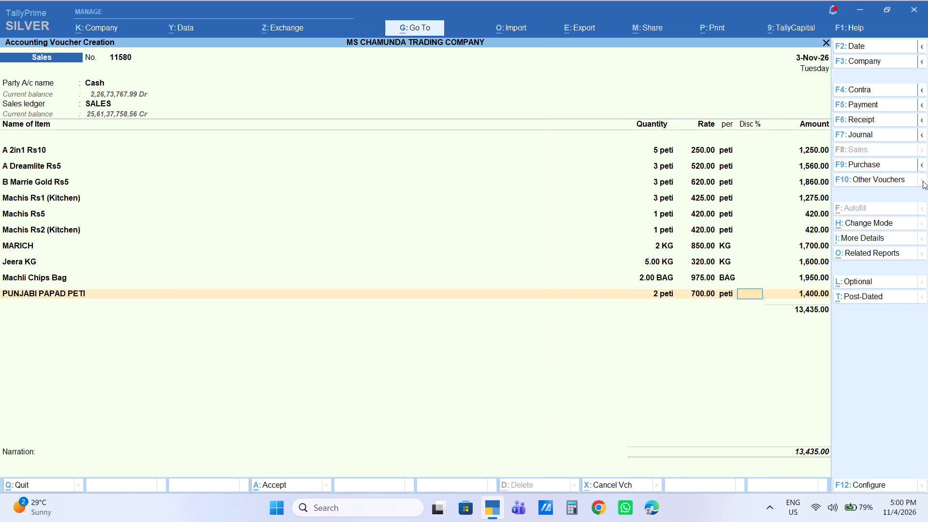
key("Return")
Add the stock item PARIVAR PAPAD PETI with quantity 2 peti, keeping the default rate and amount.
type("PARIVAR")
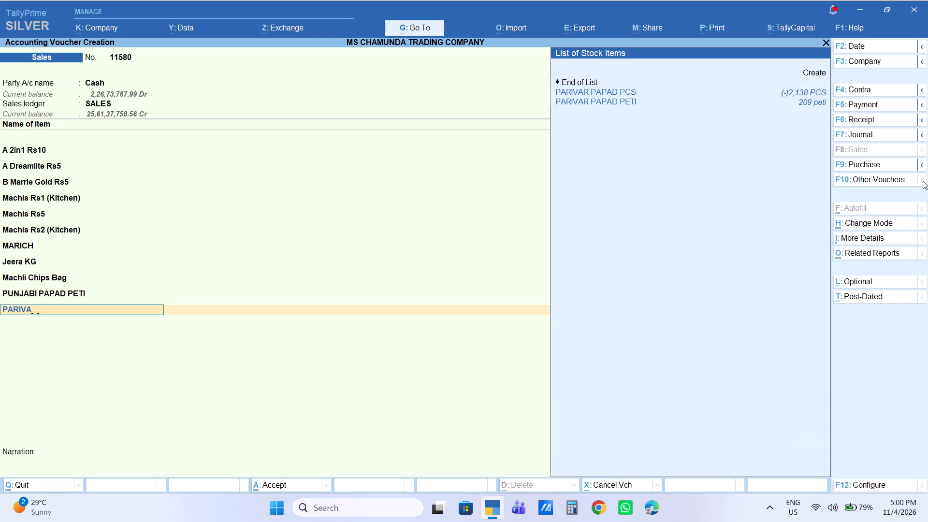
key("Down")
key("Down")
key("Return")
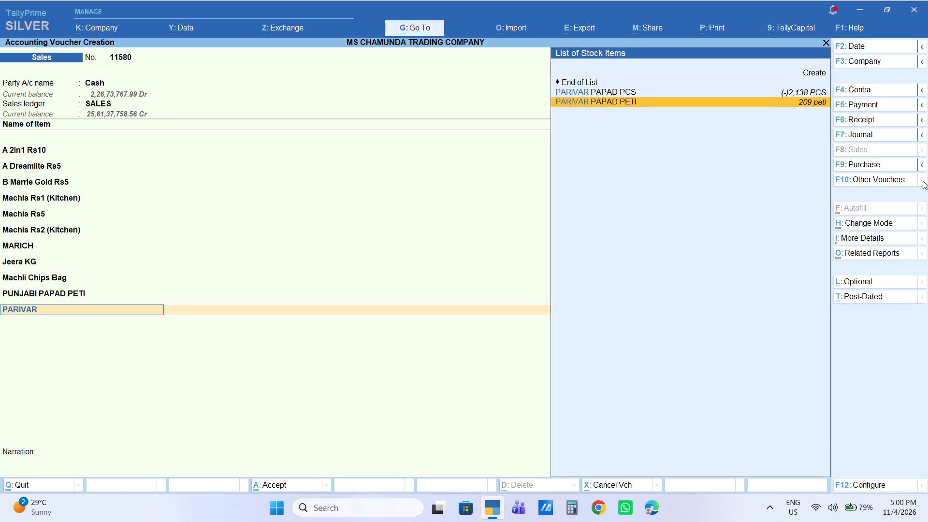
key("2")
key("Return")
key("Return")
key("Return")
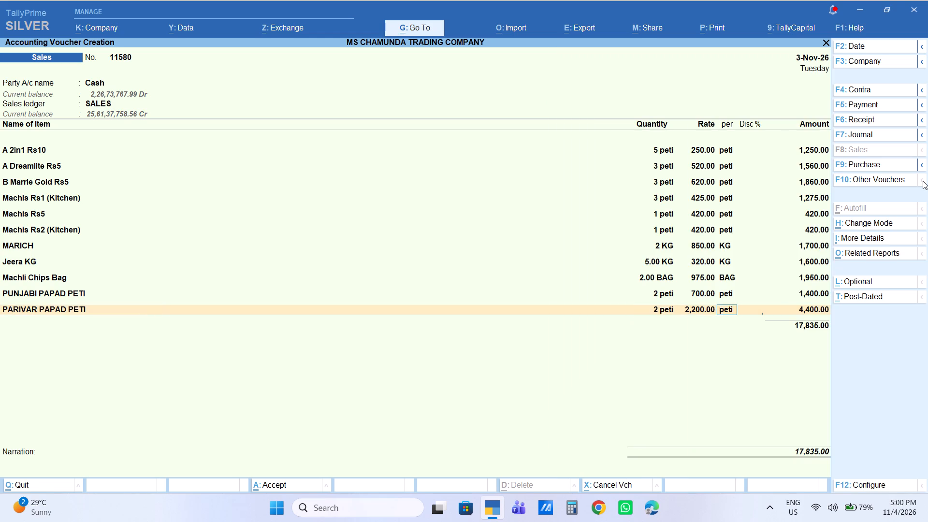
key("Return")
key("Return")
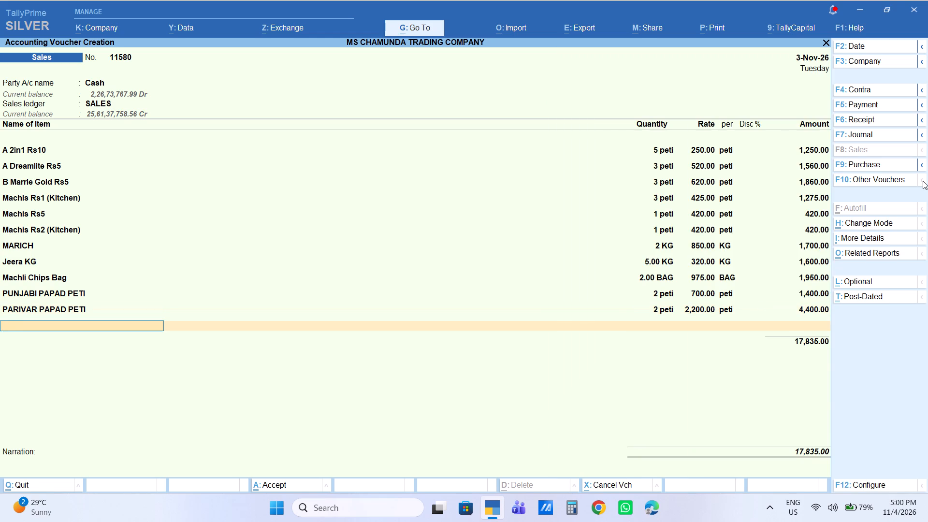
Add the stock item R Chai100g with quantity 2 KG, keeping the default rate and amount.
type("R CHI")
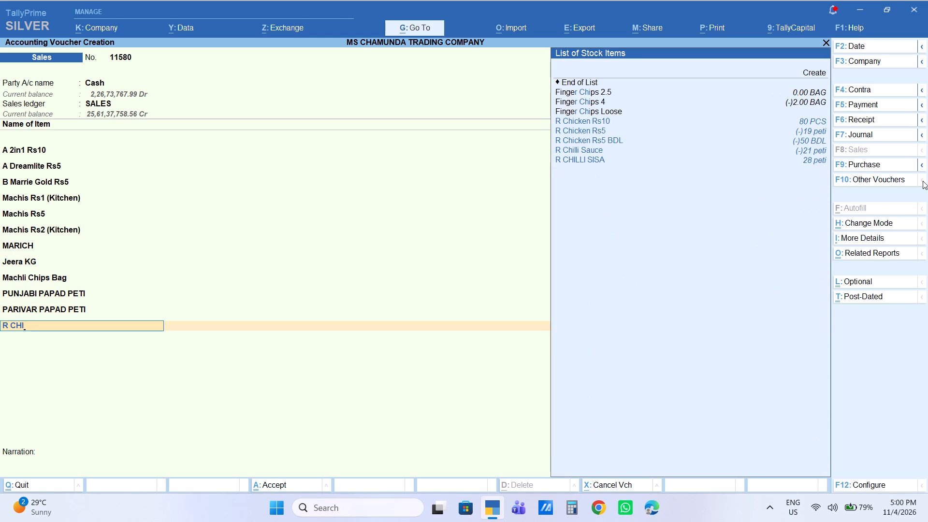
key("Down")
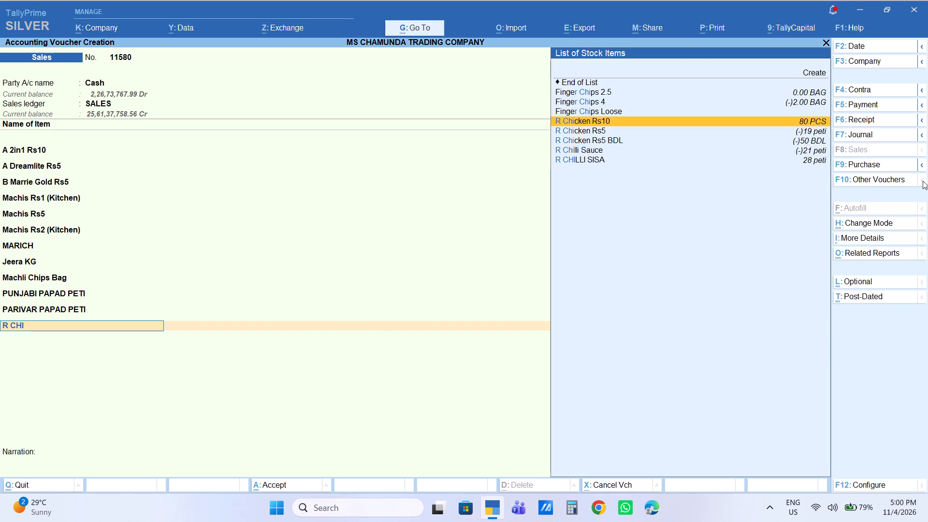
key("Down")
key("Down")
key("Up")
key("Up")
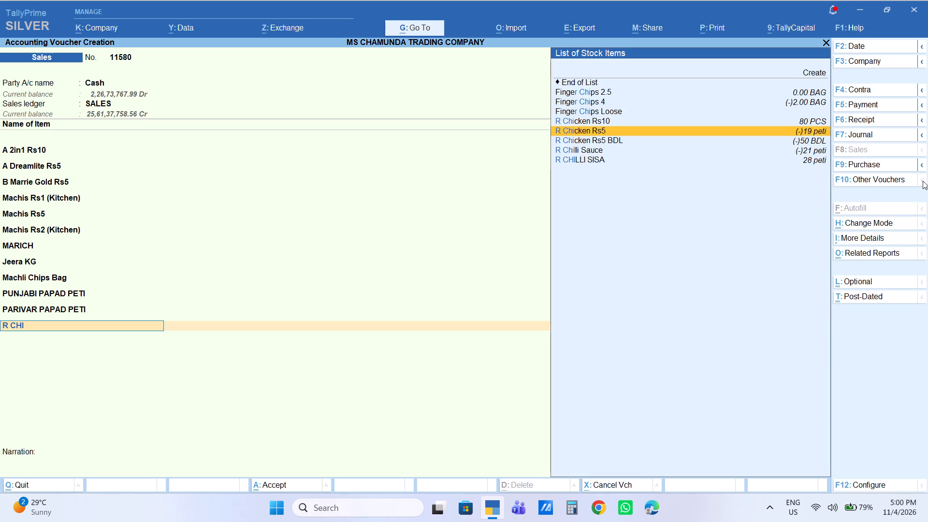
key("BackSpace")
key("a")
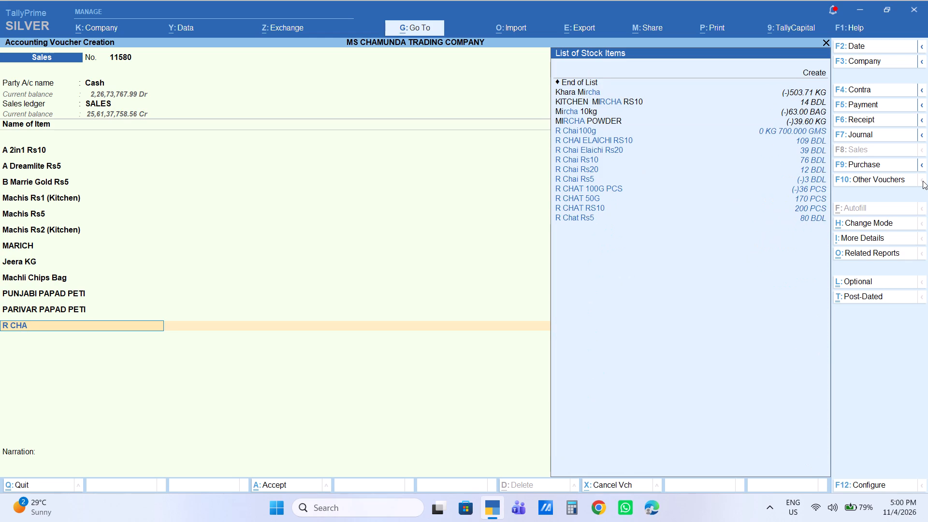
key("i")
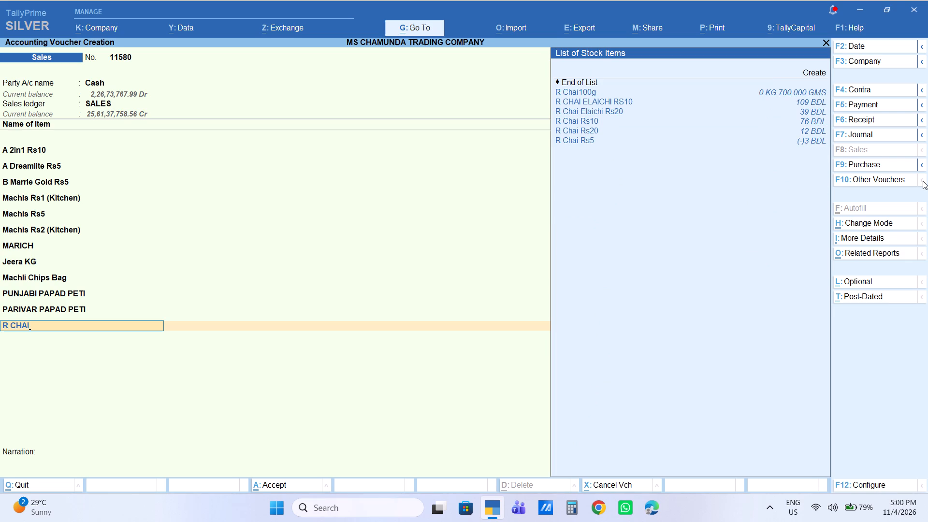
key("Down")
key("Return")
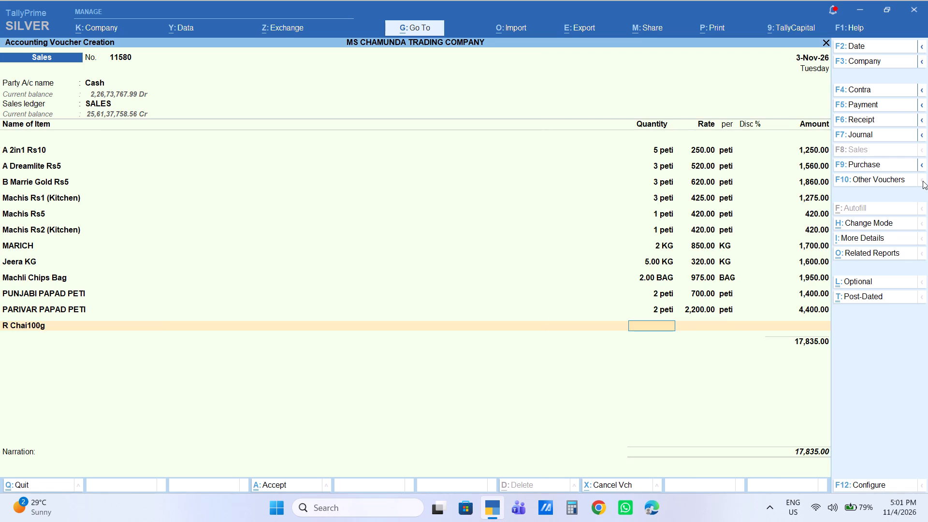
key("2")
key("Return")
key("Return")
key("Return")
key("Return")
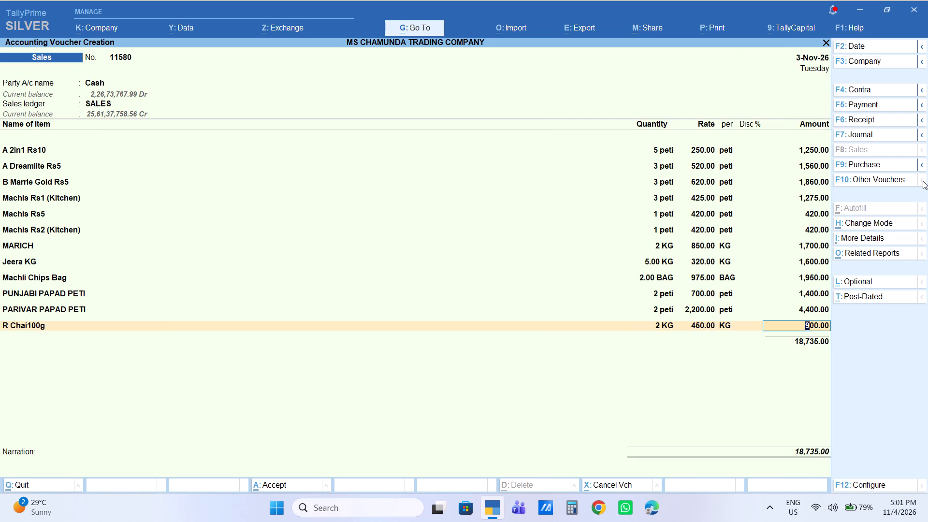
key("Return")
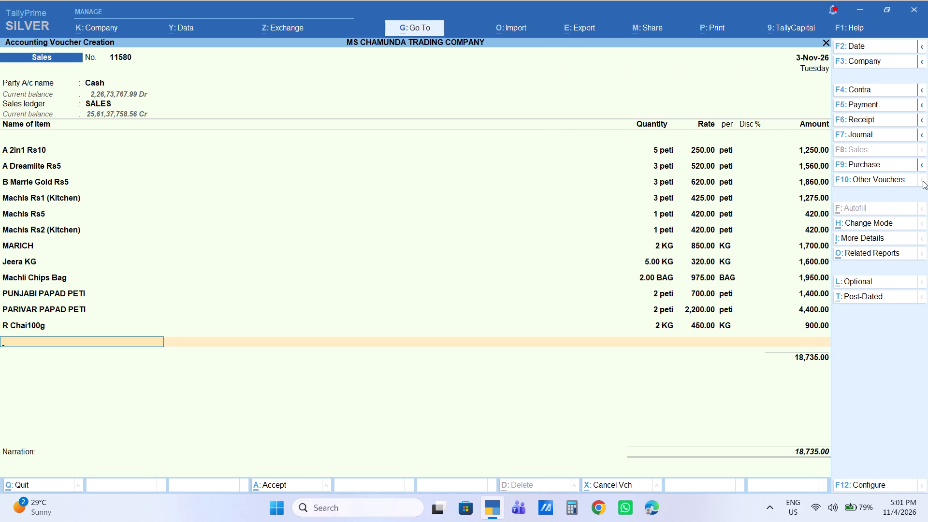
Add the stock item MASOOR DAL 30kg with quantity 1 BAG, keeping the default rate and amount.
type("MASOO")
key("Down")
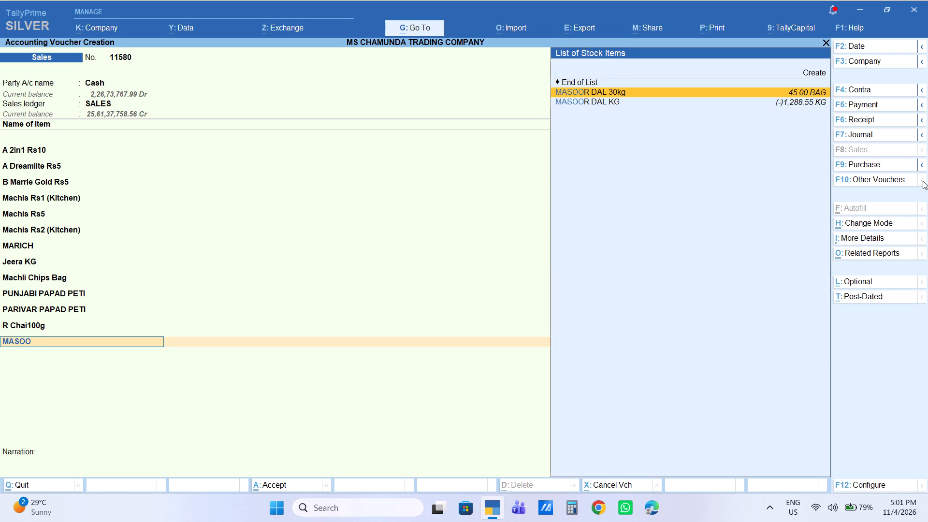
key("Return")
key("1")
key("Return")
key("Return")
key("Return")
key("Return")
key("Return")
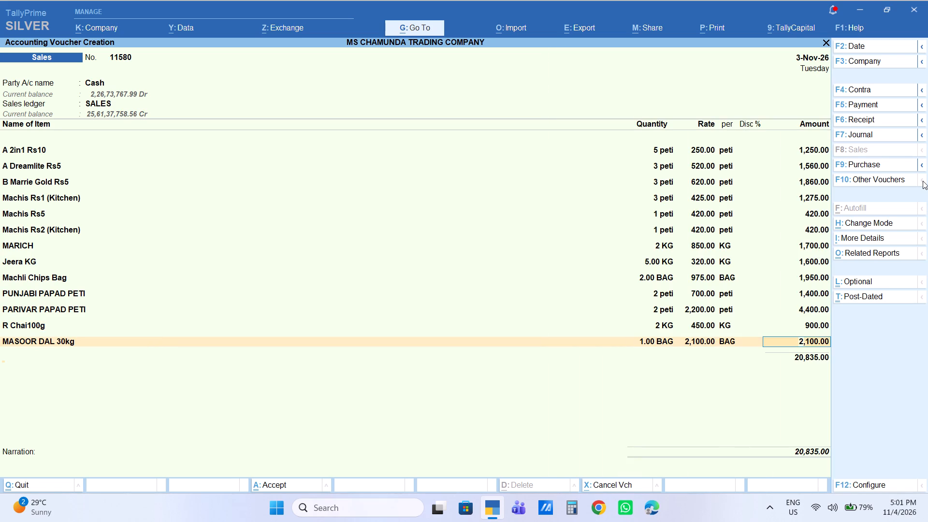
Add the stock item Kasturi Rahar30kg with quantity 1 BAG, keeping the default rate and amount.
type("KAST")
key("Return")
key("1")
key("Return")
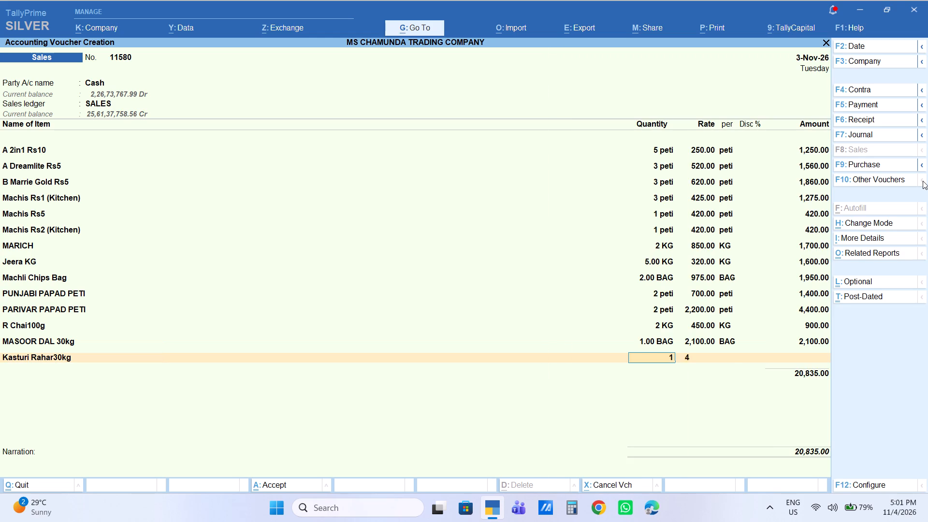
key("Return")
key("Return")
key("Return")
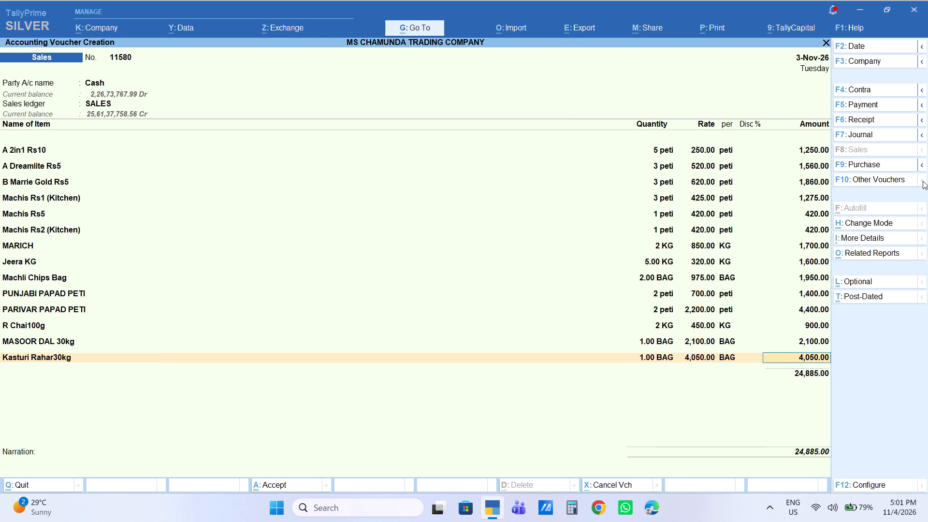
key("Return")
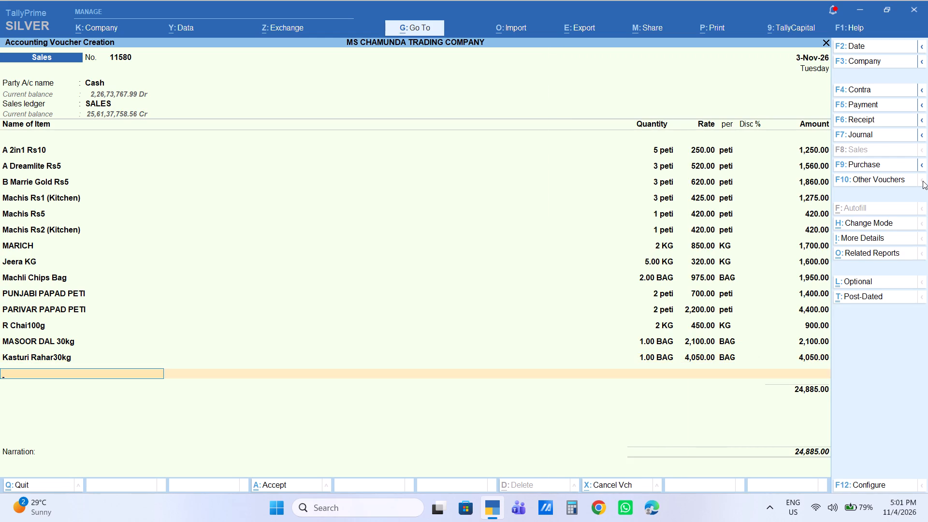
Add the stock item MAIDA LV with quantity 1 BAG, keeping the default rate and amount.
type("MAIDA")
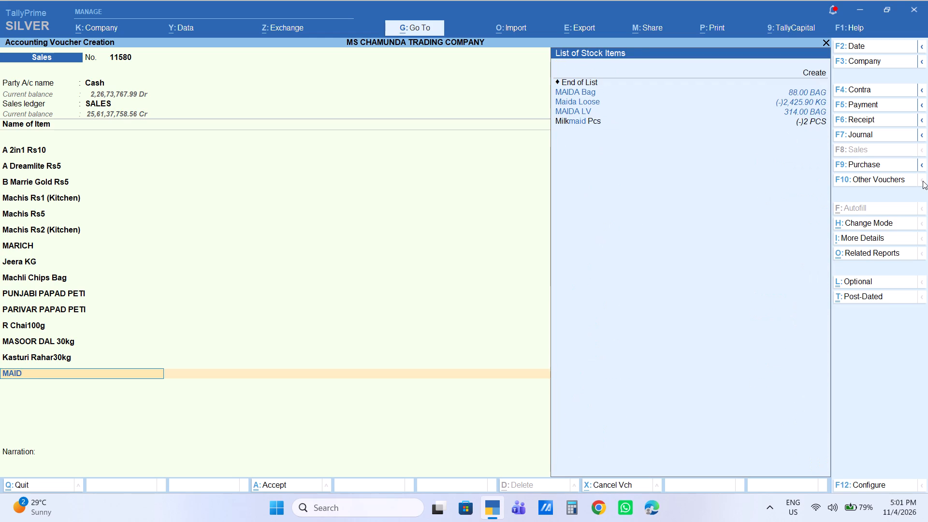
key("Down")
key("Down")
key("Down")
key("Down")
key("Return")
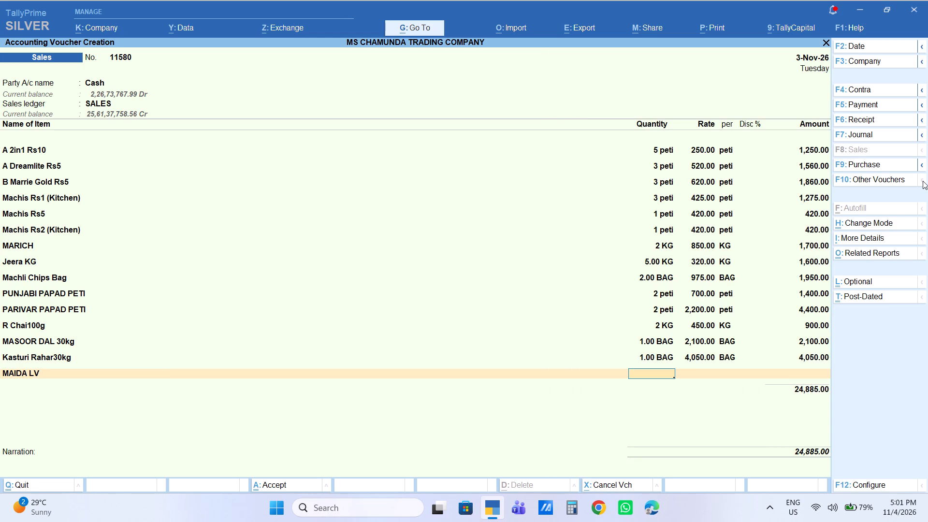
key("1")
key("Return")
key("Return")
key("Return")
key("Return")
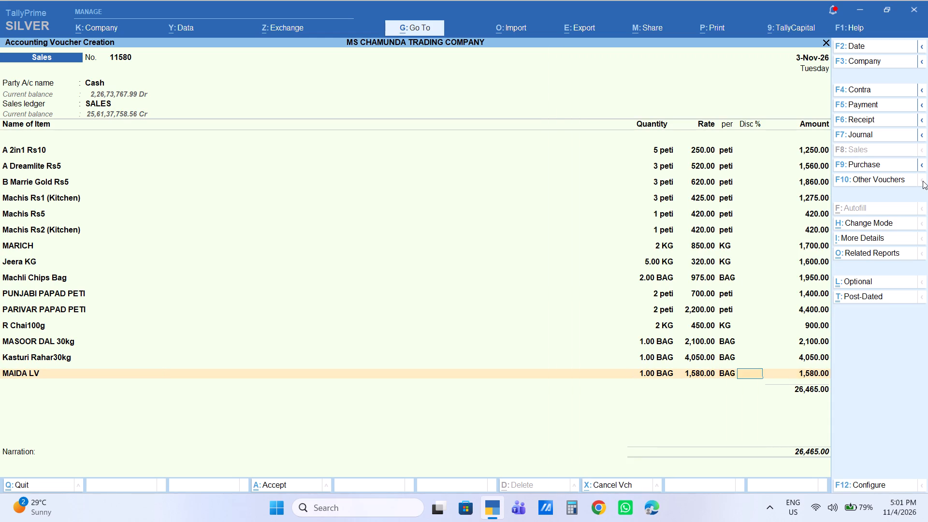
key("Return")
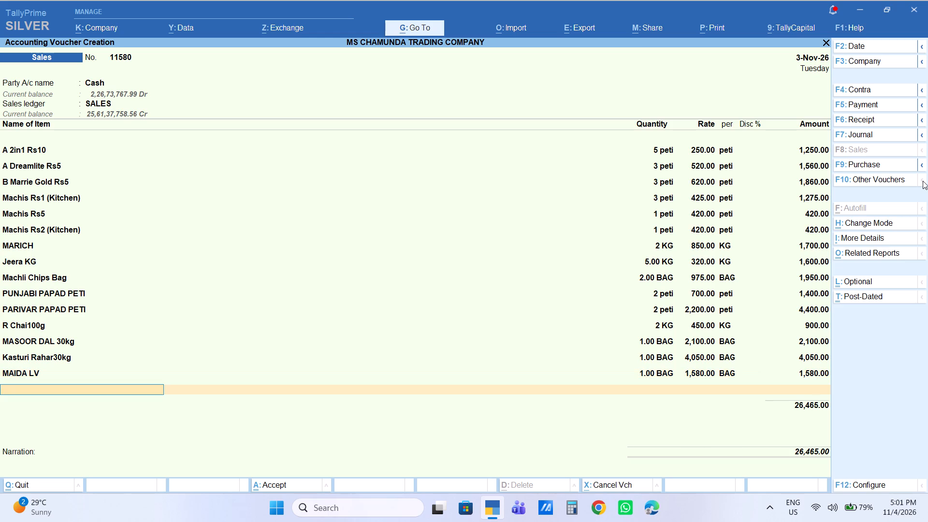
Add the stock item TEJPATTA PKT BAG with quantity 1 BAG, keeping the default rate and amount.
type("TEJPA")
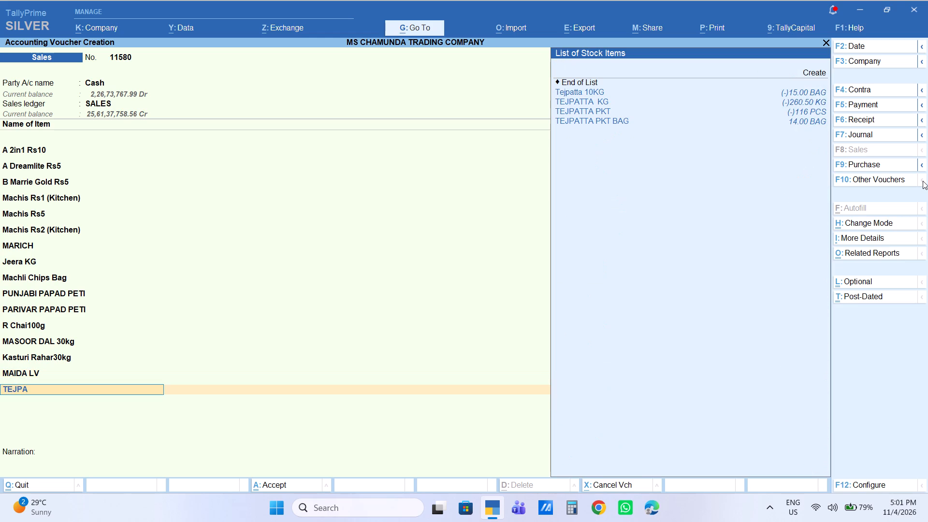
key("Down")
key("Return")
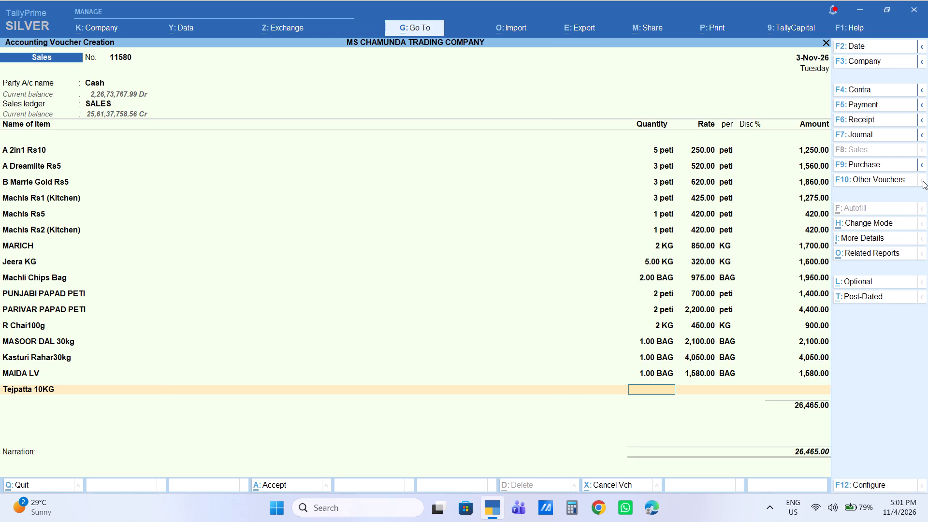
key("BackSpace")
key("Down")
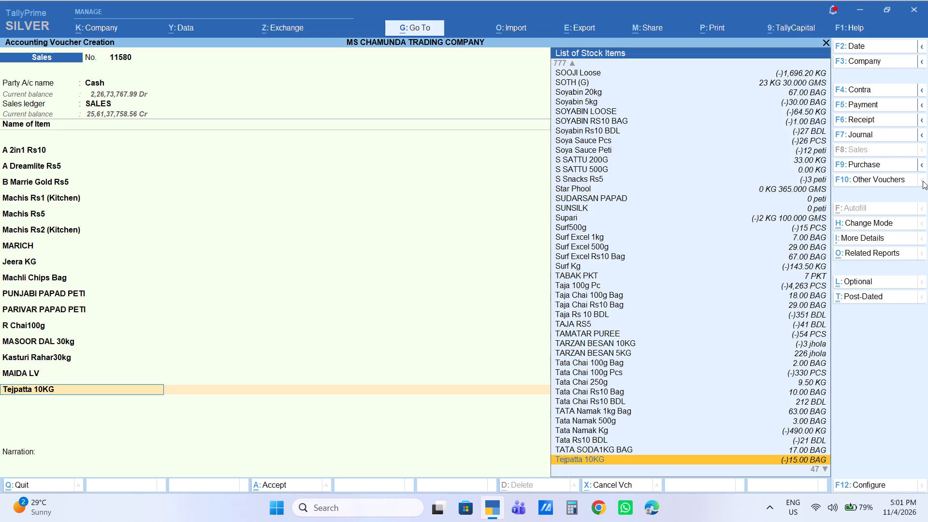
key("Down")
key("Down")
key("Return")
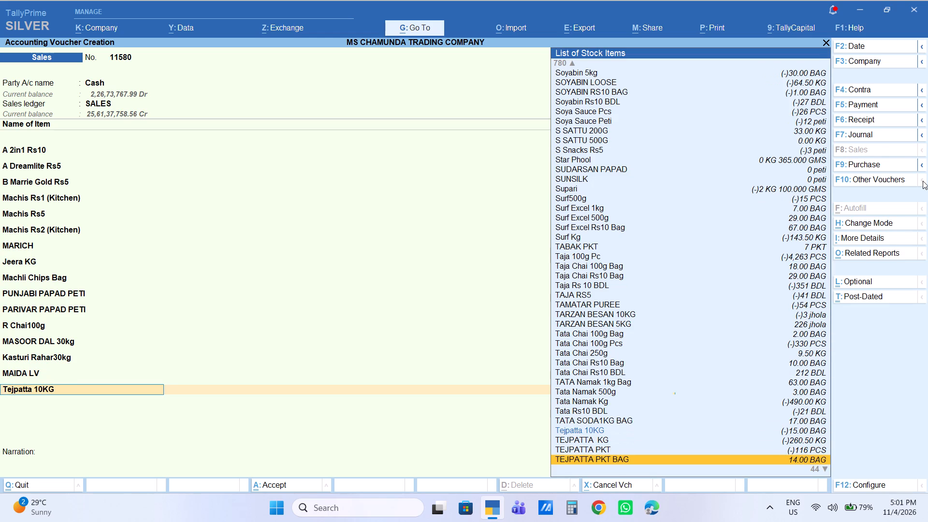
key("1")
key("Return")
key("Return")
key("Return")
key("Return")
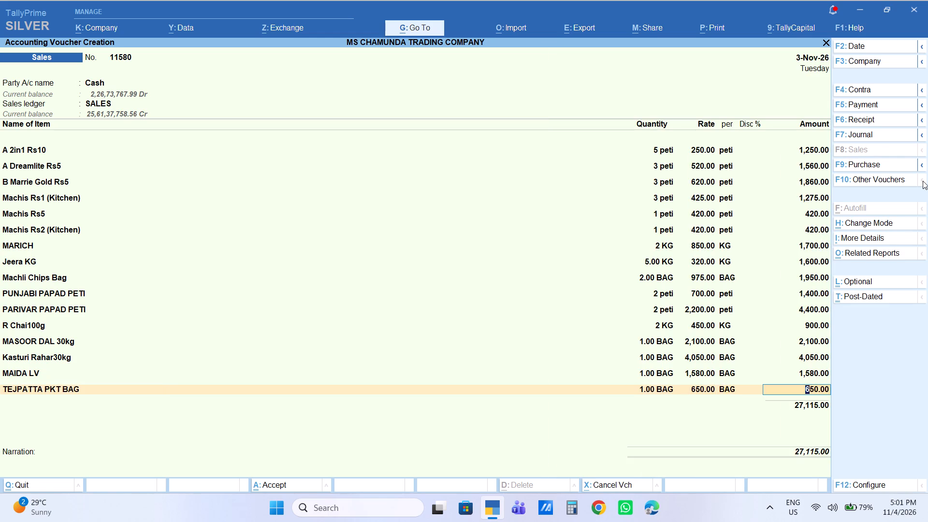
key("Return")
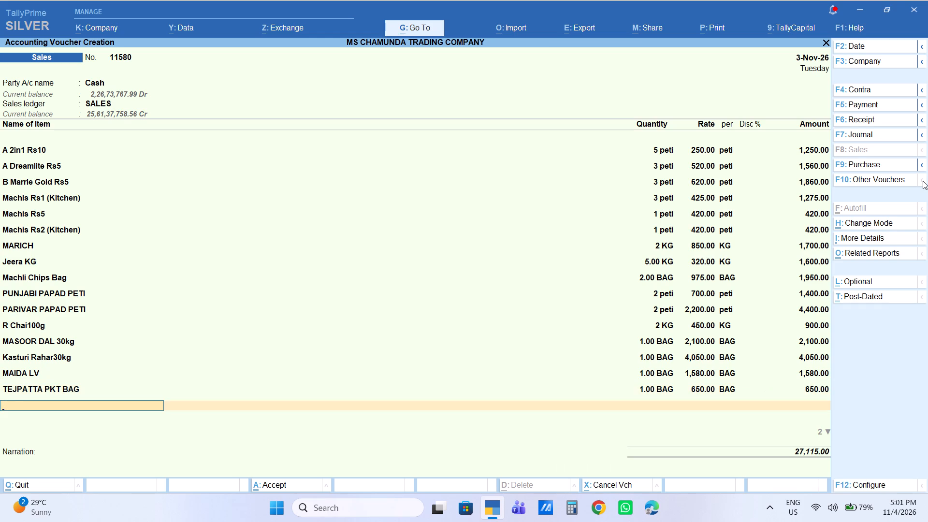
Add the stock item LAHSUN B with quantity 40 KG and set its amount to 4427.
type("LAHS")
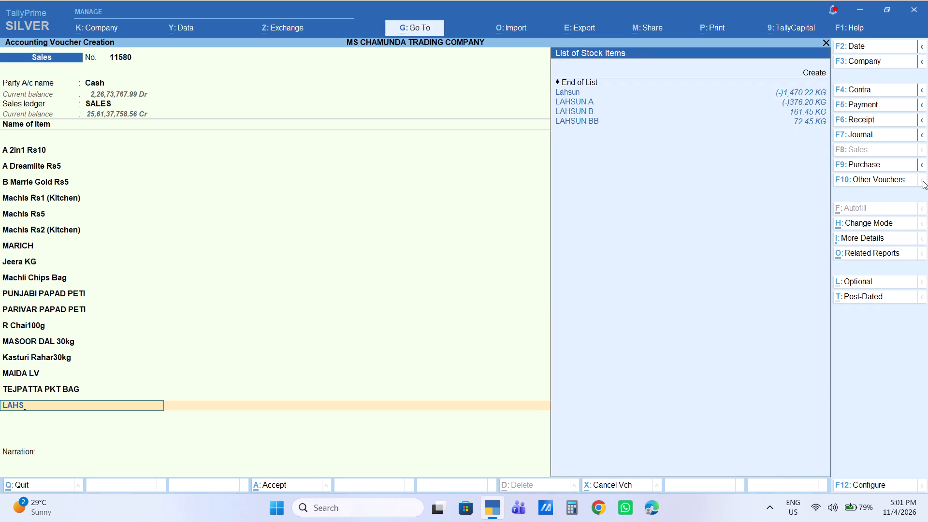
key("Down")
key("Down")
key("Down")
key("Down")
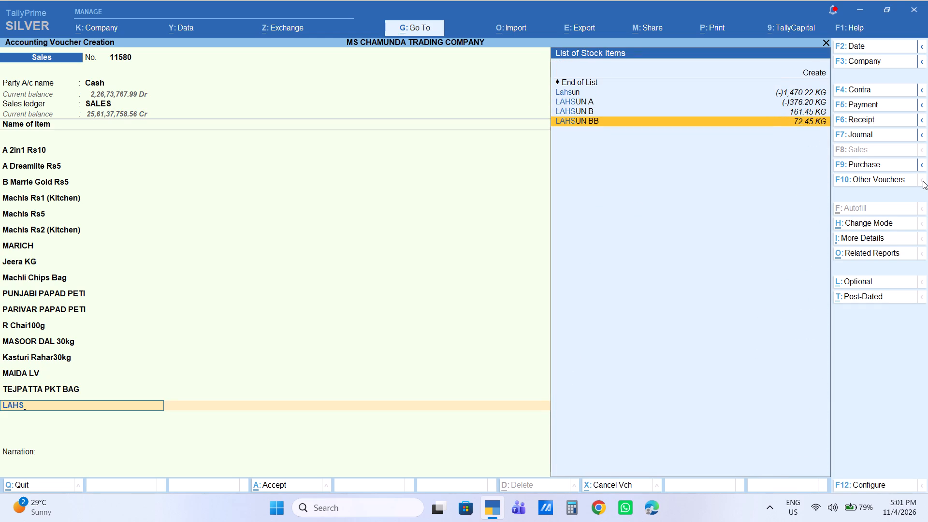
key("Up")
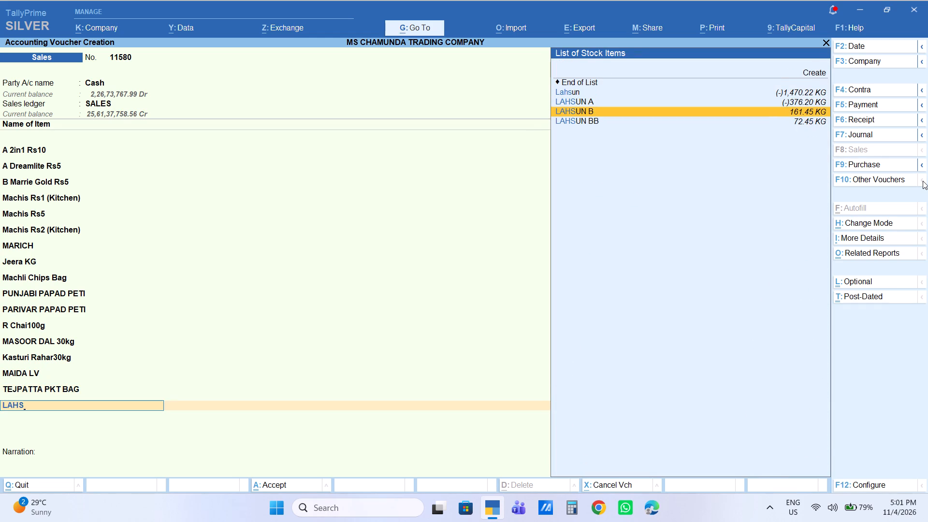
key("Return")
key("1")
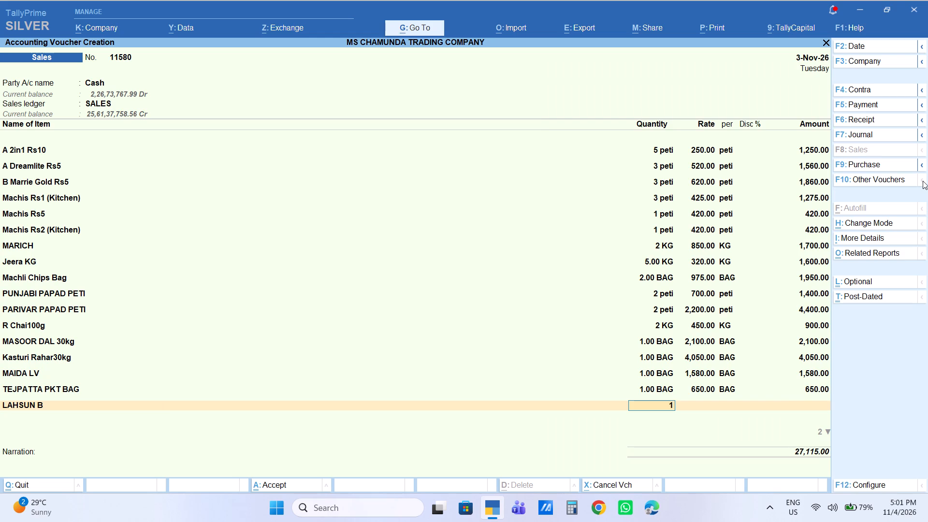
key("BackSpace")
type("40")
key("Return")
key("Return")
key("Return")
key("Return")
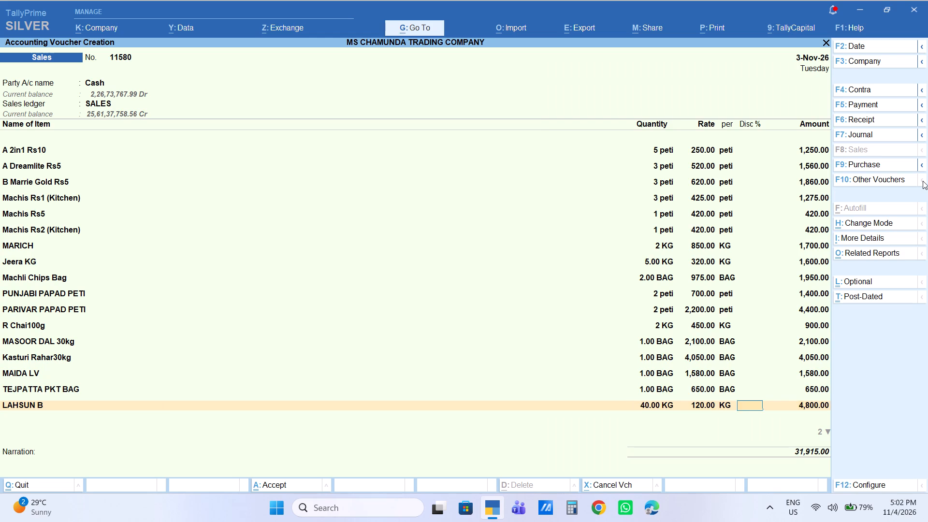
type("4427")
key("Return")
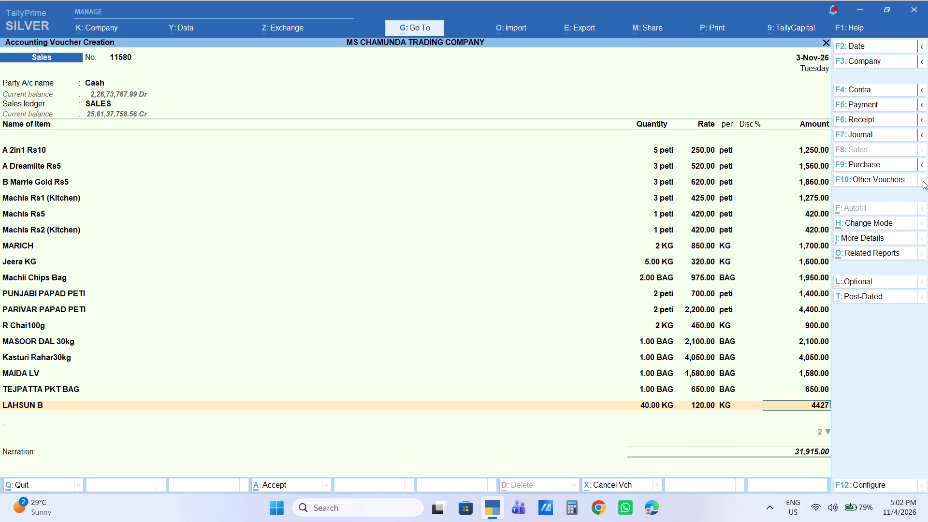
End the stock item list and add the Labour Charge ledger with an amount of 60.
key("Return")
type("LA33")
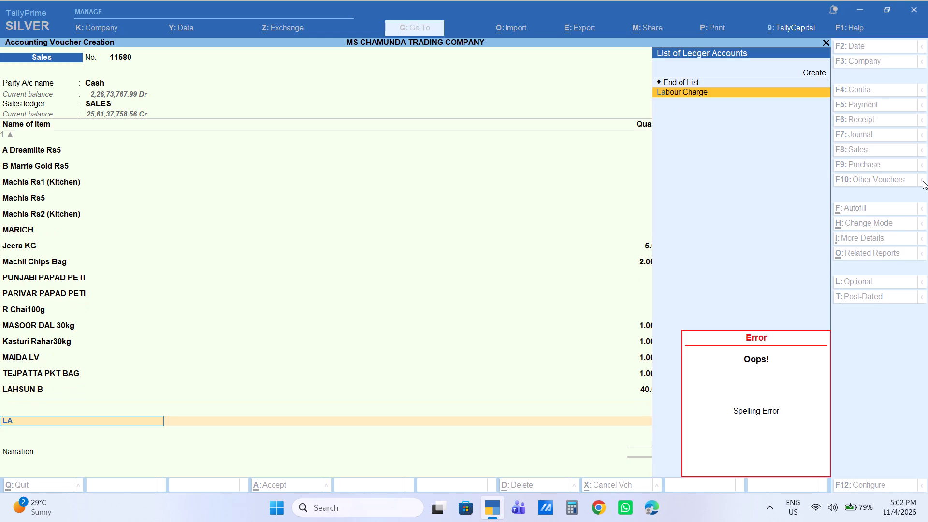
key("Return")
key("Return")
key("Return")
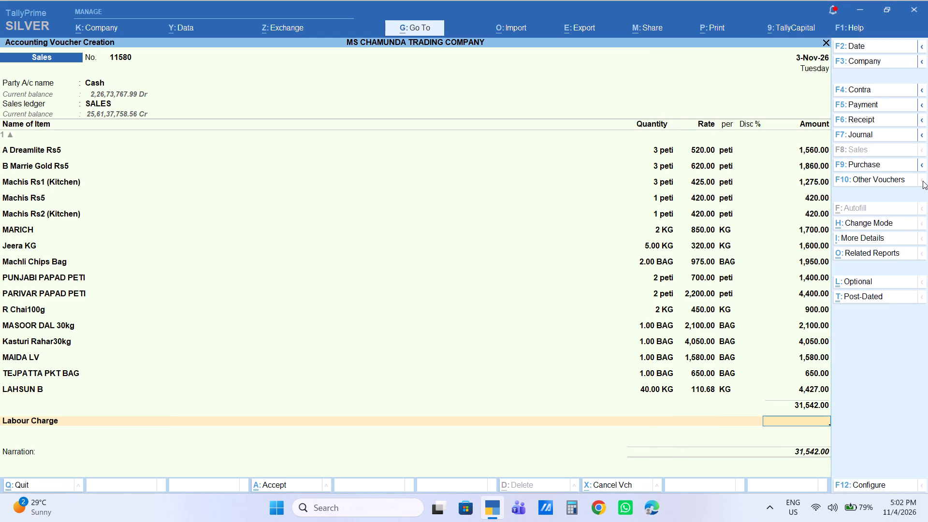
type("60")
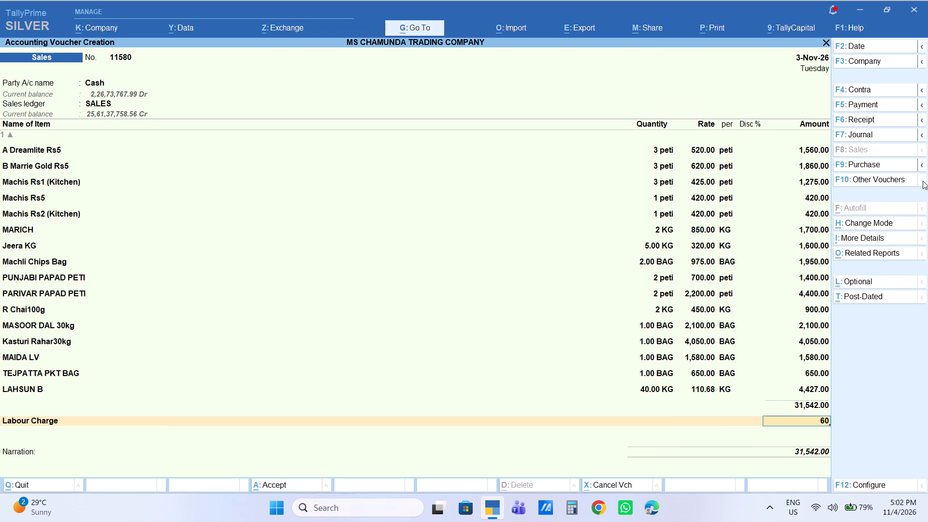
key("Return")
Finish sales voucher 11580 with an empty narration and save it.
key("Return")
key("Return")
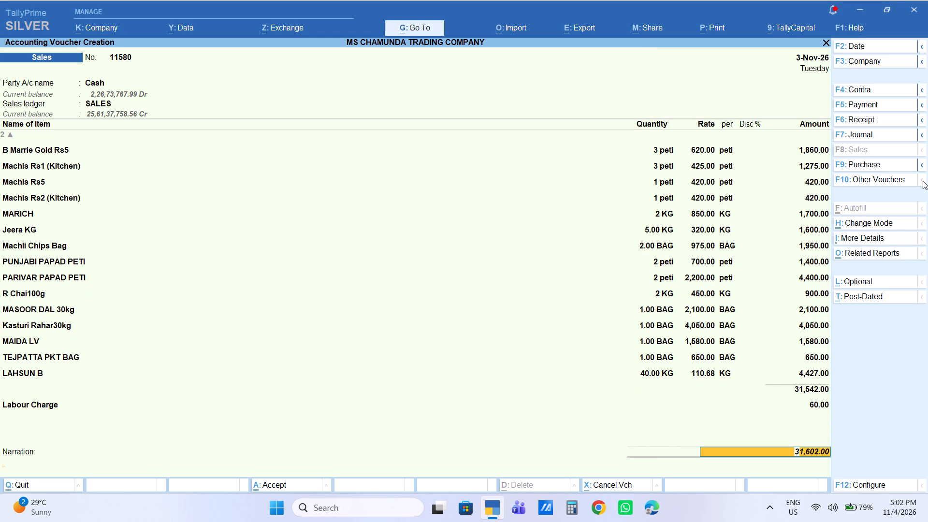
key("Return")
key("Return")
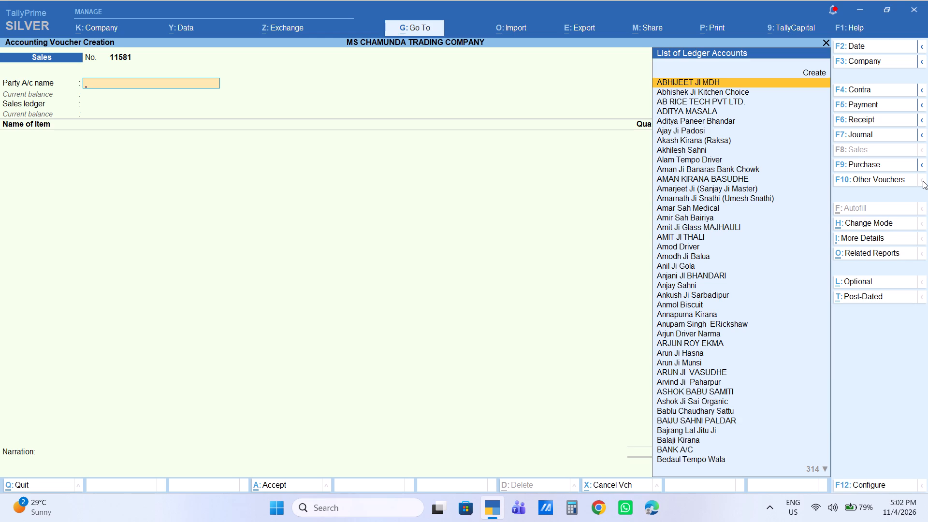
Start sales voucher 11581 with Cash as the party account and SALES as the sales ledger.
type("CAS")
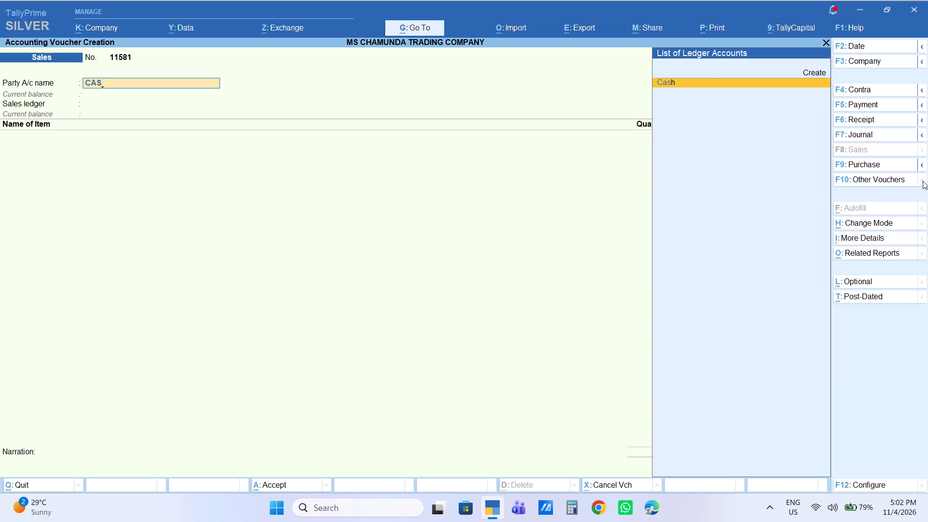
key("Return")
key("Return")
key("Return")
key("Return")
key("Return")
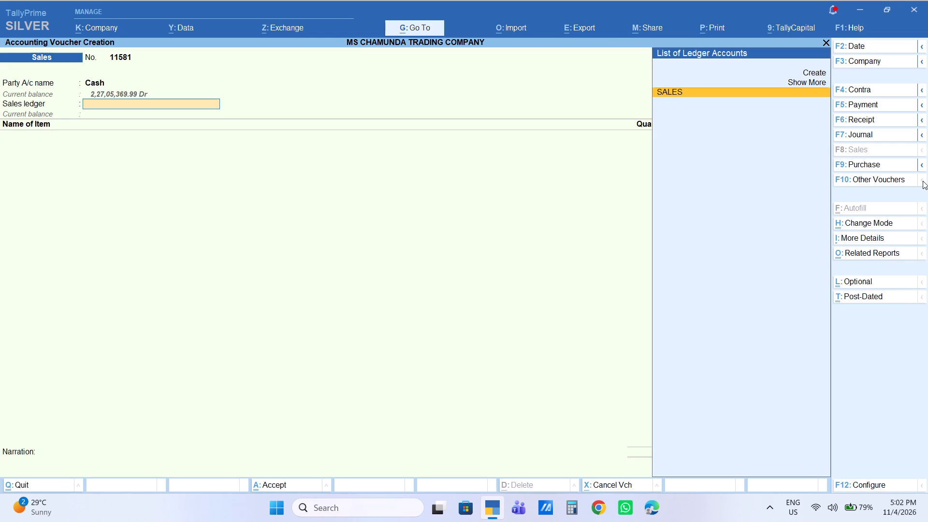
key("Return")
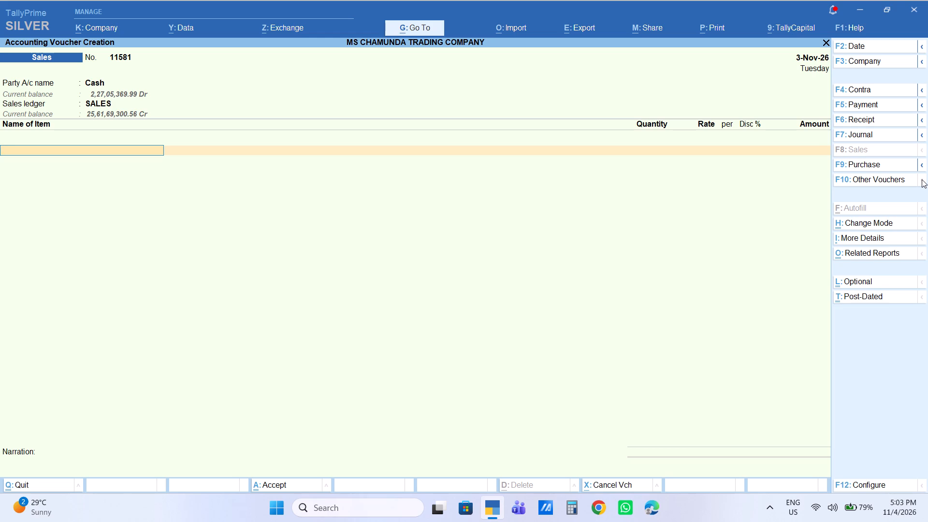
Return to the Cash party details and enter the customer's name with the town Fatehpur as buyer, keeping the remaining details and SALES ledger.
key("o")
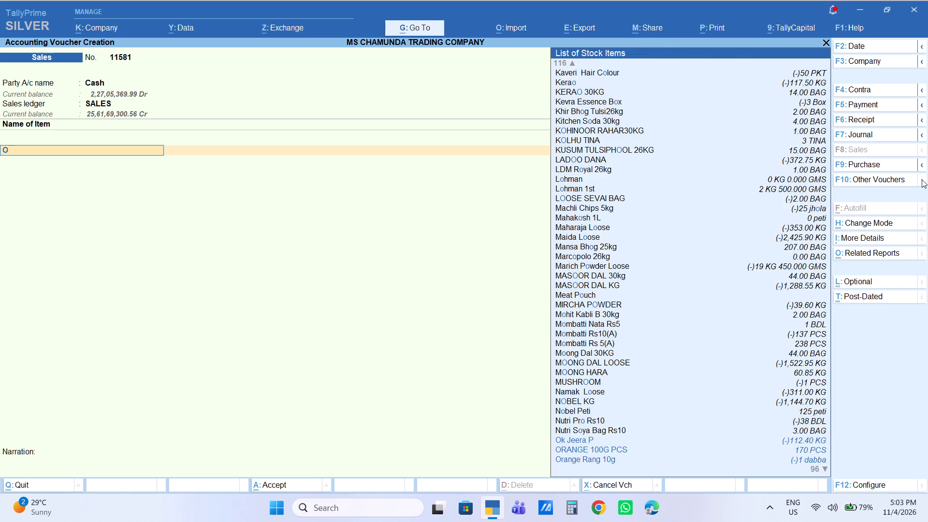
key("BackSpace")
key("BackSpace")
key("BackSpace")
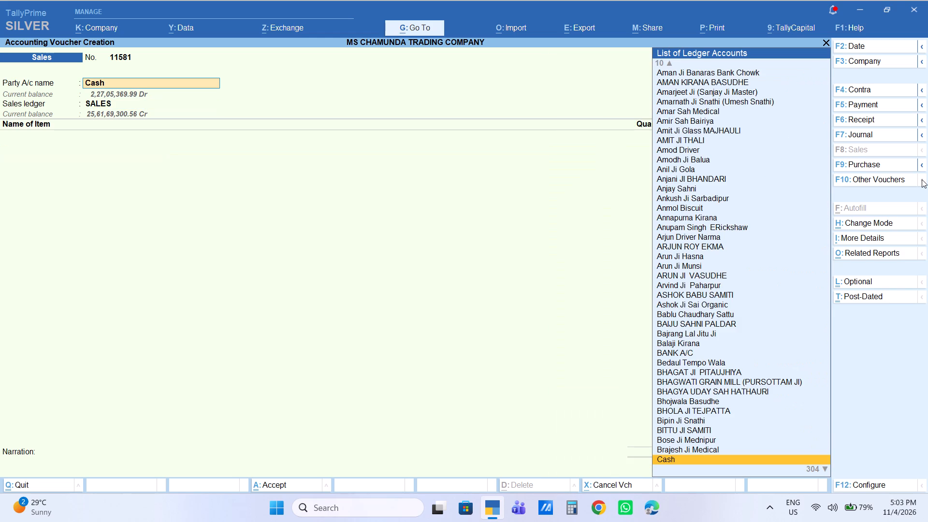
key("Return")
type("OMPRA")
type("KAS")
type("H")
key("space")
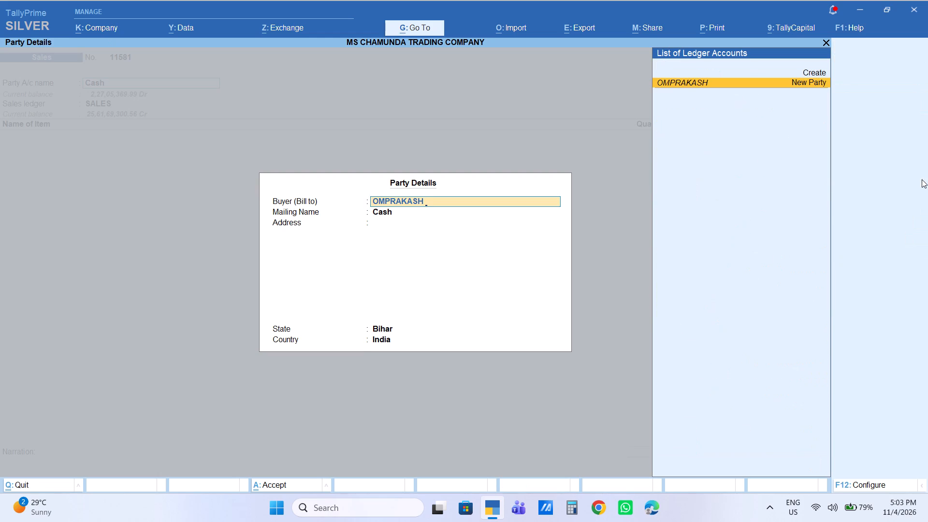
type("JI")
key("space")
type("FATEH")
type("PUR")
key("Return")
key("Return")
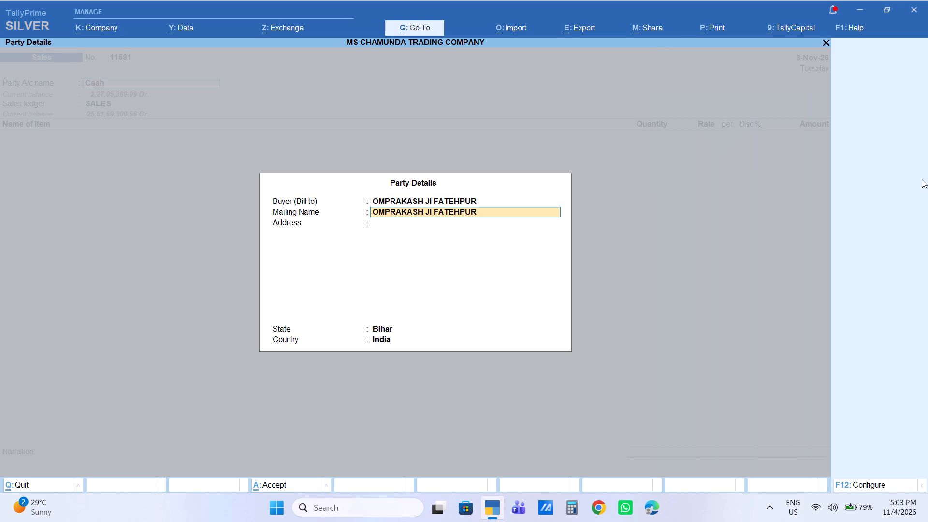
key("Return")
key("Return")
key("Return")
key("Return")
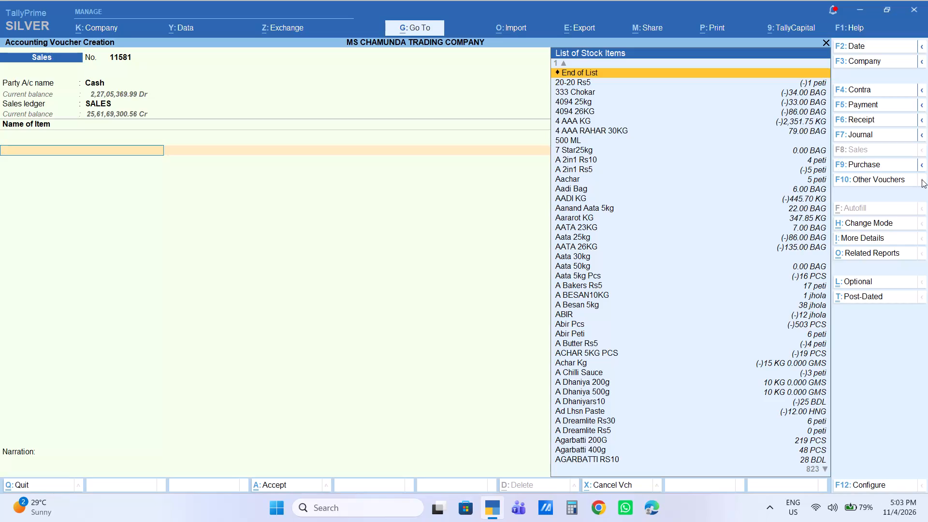
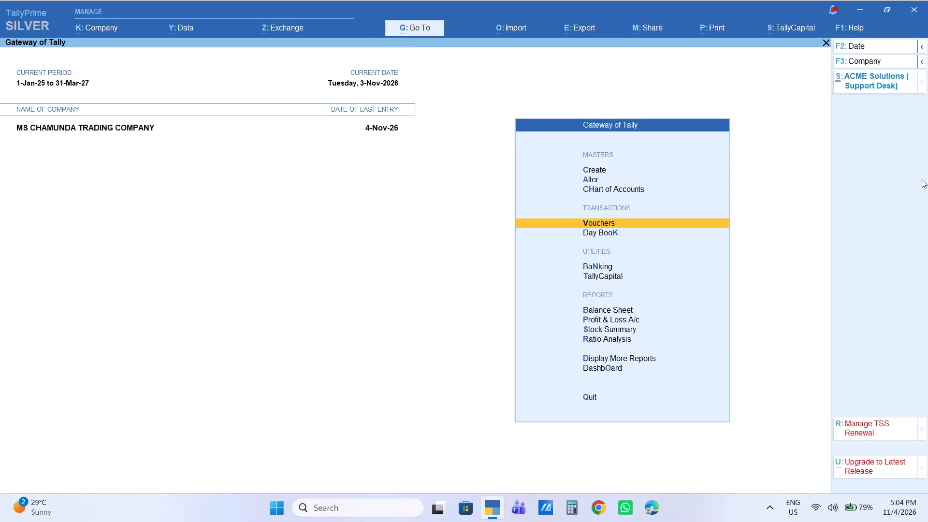
Look up the Lijjat Papad Kg stock item's monthly summary and its October vouchers, then return to the Gateway of Tally.
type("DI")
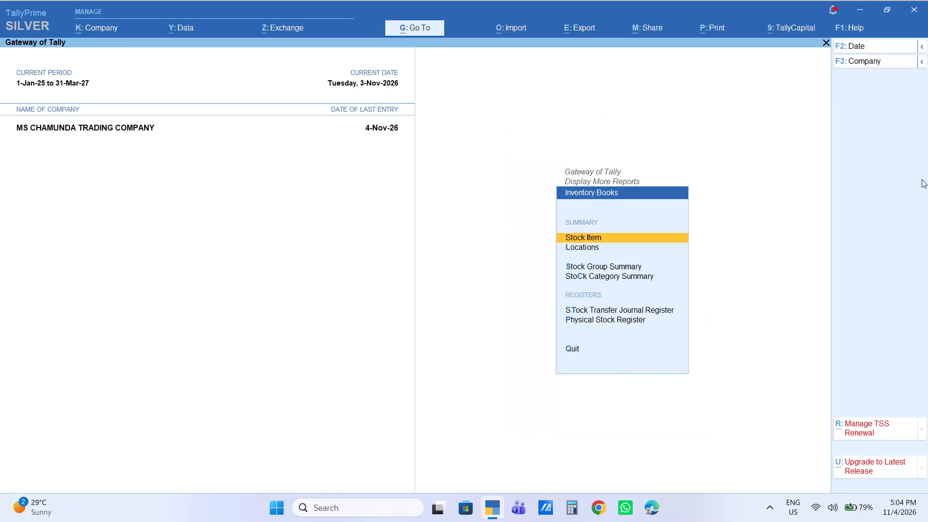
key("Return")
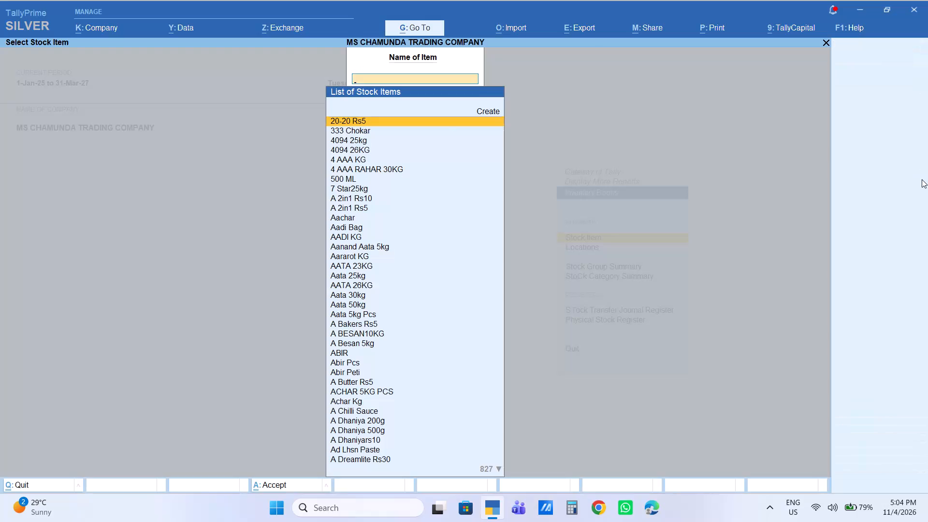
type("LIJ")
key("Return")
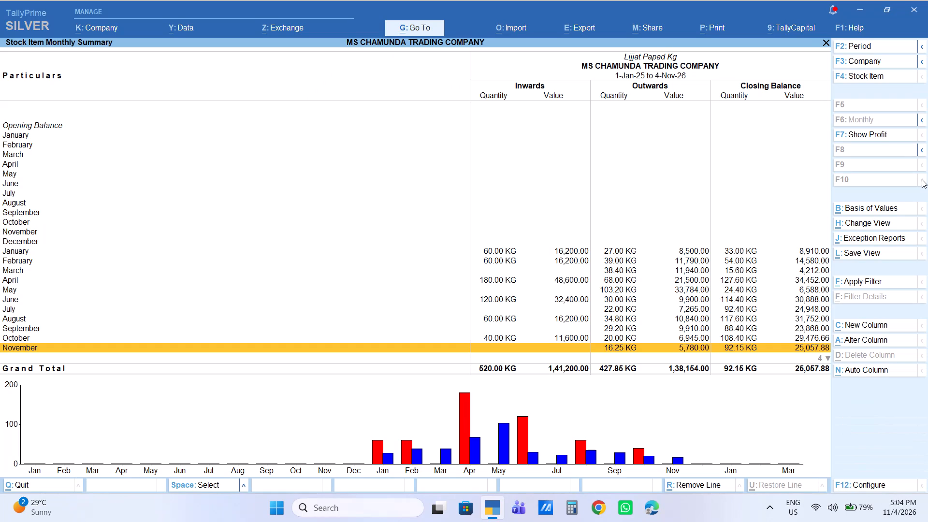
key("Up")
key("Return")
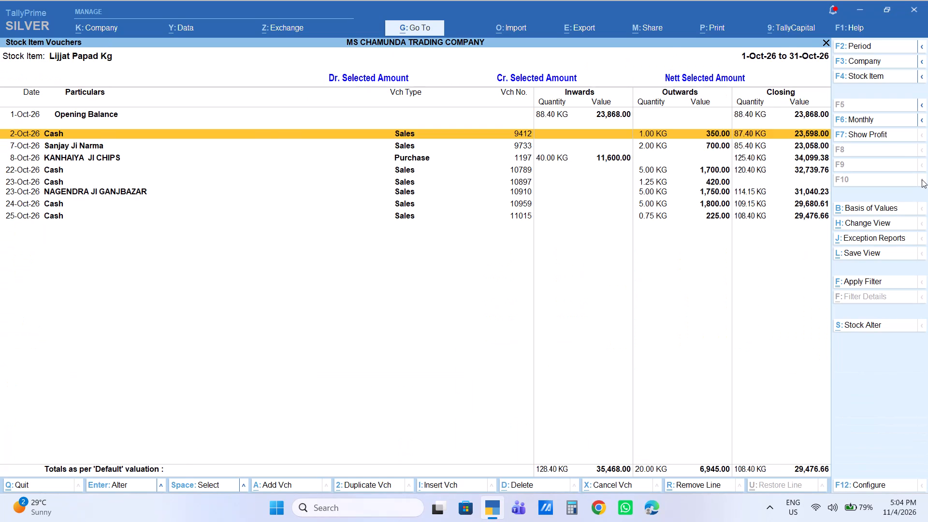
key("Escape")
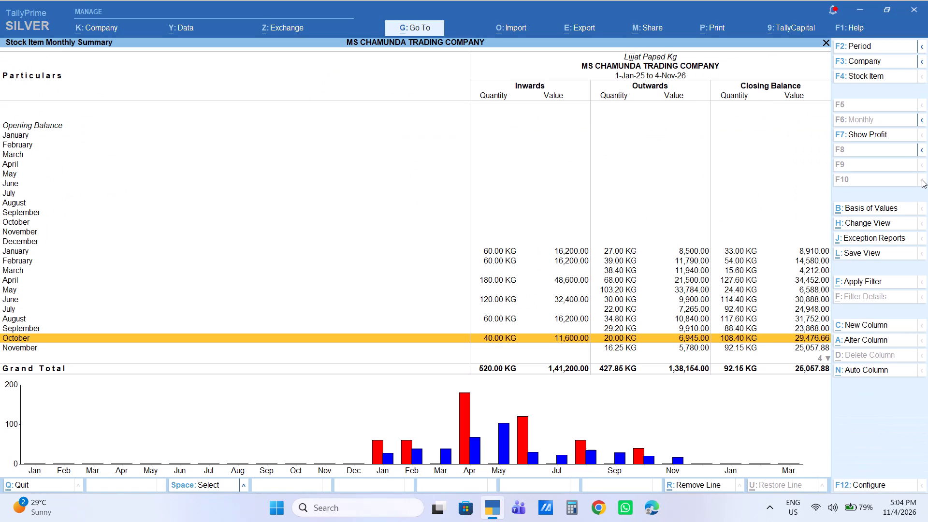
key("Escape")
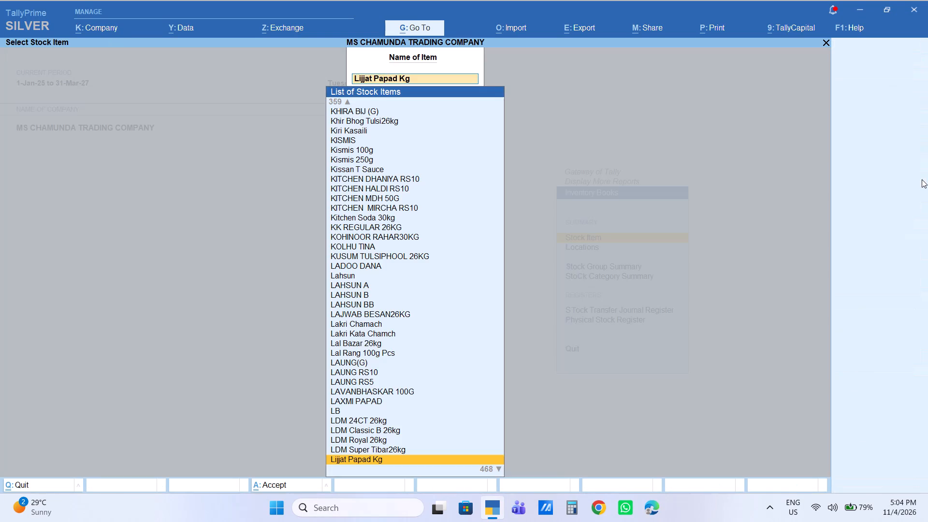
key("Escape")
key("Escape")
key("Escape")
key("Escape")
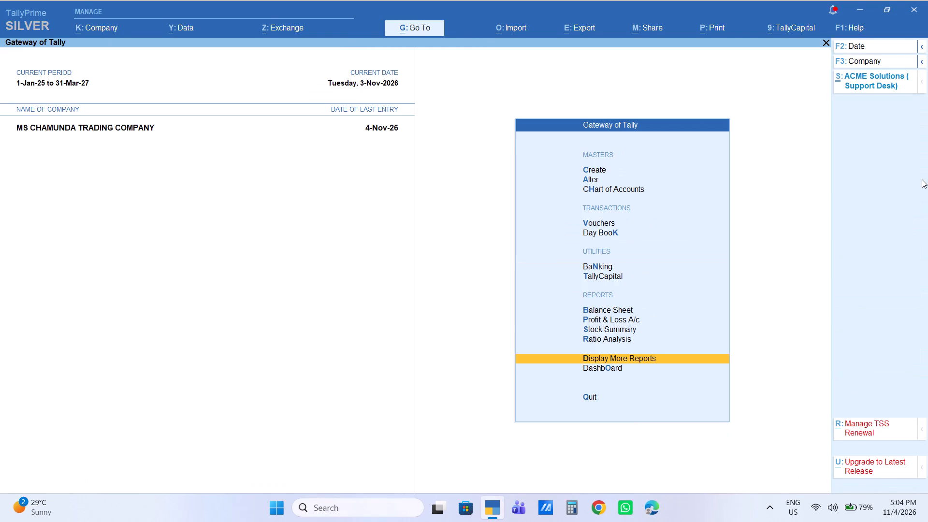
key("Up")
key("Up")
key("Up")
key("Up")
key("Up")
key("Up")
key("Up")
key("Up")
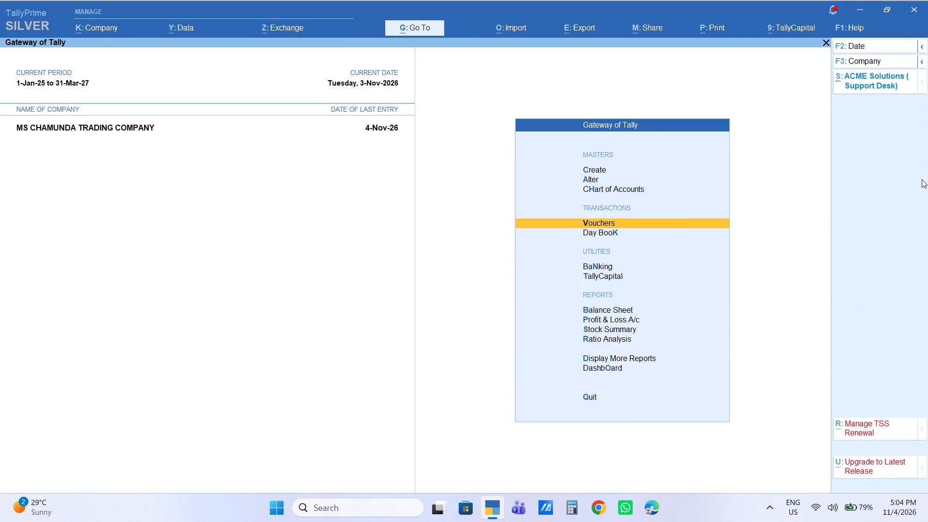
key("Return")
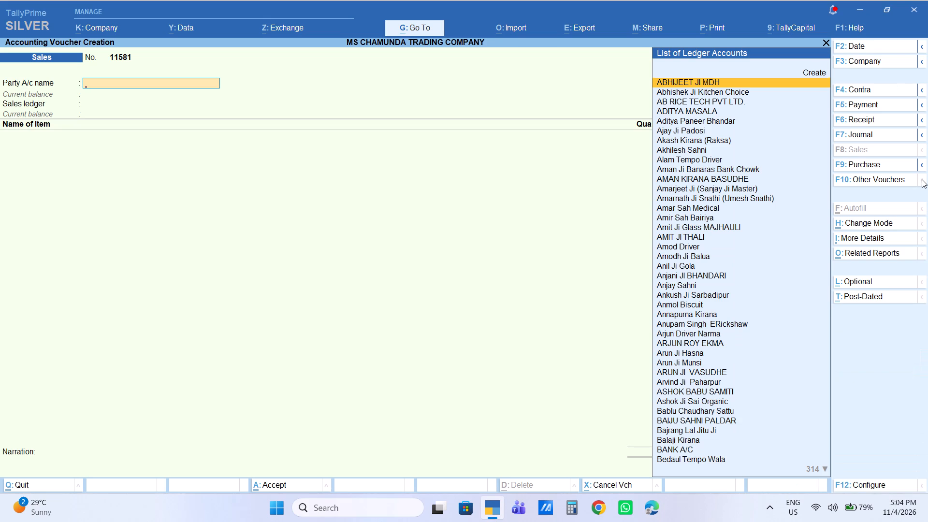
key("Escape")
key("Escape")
Review the Day Book for 3-Nov-26 through its last entry, open sales voucher 11580, and return to the Gateway of Tally.
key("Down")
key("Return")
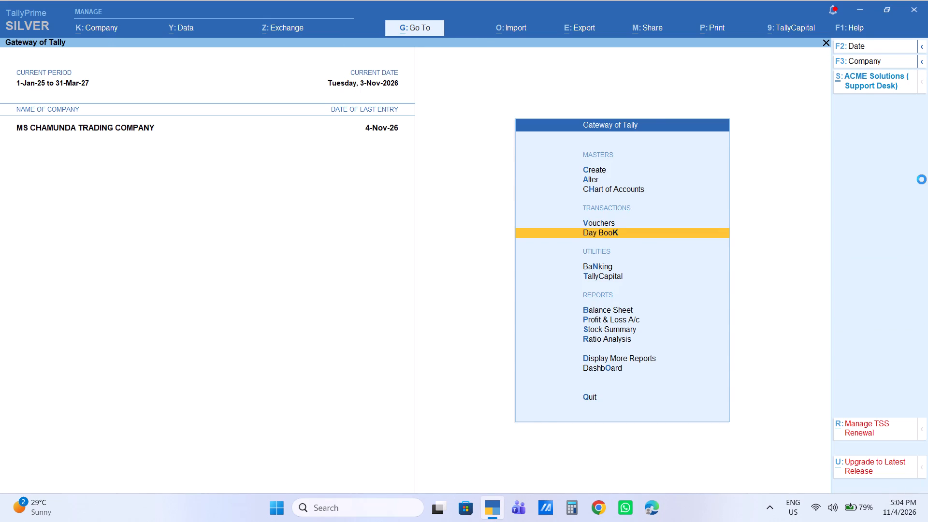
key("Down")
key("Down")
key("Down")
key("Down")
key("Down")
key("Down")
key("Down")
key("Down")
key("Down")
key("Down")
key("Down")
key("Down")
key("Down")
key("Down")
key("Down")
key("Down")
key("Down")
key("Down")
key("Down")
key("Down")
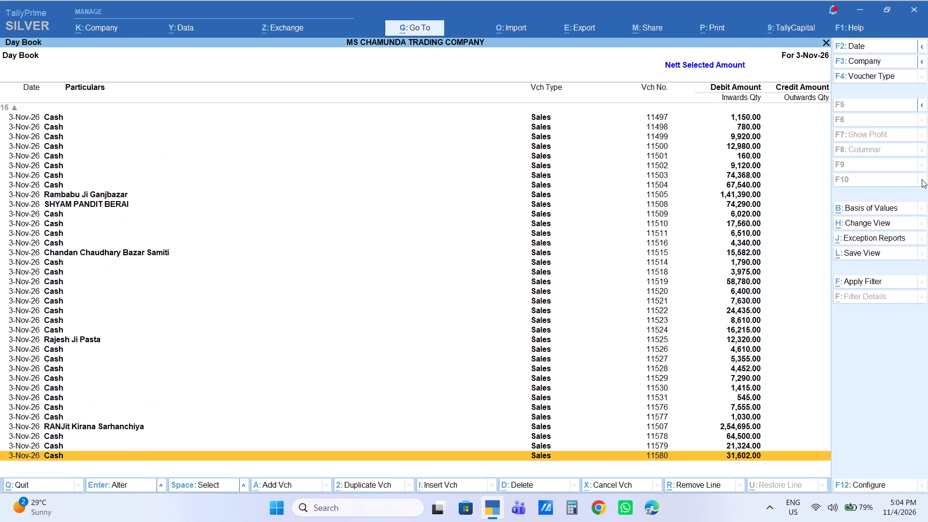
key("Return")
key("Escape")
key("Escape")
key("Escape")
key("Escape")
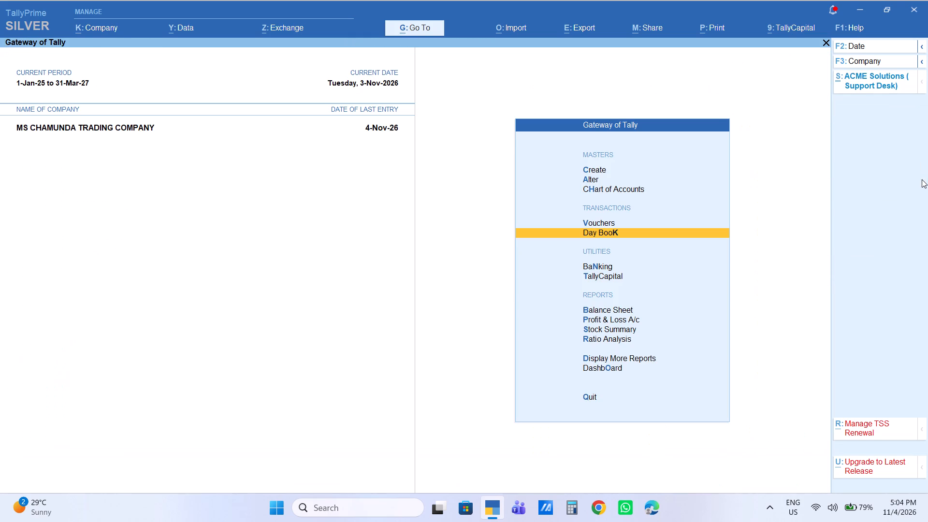
Start sales voucher 11581 with Cash as the party account.
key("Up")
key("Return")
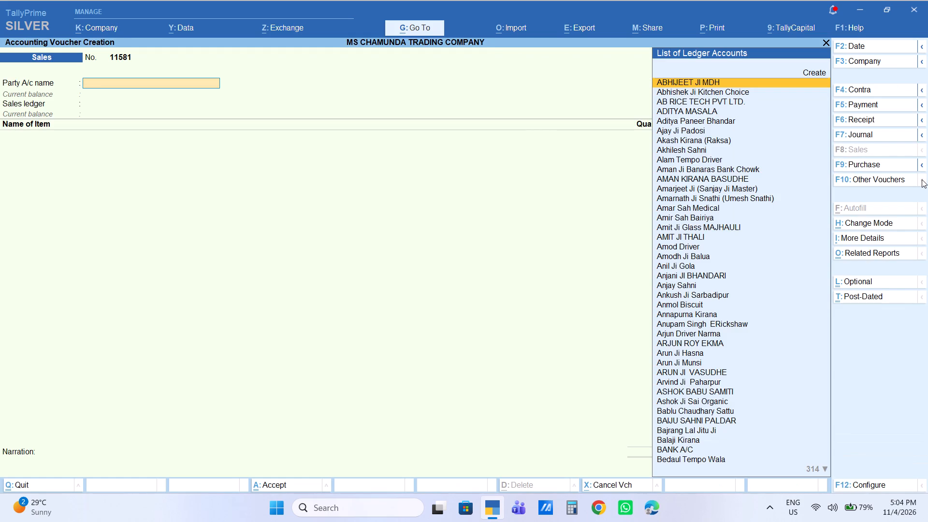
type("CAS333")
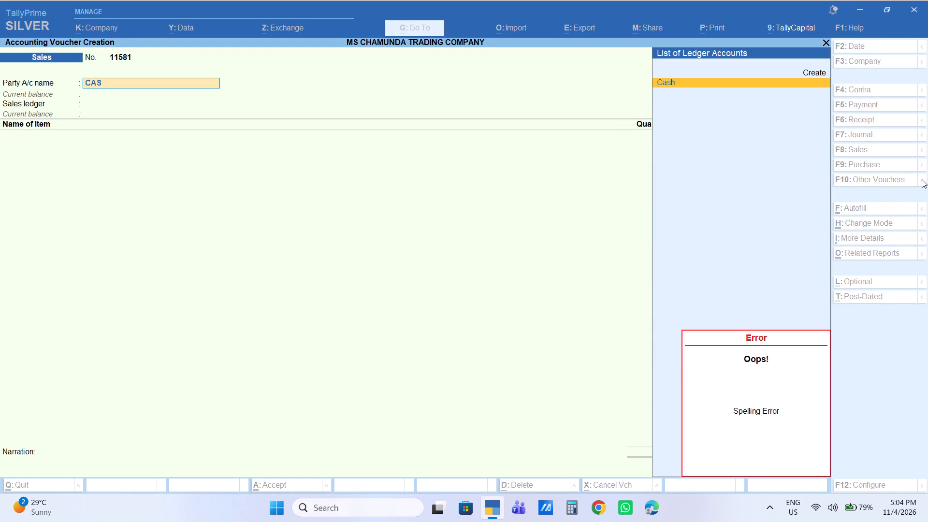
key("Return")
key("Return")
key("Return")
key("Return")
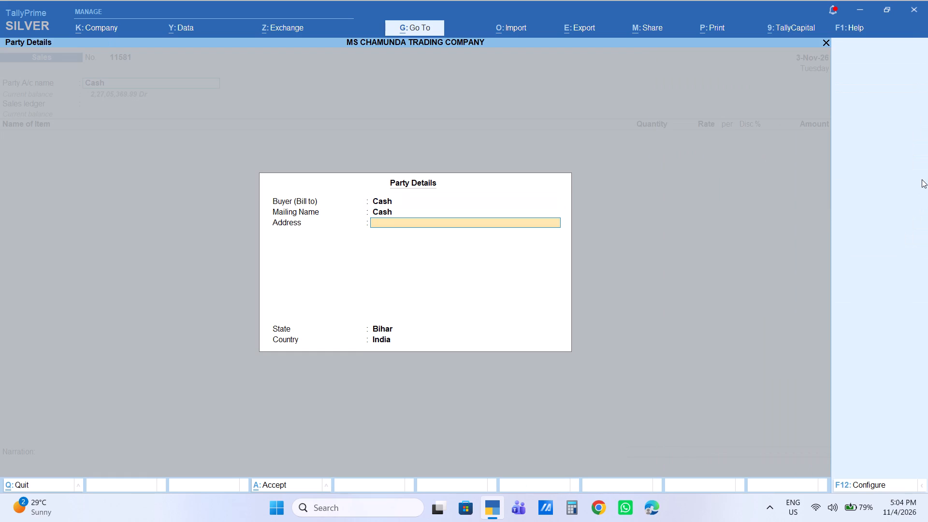
Enter the customer's name with the town Fatehpur as buyer, keep the remaining party details, and use the SALES ledger.
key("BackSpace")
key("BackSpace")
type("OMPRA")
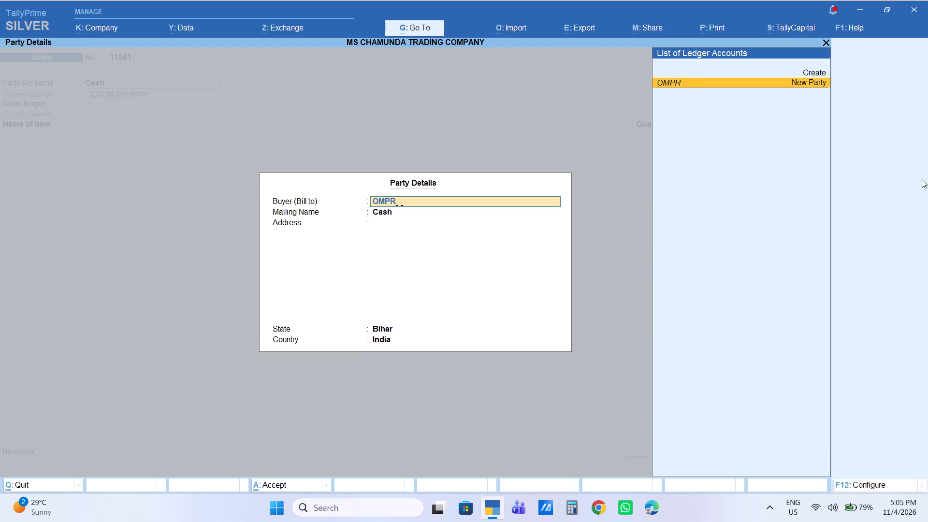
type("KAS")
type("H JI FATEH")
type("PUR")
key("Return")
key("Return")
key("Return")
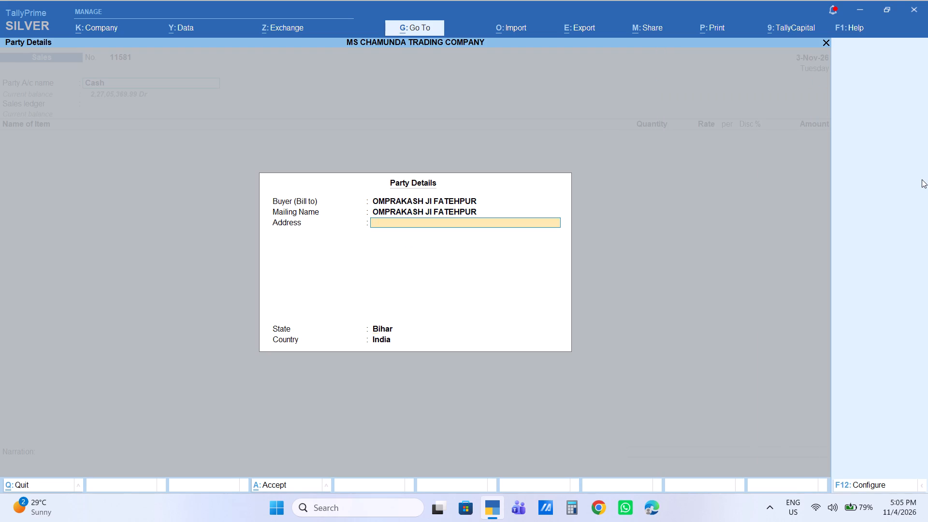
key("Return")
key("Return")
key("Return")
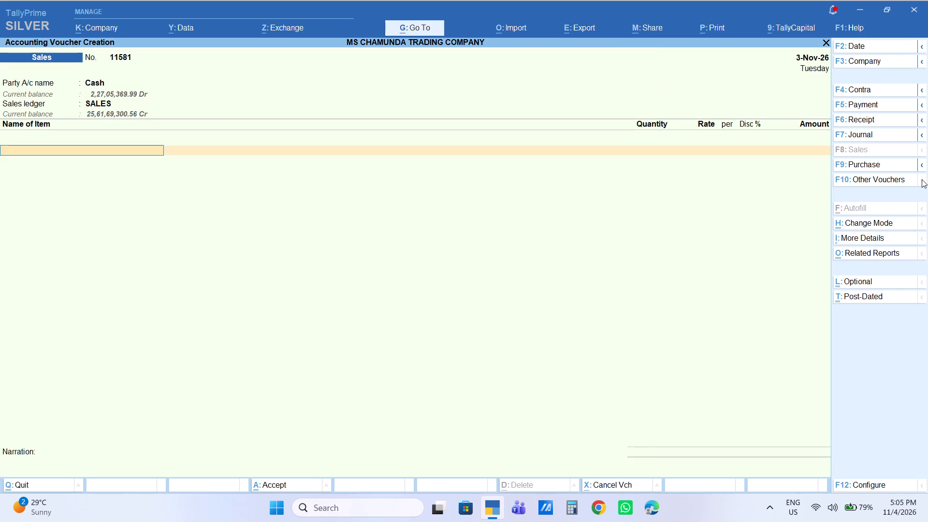
Add 5 bags of Annapurna Namak 500g at a rate of 290 with no discount.
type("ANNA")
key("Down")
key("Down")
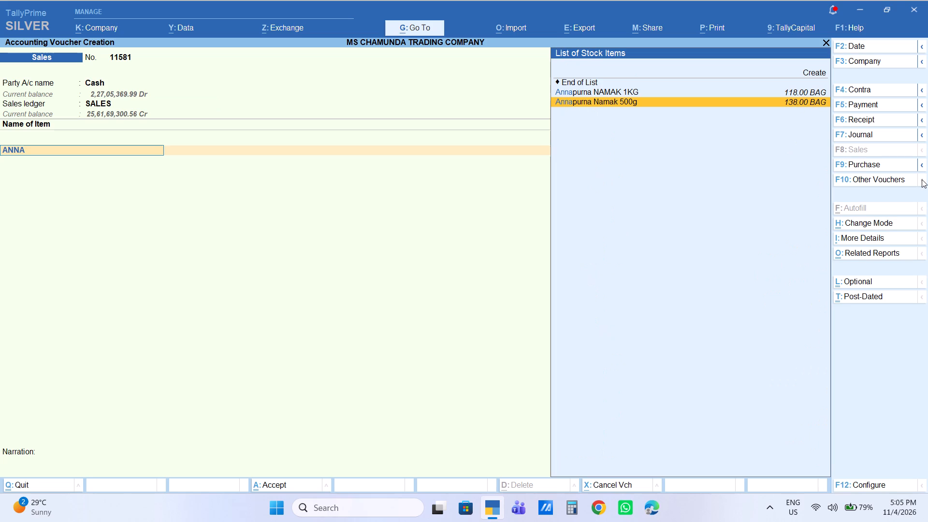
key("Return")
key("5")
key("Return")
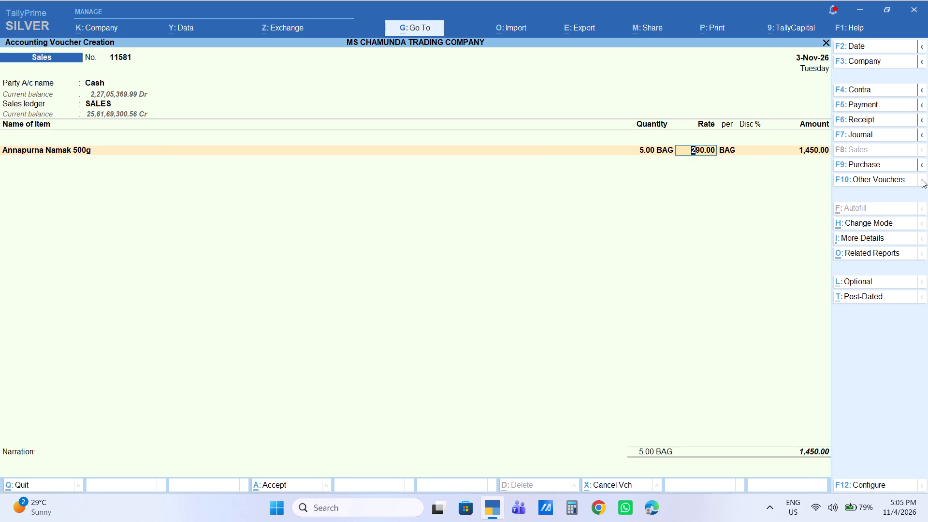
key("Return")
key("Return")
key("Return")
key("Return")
Add 5 bags of Annapurna NAMAK 1KG at a rate of 280 with no discount.
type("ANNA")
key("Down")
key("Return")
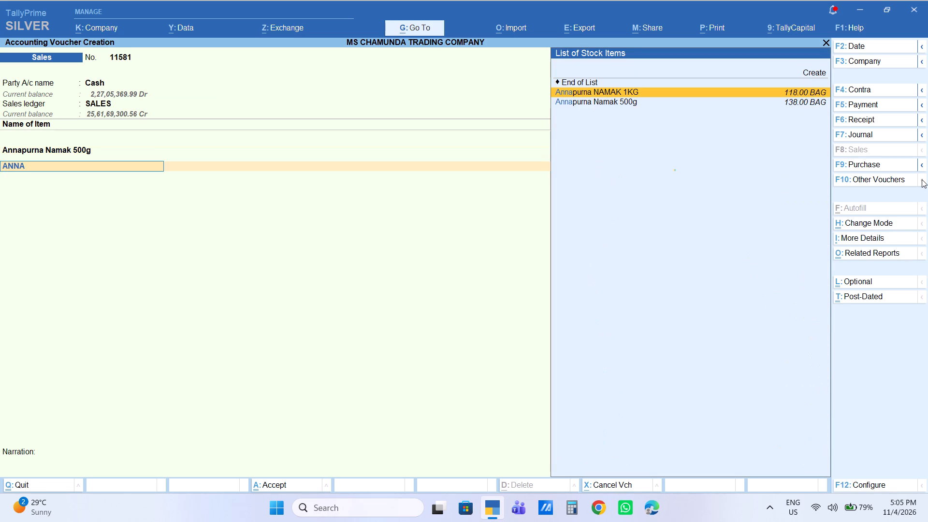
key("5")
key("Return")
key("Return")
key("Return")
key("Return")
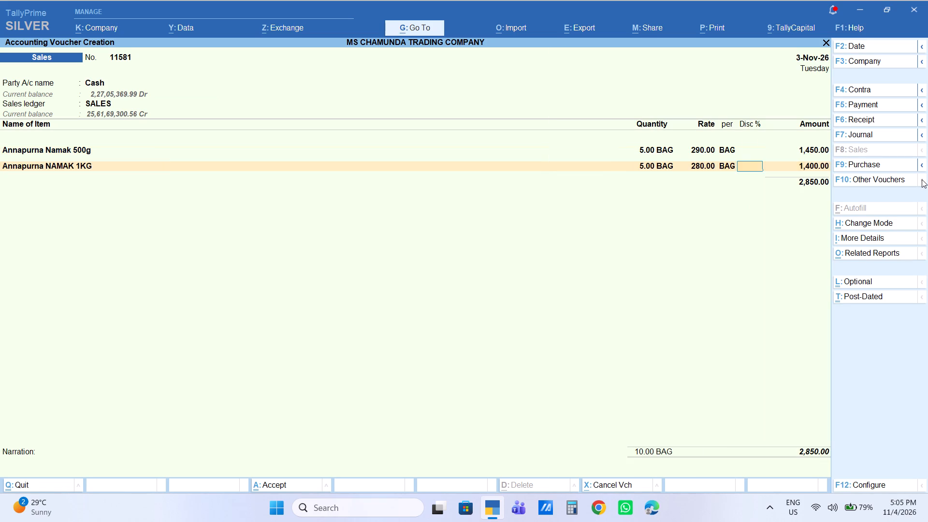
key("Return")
Add 2 bags of Maa Sevai 100G at a rate of 650 with no discount.
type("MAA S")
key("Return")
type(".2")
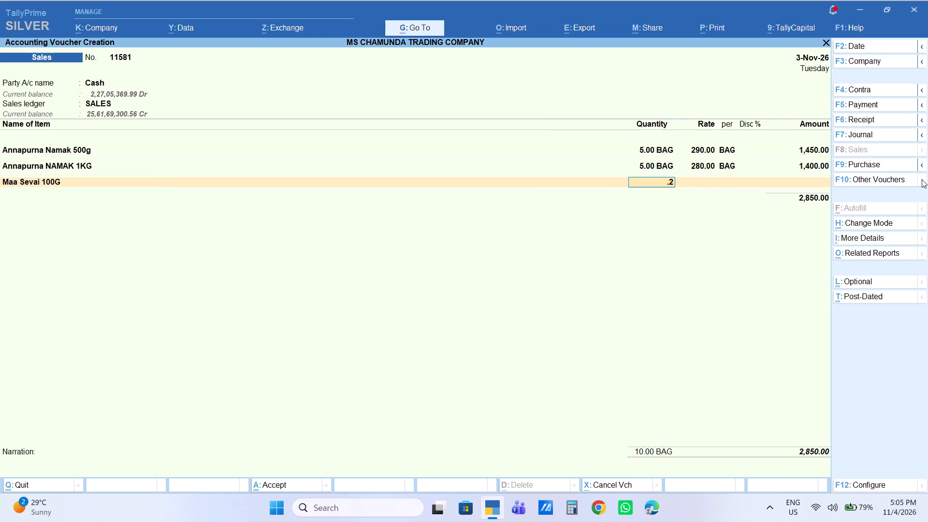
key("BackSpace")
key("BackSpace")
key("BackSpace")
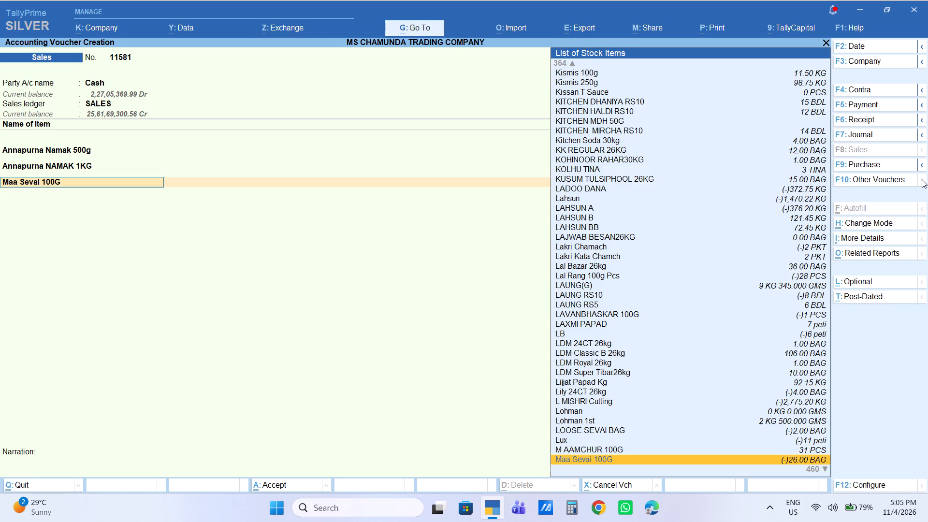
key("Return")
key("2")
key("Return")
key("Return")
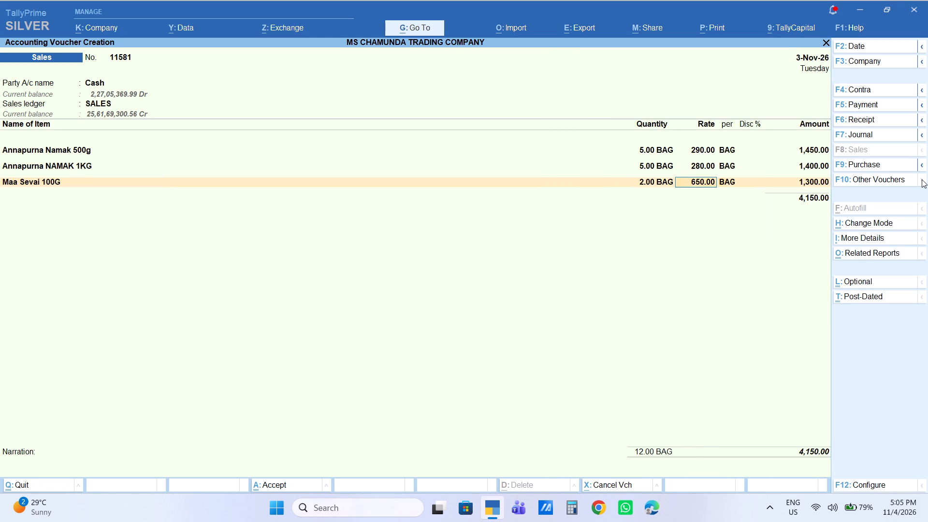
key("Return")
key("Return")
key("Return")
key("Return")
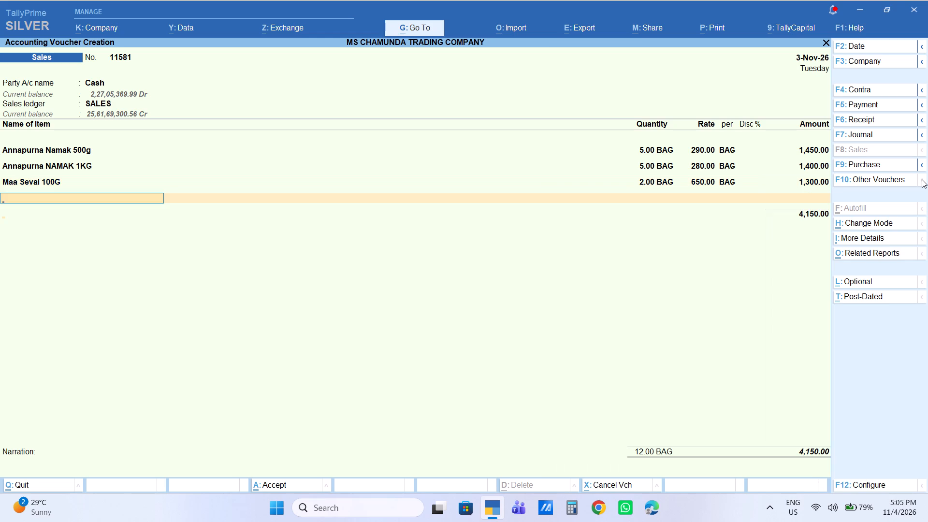
End the stock item list and add the Labour Charge ledger with an amount of 25.
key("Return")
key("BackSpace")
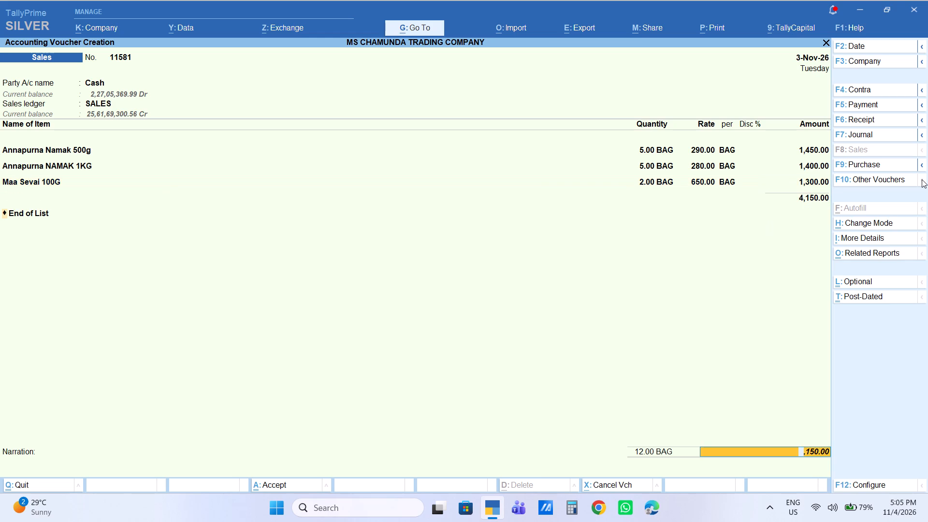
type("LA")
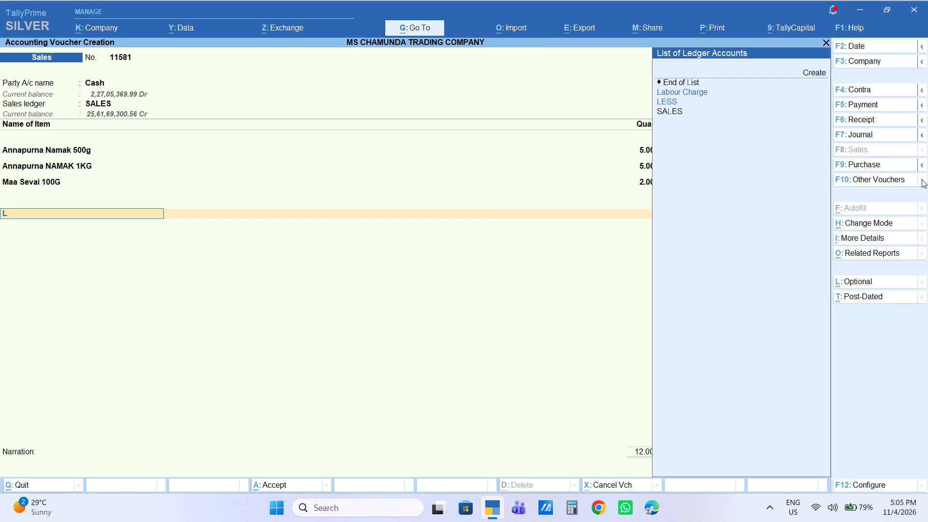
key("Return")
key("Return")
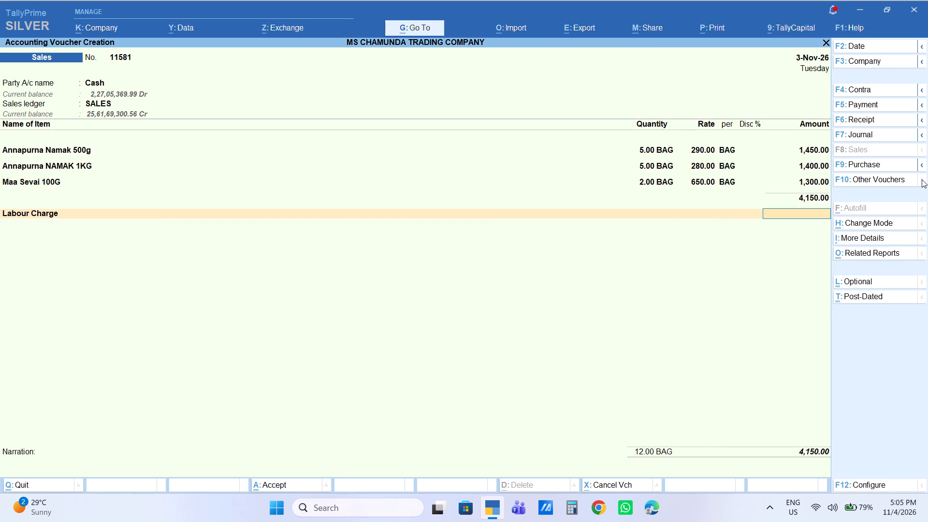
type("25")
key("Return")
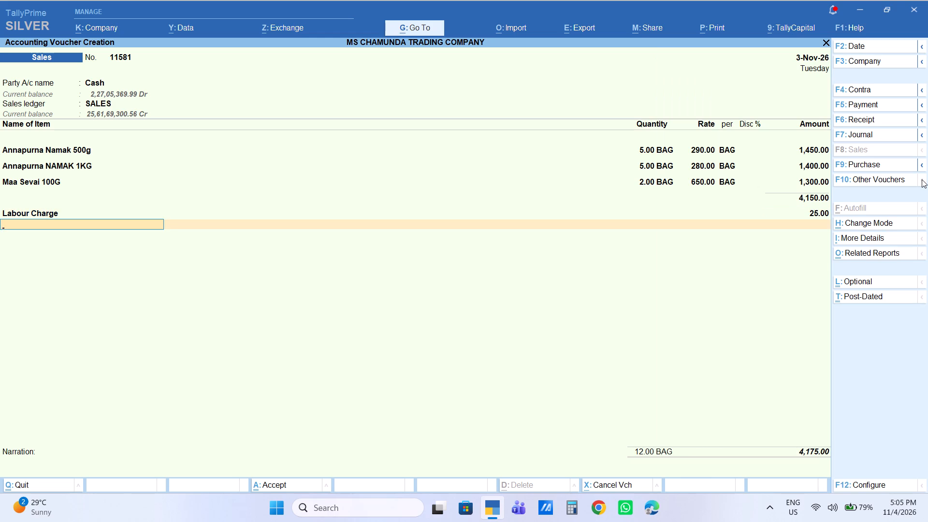
Finish sales voucher 11581 with an empty narration and save it.
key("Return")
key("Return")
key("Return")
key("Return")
Start sales voucher 11582 with Cash as the party account, default party details, and SALES as the sales ledger.
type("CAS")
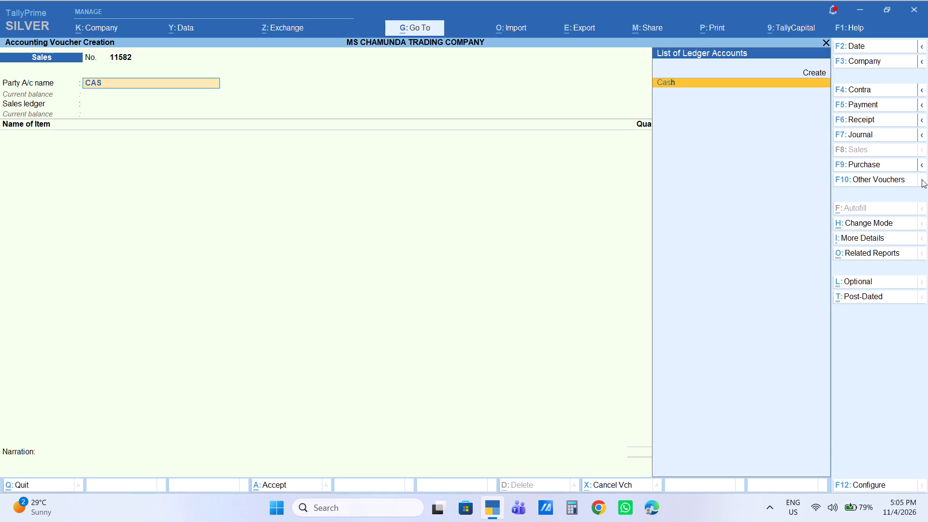
key("Return")
key("Return")
key("Return")
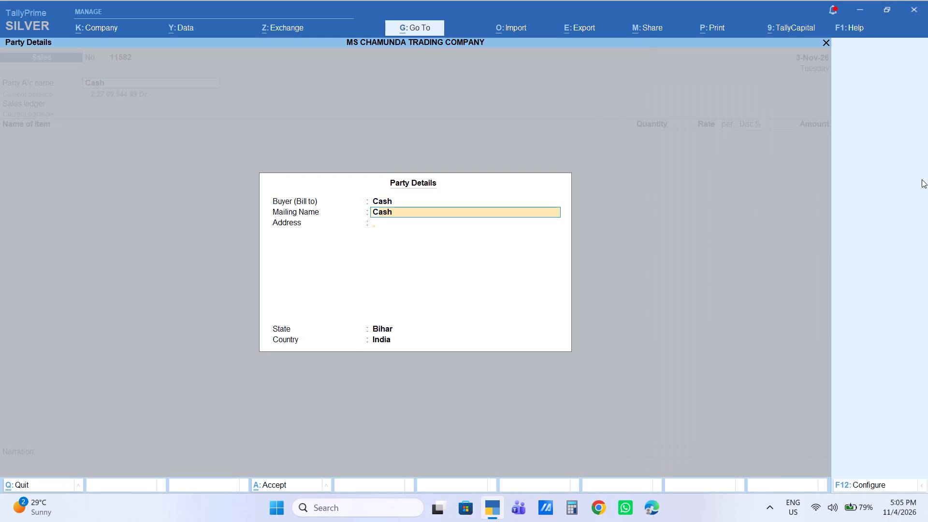
key("Return")
key("Return")
key("Return")
Add 1 kg of AADI KG with an amount of 80.
type("AADI")
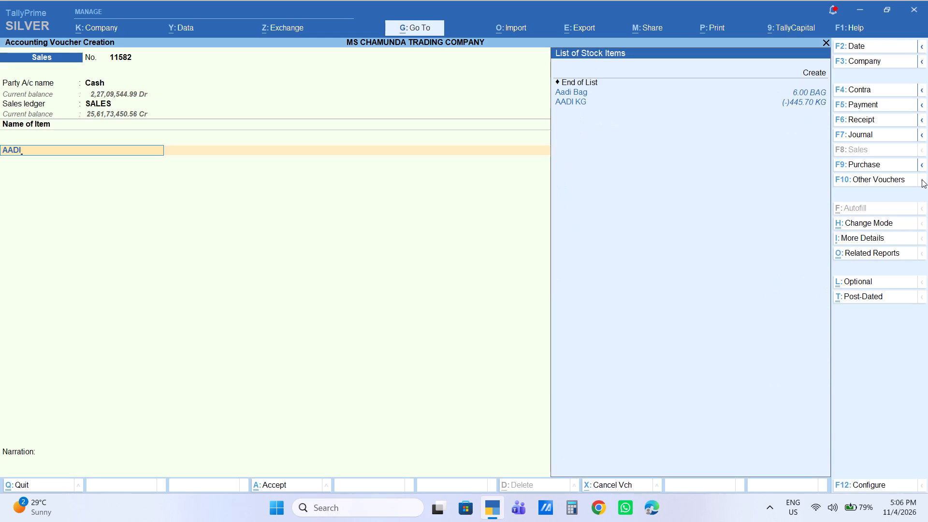
key("Down")
key("Down")
key("Return")
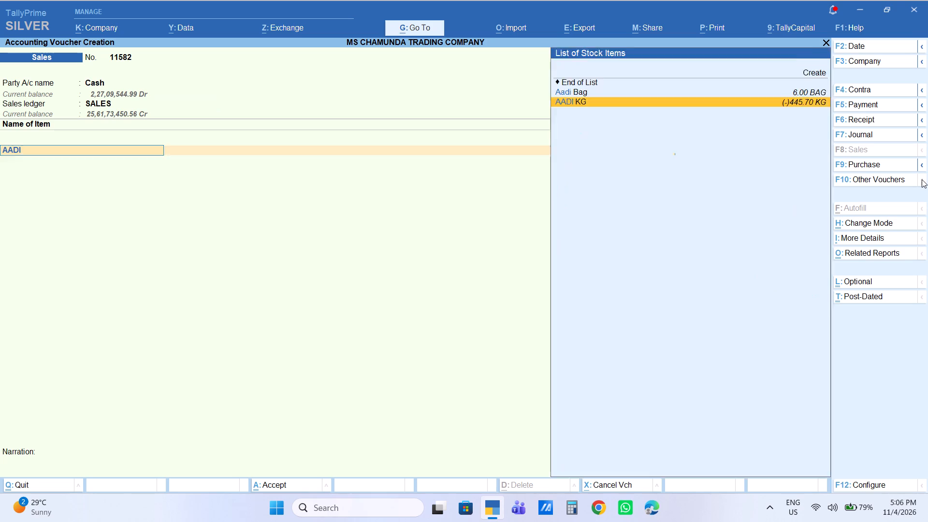
key("1")
key("Return")
key("Return")
key("Return")
key("Return")
type("80")
key("Return")
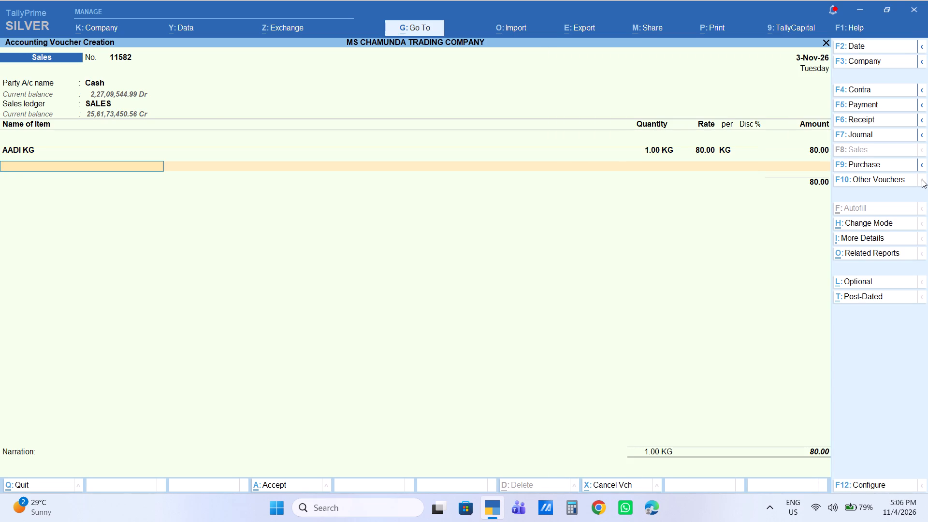
Add 1 peti of SANVI 500ML to sales voucher 11582 with an amount of 1450.
type("SANVI")
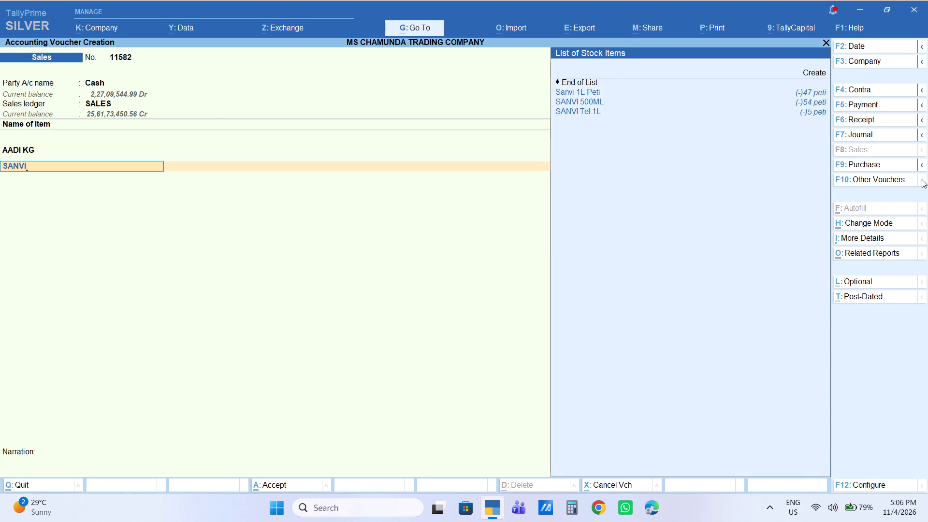
key("Down")
key("Down")
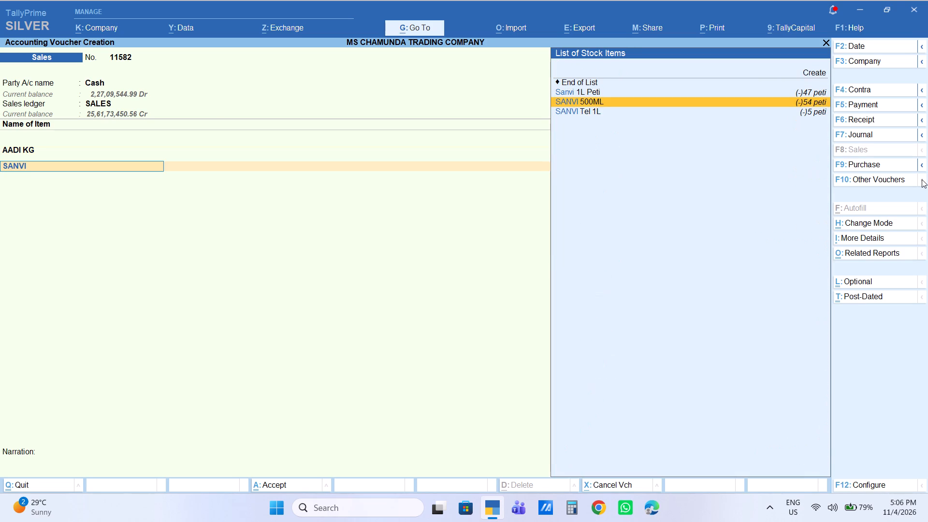
key("Return")
key("1")
key("Return")
key("Return")
key("Return")
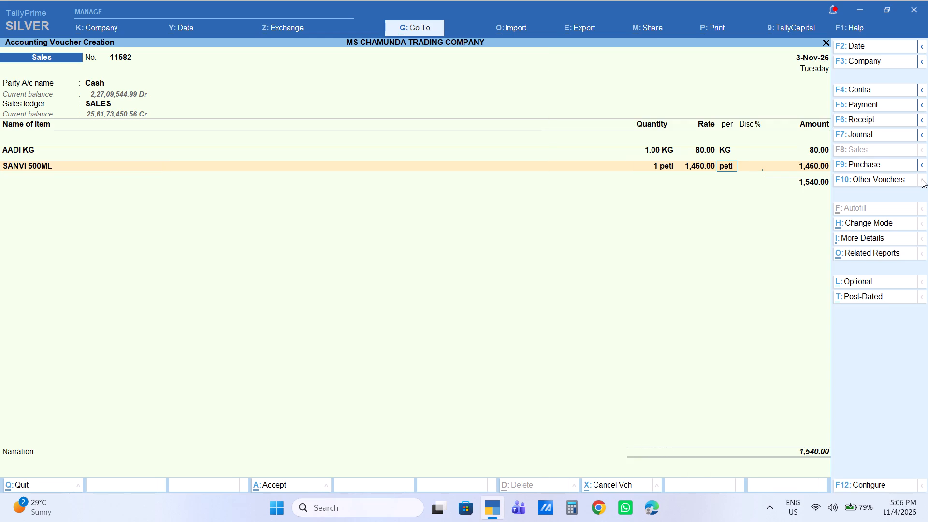
key("Return")
type("1450")
key("Return")
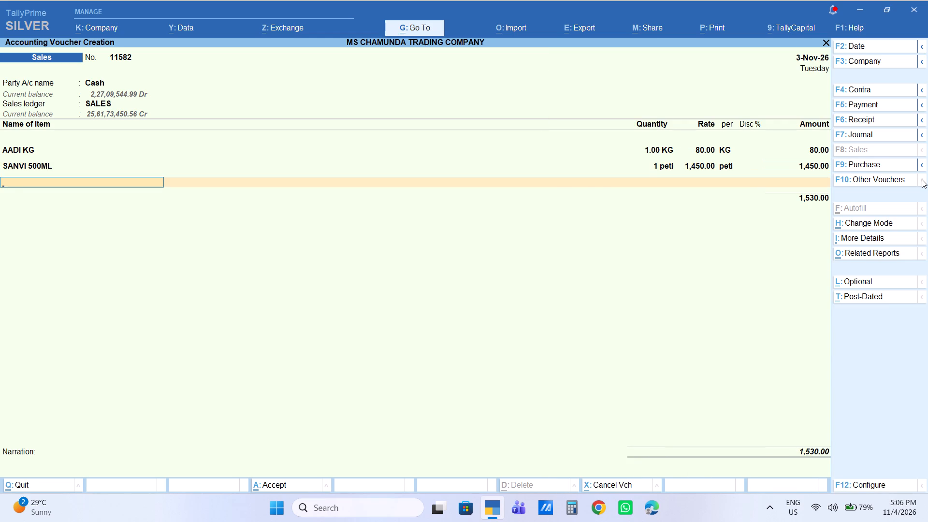
Add 1 peti of Sanvi 1L Peti with an amount of 1440.
type("SANVI")
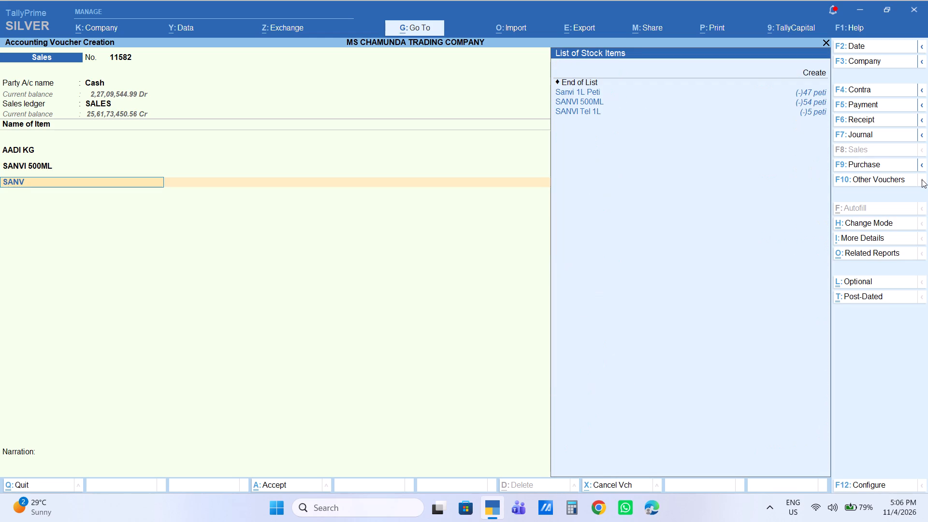
key("Down")
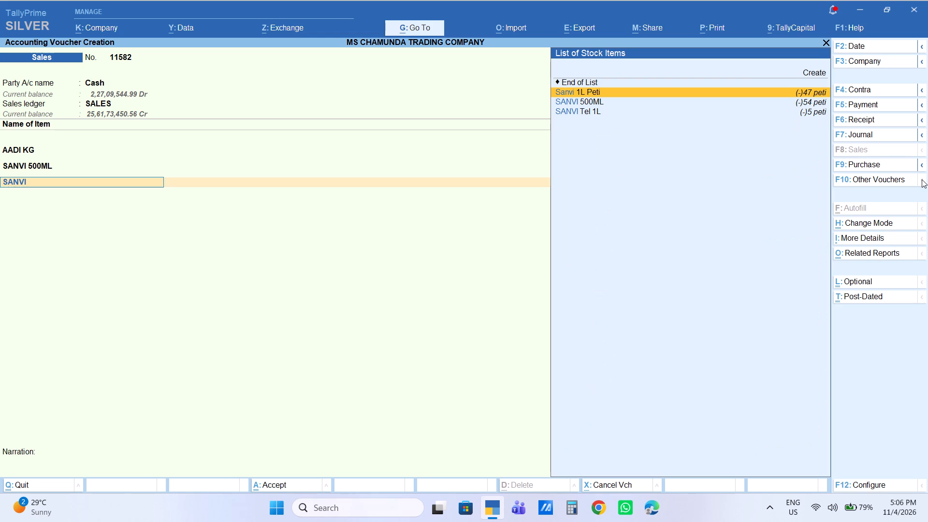
key("Return")
key("1")
key("Return")
key("Return")
key("Return")
key("Return")
type("1440")
key("Return")
End the stock item list and add the Labour Charge ledger with an amount of 4.
key("Return")
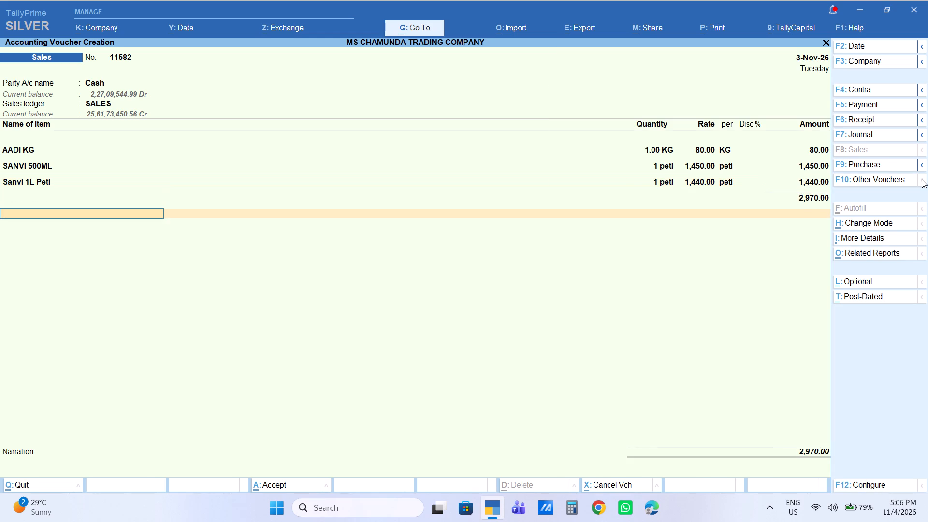
type("LA")
key("Return")
key("Return")
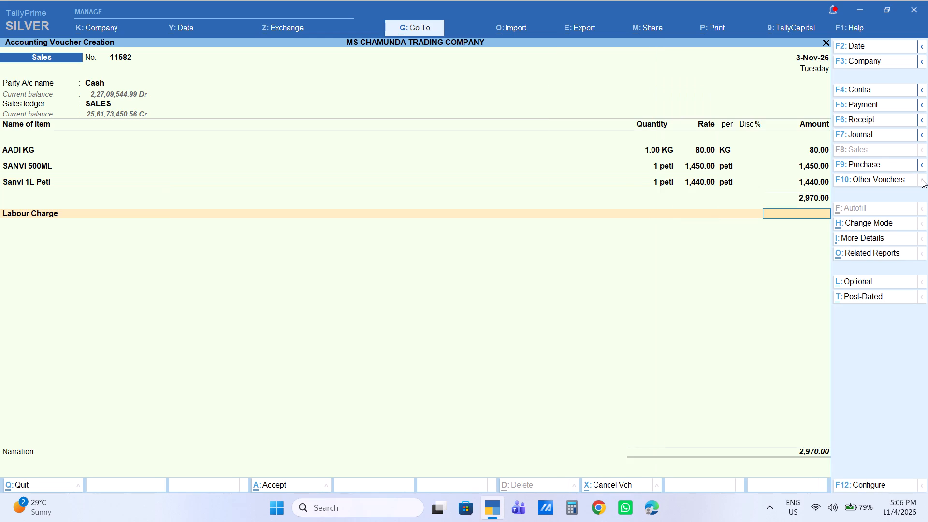
key("4")
key("Return")
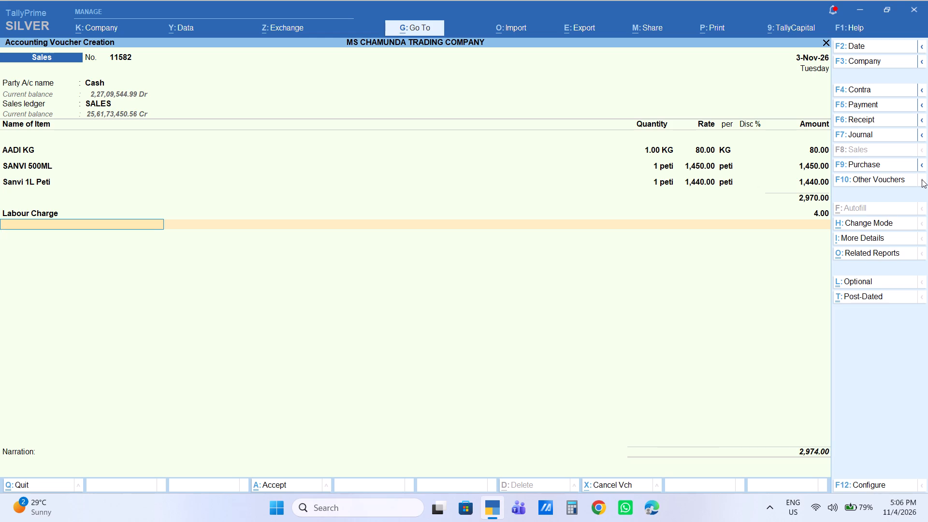
Finish sales voucher 11582 with an empty narration and save it.
key("Return")
key("Return")
key("Return")
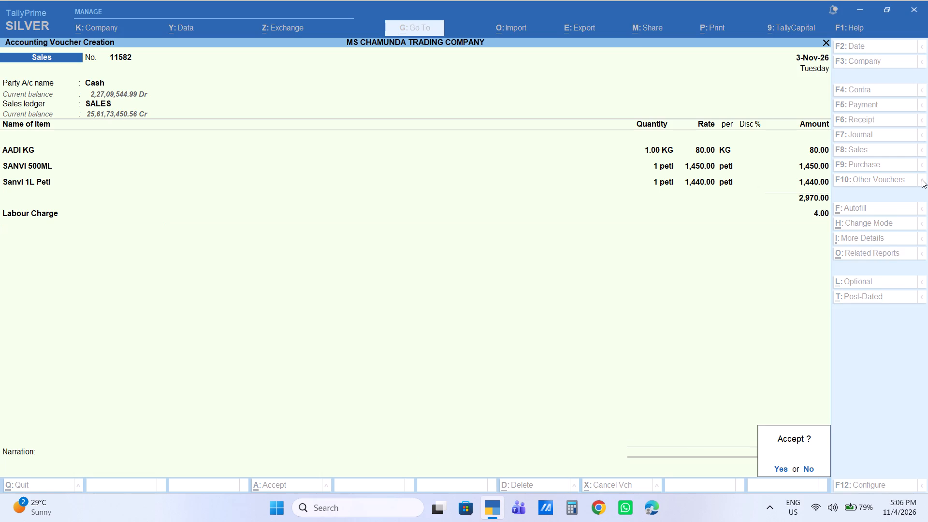
key("Return")
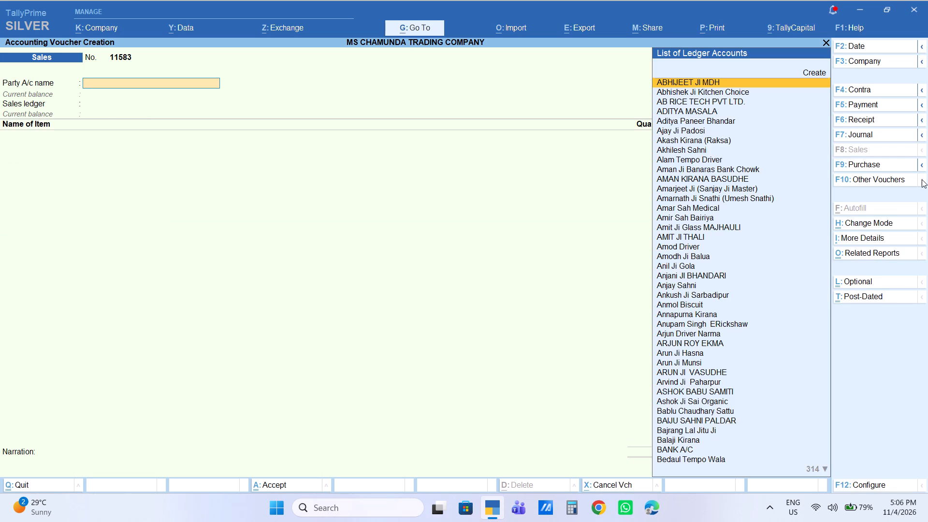
Start sales voucher 11583 with Cash as the party account, default party details, and SALES as the sales ledger.
type("CAS")
key("Return")
key("Return")
key("Return")
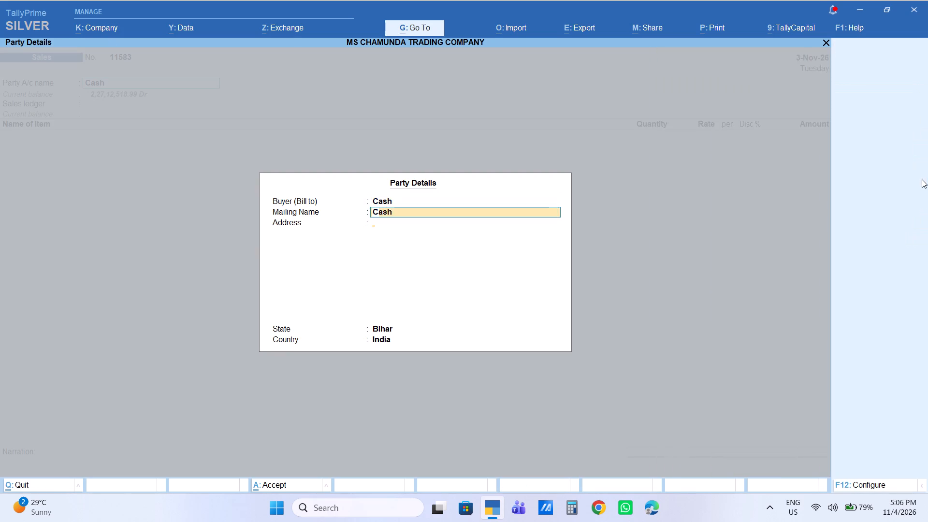
key("Return")
key("Return")
key("Return")
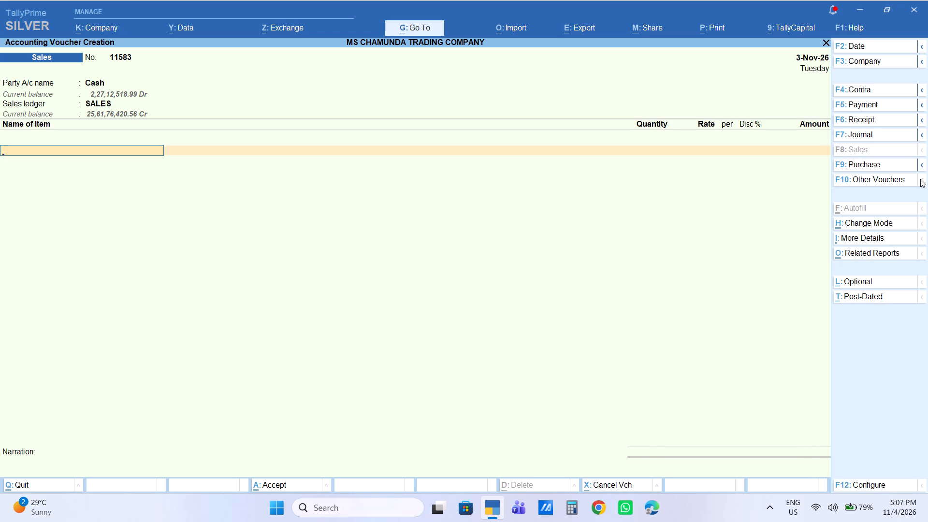
Add 1 bag of Chokar at the default rate of 1,025 per bag.
type("CAS")
key("BackSpace")
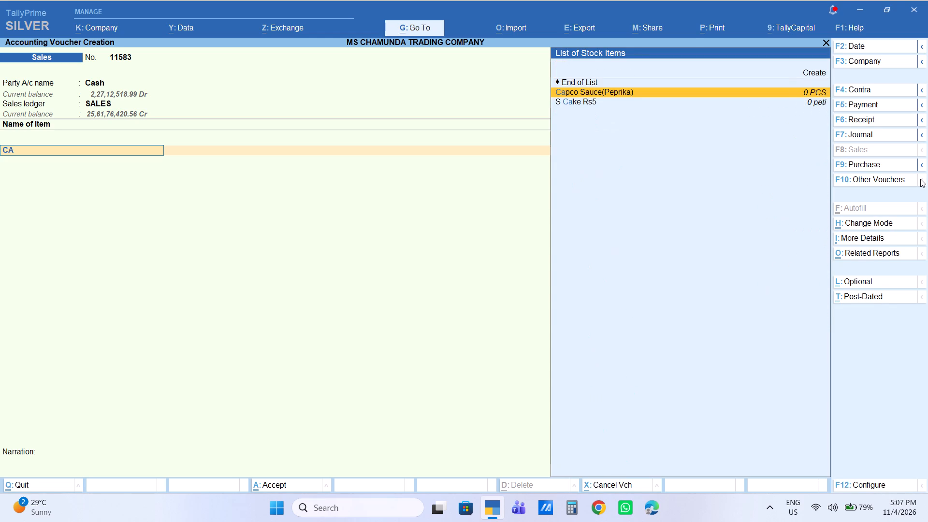
key("BackSpace")
type("HOKAR")
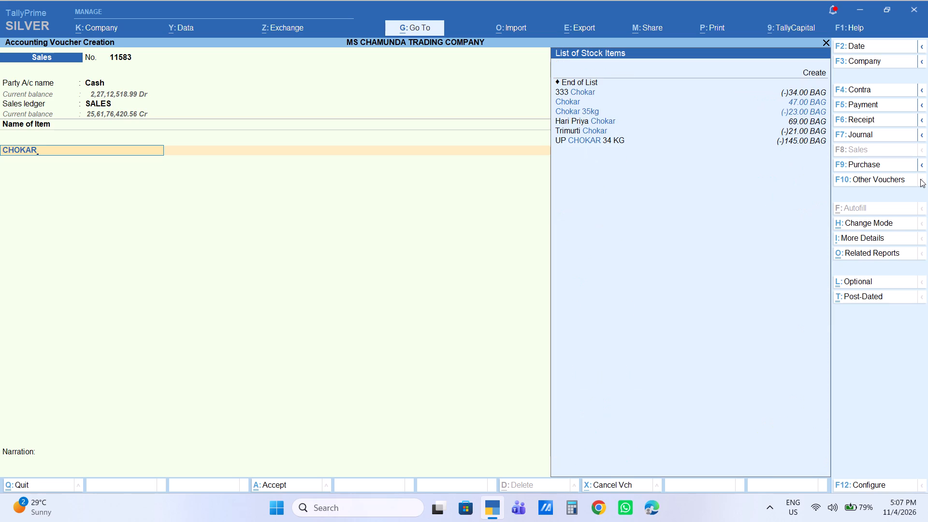
key("Down")
key("Down")
key("Up")
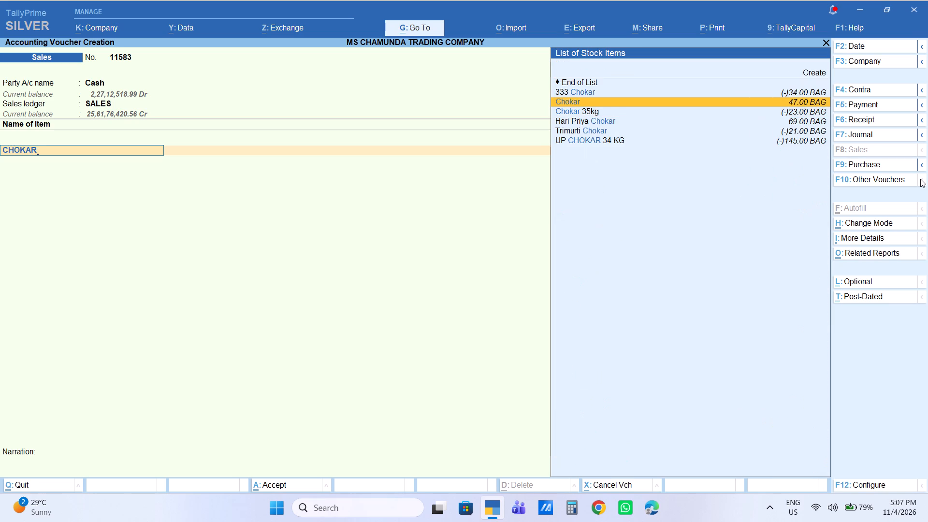
key("Return")
key("1")
key("Return")
key("Return")
key("Return")
key("Return")
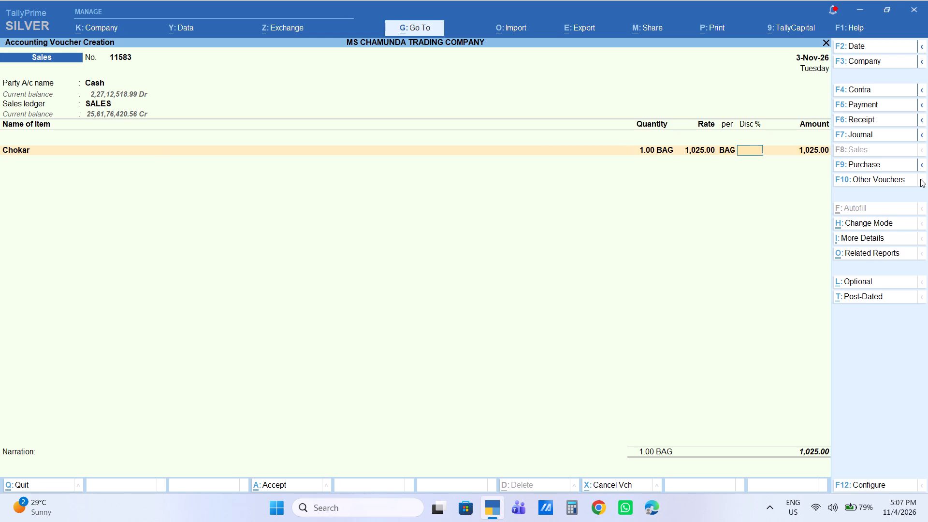
key("Return")
End the item list of sales voucher 11583 without extra ledgers or narration and save it.
key("Return")
key("Return")
key("Return")
key("Return")
key("Return")
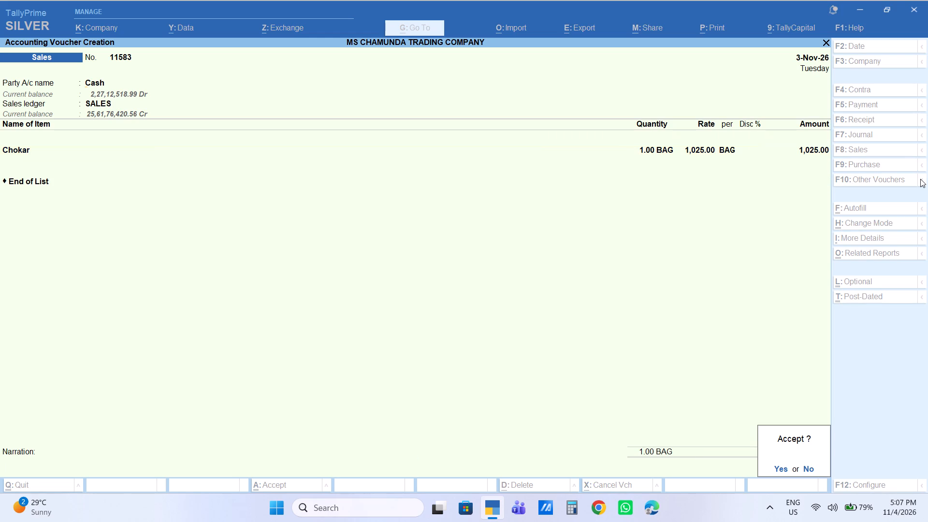
Start sales voucher 11584 with Cash as the party account, default party details, and SALES as the sales ledger.
type("CAS")
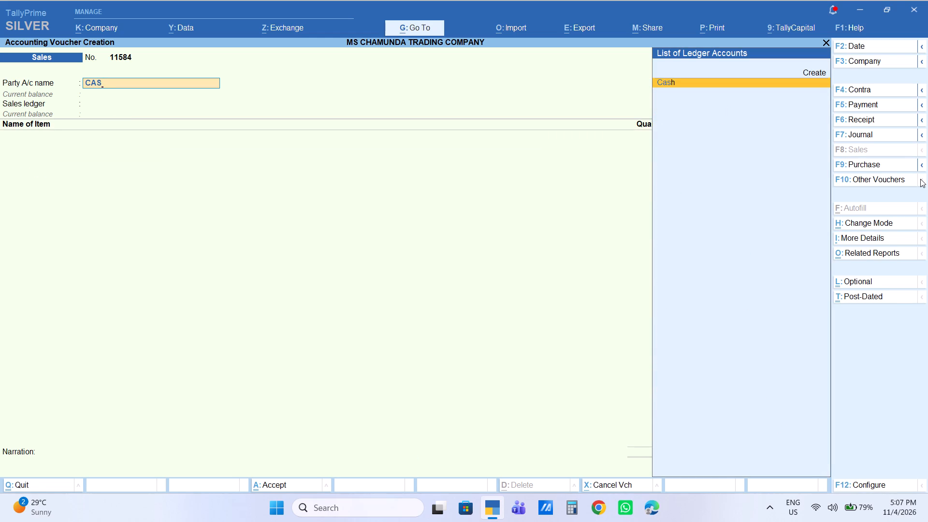
key("Return")
key("Return")
key("Return")
key("Return")
key("Return")
key("Return")
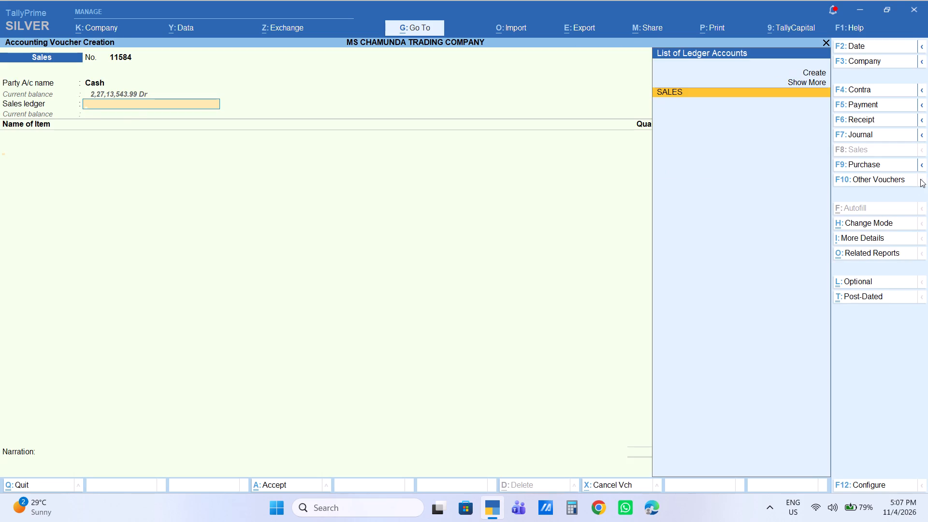
Add 5 kg of Sathi Chawal at the default rate of 50 per kg.
type("SAY")
type("THI")
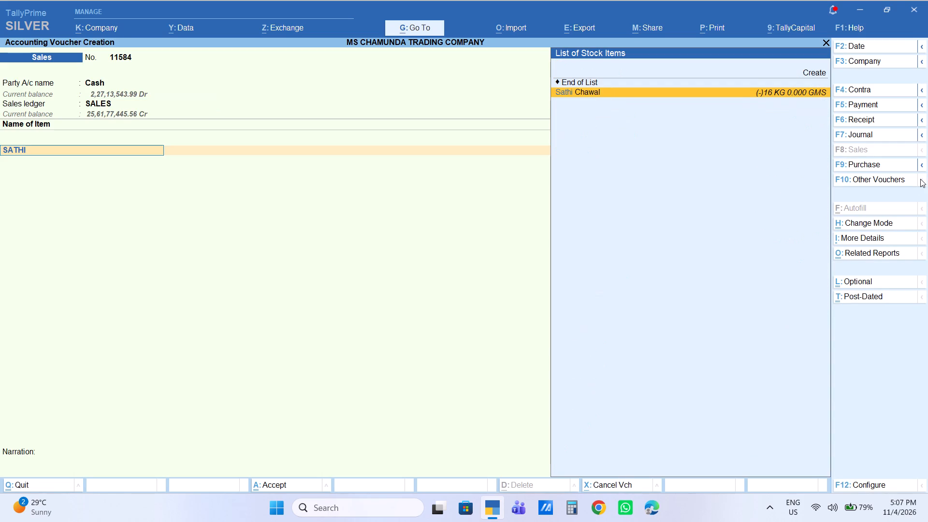
key("Return")
key("5")
key("Return")
key("Return")
key("Return")
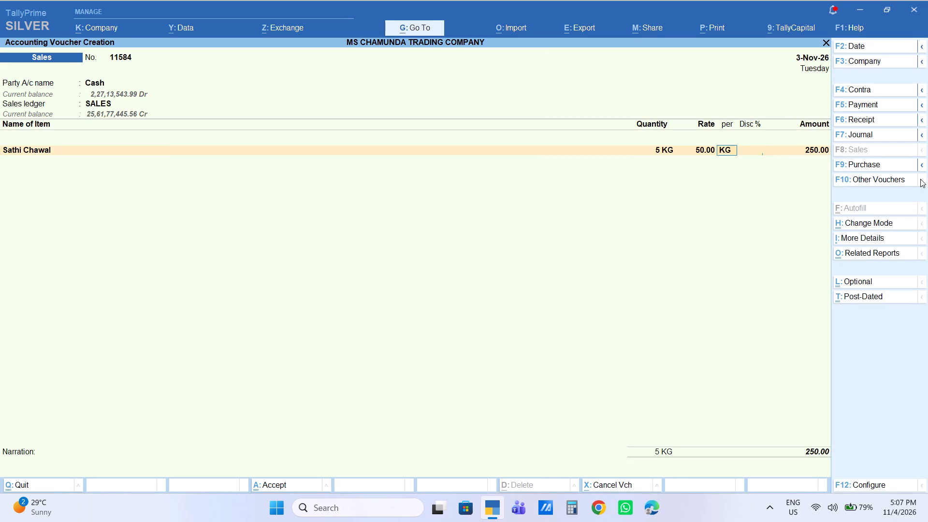
key("Return")
key("Return")
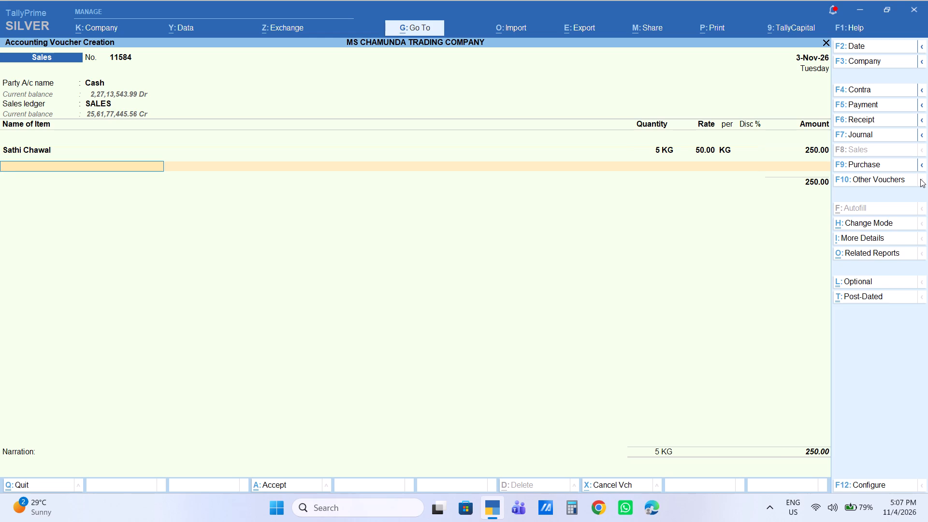
Add 5 kg of TEJPATTA KG with an amount of 350.
type("TEJP[A")
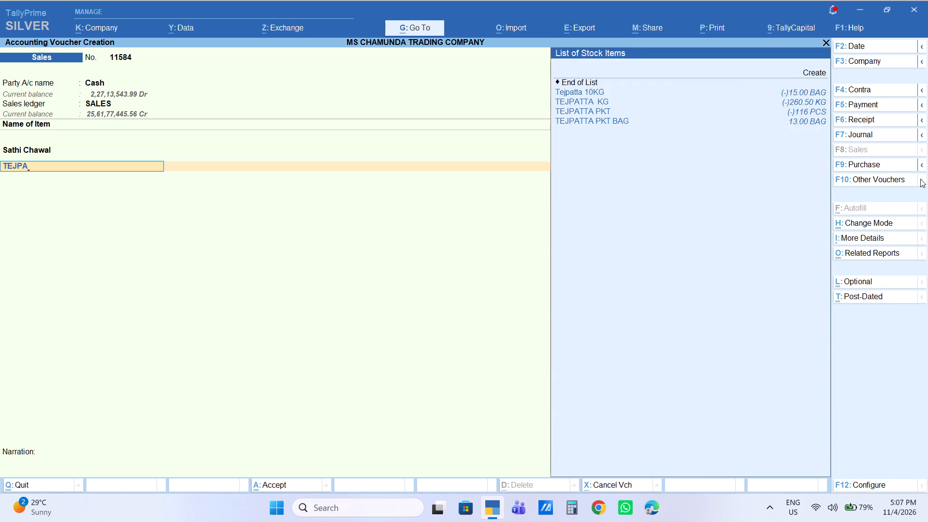
key("Down")
key("Down")
key("Return")
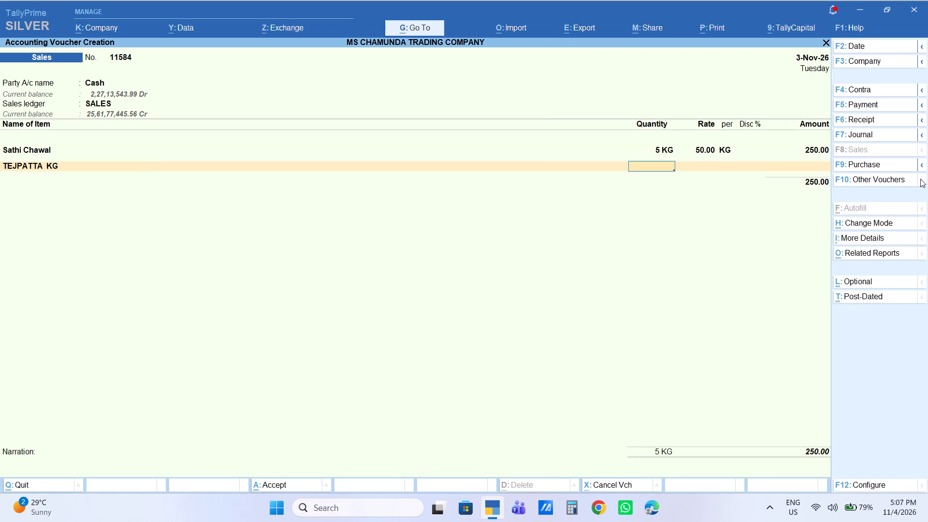
key("5")
key("Return")
key("Return")
key("Return")
key("Return")
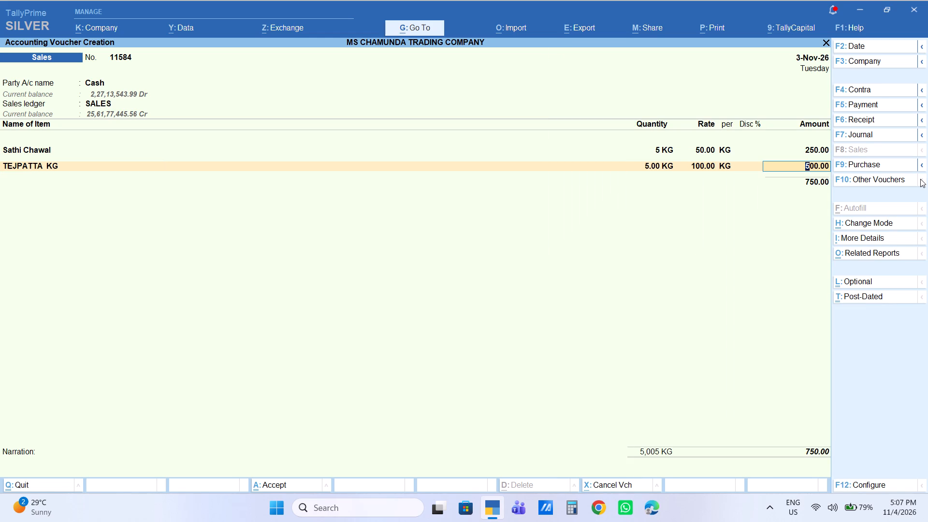
type("350")
key("Return")
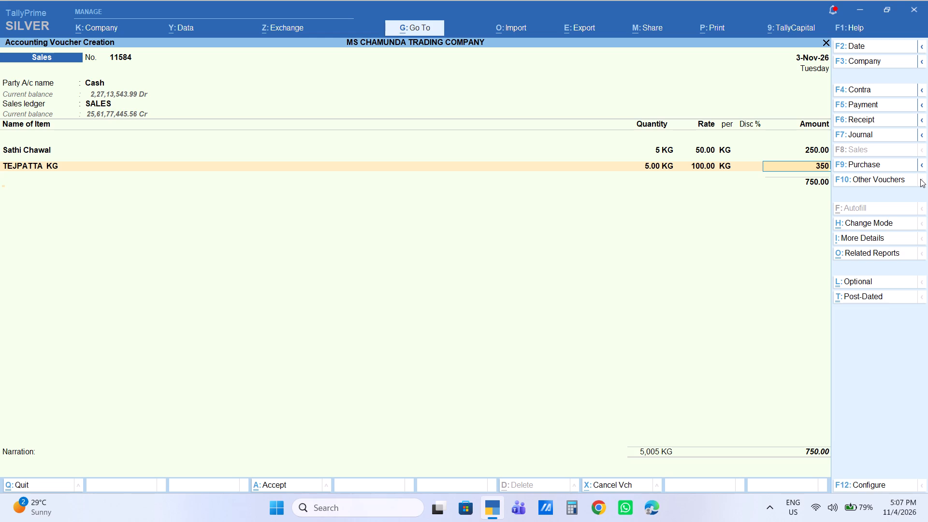
Add 1 jhola of PASTA 5KG at the default rate of 220.
type("PASTA")
key("Down")
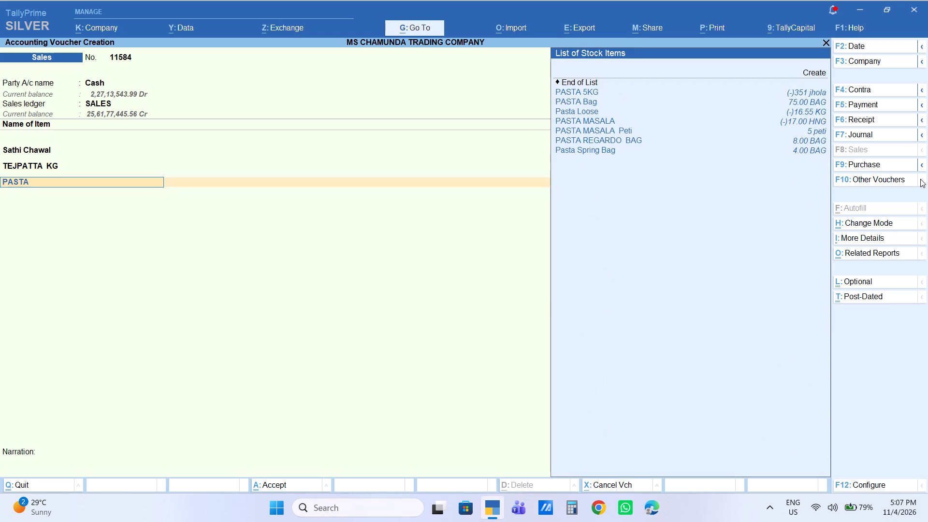
key("Return")
key("1")
key("Return")
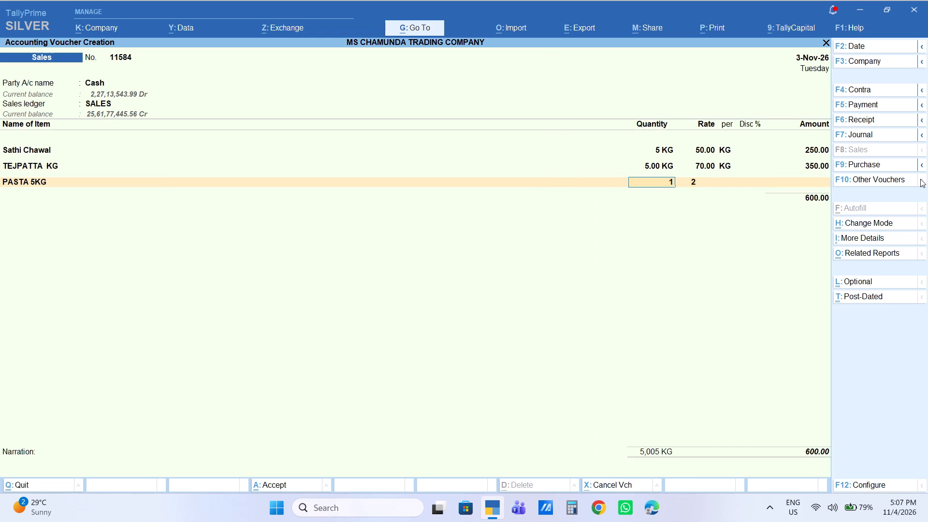
key("Return")
key("Return")
key("Return")
key("Return")
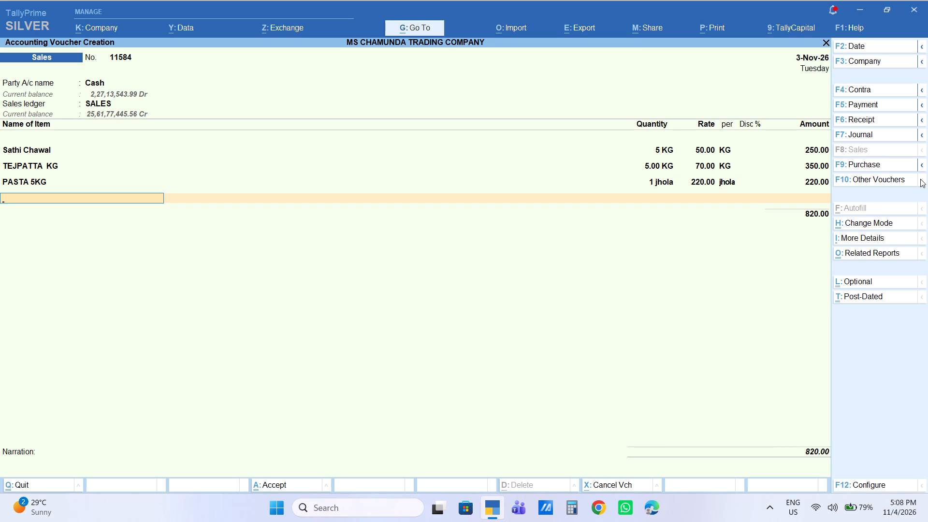
Add 28 kg of LAHSUN B at a rate of 115 per kg to sales voucher 11584.
type("LAHS")
key("Down")
key("Down")
key("Down")
key("Down")
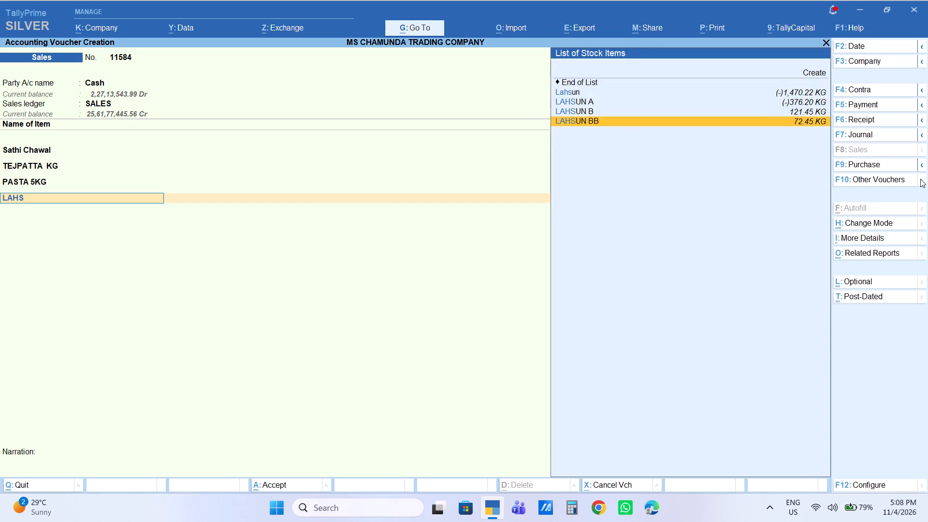
key("Up")
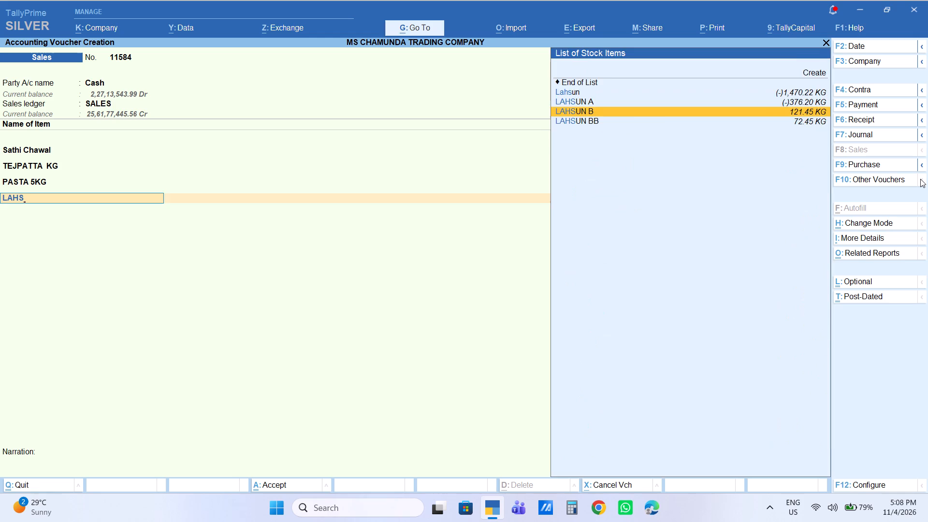
key("Return")
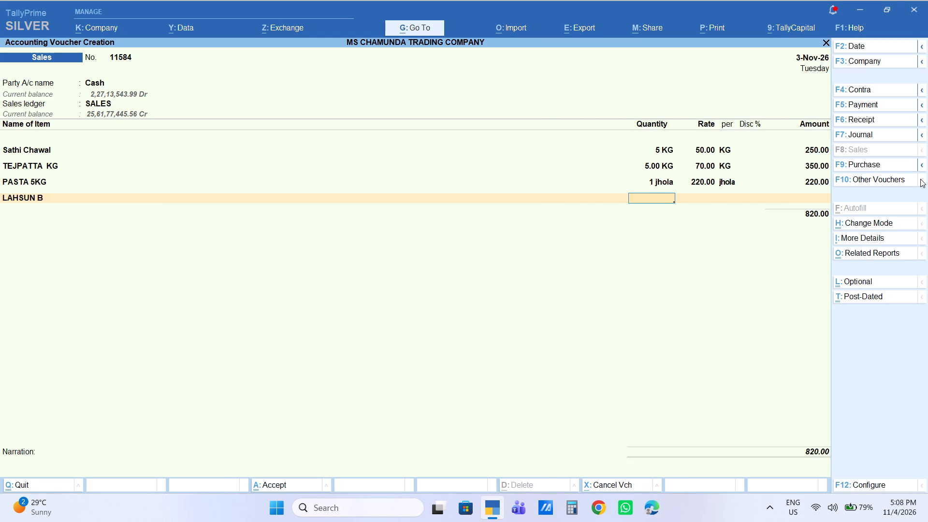
type("28")
key("Return")
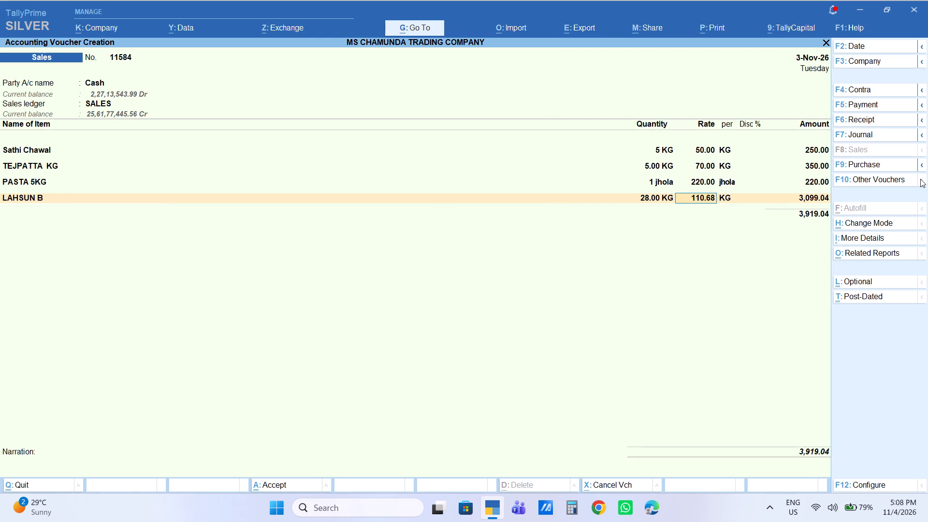
type("115")
key("Return")
key("Return")
key("Return")
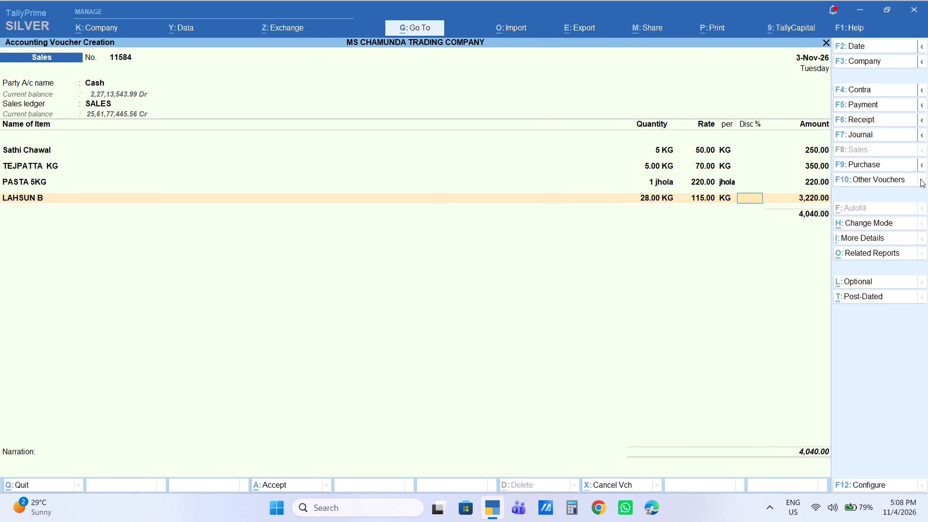
key("Return")
End the item list of voucher 11584 without a narration and save the voucher.
key("Return")
key("Return")
key("Return")
key("Return")
key("Return")
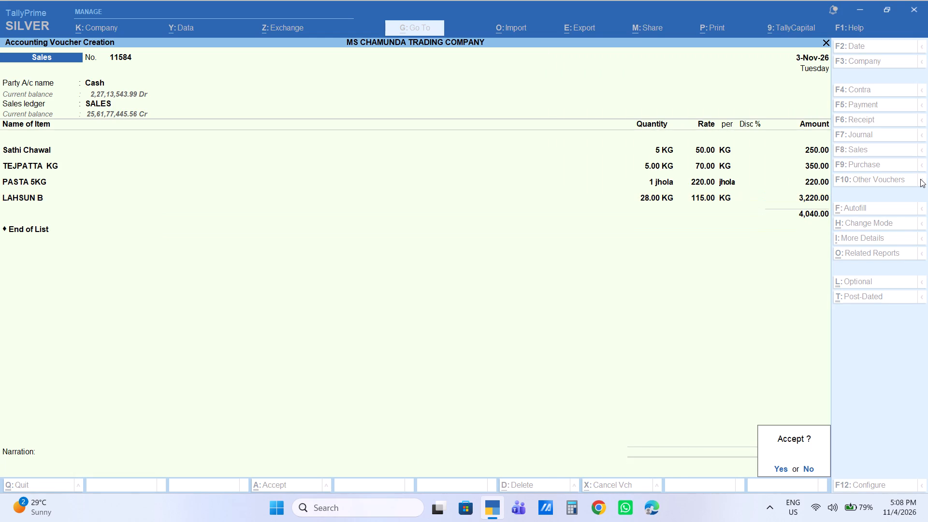
Start sales voucher 11585 with Cash as the party account, default party details, and SALES as the sales ledger.
type("CAS333")
key("Return")
key("Return")
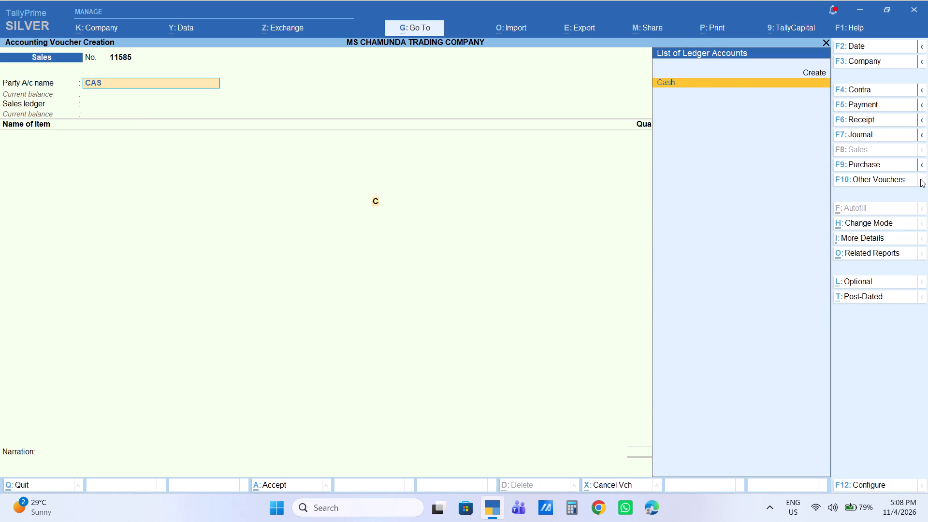
key("Return")
key("Return")
key("Return")
key("Return")
key("Return")
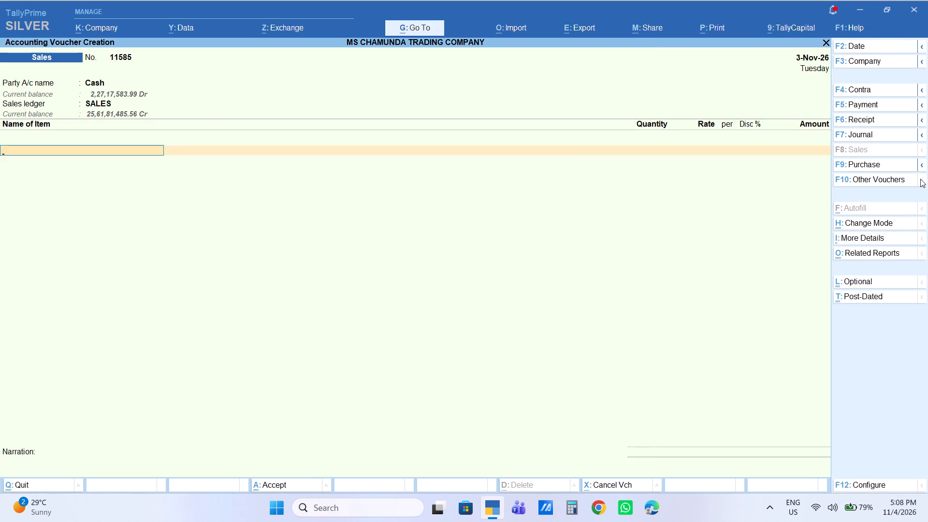
Add 10 bags of SONAMOTI 20kg with an amount of 6320.
type("SONAMO")
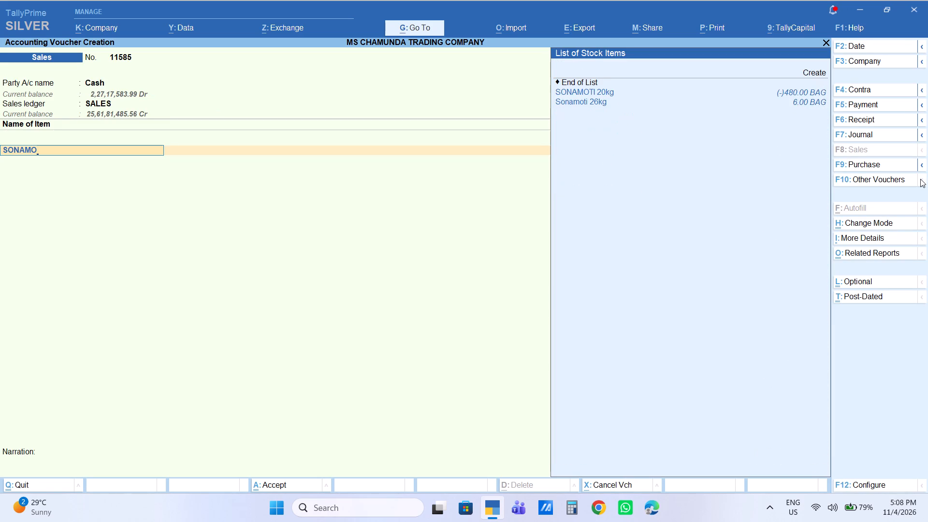
key("Down")
key("Return")
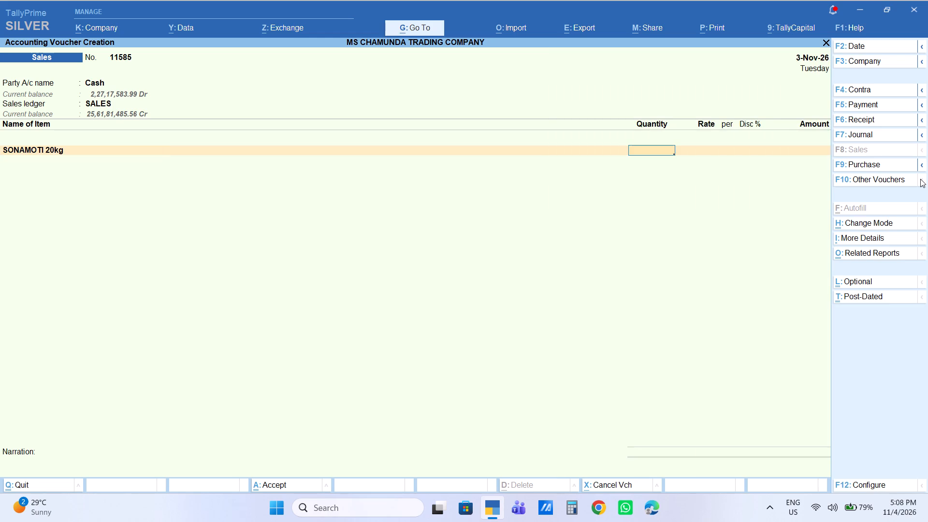
type("10")
key("Return")
key("Return")
key("Return")
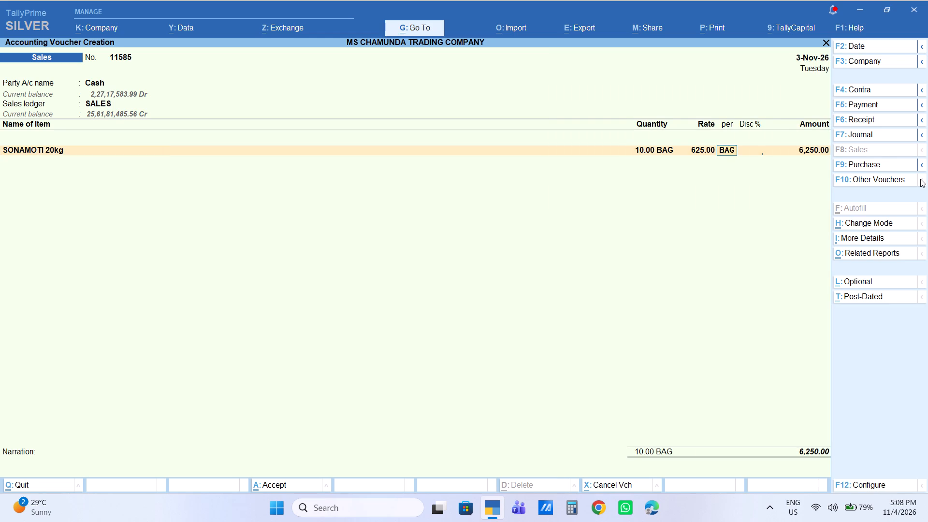
key("Return")
type("6320")
key("Return")
End the item list of voucher 11585 without a narration and save the voucher.
key("Return")
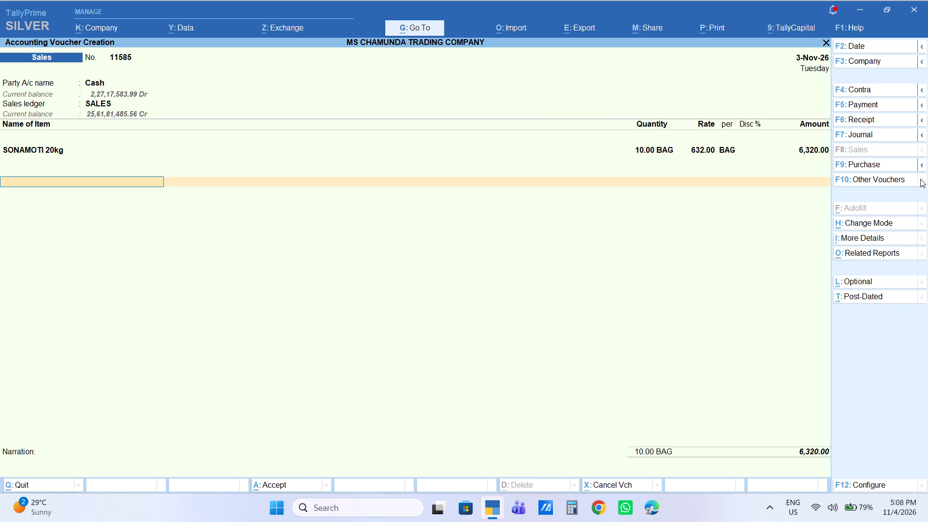
key("Return")
key("Return")
key("Return")
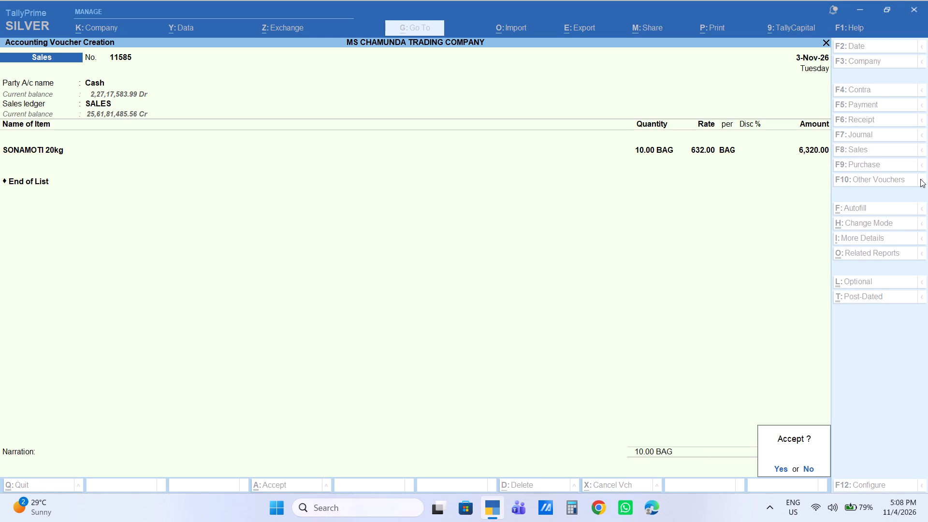
key("Return")
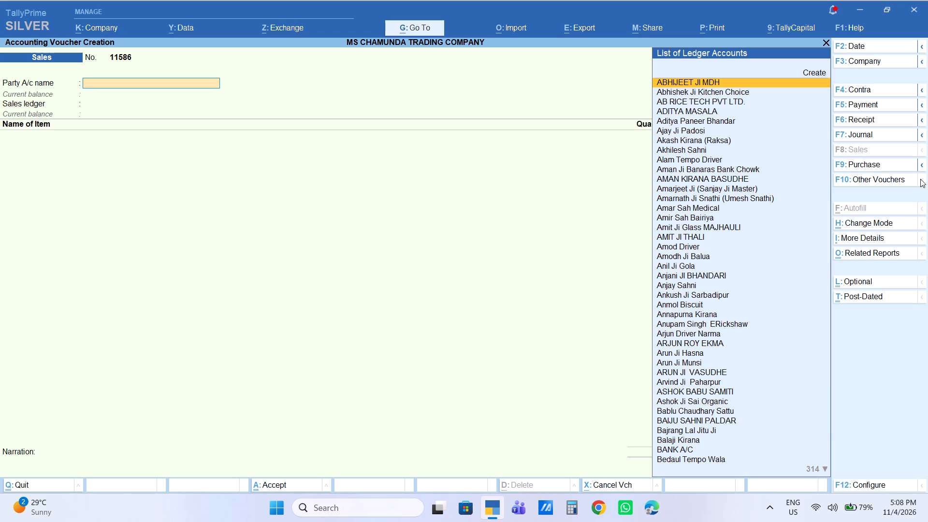
Start sales voucher 11586 with Cash as the party account, default party details, and SALES as the sales ledger.
type("CVAS")
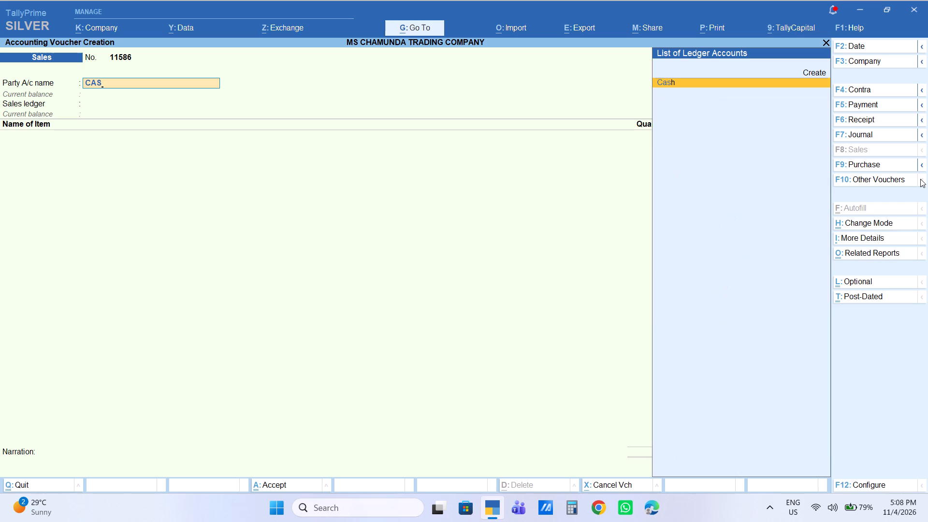
key("Return")
key("Return")
key("Return")
key("Return")
key("Return")
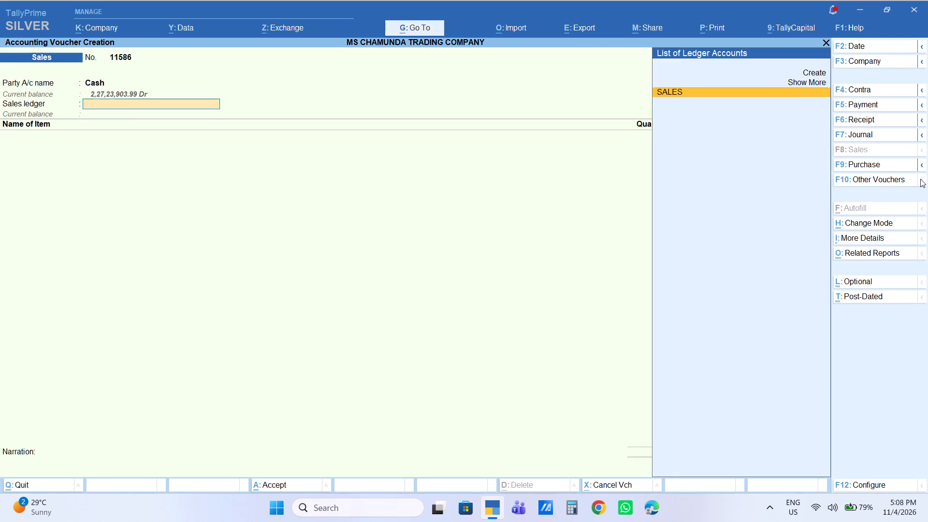
key("Return")
Add 5 kg of Aararot KG with an amount of 225.
type("ARRA")
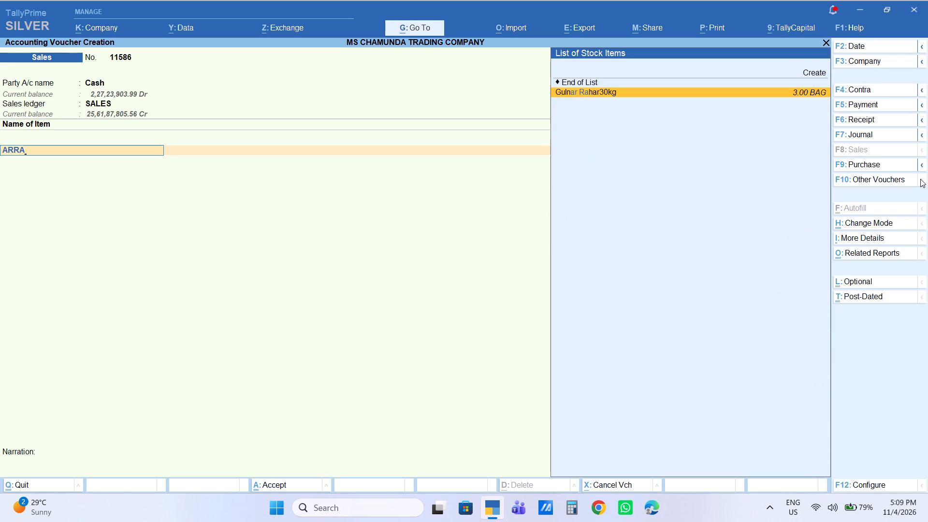
key("BackSpace")
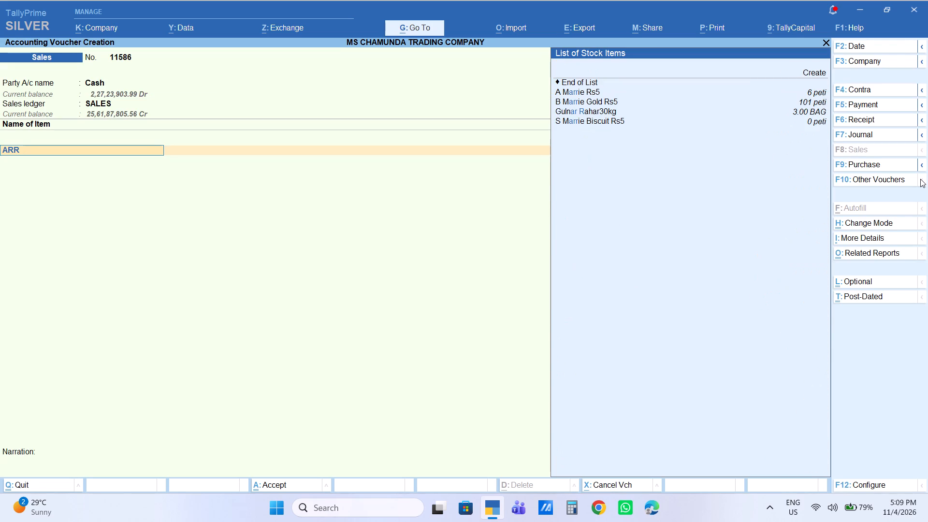
key("BackSpace")
key("a")
key("r")
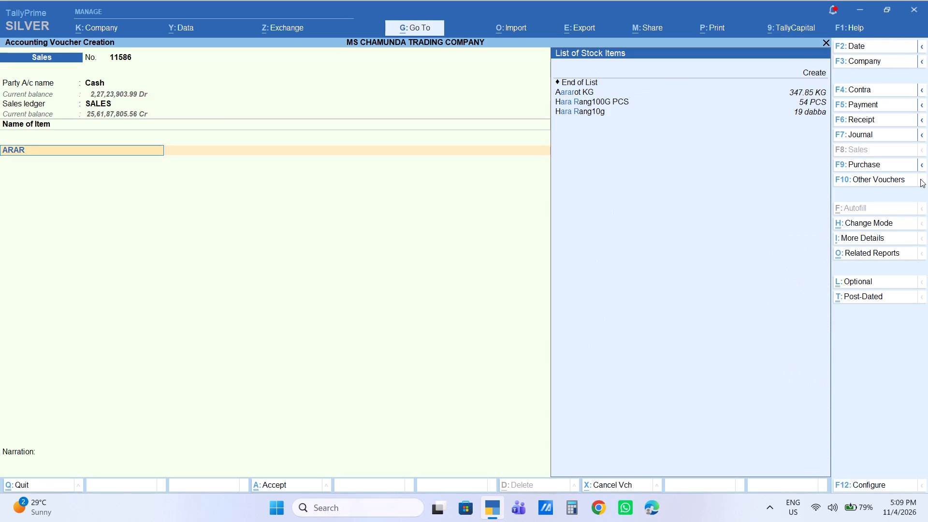
key("Down")
key("Return")
key("5")
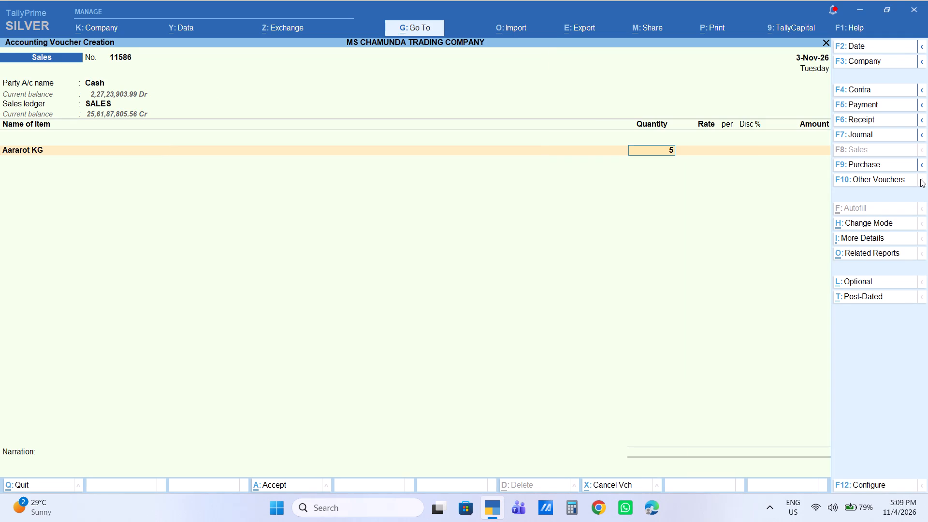
key("Return")
key("Return")
key("Return")
key("Return")
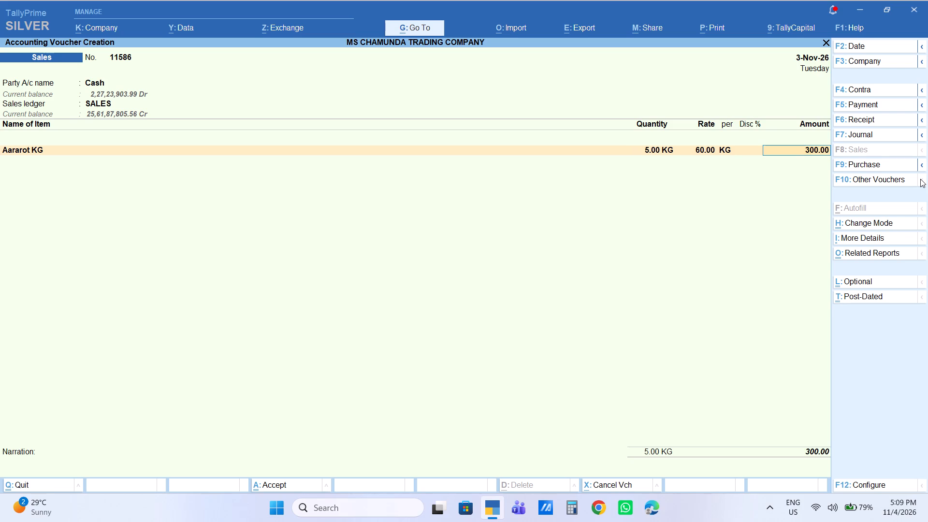
type("225")
key("Return")
End the item list of voucher 11586 without a narration and save the voucher.
key("Return")
key("Return")
key("Return")
key("Return")
key("Return")
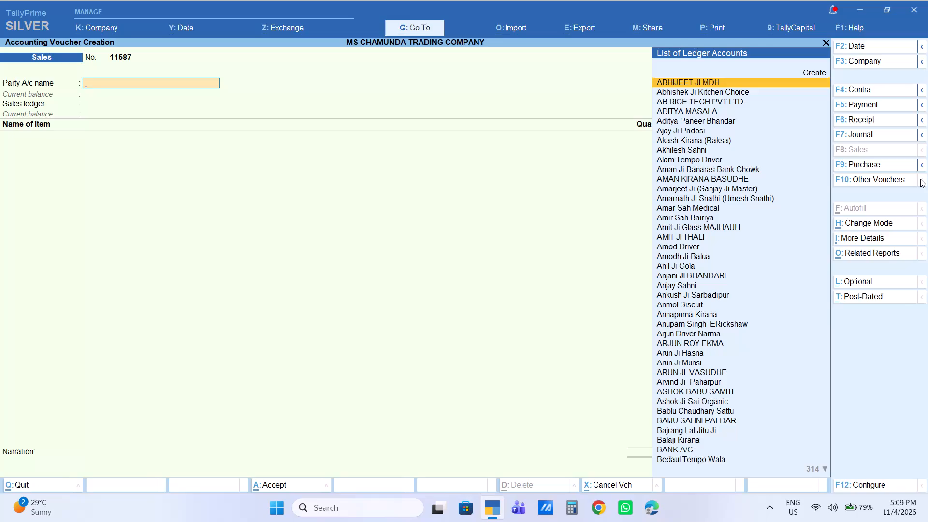
Start sales voucher 11587 with Cash as the party account, default party details, and SALES as the sales ledger.
type("CAS")
type("3333")
key("Return")
key("Return")
key("Return")
key("Return")
key("Return")
key("Return")
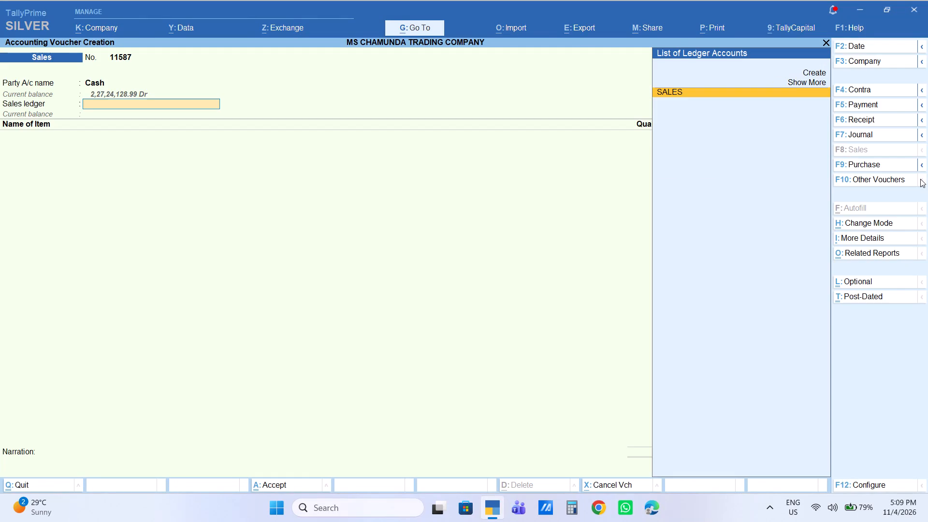
key("Return")
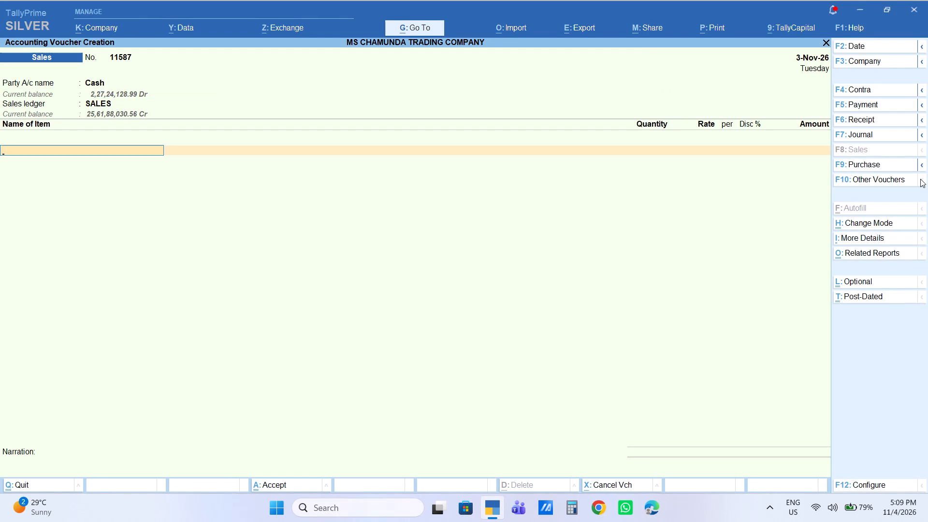
Add 5 kg of Lijjat Papad Kg with an amount of 1750.
type("LIJJA")
key("Return")
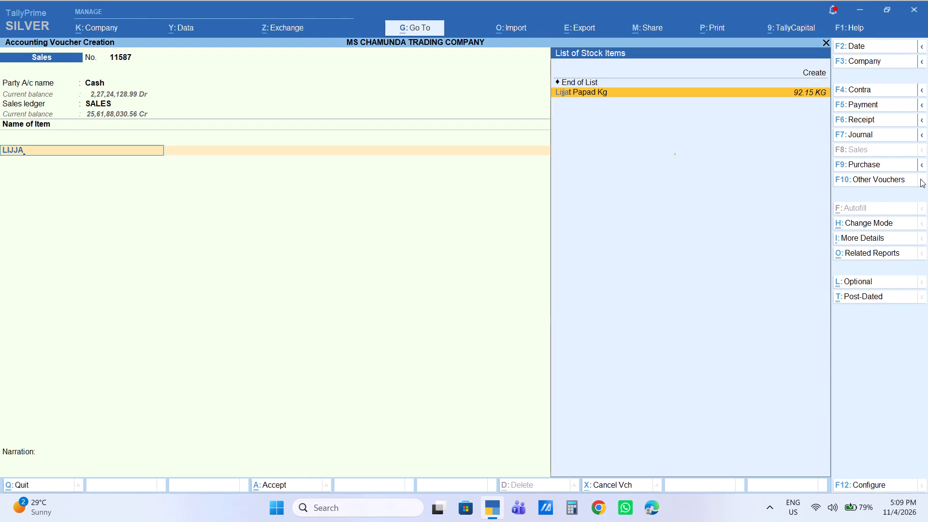
key("5")
key("Return")
key("Return")
key("Return")
key("Return")
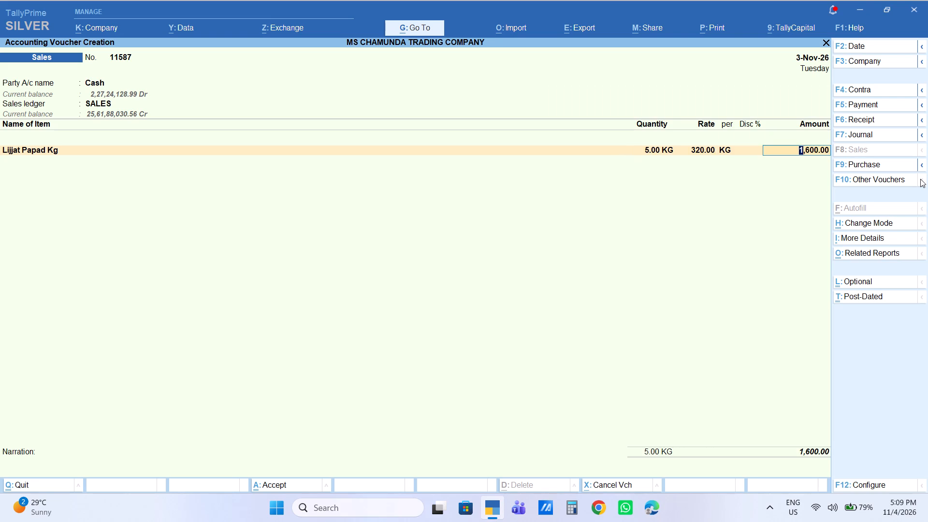
type("1750")
key("Return")
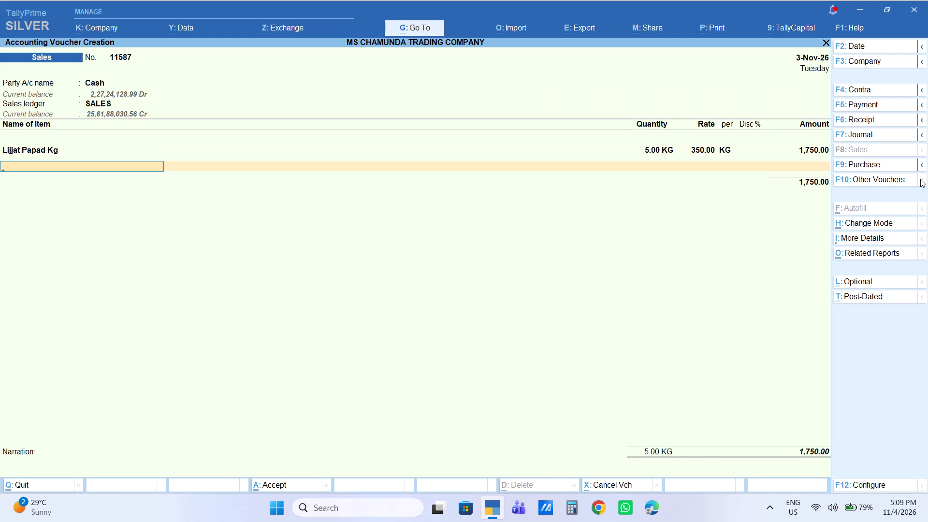
Add 5 kg of AADI KG at the default rate of 80 per kg.
type("AADI")
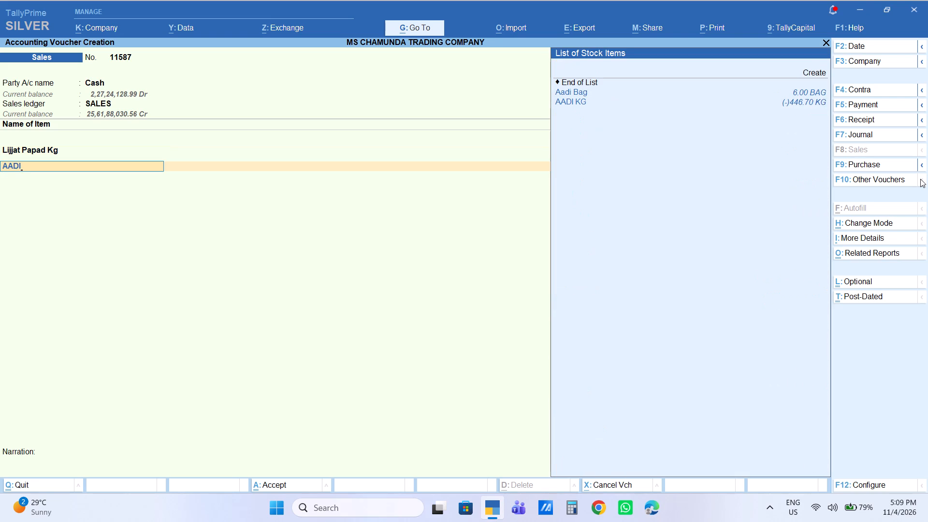
key("Down")
key("Down")
key("Return")
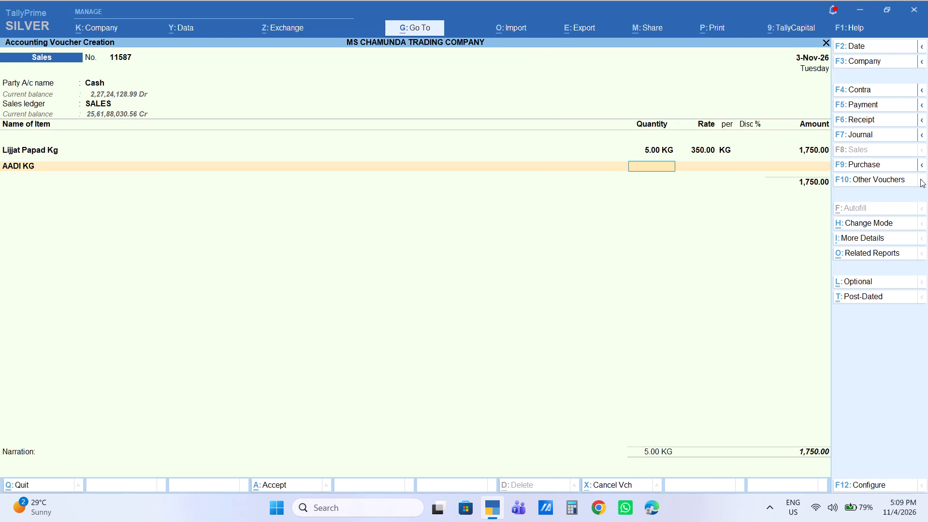
key("5")
key("Return")
key("Return")
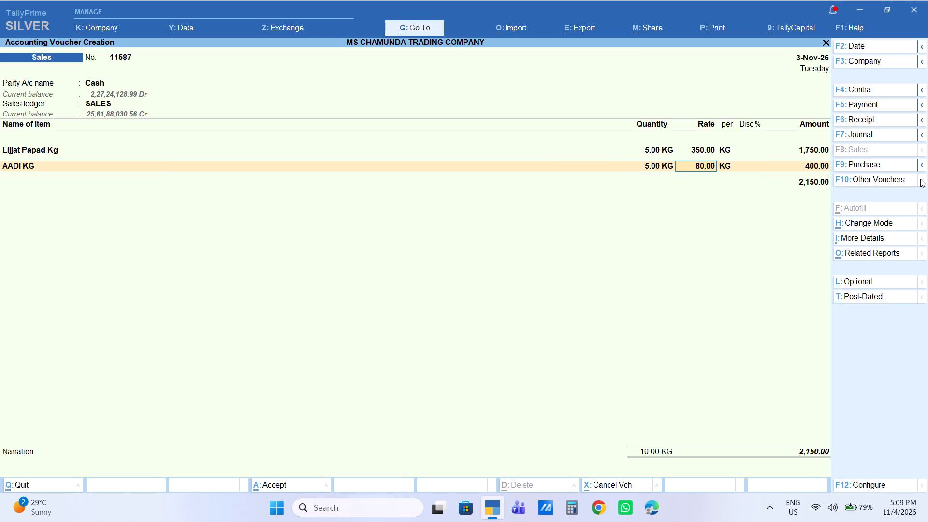
key("Return")
key("Return")
key("Return")
End the item list of voucher 11587 without a narration and save the voucher.
key("Return")
key("Return")
key("Return")
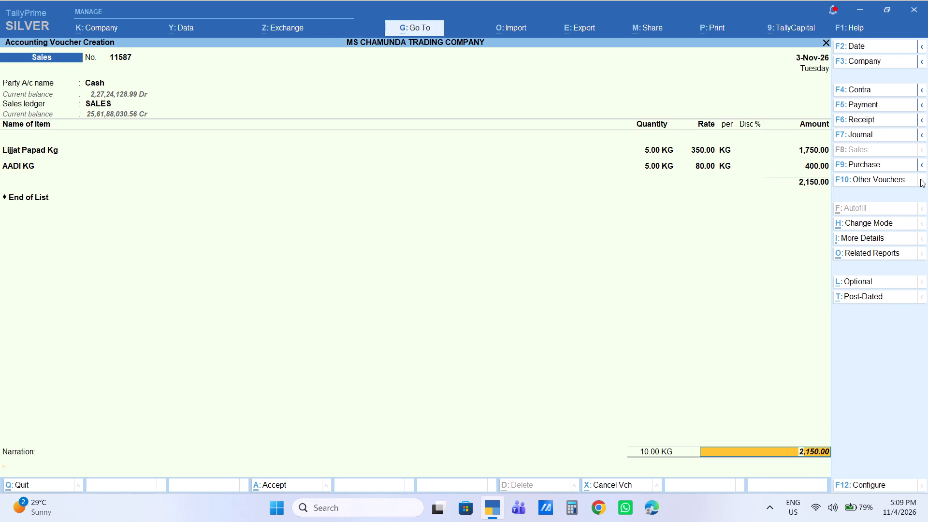
key("Return")
key("Return")
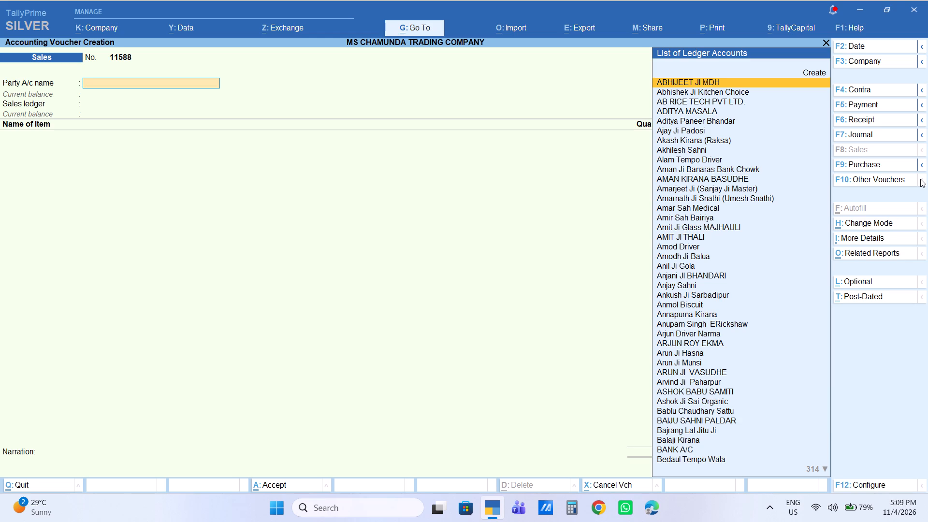
Start sales voucher 11588 with Cash as the party account, default party details, and SALES as the sales ledger.
type("CAS")
key("Return")
key("Return")
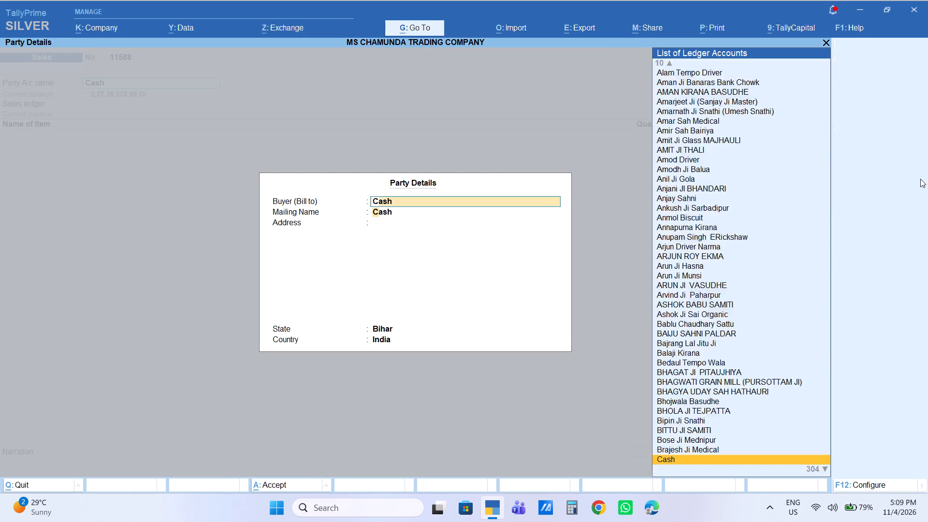
key("Return")
key("Return")
key("Return")
key("Return")
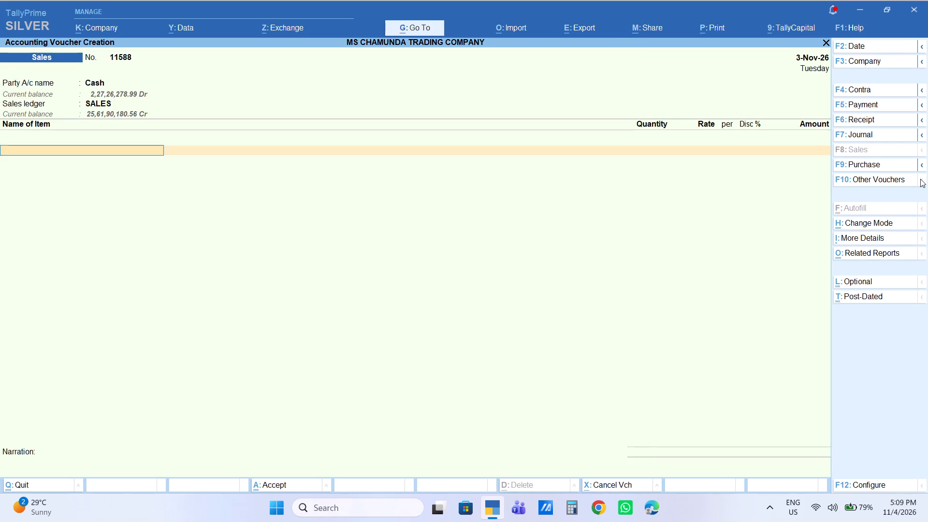
Add 10 bags of GOOD LITE 1KG at the default rate of 190 per bag.
type("GOO")
key("Down")
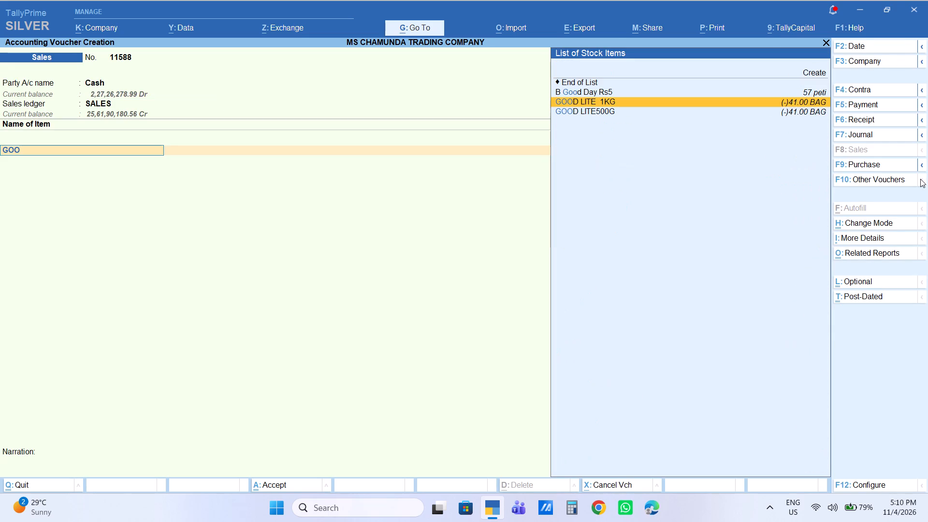
key("Return")
type("10")
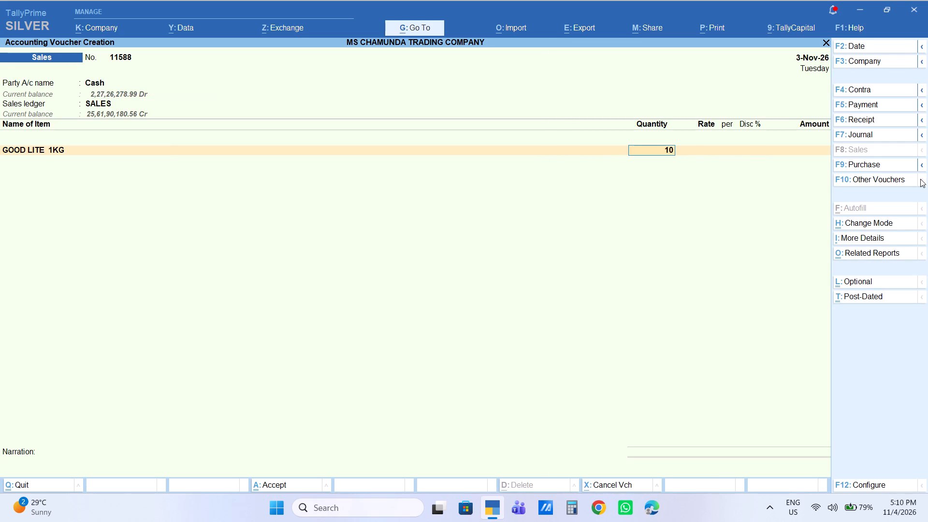
key("Return")
key("Return")
key("Return")
key("Return")
key("Return")
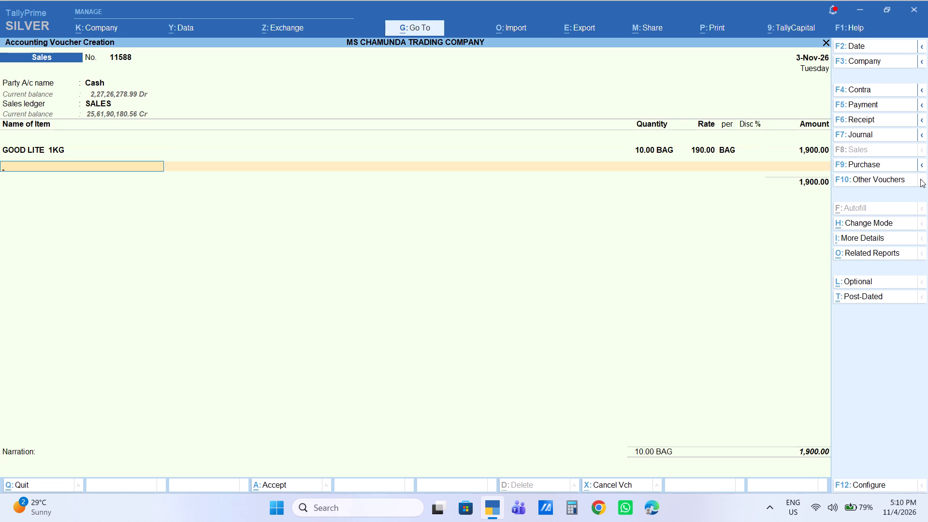
Add 10 bags of GOOD LITE500G at the default rate of 200 per bag.
type("GOO")
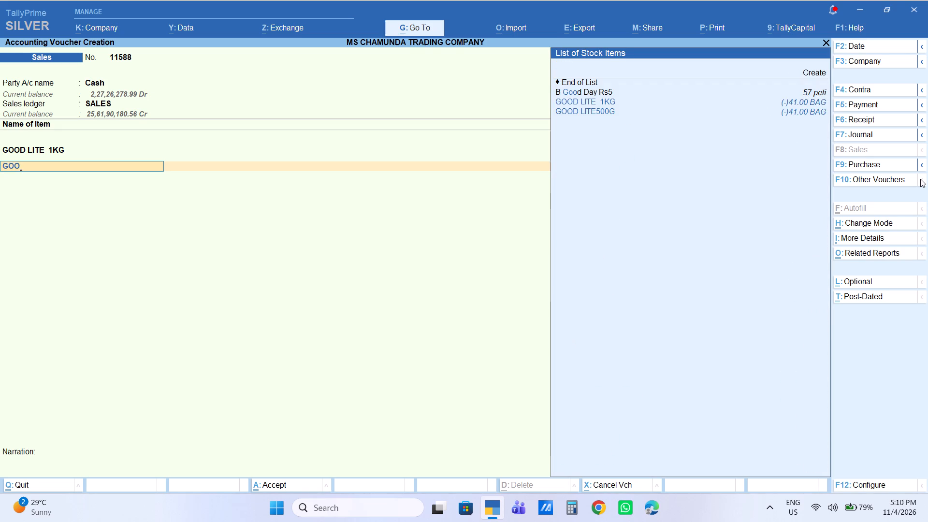
key("Down")
key("Down")
key("Down")
key("Return")
type("10")
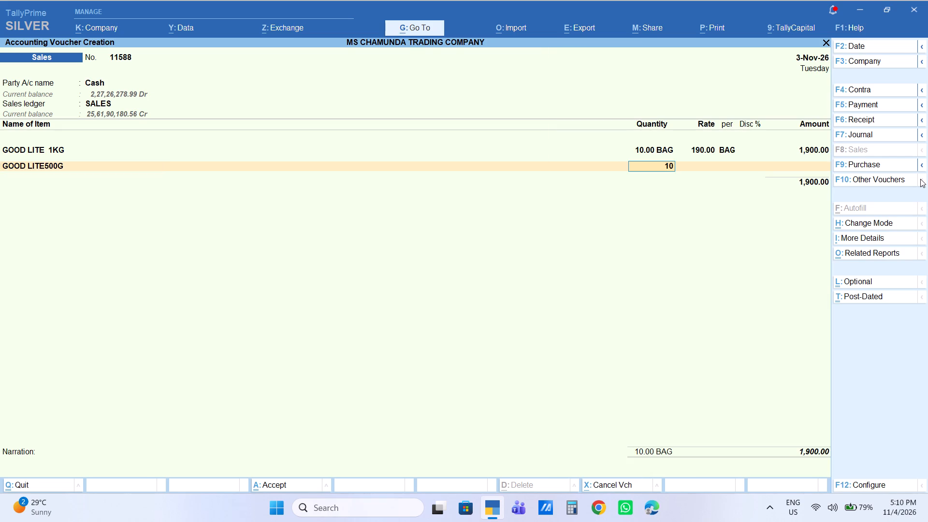
key("Return")
key("Return")
key("Return")
key("Return")
key("Return")
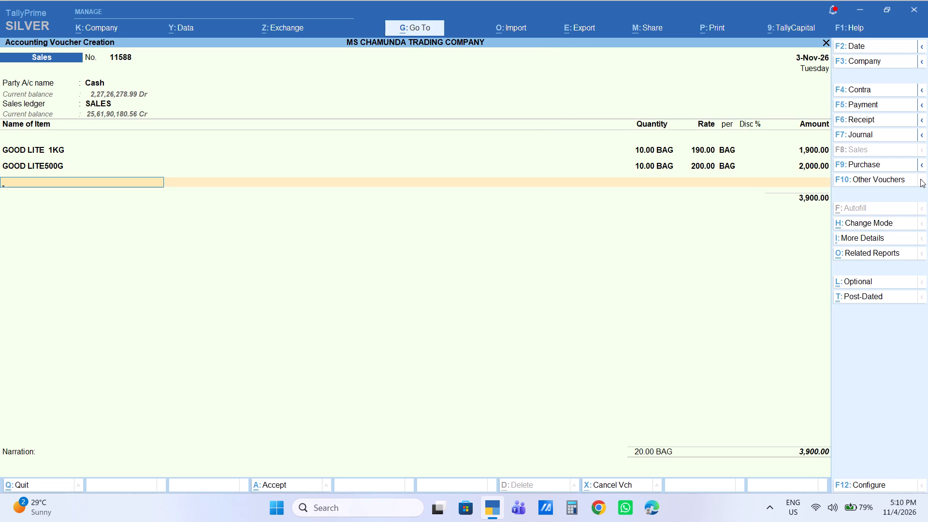
Add 1 peti of Frylo Peti at the default rate of 1,400.
type("FRY")
key("Down")
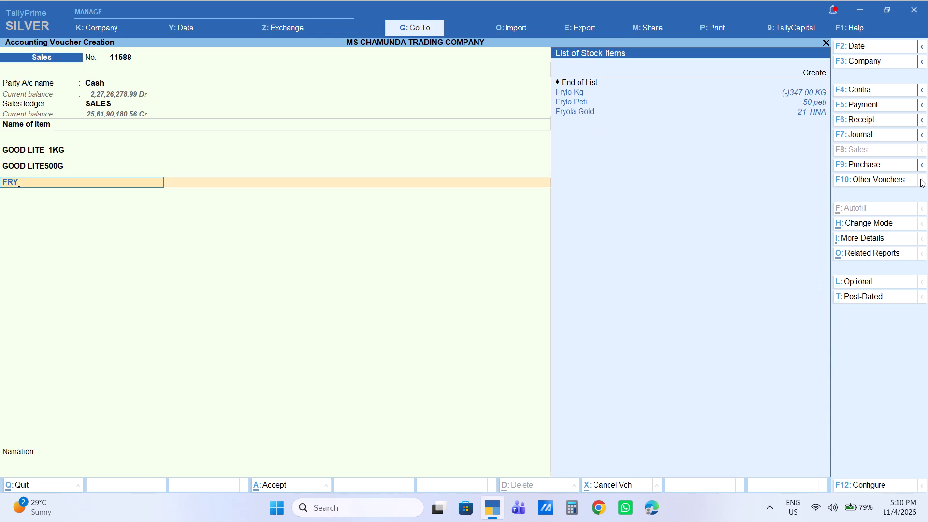
key("Down")
key("Down")
key("Up")
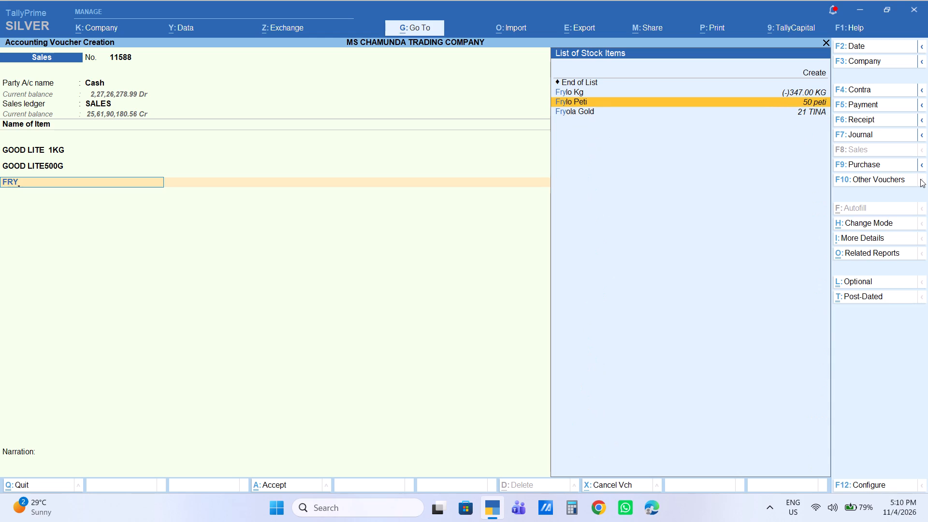
key("Return")
key("1")
key("Return")
key("Return")
key("Return")
key("Return")
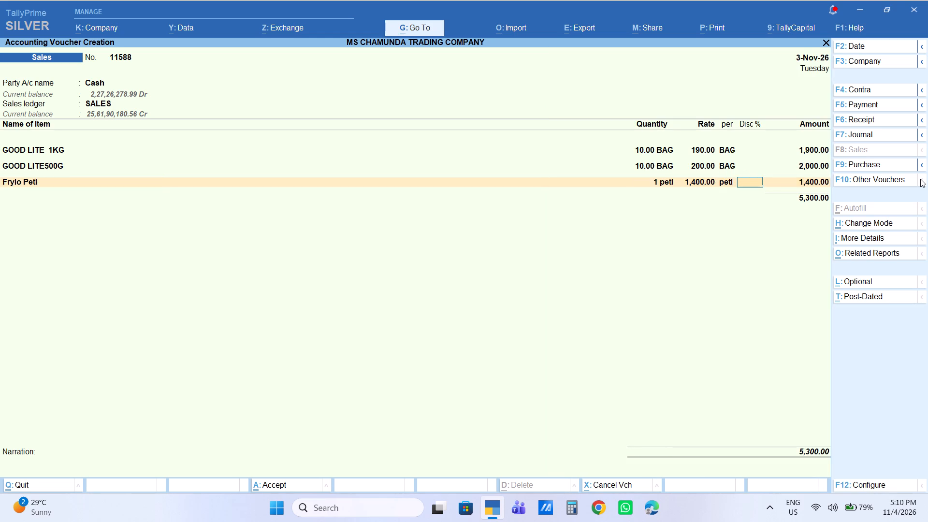
key("Return")
Add 10 kg of ANOOP SATTU 200G at the default rate of 140 per kg.
type("SATT")
key("Down")
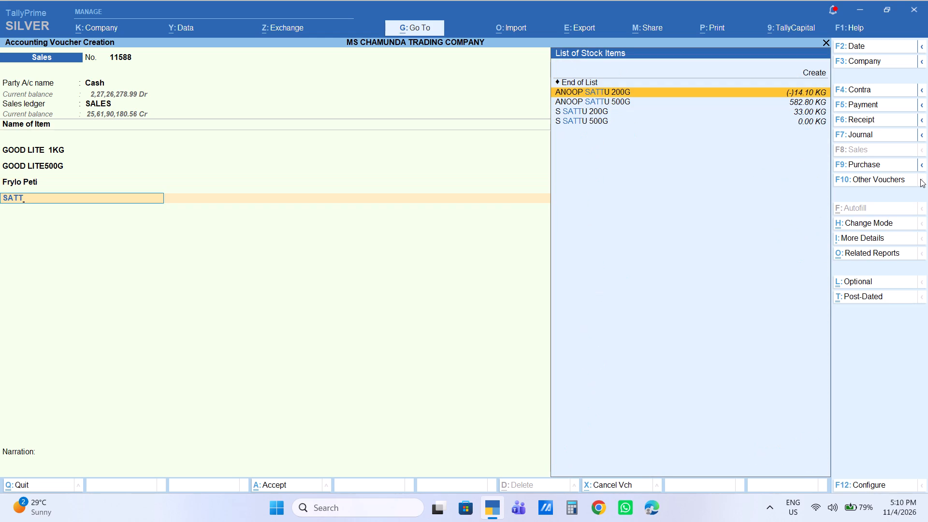
type("10")
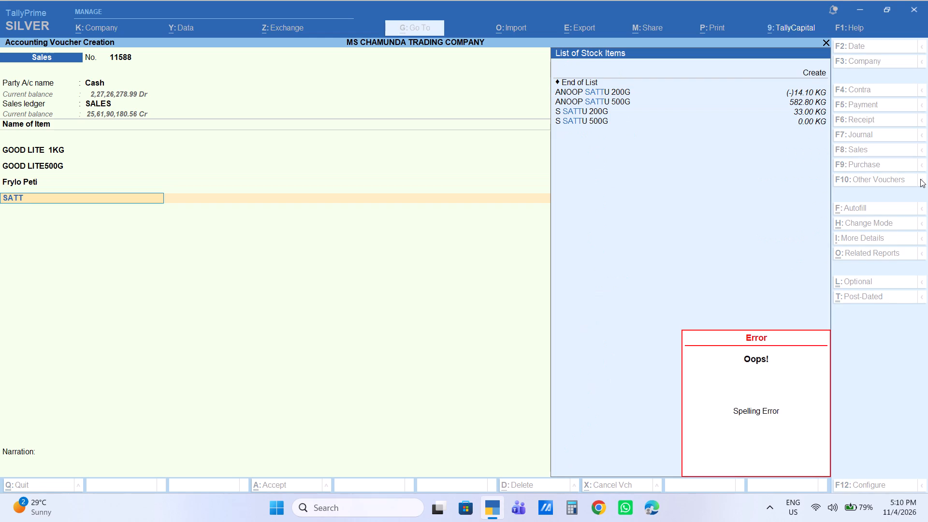
key("Down")
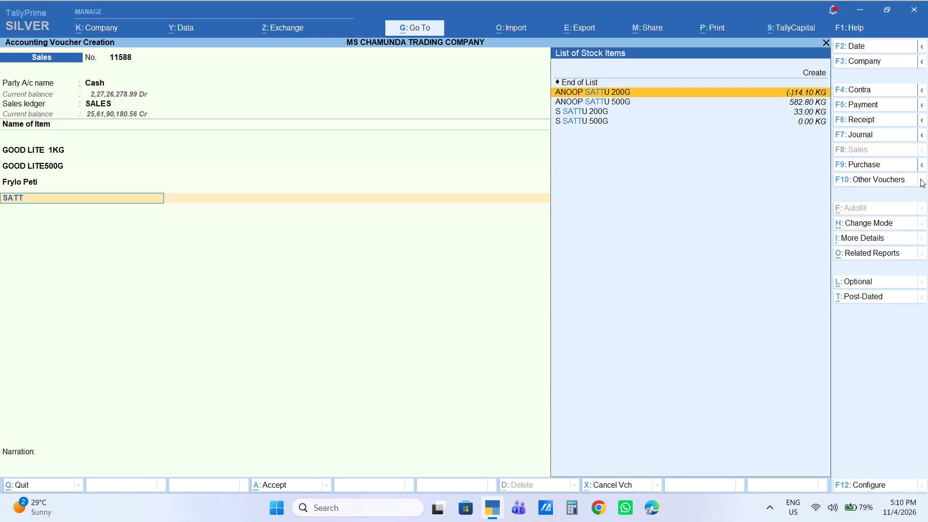
key("Return")
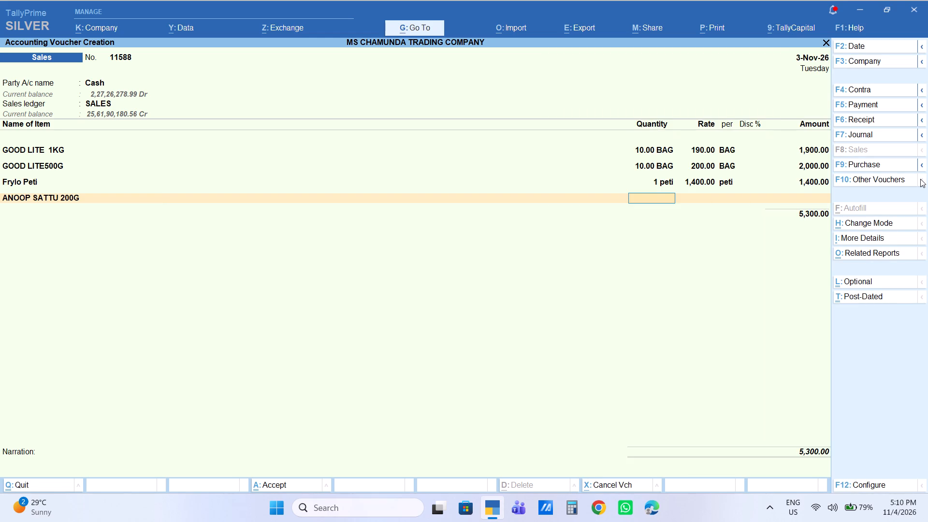
type("10")
key("Return")
key("Return")
key("Return")
key("Return")
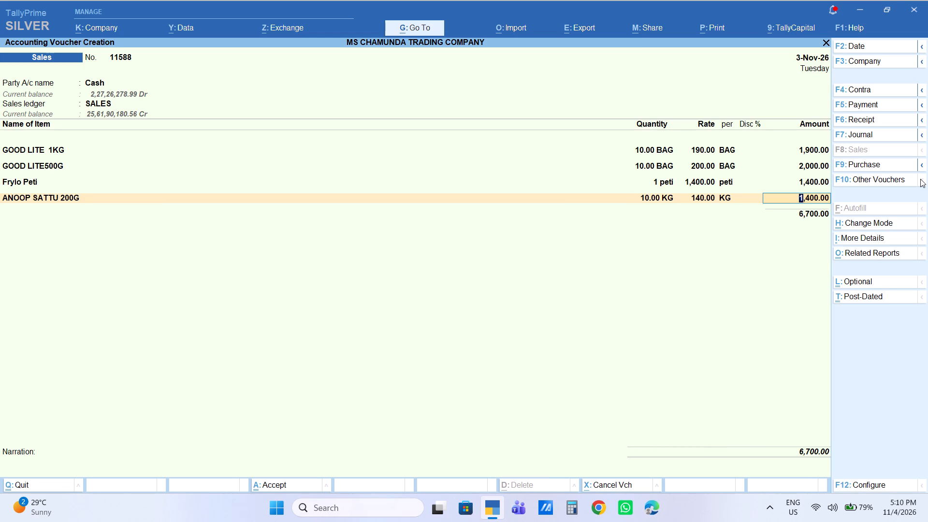
key("Return")
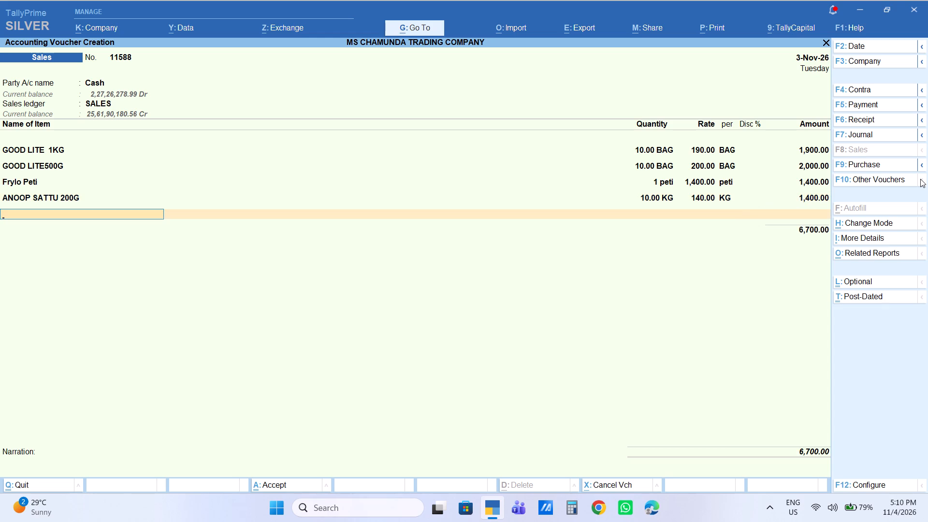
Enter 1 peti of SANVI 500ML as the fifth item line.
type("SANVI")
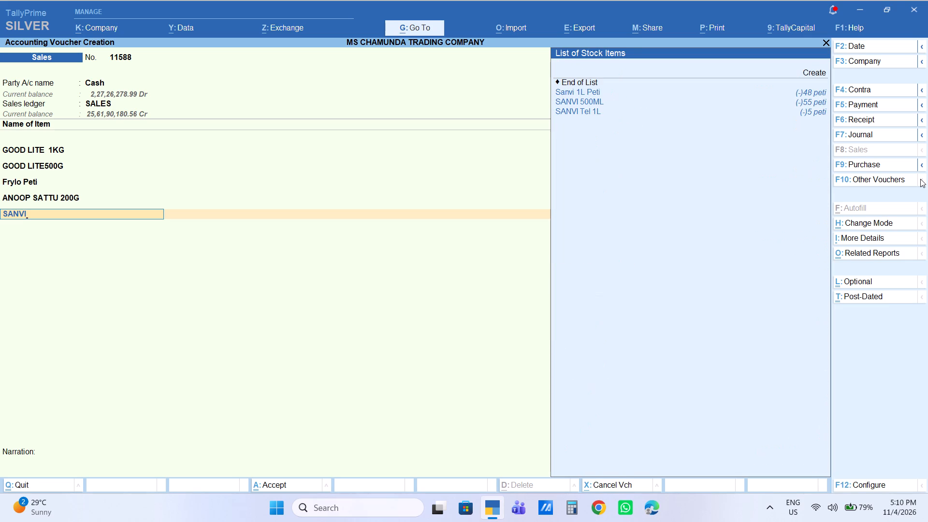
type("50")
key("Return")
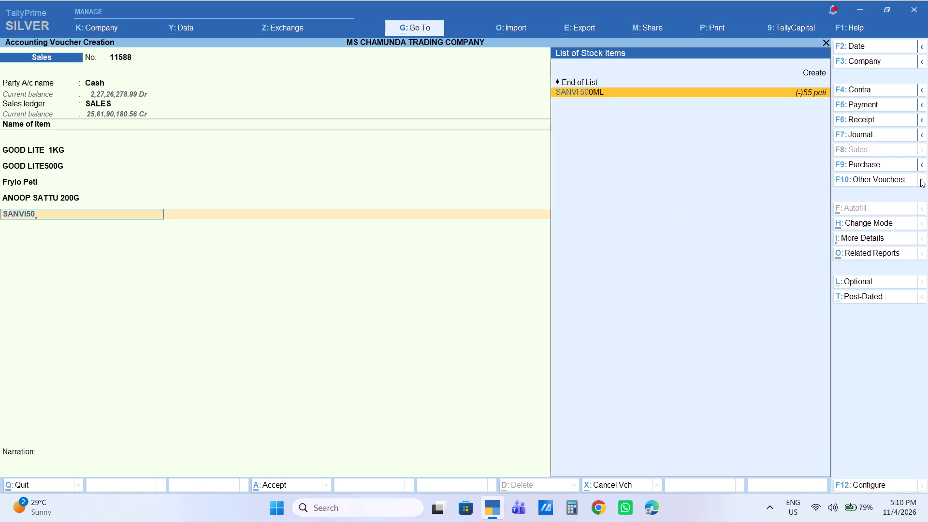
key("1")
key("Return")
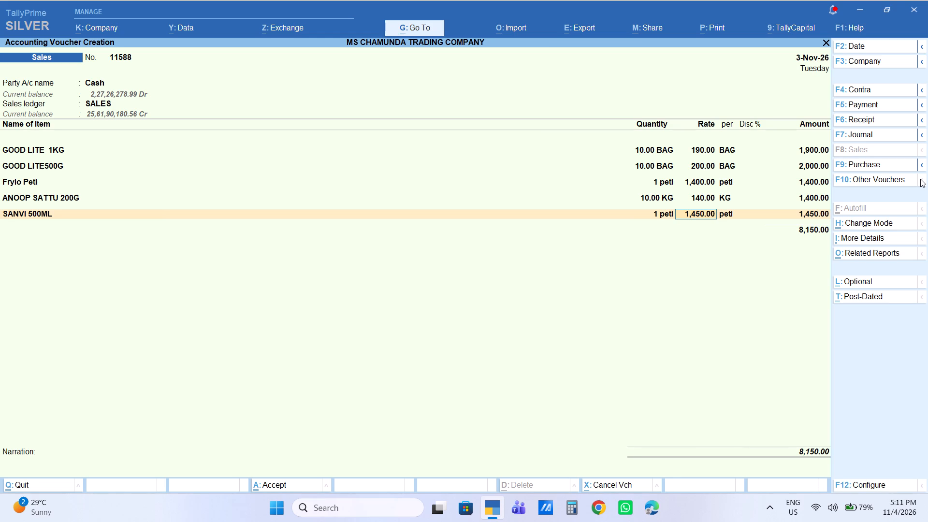
Replace the SANVI 500ML line with 6 peti of A Dreamlite Rs5 at the default rate of 520 per peti.
key("BackSpace")
key("BackSpace")
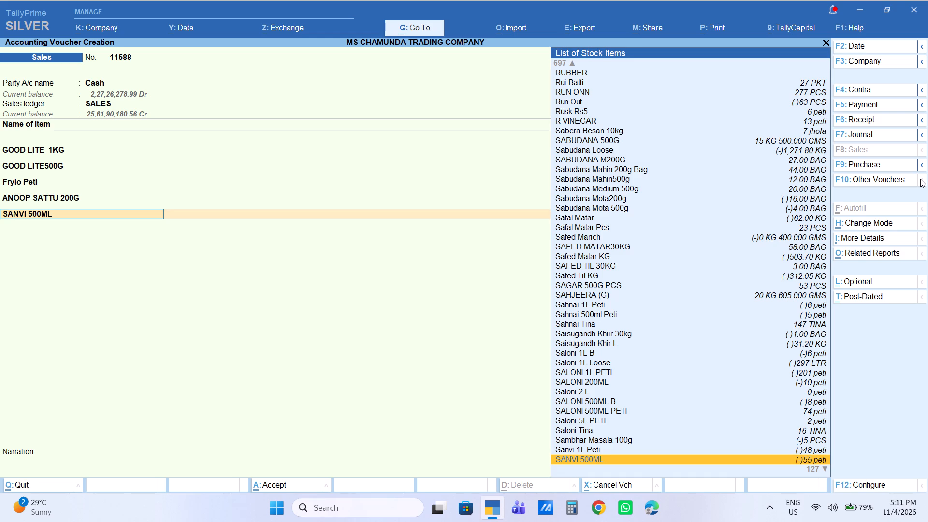
type("DREA")
key("Down")
key("Down")
key("Down")
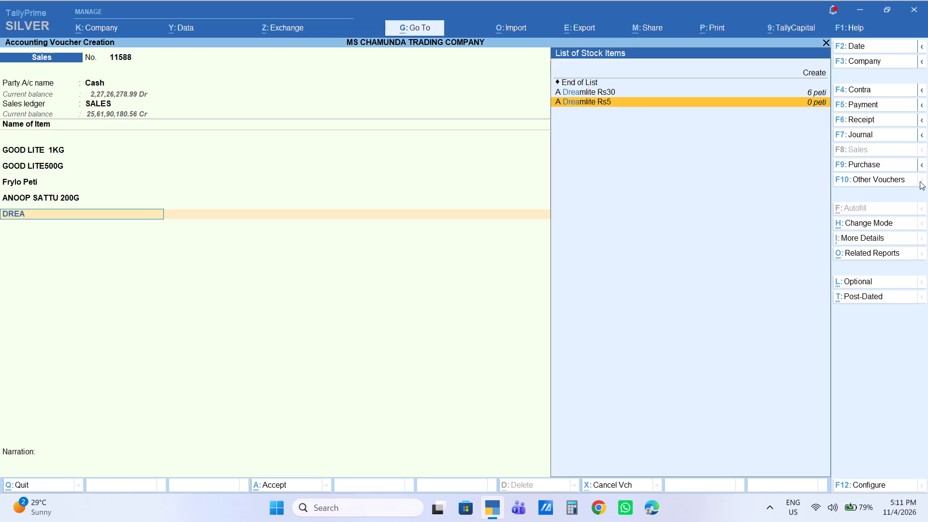
key("Return")
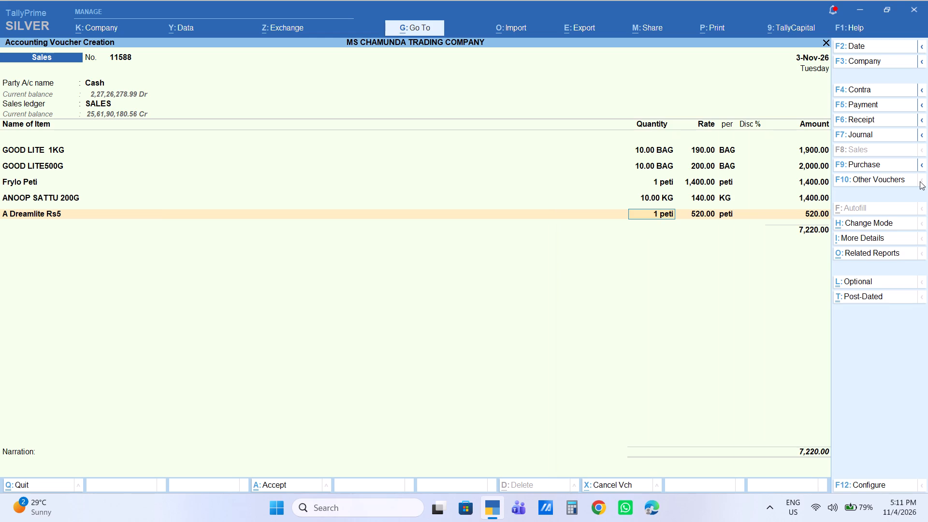
key("5")
key("Return")
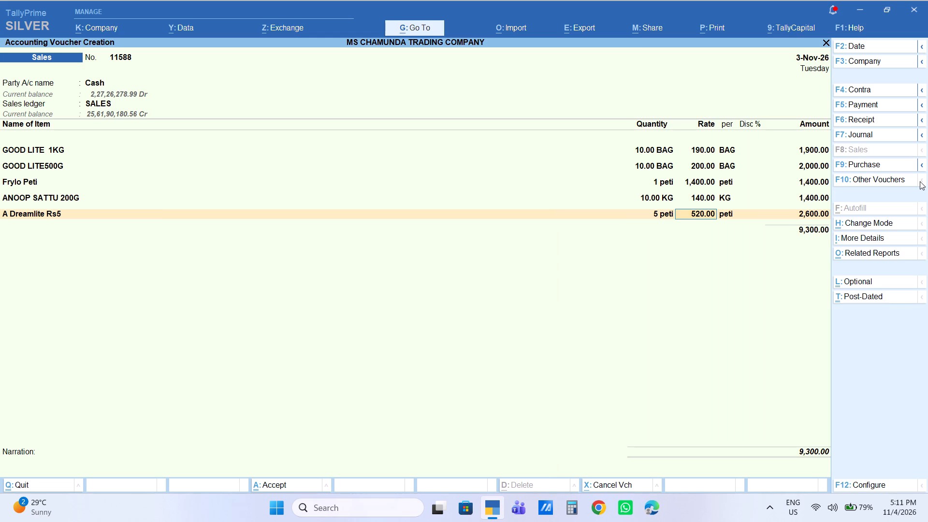
key("BackSpace")
key("6")
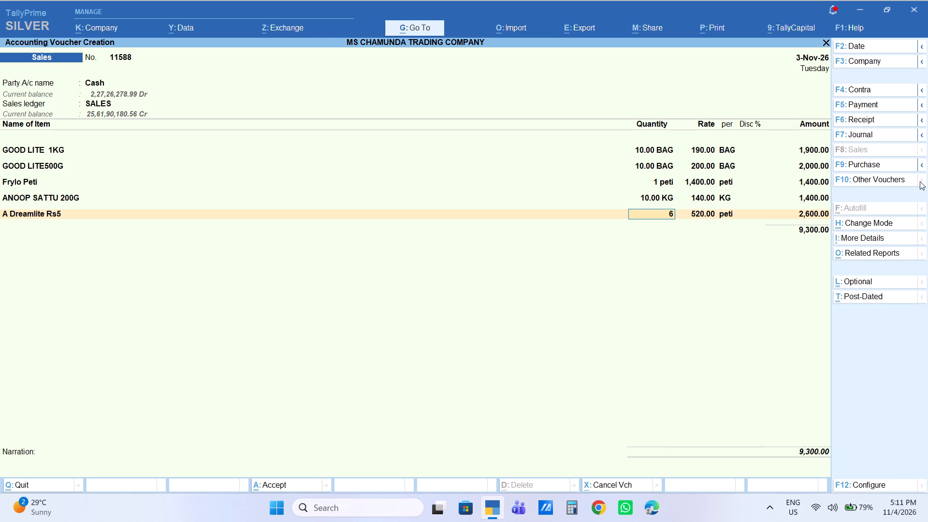
key("Return")
key("Return")
key("Return")
key("Return")
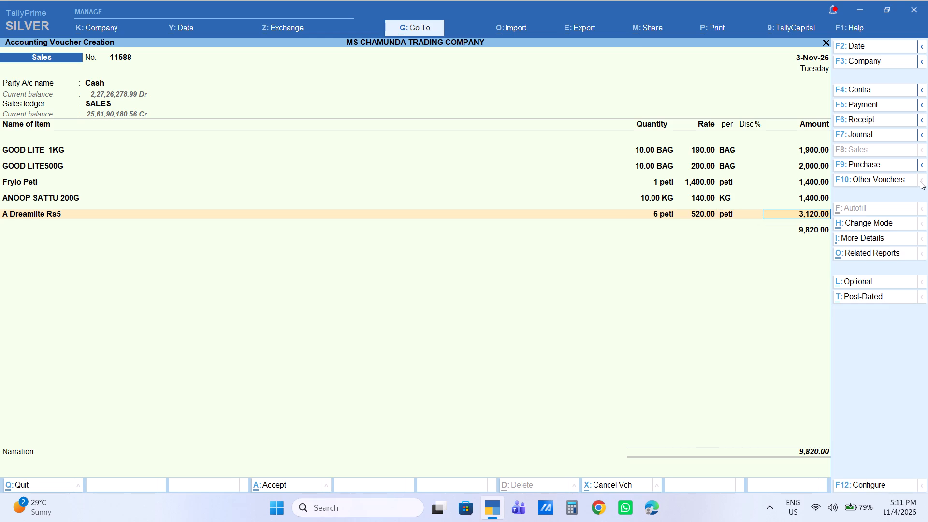
key("Return")
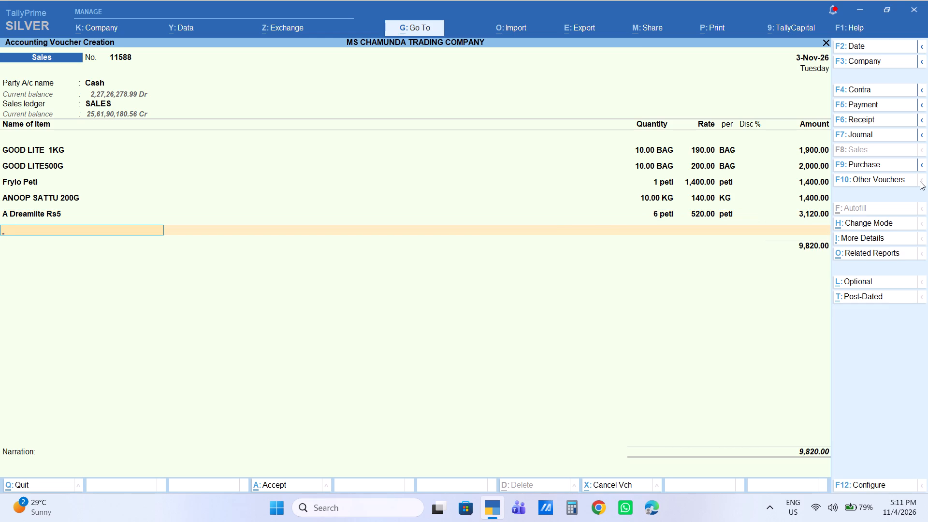
Add 5 peti of B Marrie Gold Rs5 as the sixth item line.
type("B MA")
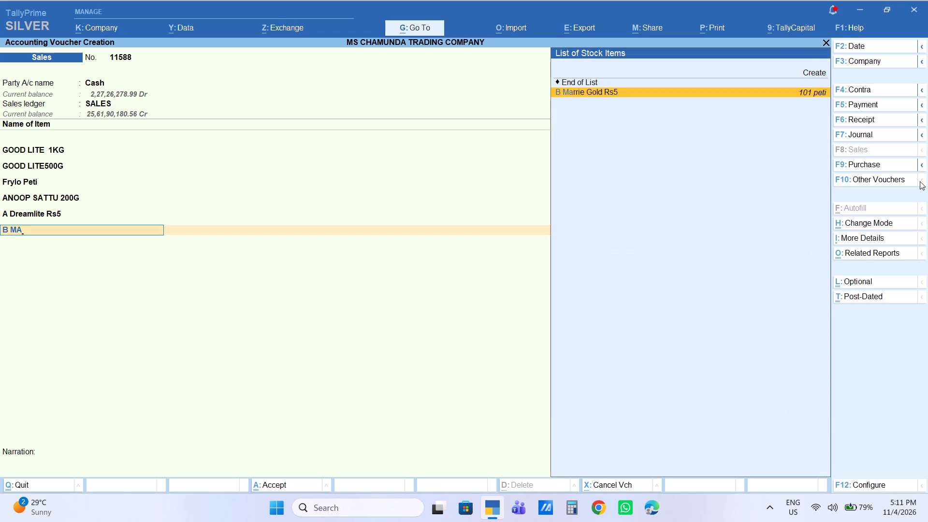
key("r")
key("Return")
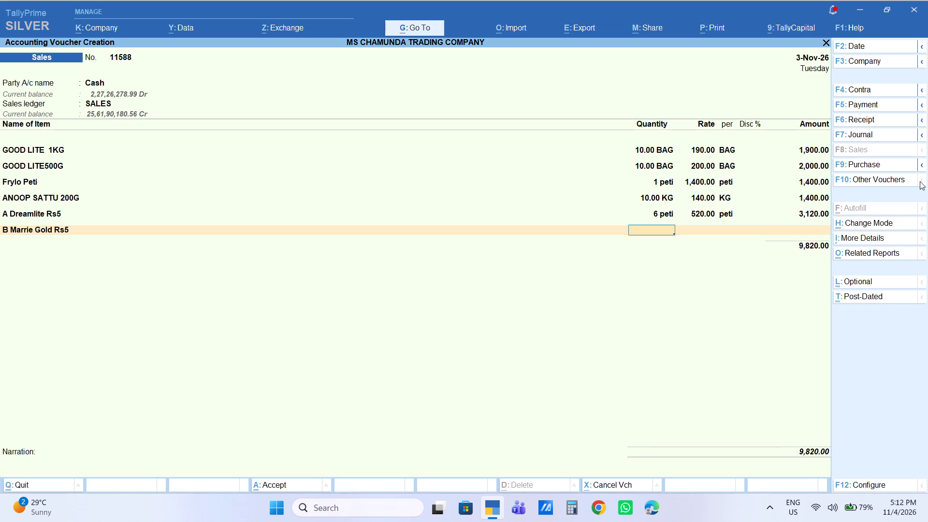
key("5")
key("Return")
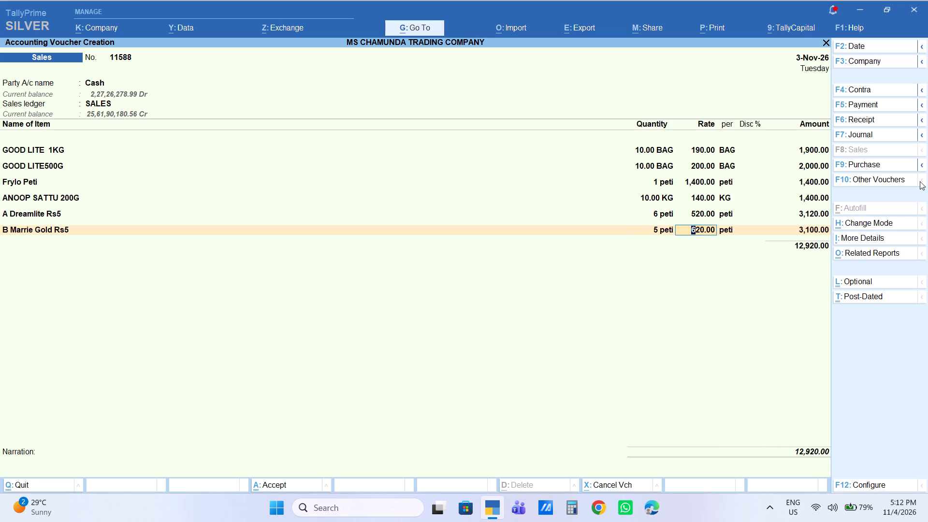
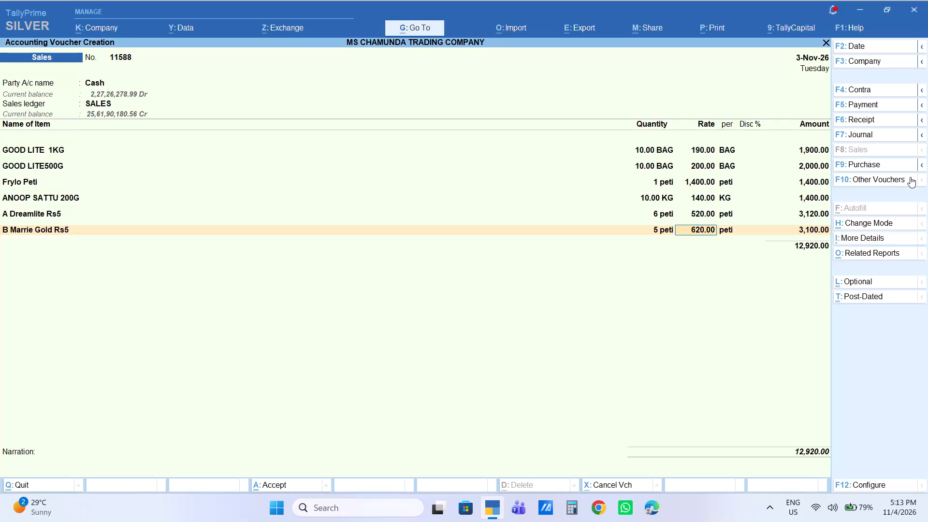
Complete the B Marrie Gold Rs5 line at the default rate of 620 per peti.
key("Return")
key("Return")
key("Return")
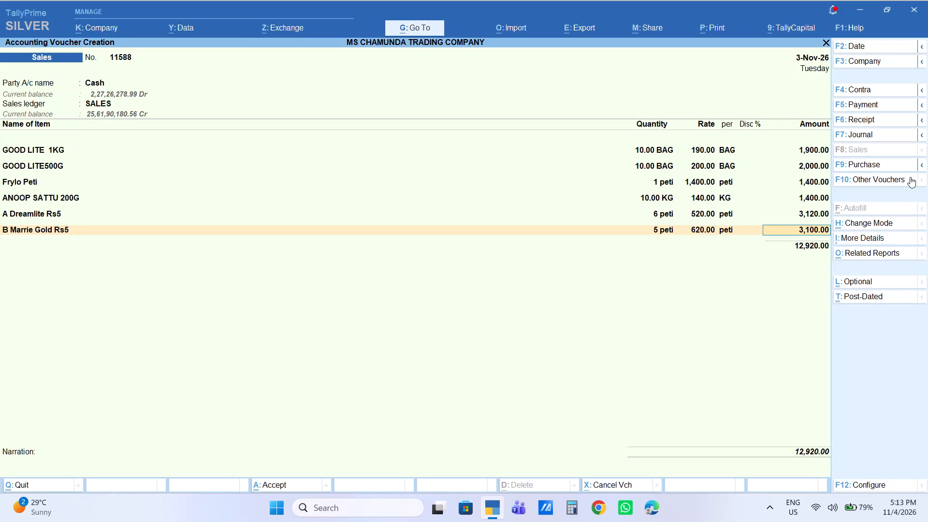
key("Return")
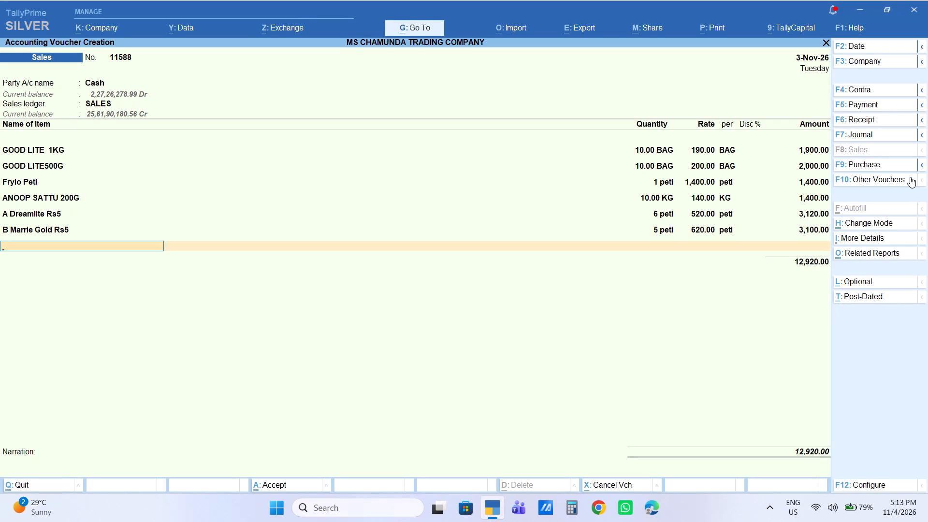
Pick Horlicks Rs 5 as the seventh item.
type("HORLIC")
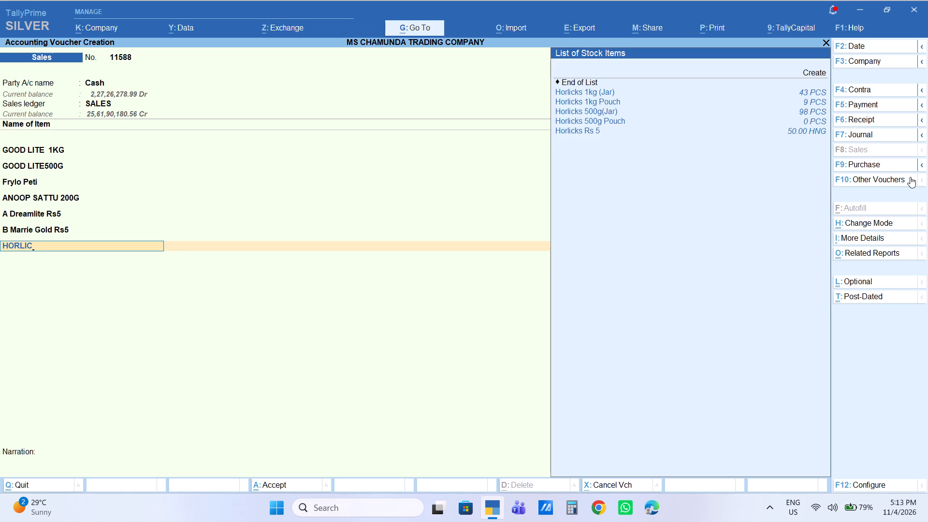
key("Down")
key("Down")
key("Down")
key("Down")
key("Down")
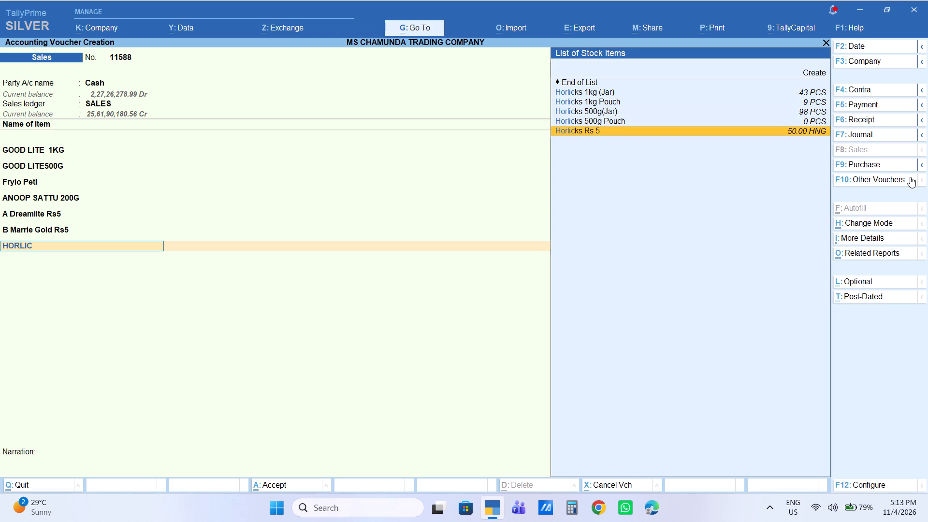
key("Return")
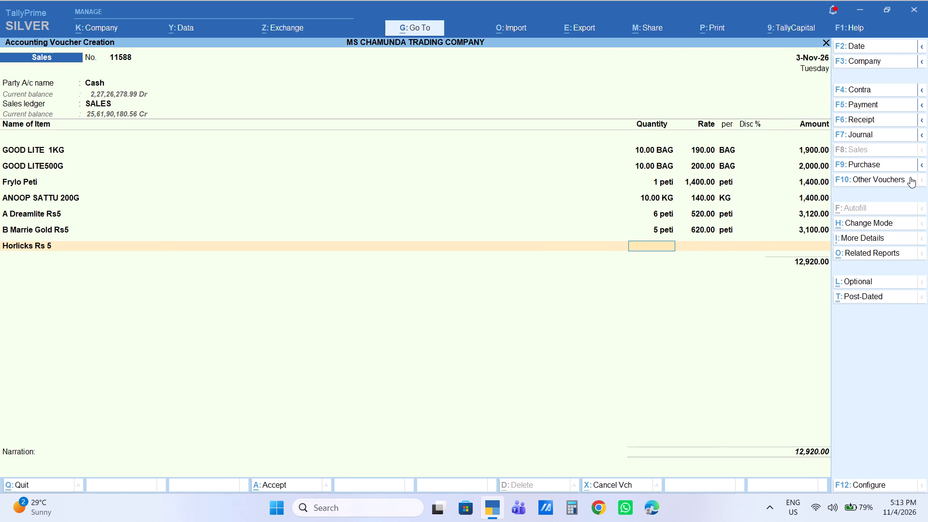
Replace Horlicks Rs 5 with 3 PCS of Horlicks 500g(Jar), with a 10% discount and an amount of 712.
key("BackSpace")
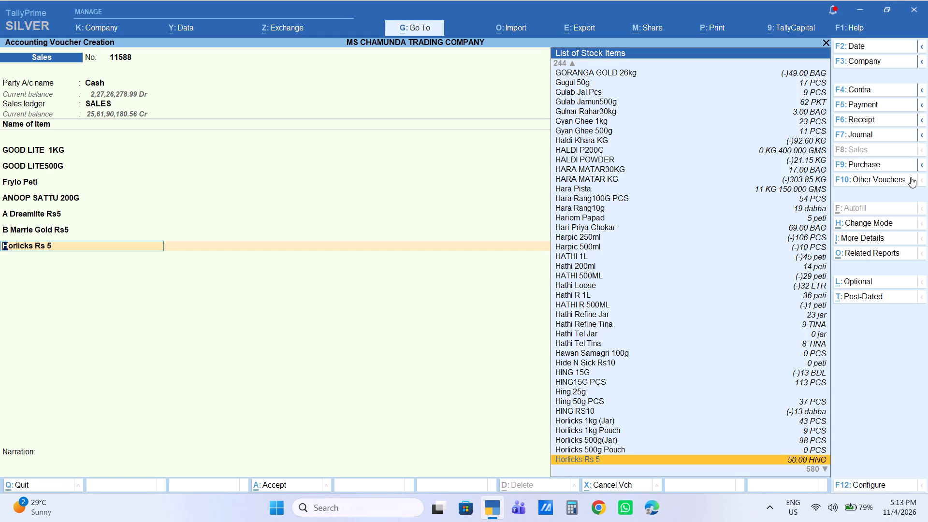
key("Up")
key("Up")
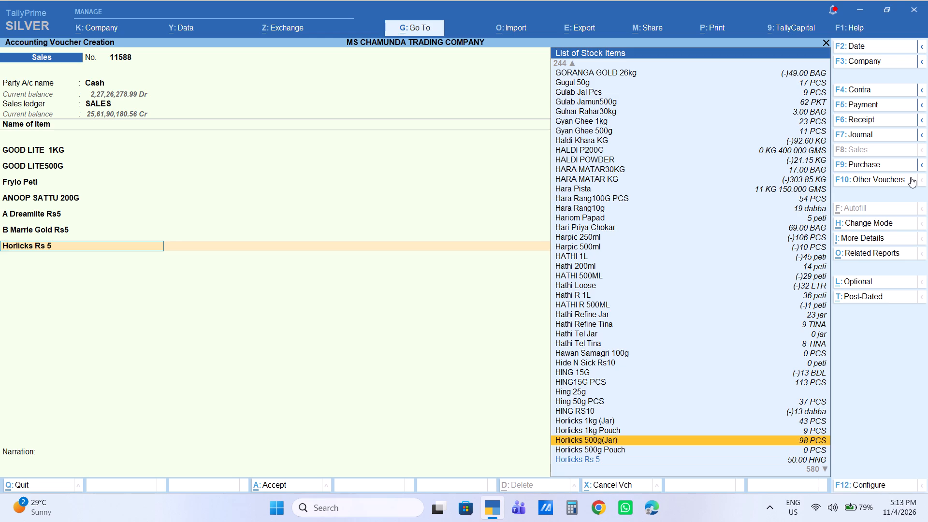
key("Return")
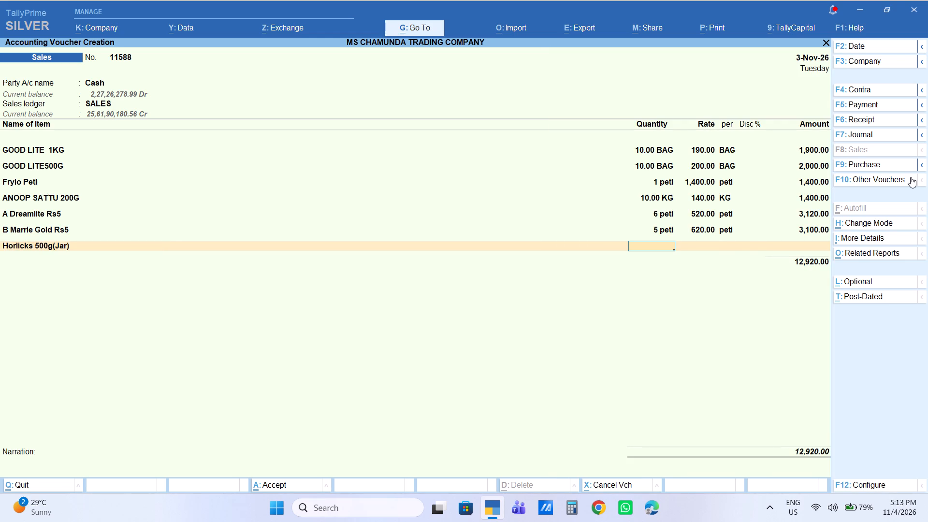
key("3")
key("Return")
key("Return")
key("Return")
key("Return")
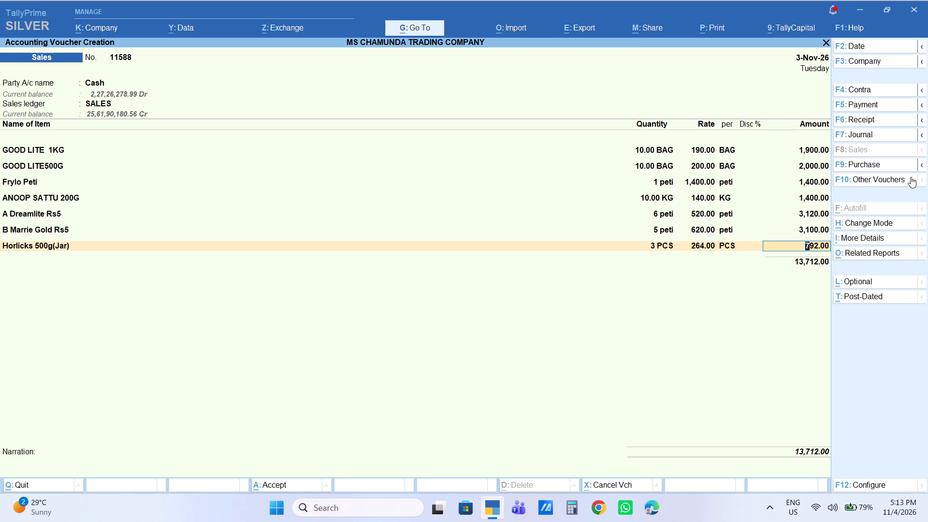
key("BackSpace")
type("10")
key("Return")
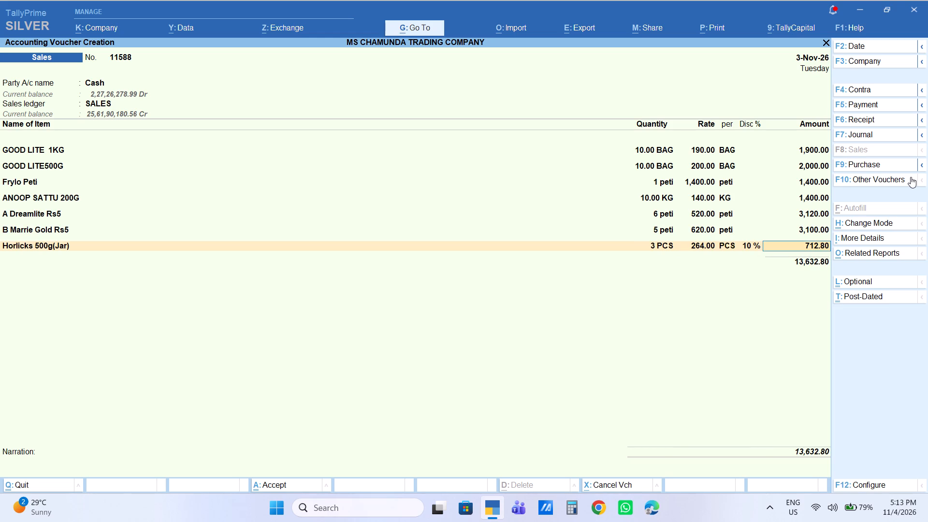
type("712")
key("Return")
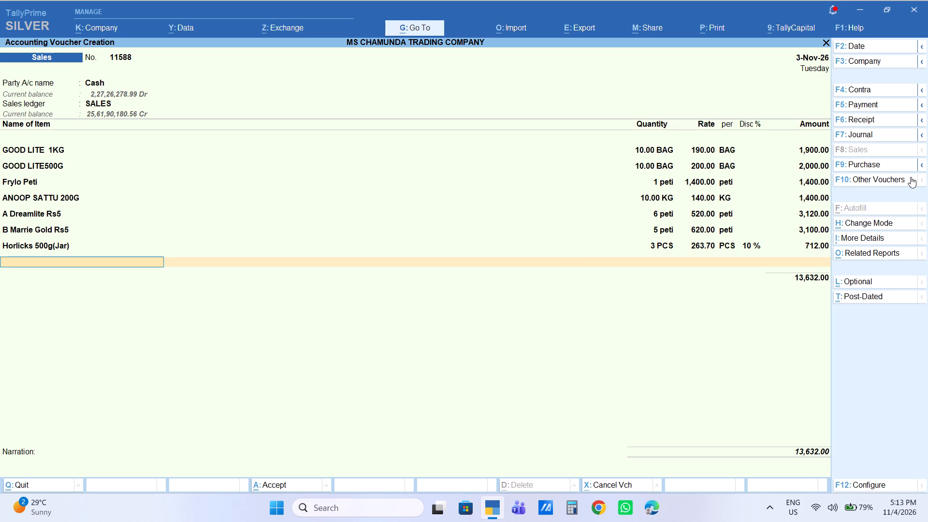
Add 3 PCS of Horlicks 1kg (Jar) at the default rate of 440 with a 10% discount.
key("h")
type("ORLI")
key("Down")
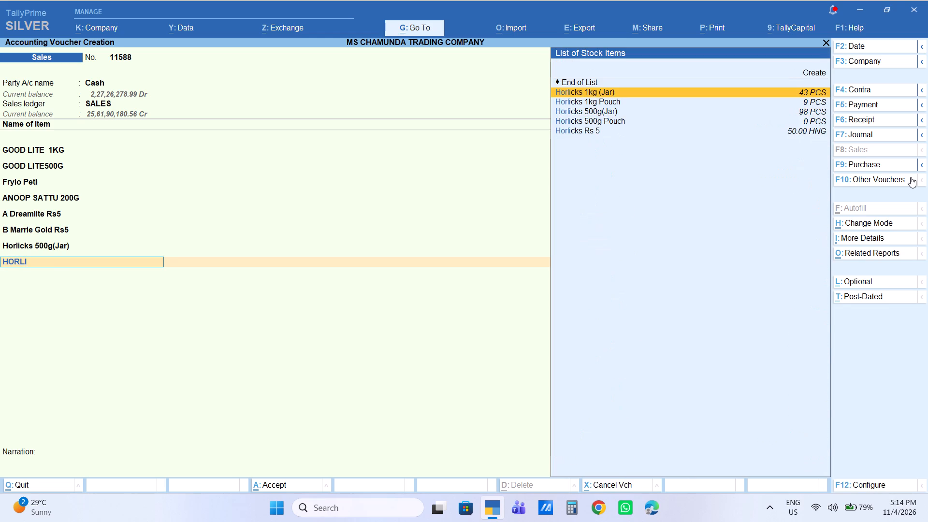
key("Return")
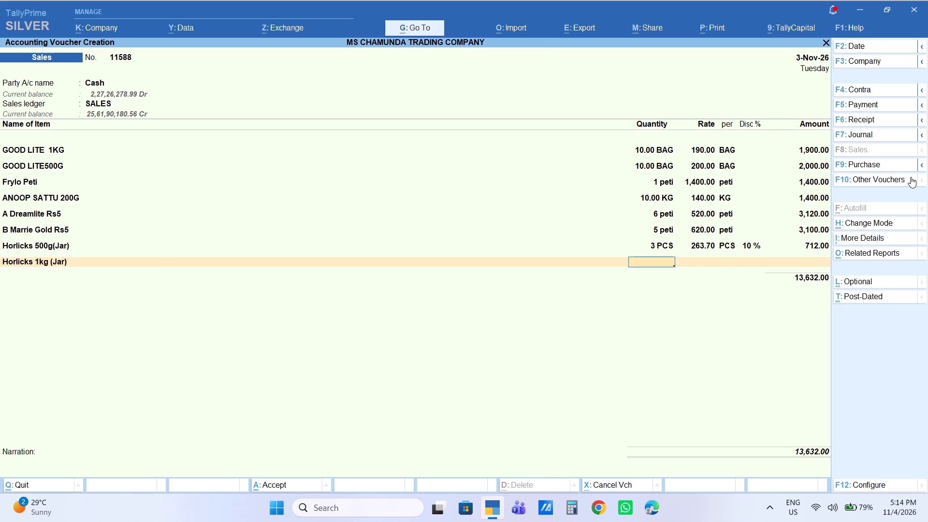
key("3")
key("Return")
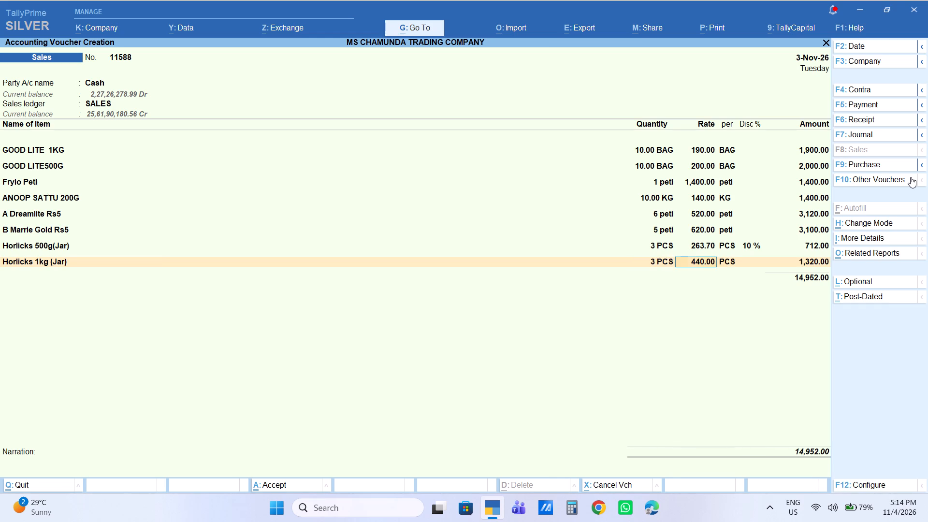
key("Return")
key("Return")
key("Return")
key("BackSpace")
type("10")
key("Return")
key("Return")
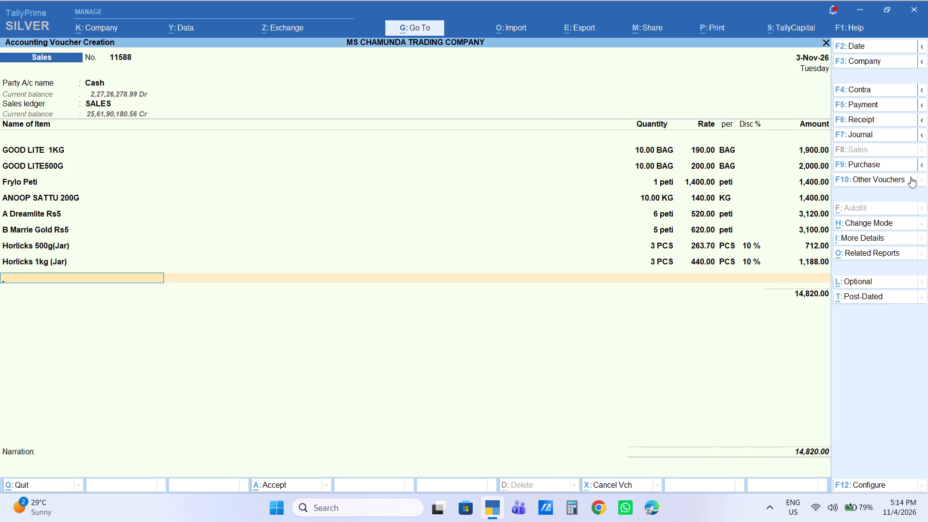
Add 3 bags of Soyabin 5kg as the ninth item line, with the amount set to 740.
type("SOYABR")
key("Down")
key("Down")
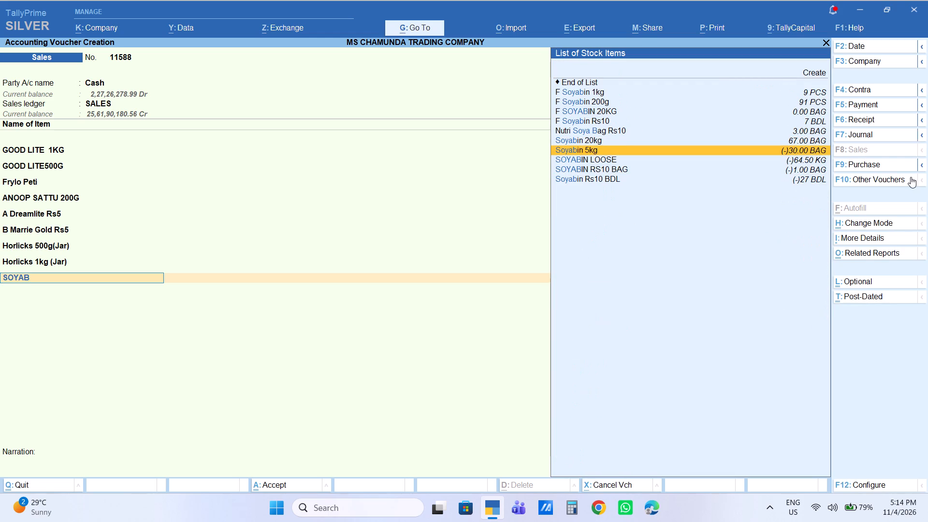
key("Return")
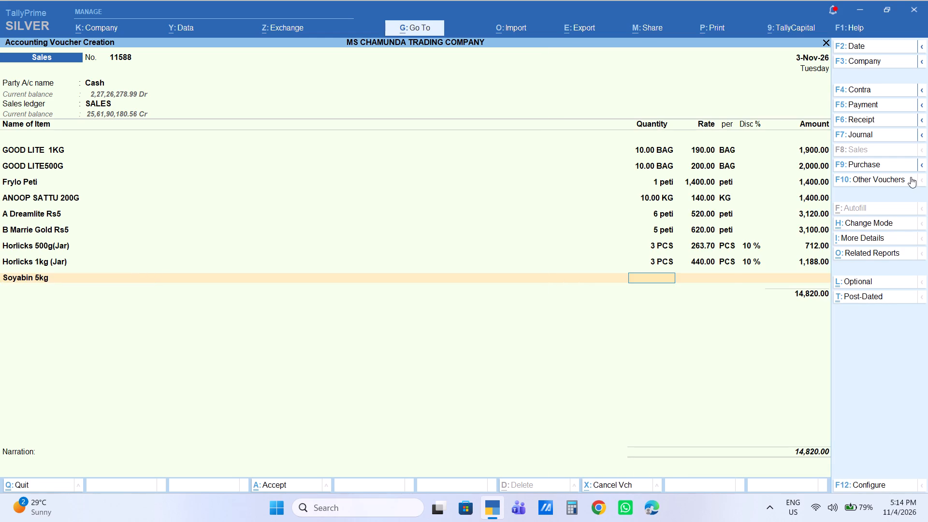
key("3")
key("Return")
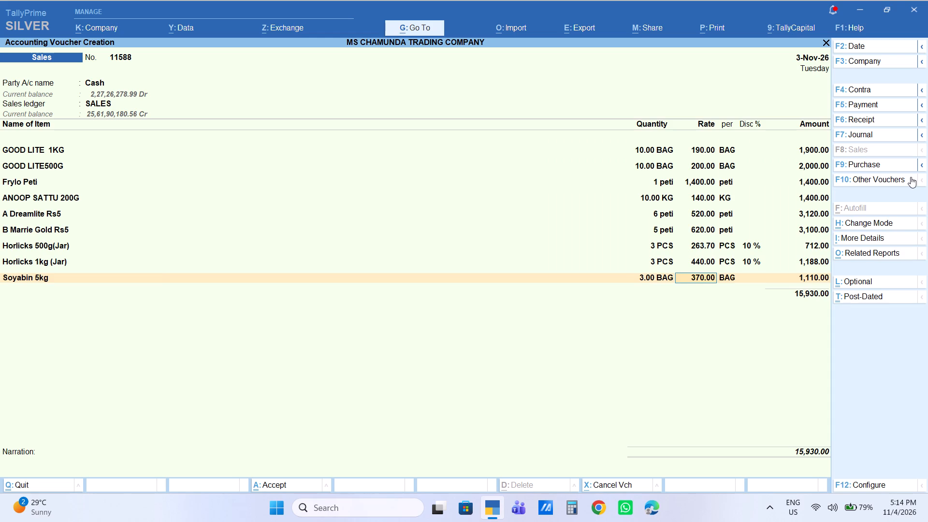
key("Return")
key("Return")
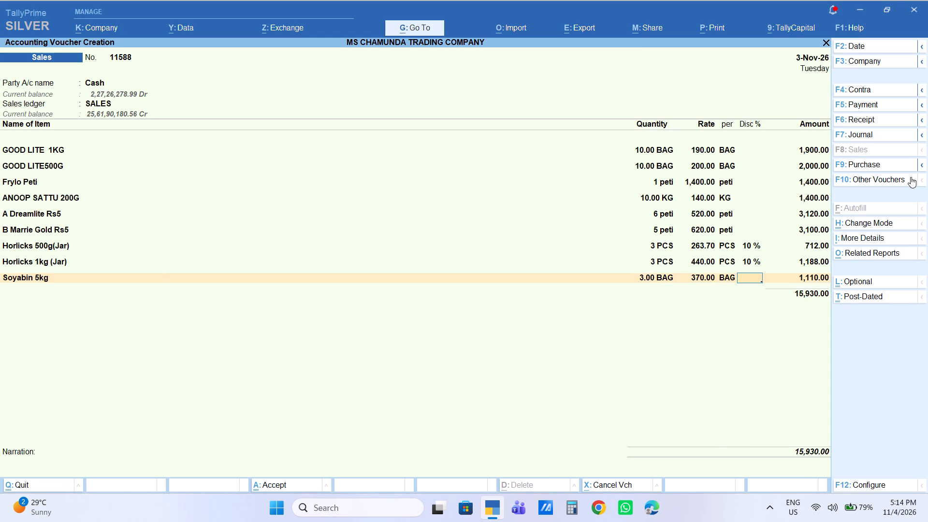
key("BackSpace")
key("BackSpace")
key("BackSpace")
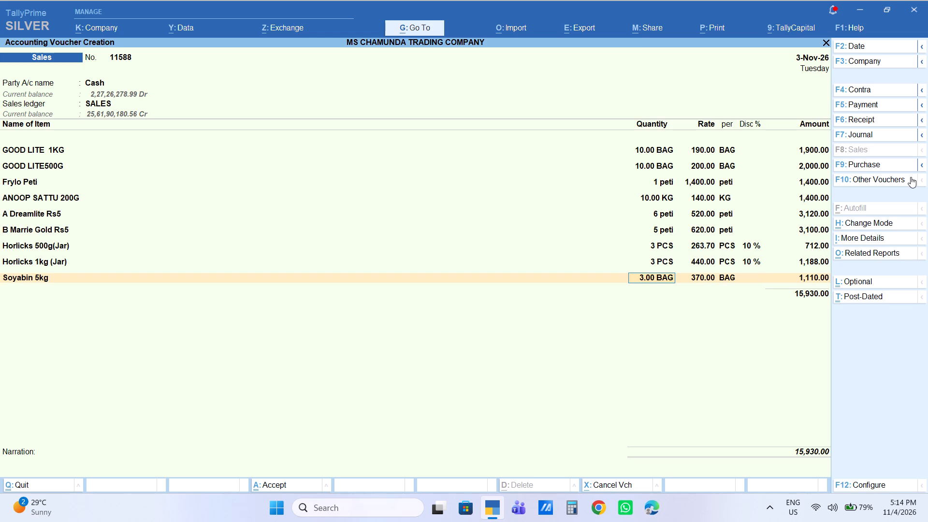
key("Return")
key("Return")
key("Return")
key("Return")
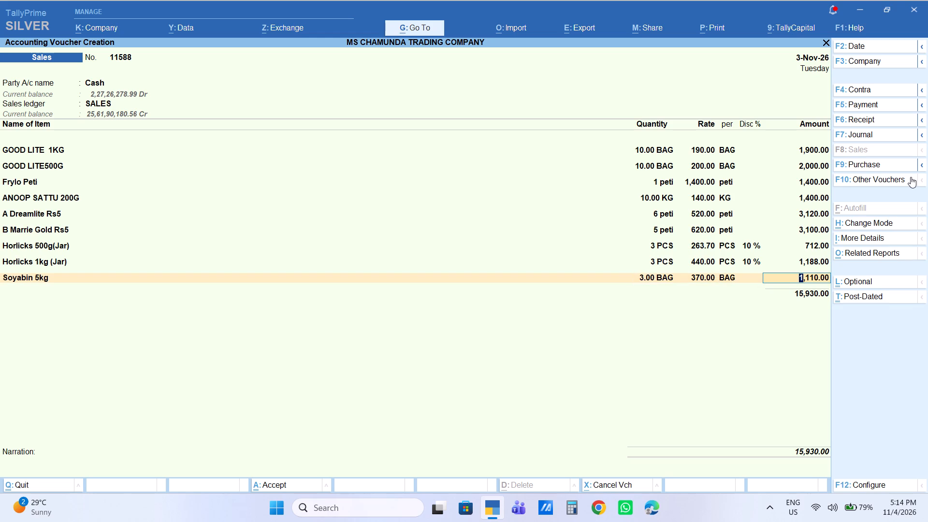
type("740")
key("Return")
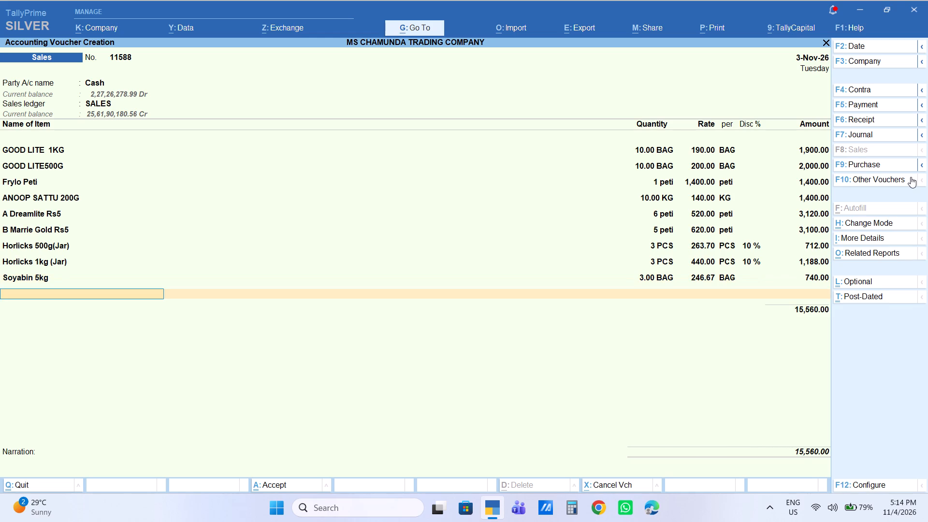
Review the amount, discount and rate entries of the Soyabin 5kg line.
key("BackSpace")
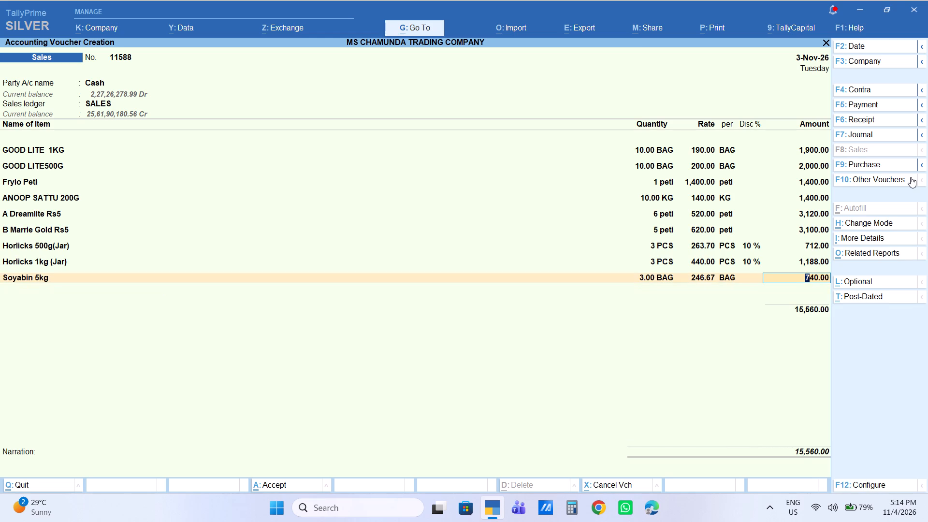
key("BackSpace")
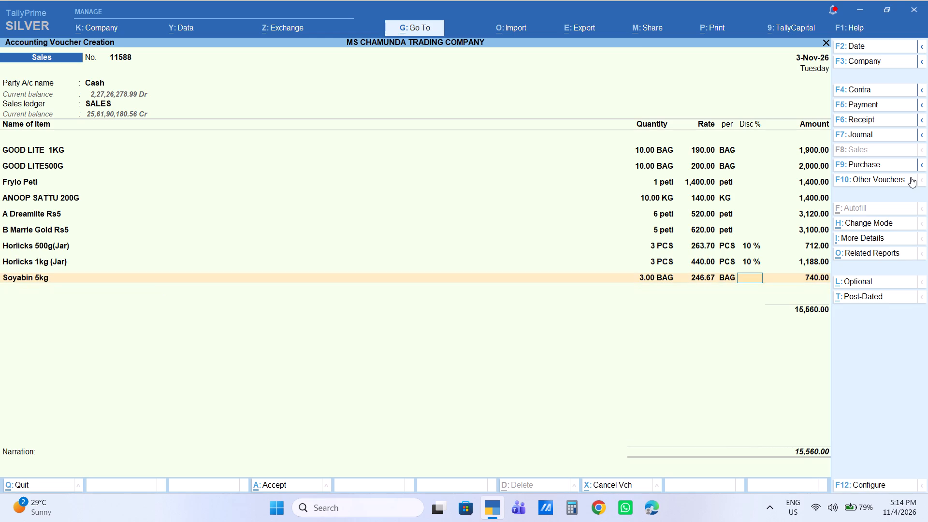
key("BackSpace")
key("BackSpace")
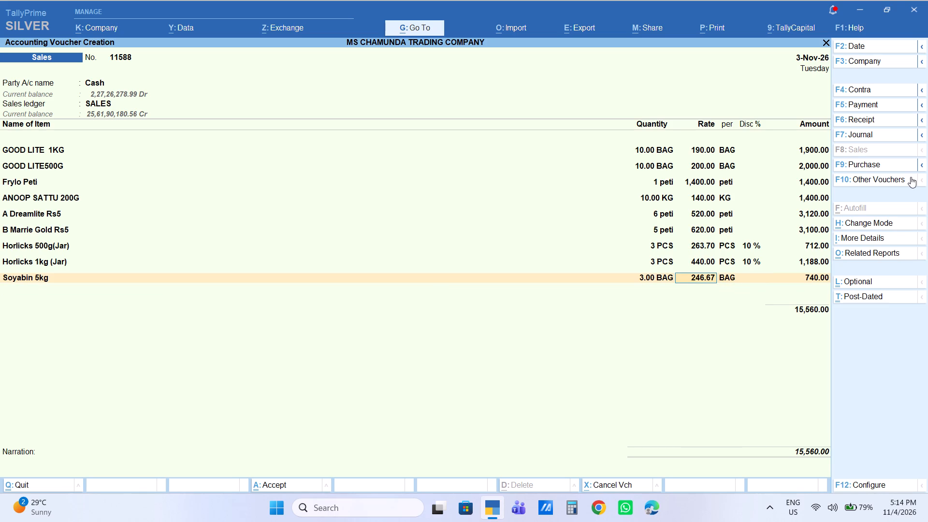
key("Return")
key("Return")
key("Return")
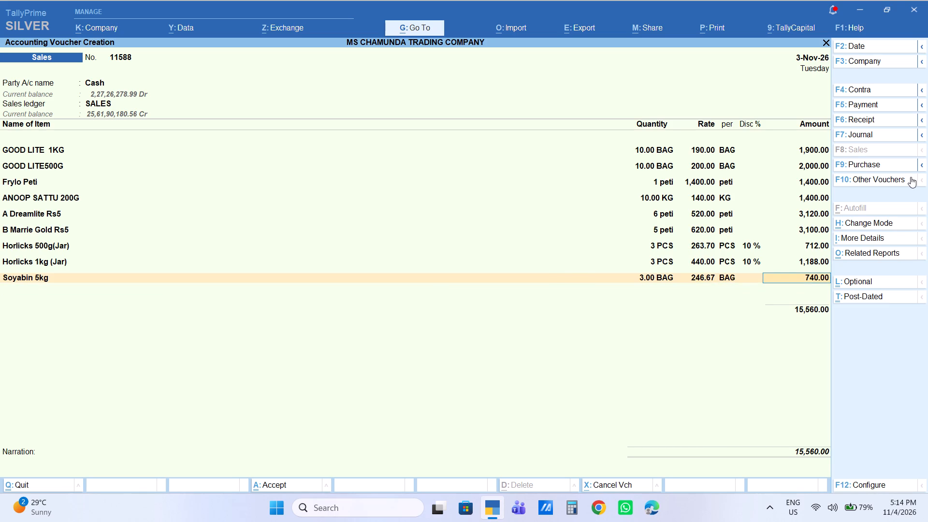
key("Return")
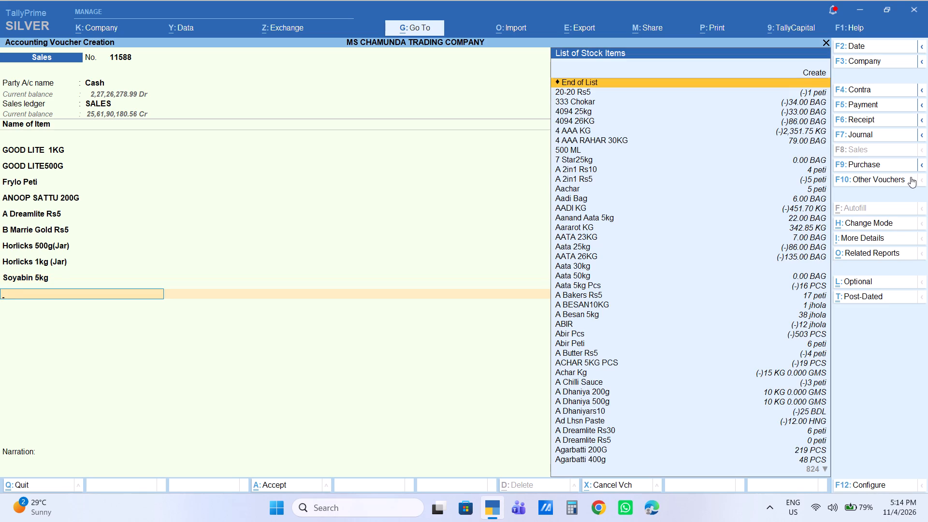
Add 10 PCS of Baking100g Pcs as the tenth item line, with the amount set to 180.
type("BAKIN")
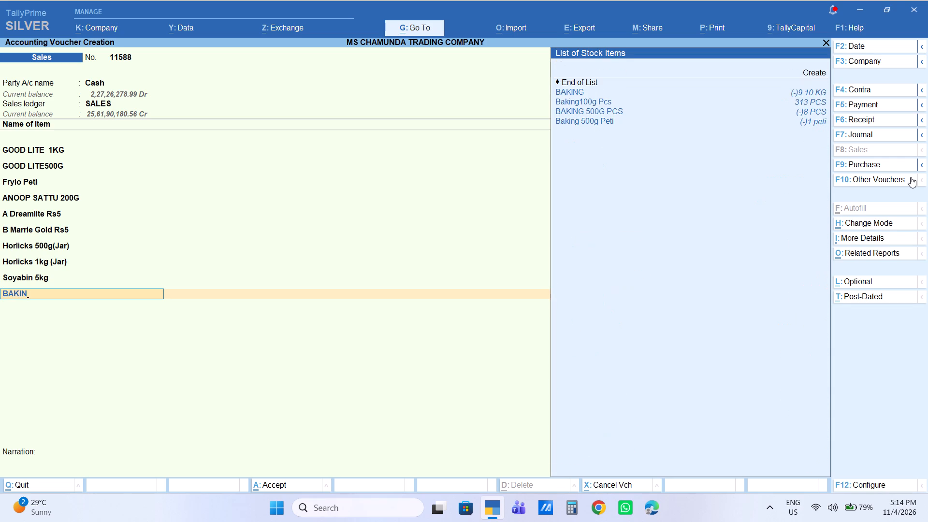
key("Down")
key("Down")
key("Return")
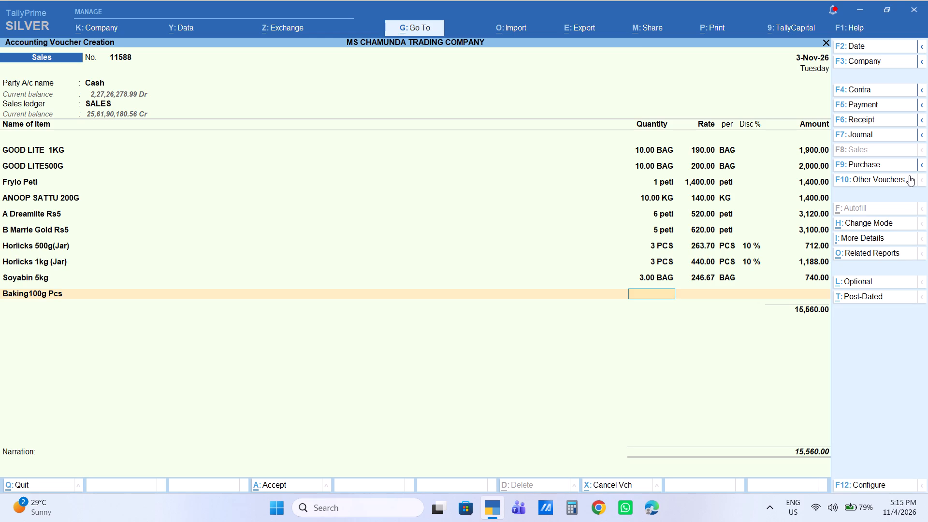
type("10")
key("Return")
key("Return")
key("Return")
key("Return")
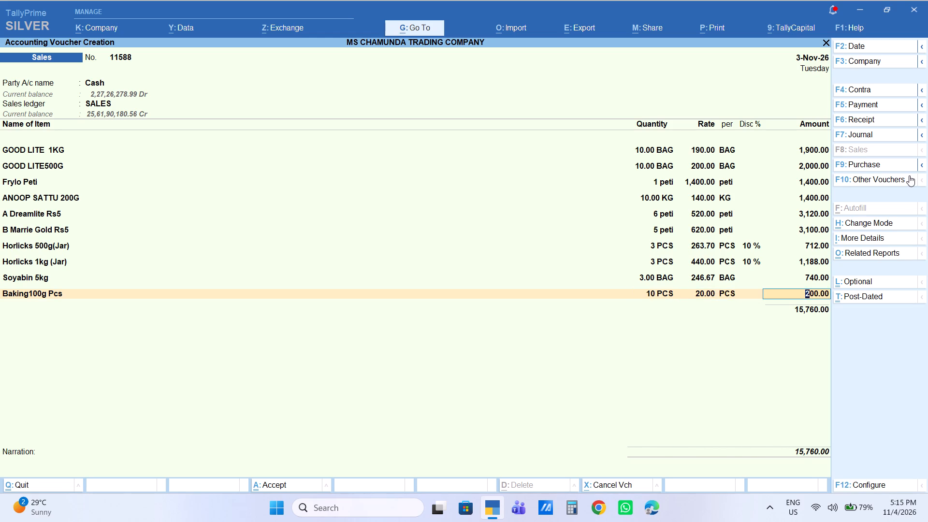
type("180")
key("Return")
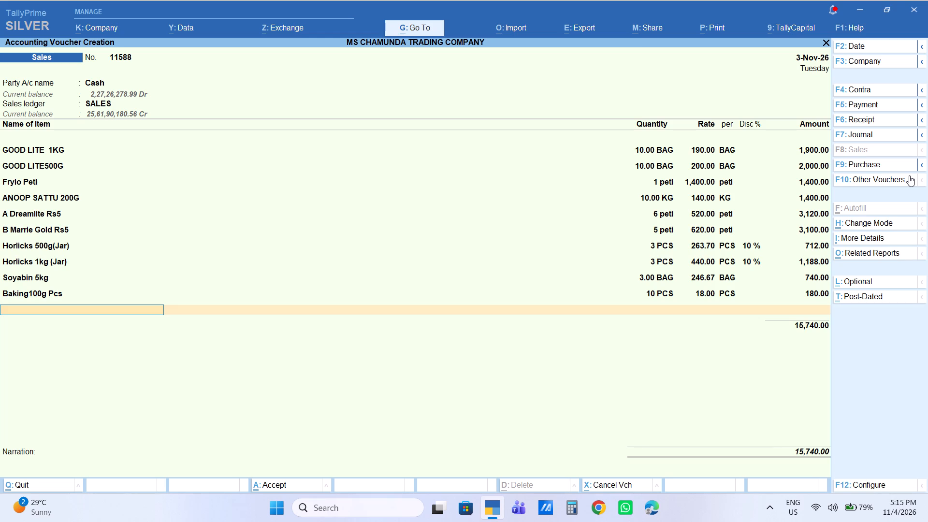
Add 10 PCS of TIL TEL 1L PCS as the eleventh item line at the default rate of 110.
type("TIL TE")
key("Down")
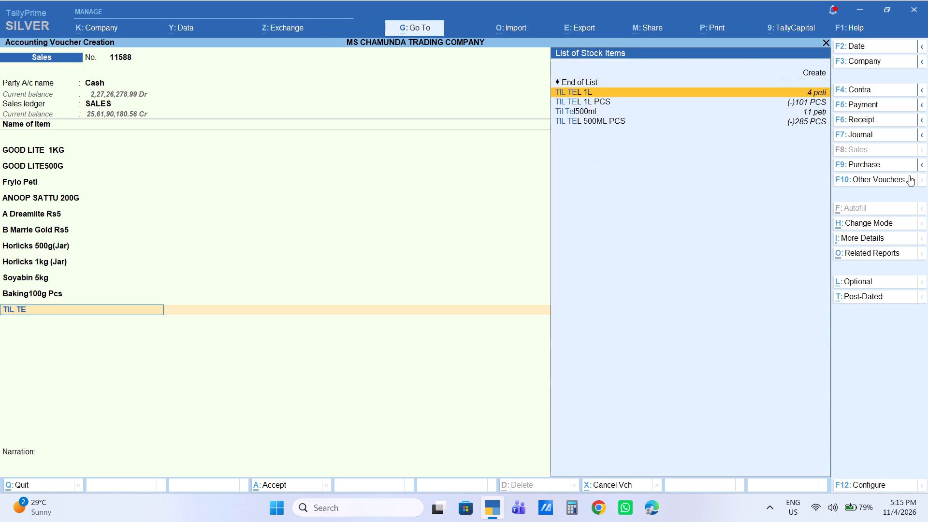
key("Down")
key("Return")
type("10")
key("Return")
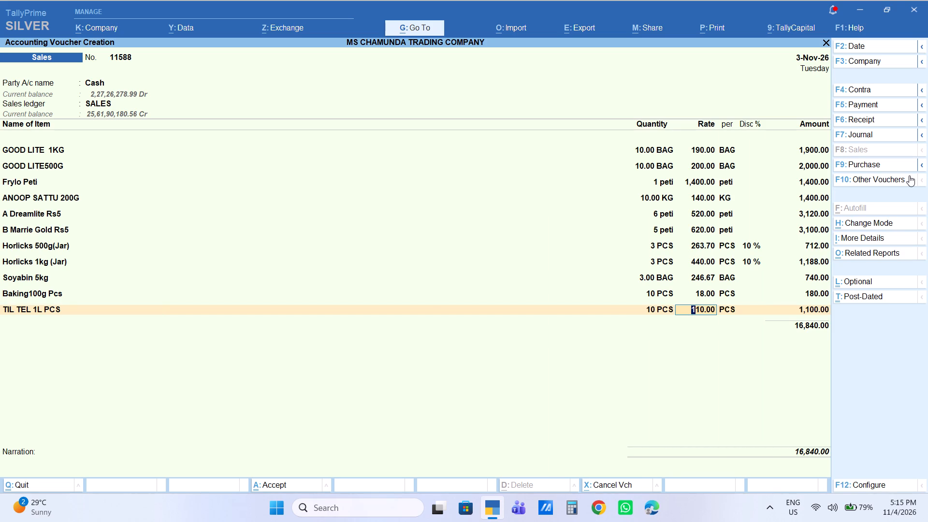
key("Return")
key("Return")
key("Return")
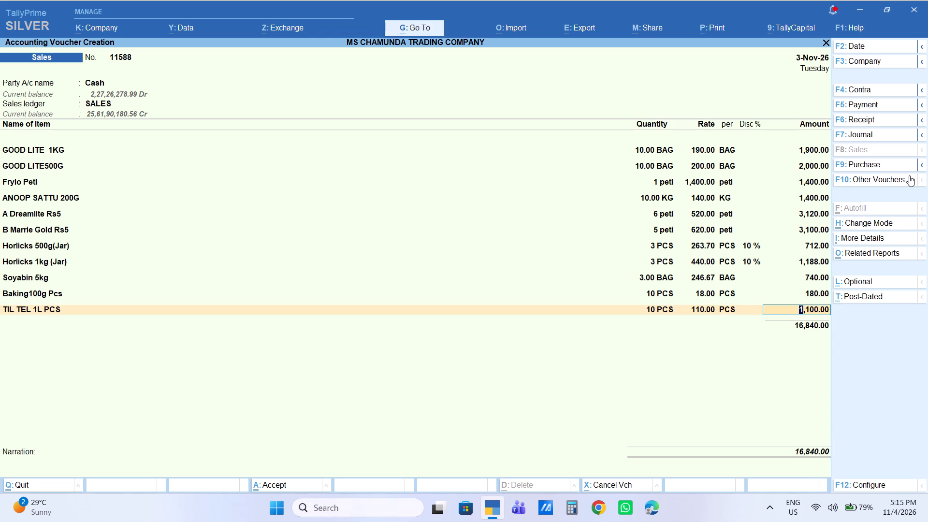
key("Return")
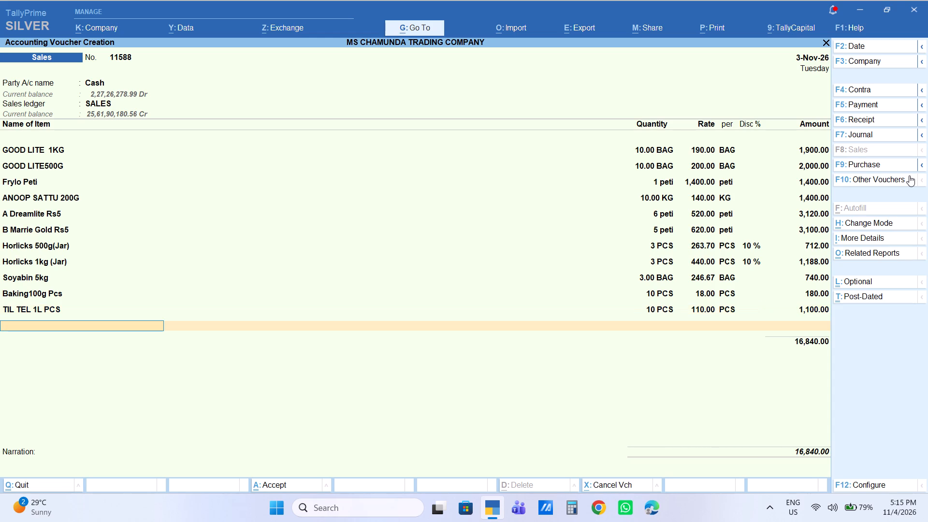
Add 10 PCS of TIL TEL 500ML PCS as the twelfth item line, with the amount set to 580.
type("TIL TE")
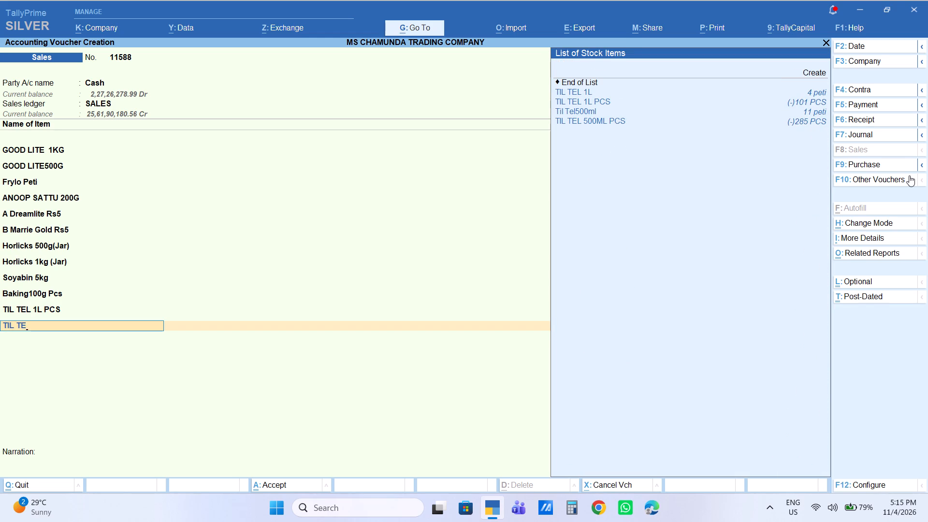
key("Down")
key("Down")
key("Down")
key("Down")
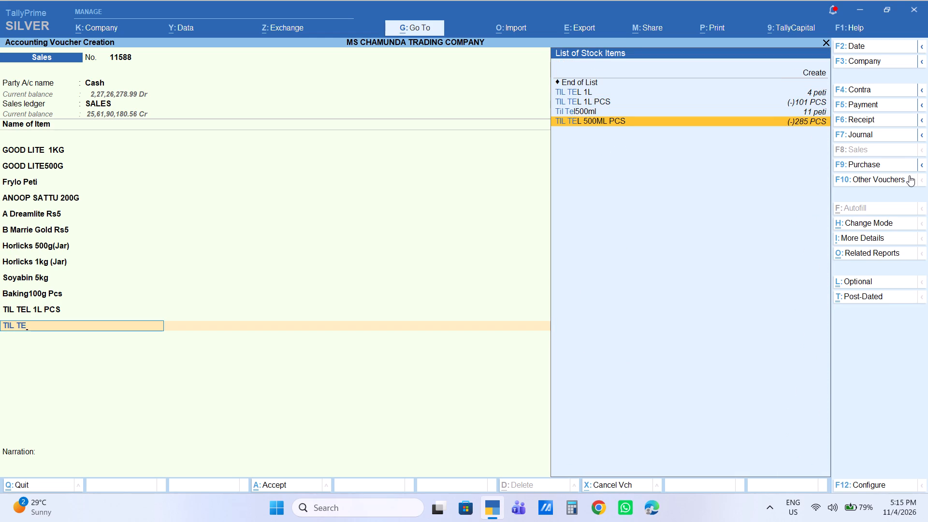
key("Return")
type("10")
key("Return")
key("Return")
key("Return")
key("Return")
type("580")
key("Return")
Add 10 KG of Aararot KG as the thirteenth item line, with the amount set to 580.
type("ARRA")
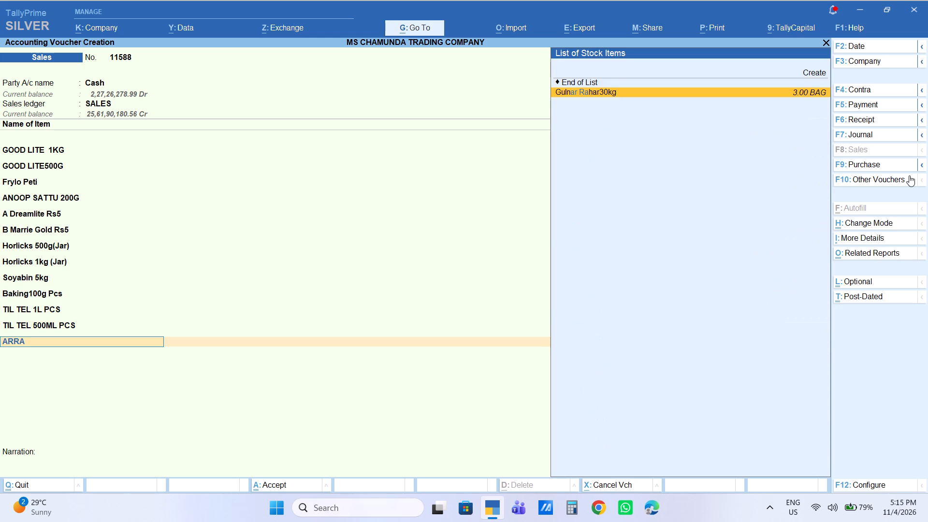
key("BackSpace")
key("BackSpace")
key("a")
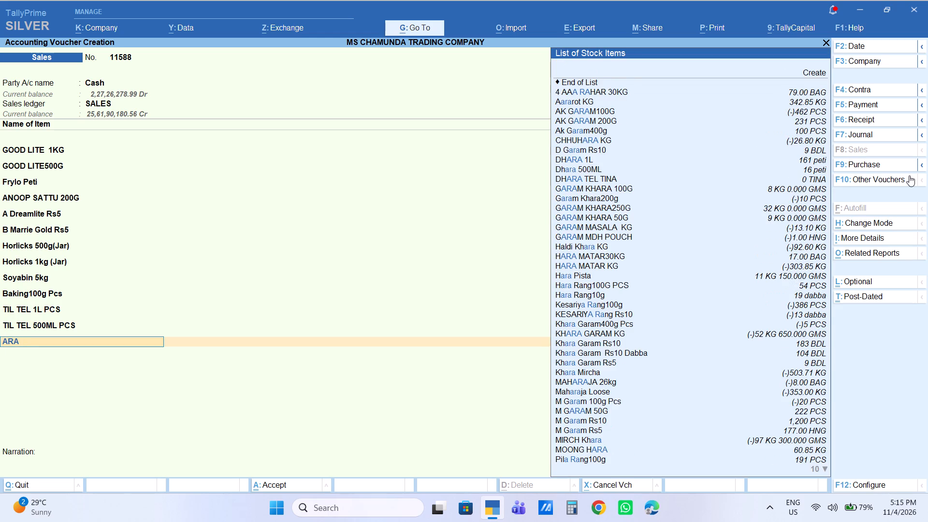
type("RO")
key("Return")
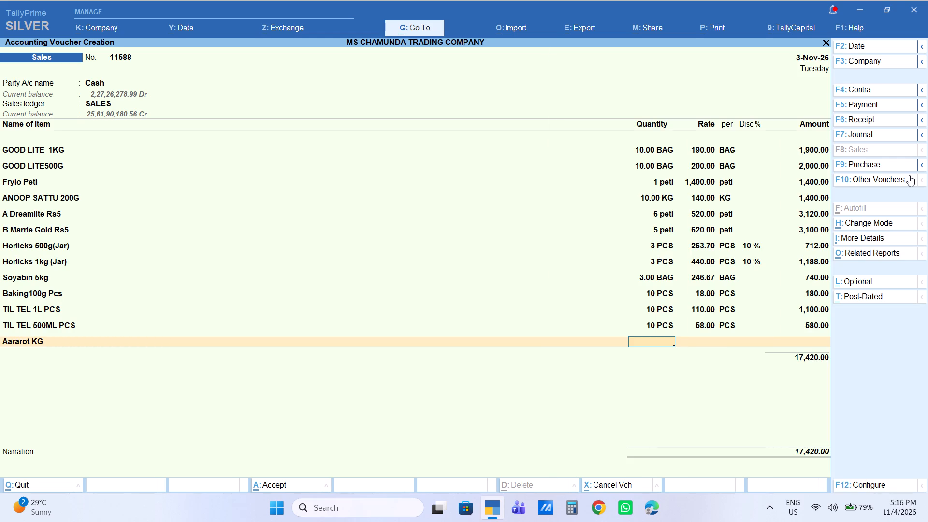
type("10")
key("Return")
key("Return")
key("Return")
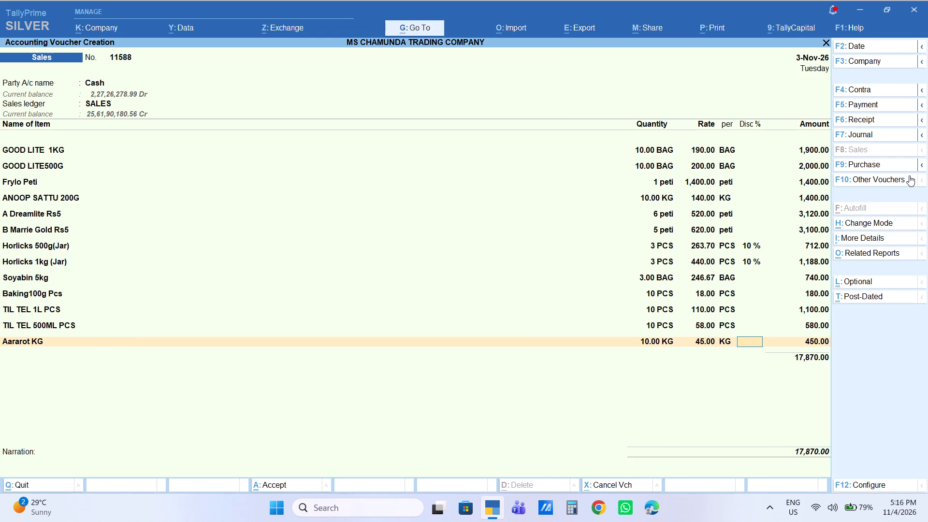
key("Return")
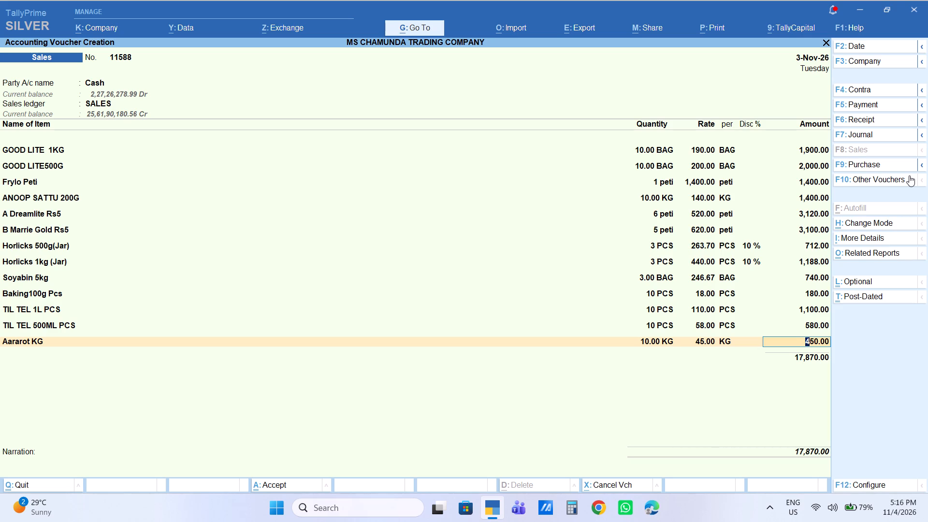
type("580")
key("Return")
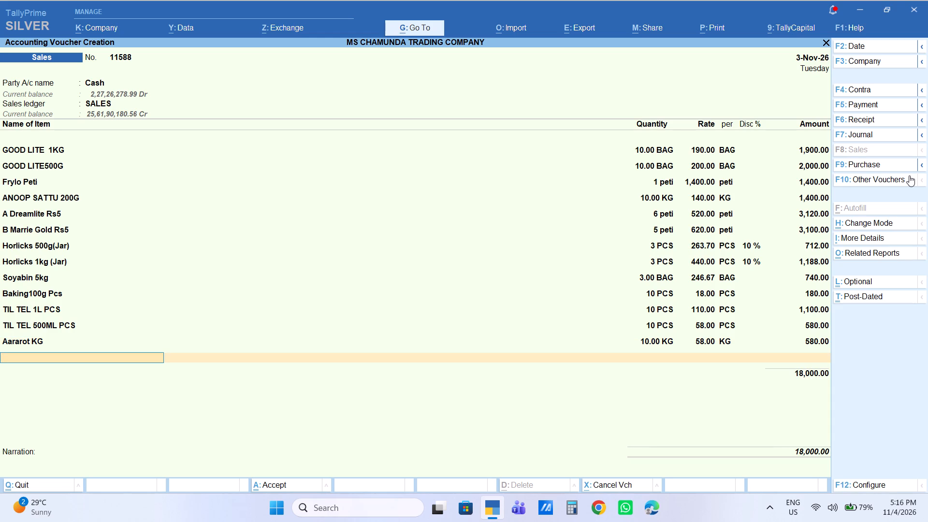
Correct the Aararot KG line, reselecting the same item and setting the quantity to 2 KG and the amount to 90.
key("BackSpace")
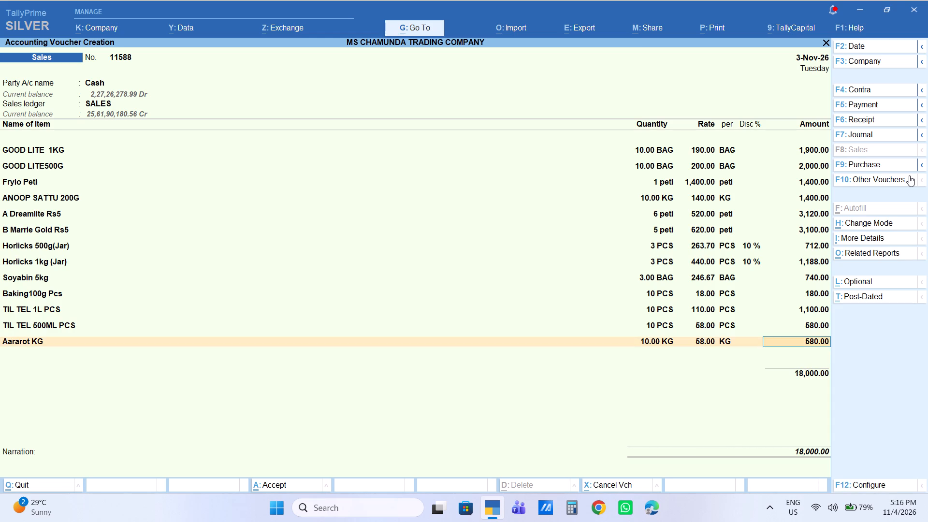
key("BackSpace")
key("BackSpace")
key("BackSpace")
key("BackSpace")
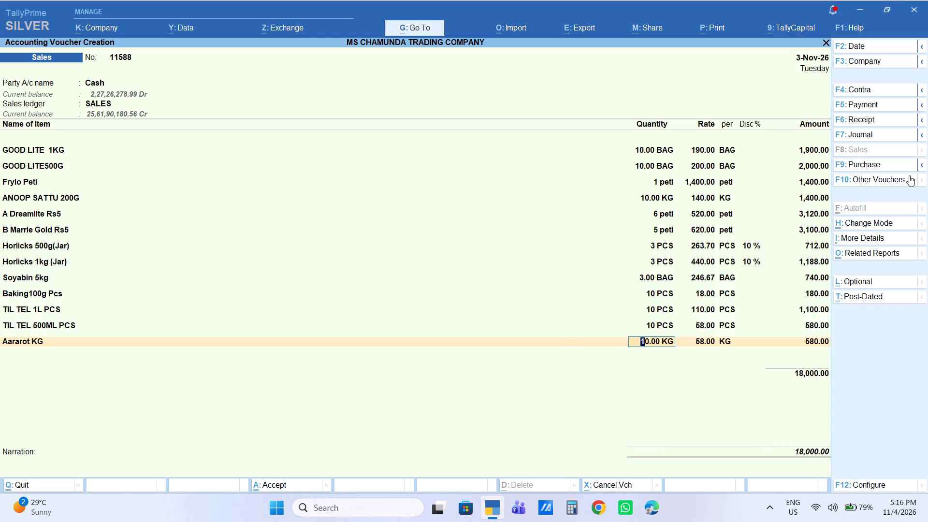
key("BackSpace")
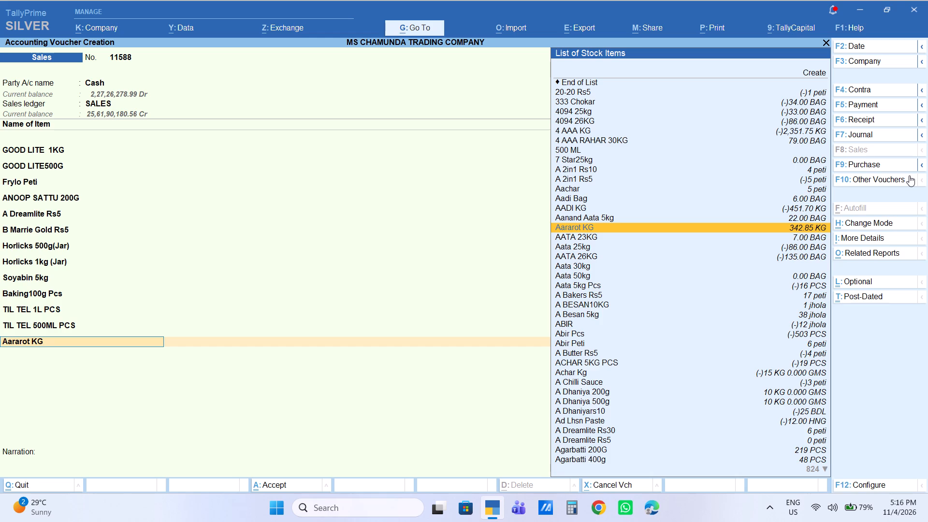
type("ARAR")
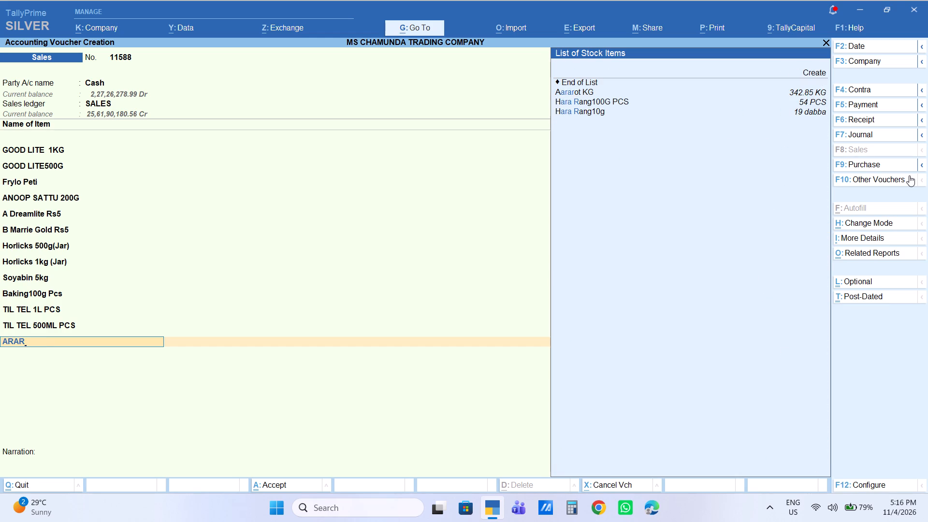
key("Down")
key("Return")
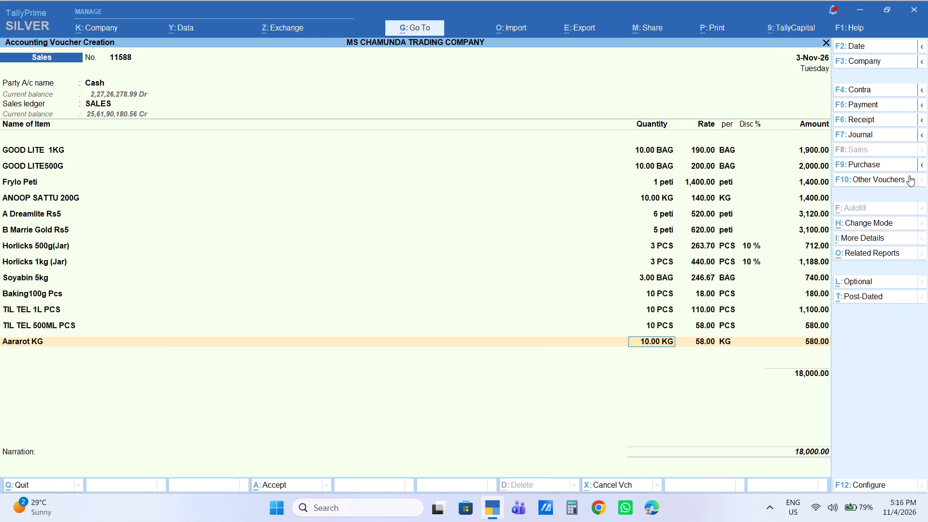
key("2")
key("Return")
key("Return")
key("Return")
key("Return")
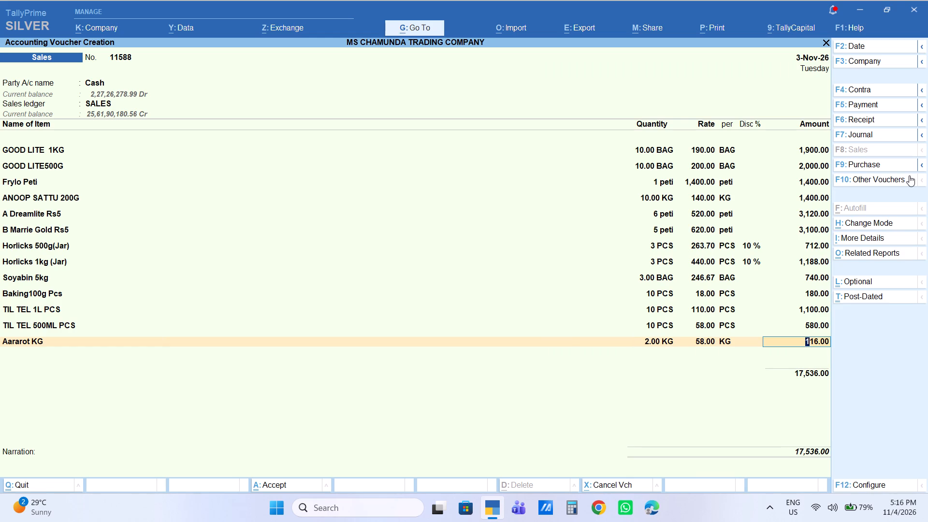
type("90")
key("Return")
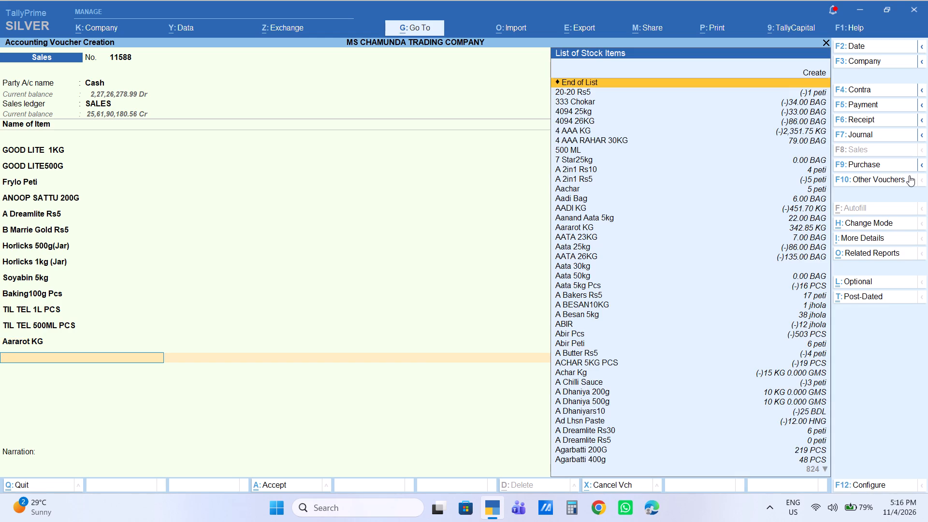
Add 2 peti of A Butter Rs5 as the fourteenth item line at the default rate of 490.
type("A BU")
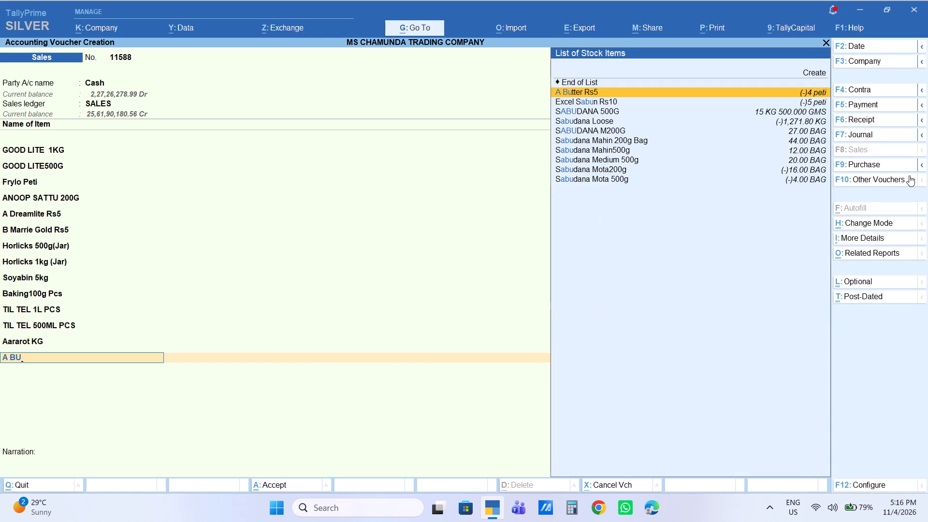
key("Return")
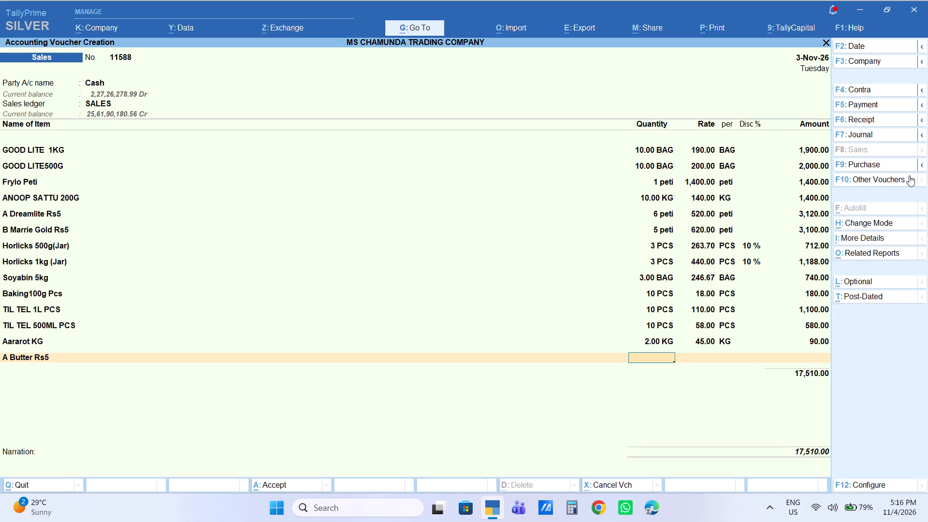
key("2")
key("Return")
key("Return")
key("Return")
key("Return")
key("Return")
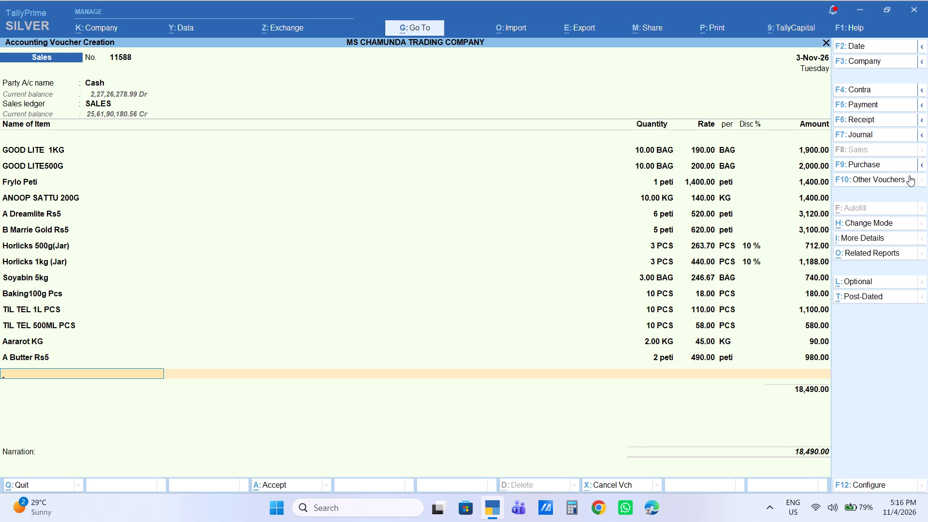
End the item list and add the Labour Charge ledger with an amount of 70.
key("Return")
type("LA")
key("Return")
key("Return")
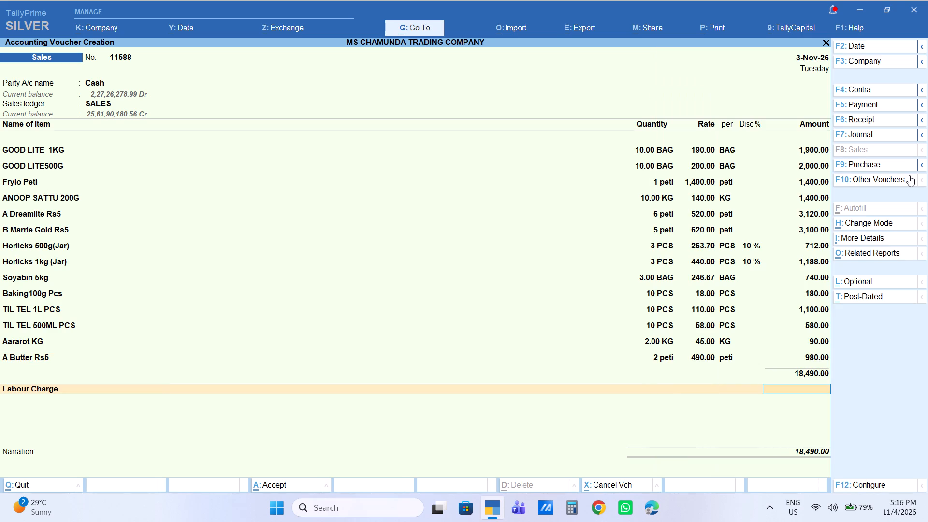
type("70")
key("Return")
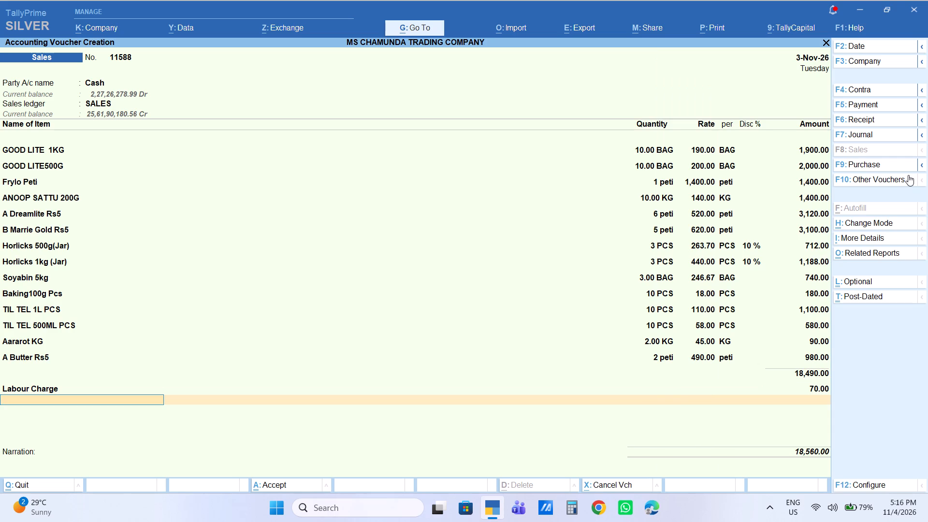
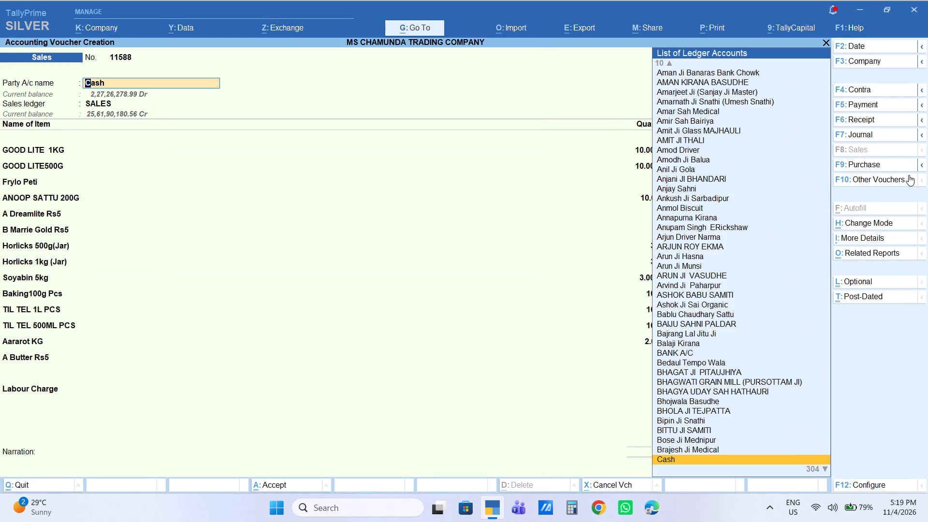
Review the voucher's entries field by field, from the Cash party account through the GOOD LITE lines to the Frylo Peti line.
key("Return")
key("Return")
key("Return")
key("Return")
key("Return")
key("Return")
key("Return")
key("Return")
key("Return")
key("Return")
key("Return")
key("Return")
key("Return")
key("Return")
key("Return")
key("Return")
key("Return")
key("Return")
key("Return")
key("Return")
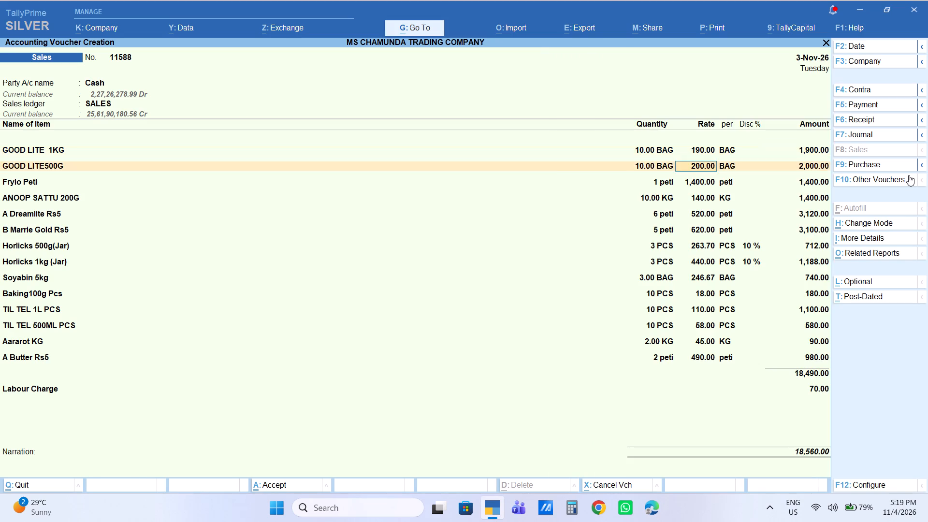
key("Return")
key("Return")
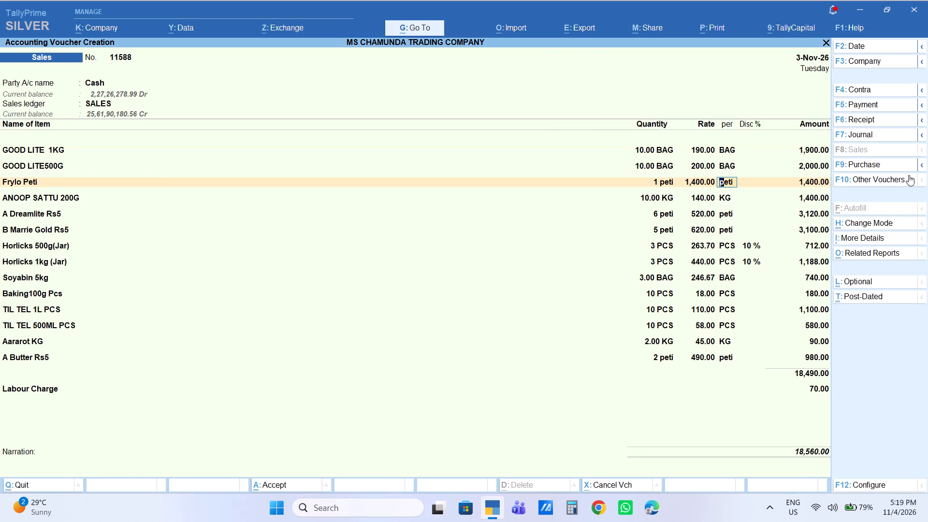
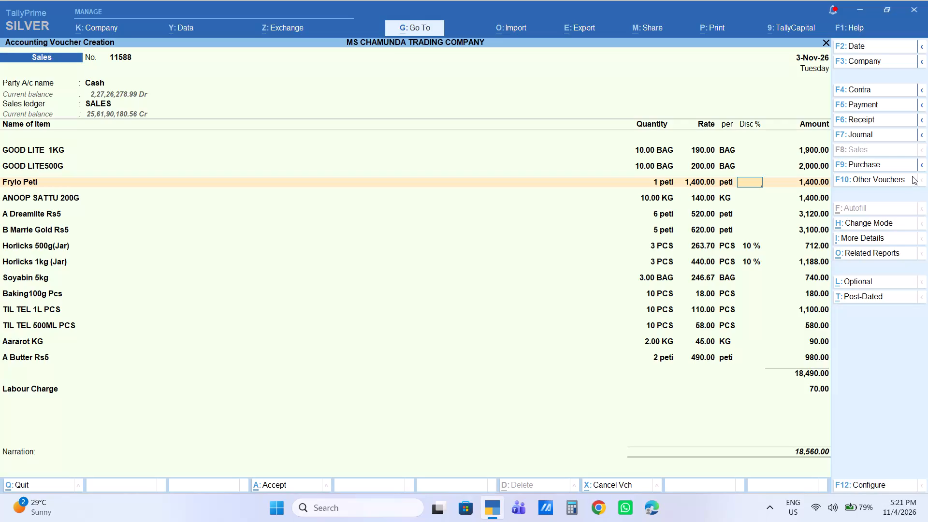
Review the ANOOP SATTU 200G line's item name, quantity and rate.
key("Return")
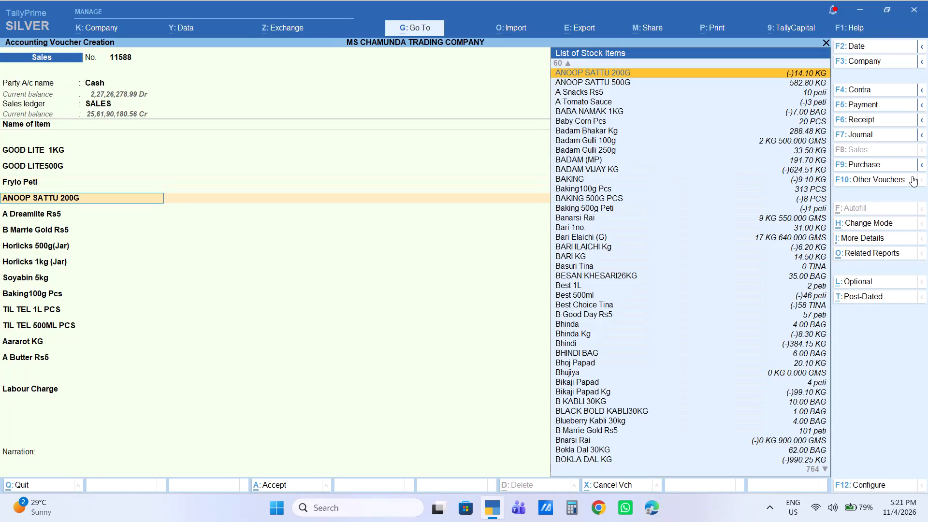
key("Return")
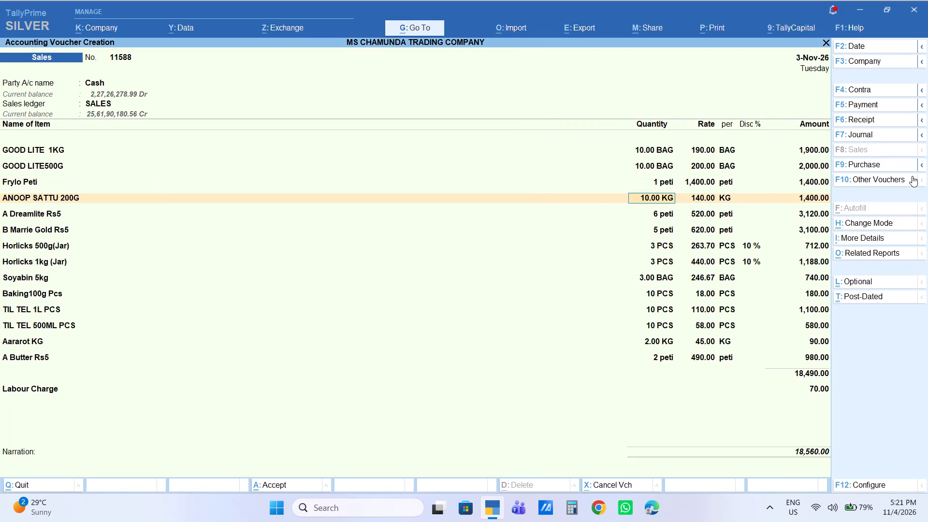
key("BackSpace")
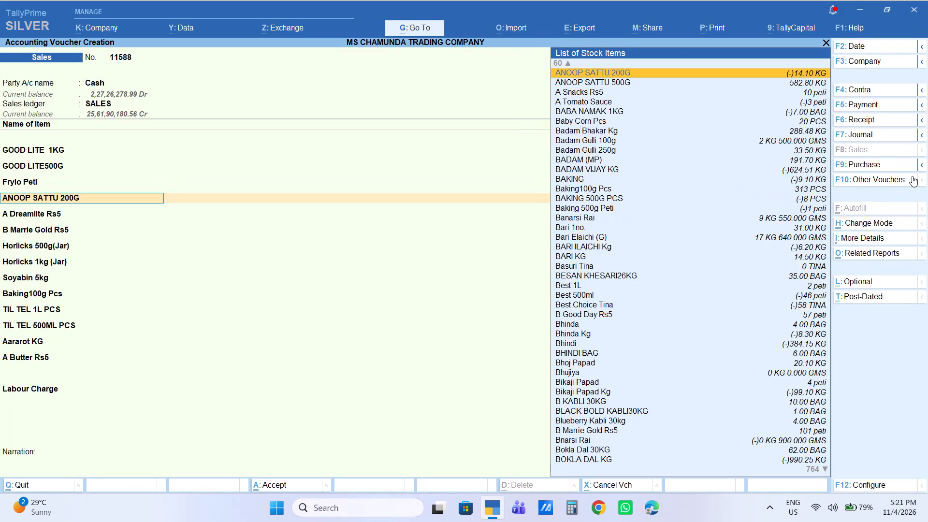
key("Return")
key("Return")
key("Return")
key("BackSpace")
key("BackSpace")
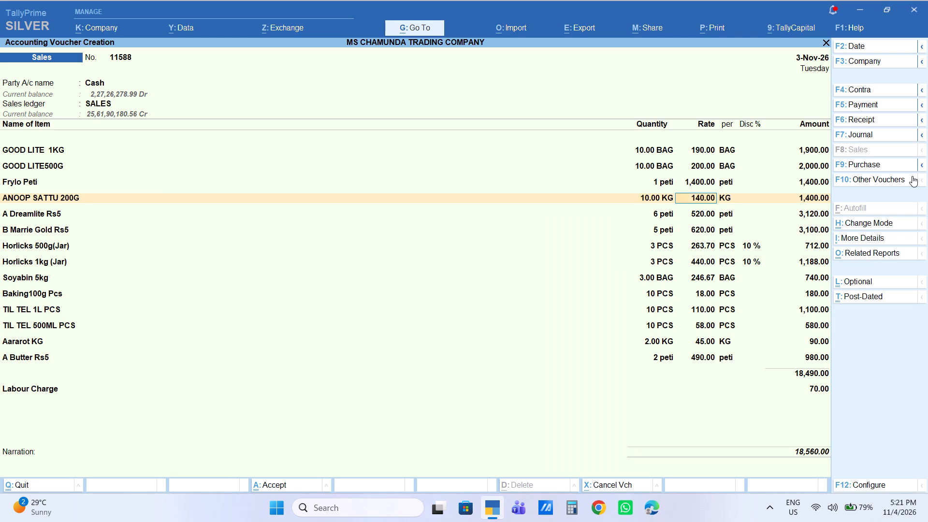
key("Return")
Set the rate of the Soyabin 5kg line to 370 per BAG.
key("Down")
key("Down")
key("Down")
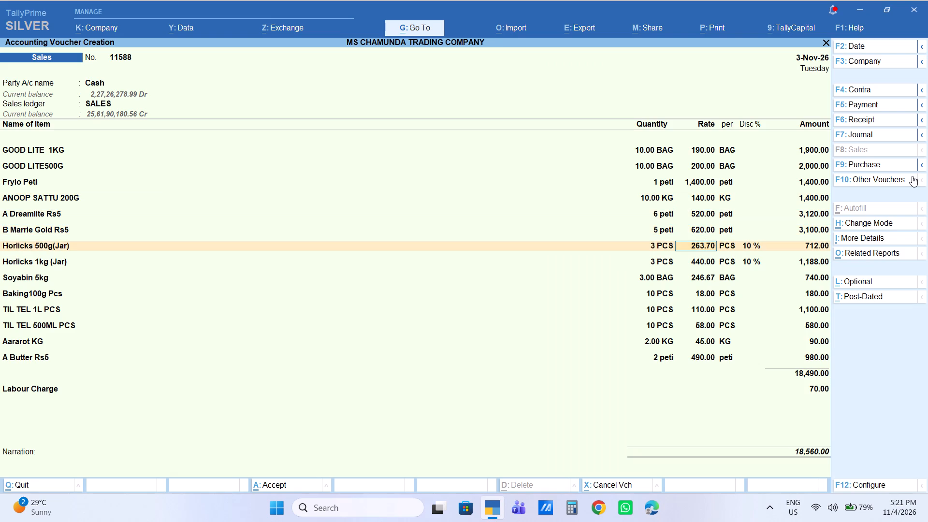
key("Up")
key("Down")
key("Down")
key("Down")
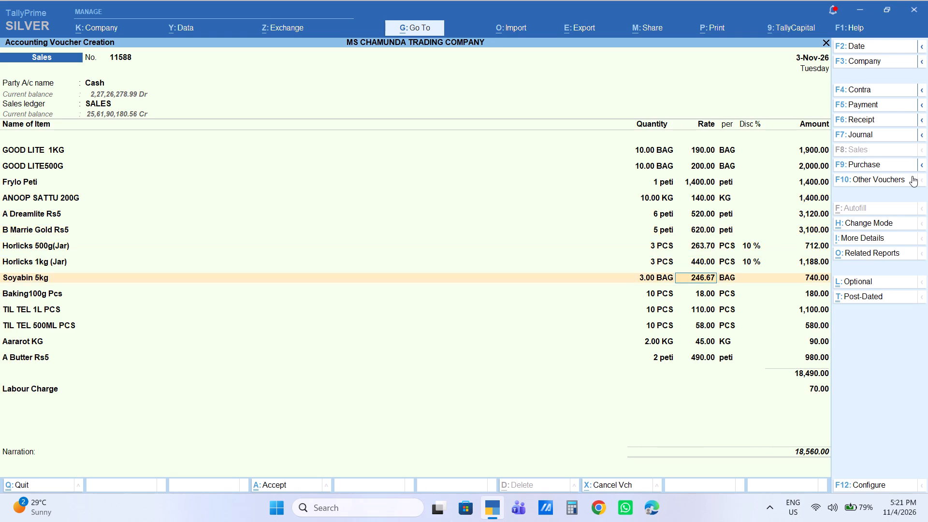
key("2")
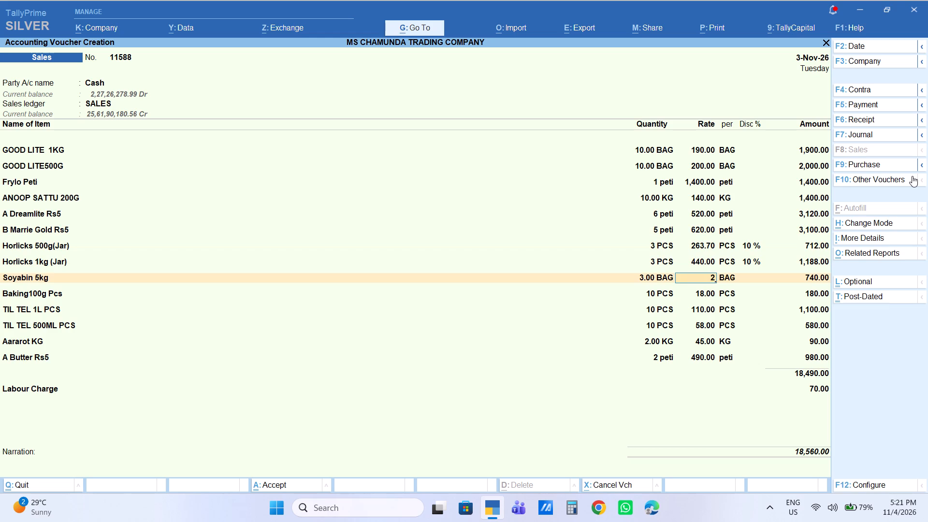
key("BackSpace")
type("370")
key("Return")
key("Return")
key("Return")
key("Return")
key("Return")
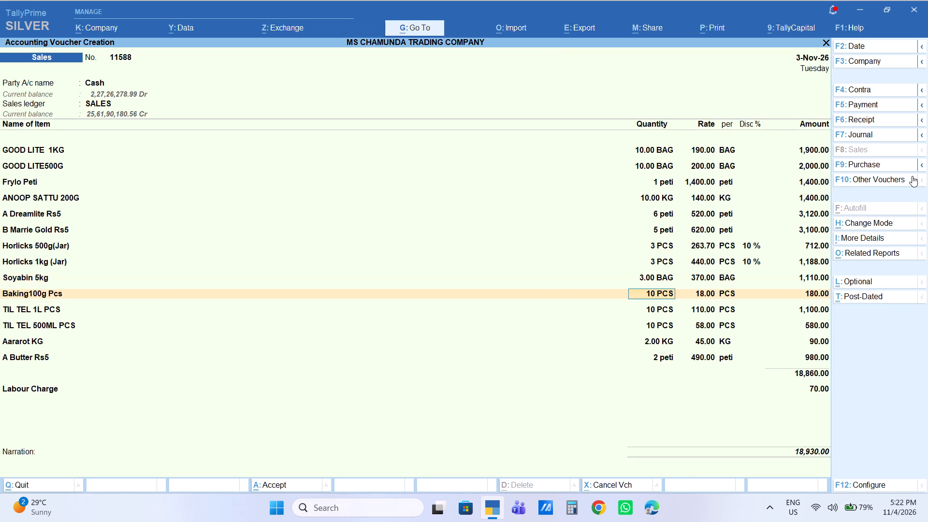
Review the remaining item lines field by field, from Baking100g Pcs through the TIL TEL lines to Aararot KG.
key("Return")
key("Return")
key("Return")
key("Return")
key("Return")
key("Return")
key("Return")
key("Return")
key("Return")
key("Return")
key("Return")
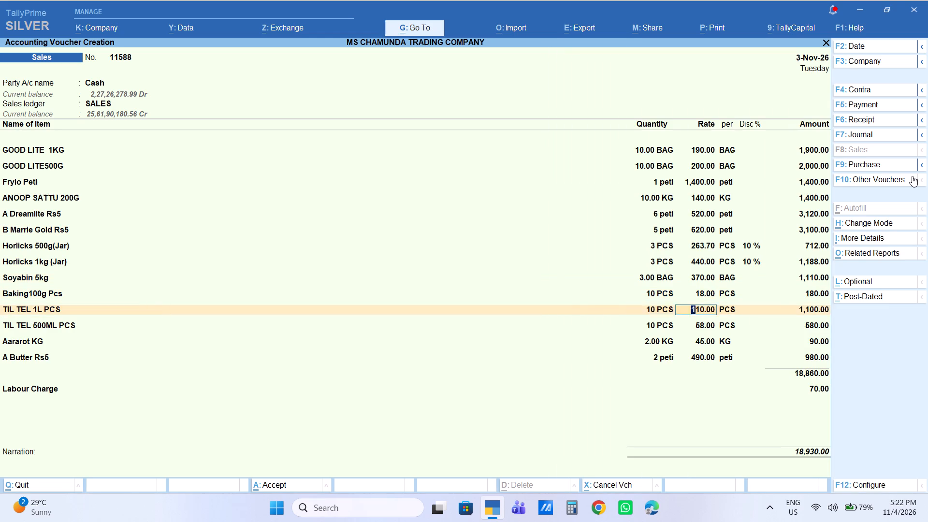
key("Return")
key("Return")
key("Return")
key("Return")
key("Return")
key("Return")
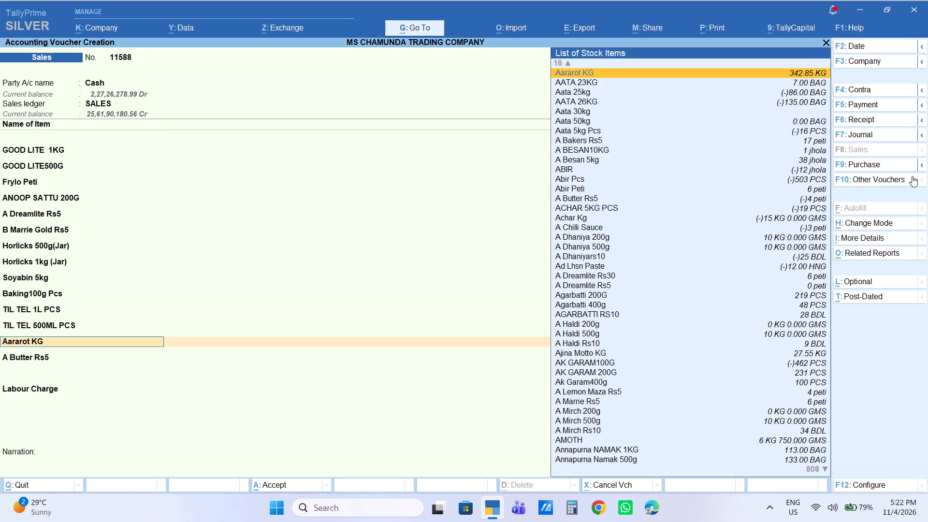
key("Return")
key("Return")
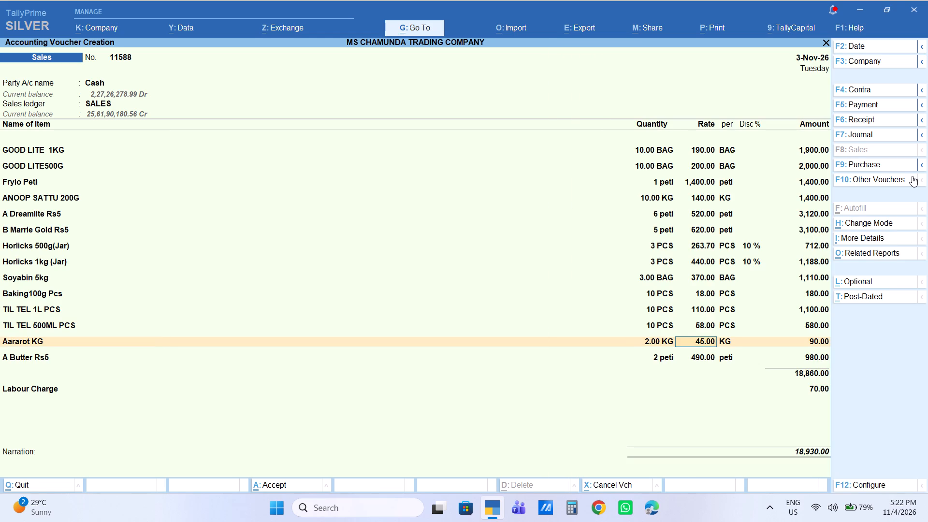
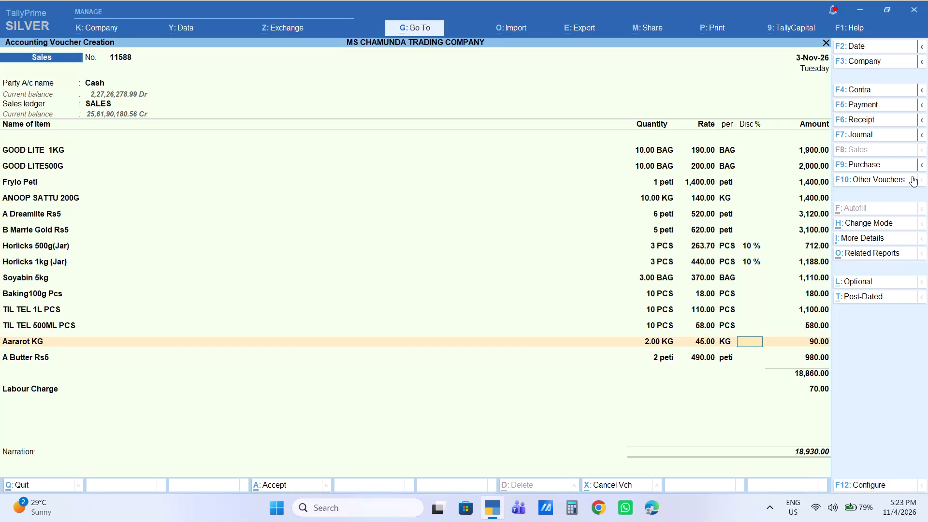
Pass through the remaining Aararot KG, A Butter Rs5, Labour Charge and narration fields unchanged and save cash sales voucher 11588.
key("Return")
key("Return")
key("Return")
key("Return")
key("Return")
key("Return")
key("Return")
key("Return")
key("Return")
key("Return")
key("Return")
key("Return")
key("Return")
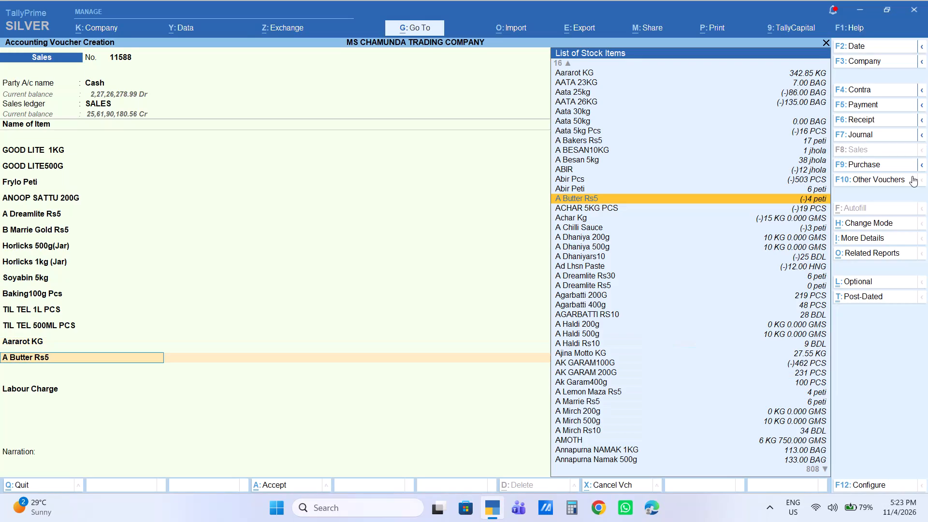
key("Return")
key("Return")
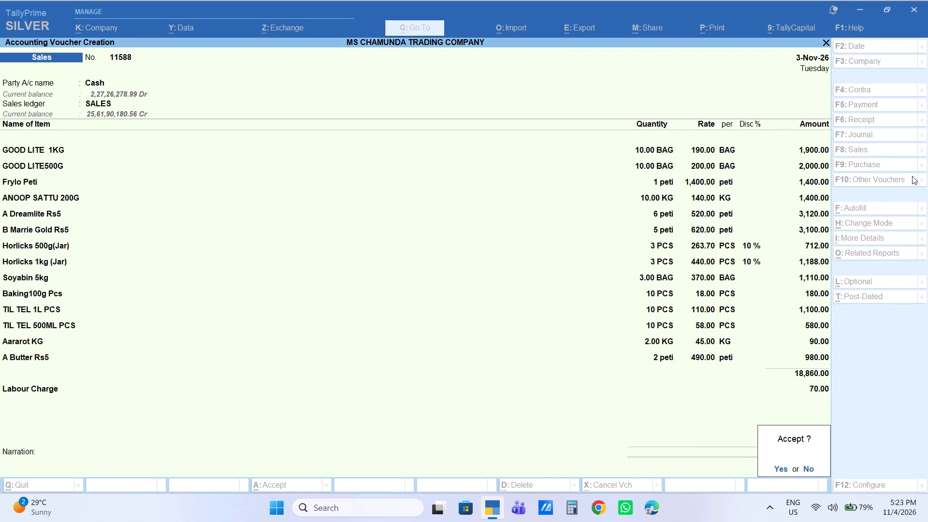
key("Return")
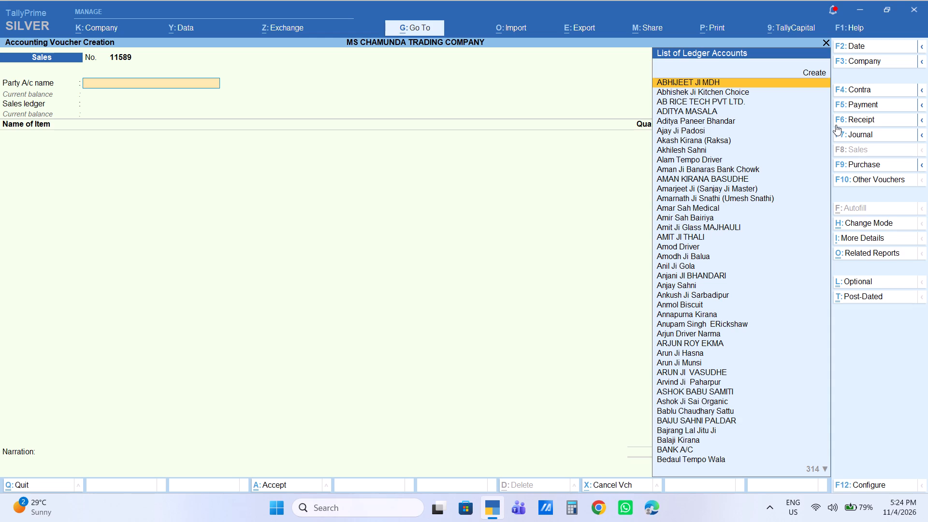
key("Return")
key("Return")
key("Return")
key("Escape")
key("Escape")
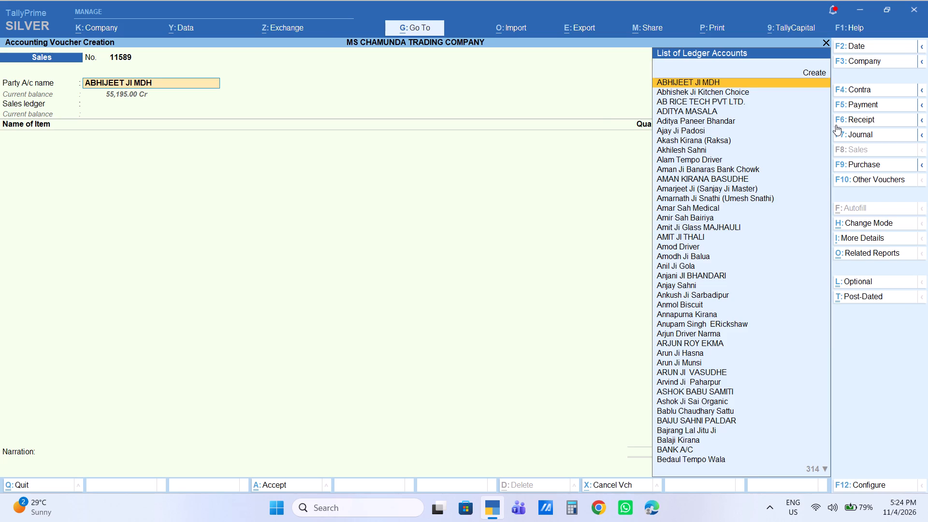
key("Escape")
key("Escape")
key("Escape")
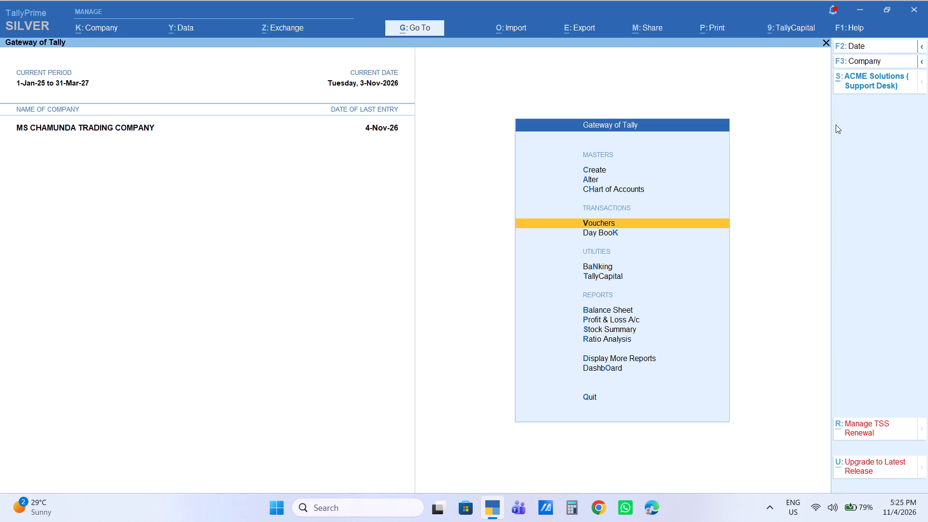
Start a new payment voucher for 3-Nov-26 with Cash as the account.
key("Down")
key("Up")
key("Return")
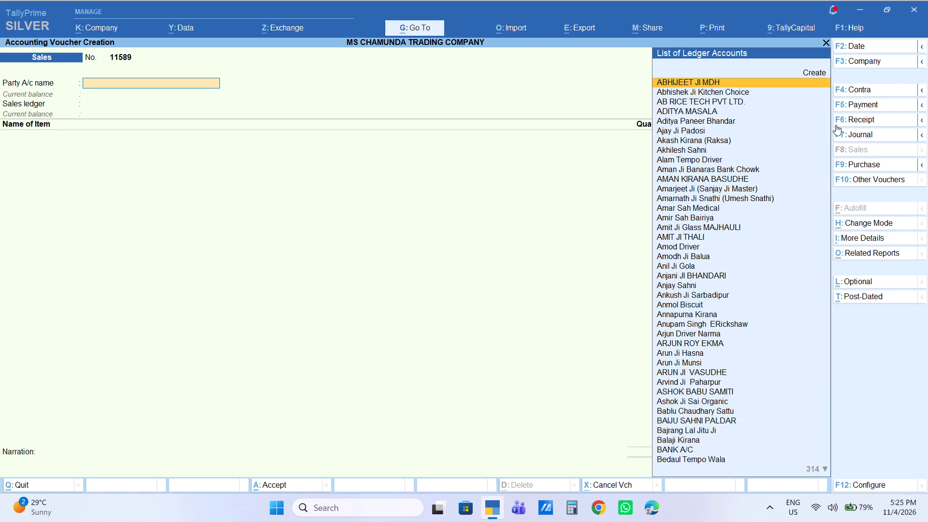
key("F5")
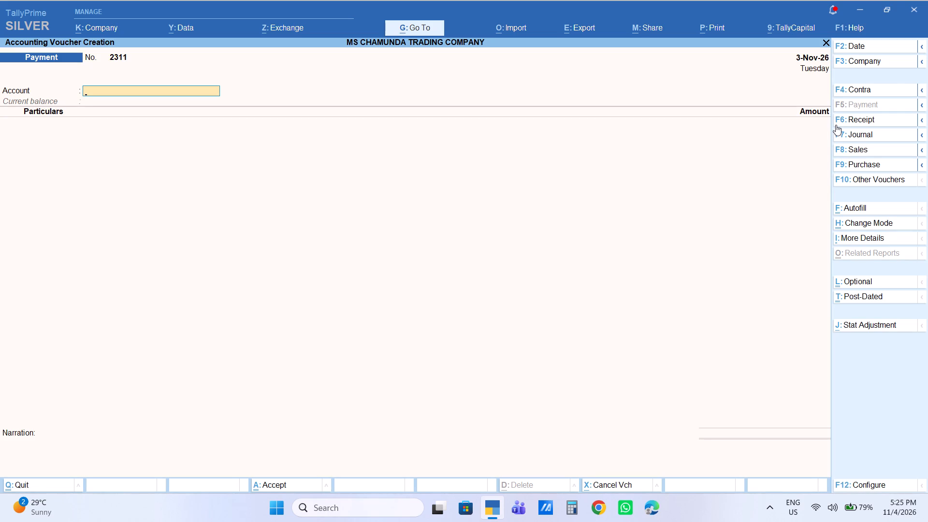
type("CA")
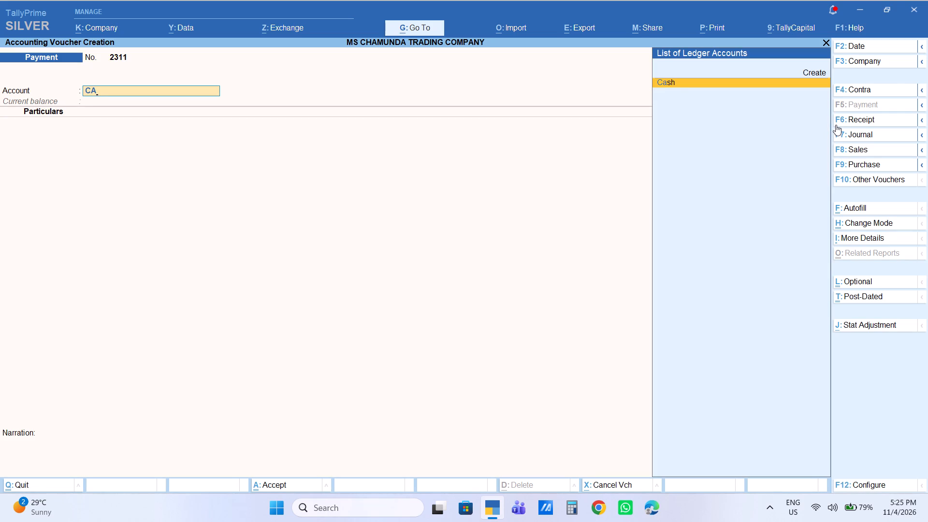
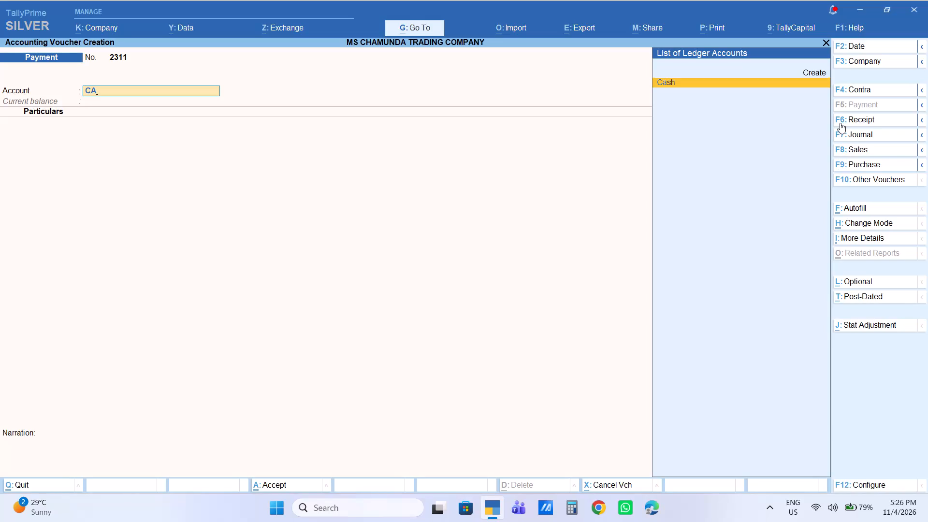
Enter Nitin Ji's ledger as the cash payment's party and allocate 13,410.00 against pending bill 1102.
key("Return")
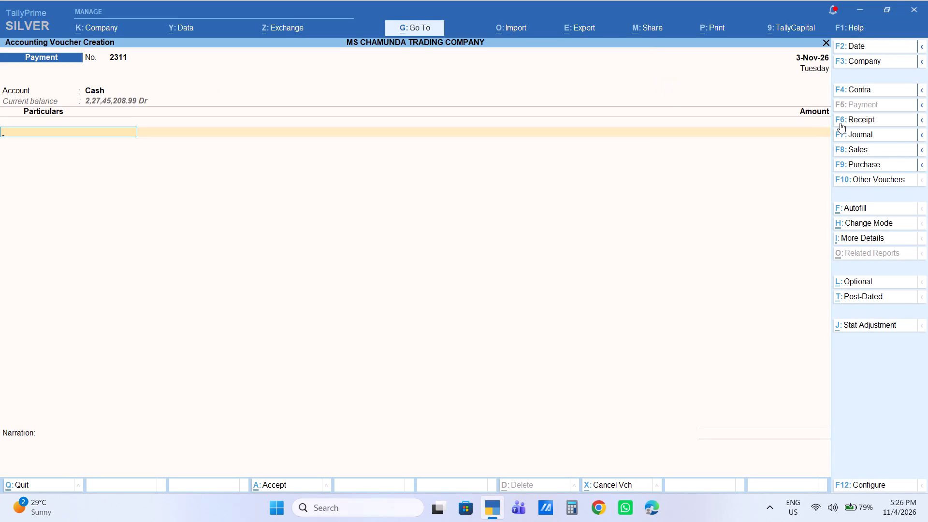
type("NIT")
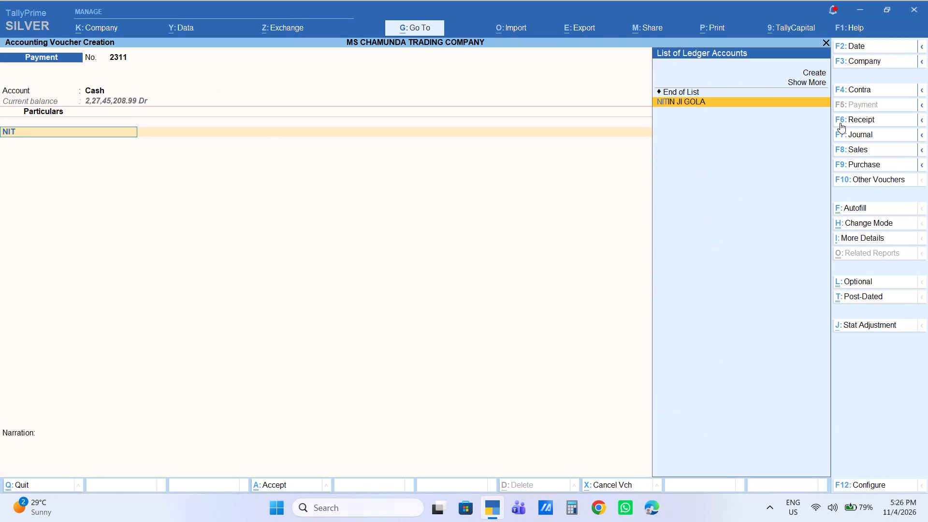
key("Return")
key("Return")
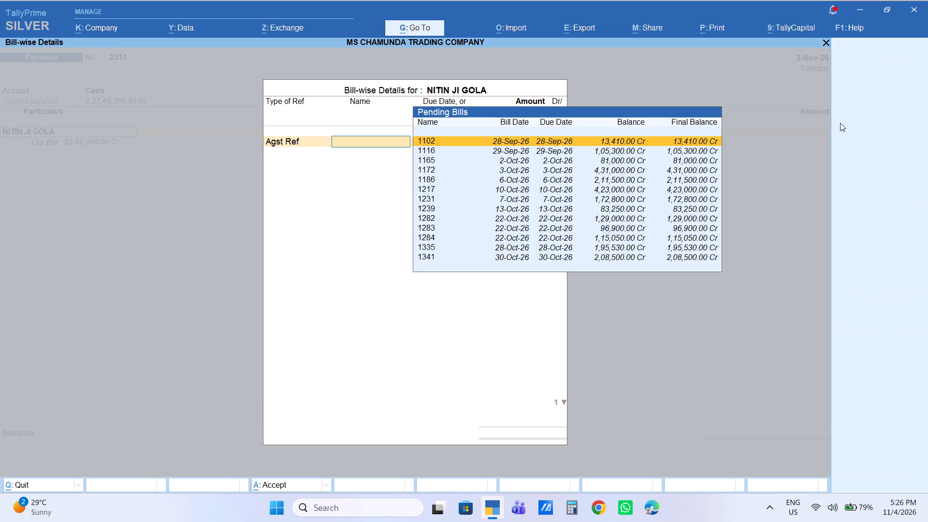
key("Return")
key("Return")
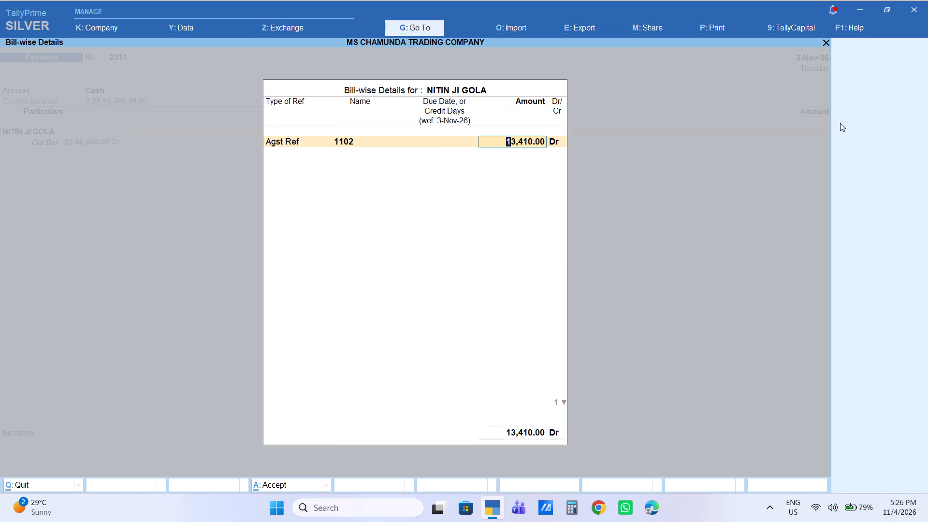
key("Return")
Add a second Agst Ref allocation of 86,590 against bill 1116 and complete the bill-wise details.
key("Down")
key("Down")
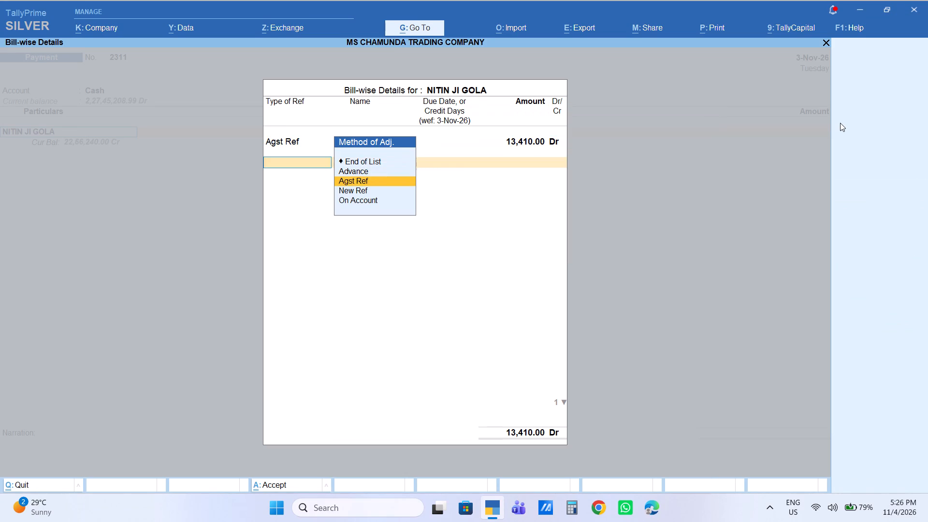
key("Return")
key("Return")
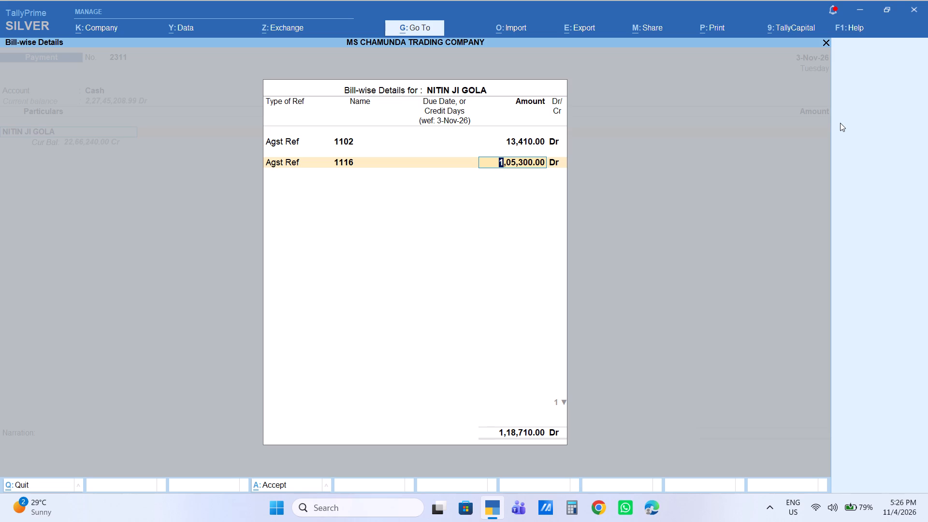
type("86590")
key("Return")
key("Return")
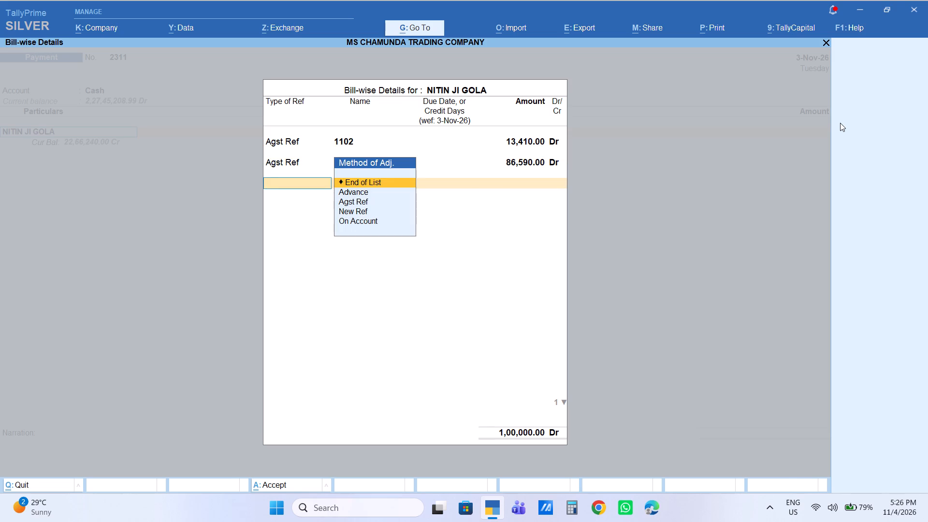
key("Return")
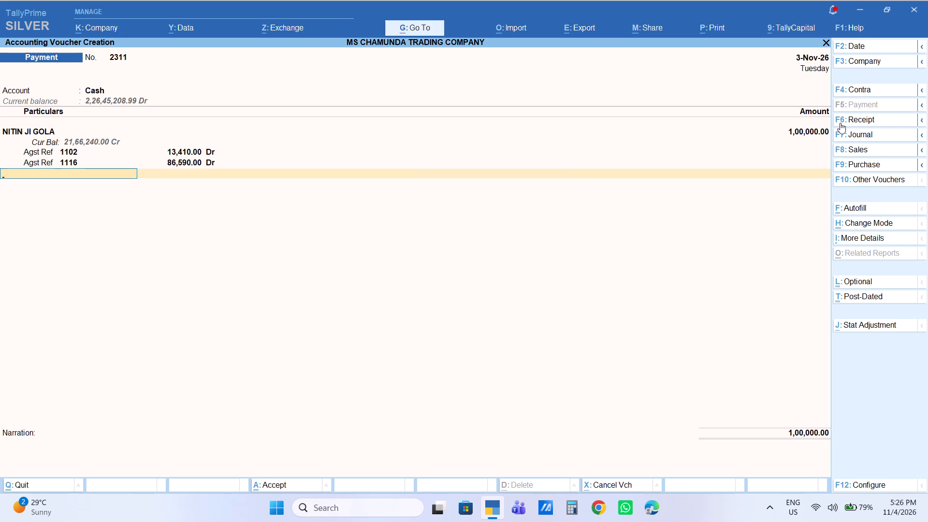
Leave the narration blank and save payment voucher 2311.
key("Return")
key("Return")
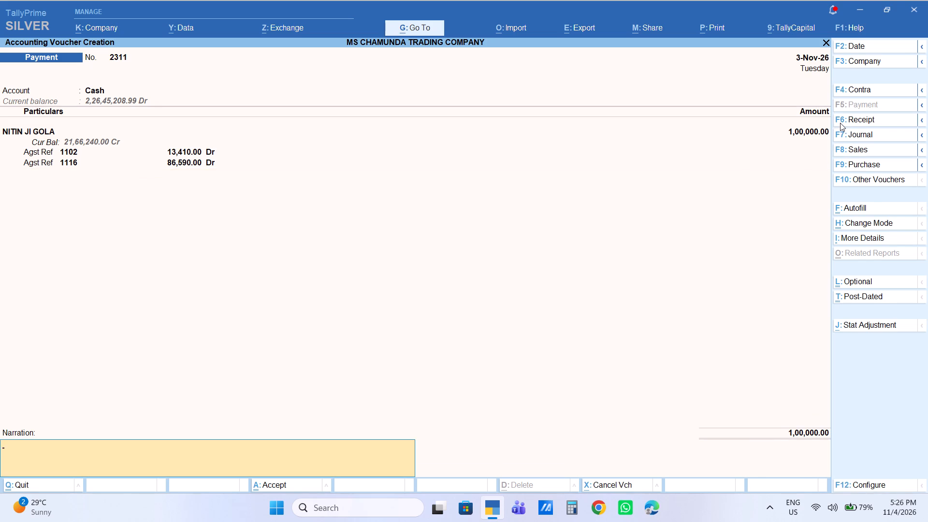
key("Return")
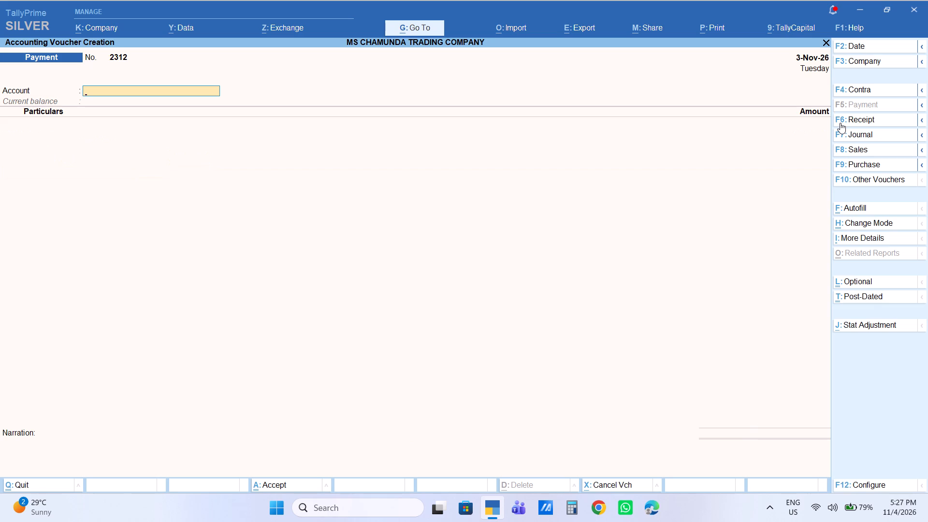
Leave voucher entry and open the ledger vouchers report for Nitin Ji's account.
key("Escape")
key("Escape")
type("DAL")
type("NIT")
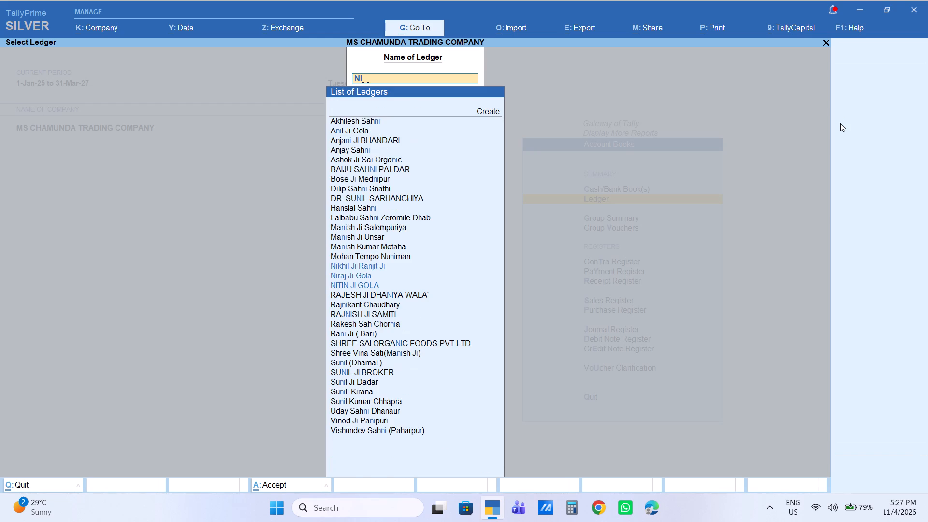
key("Return")
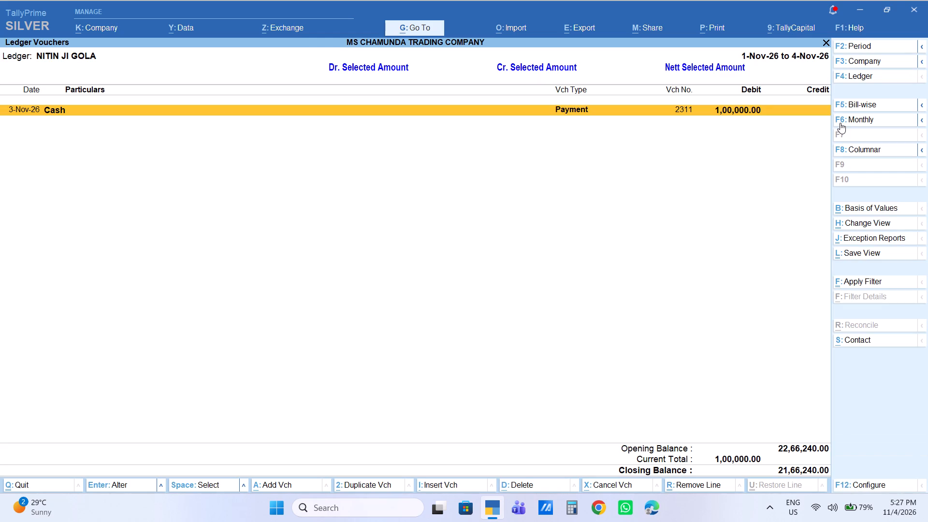
Clear the report period's start date so it covers 1-Apr-25 to 4-Nov-26.
key("F2")
key("space")
key("Return")
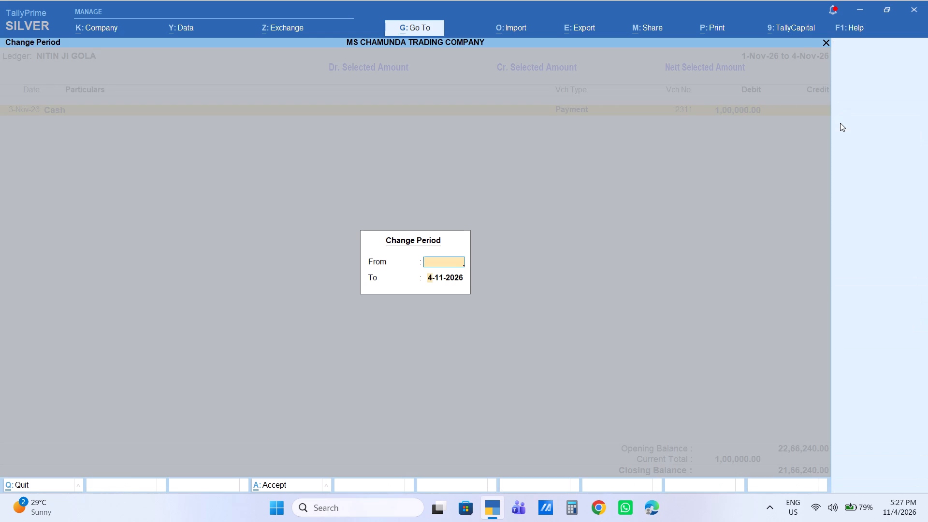
key("Return")
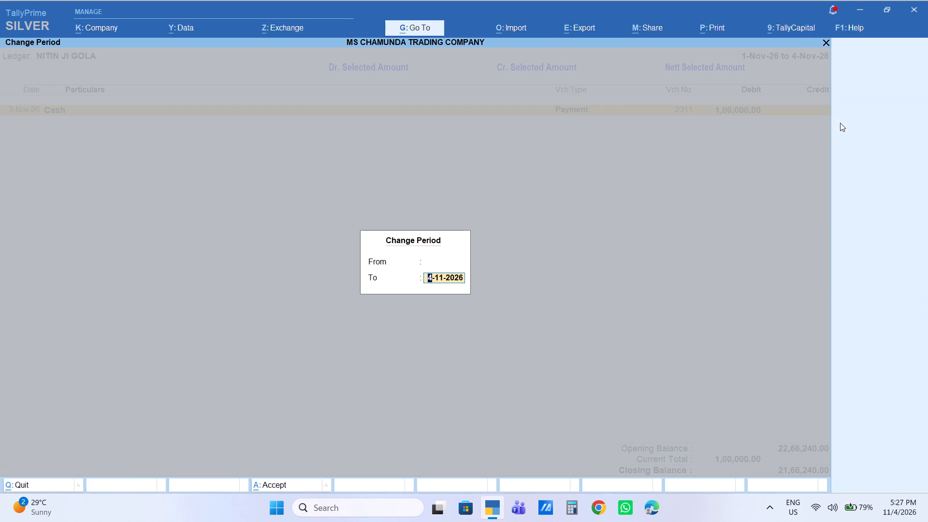
key("Down")
Examine the ledger's most recent purchase and payment entries for October and November 2026.
key("Down")
key("Down")
key("Down")
key("Down")
key("Down")
key("Down")
key("Down")
key("Down")
key("Down")
key("Down")
key("Down")
key("Down")
key("Down")
key("Down")
key("Down")
key("Down")
key("Down")
key("Down")
key("Down")
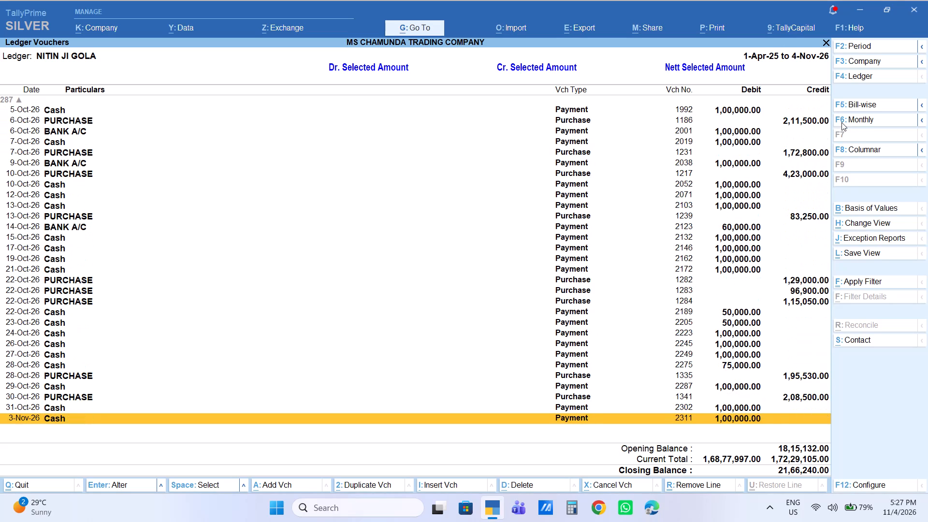
key("Up")
key("Up")
key("Up")
key("Up")
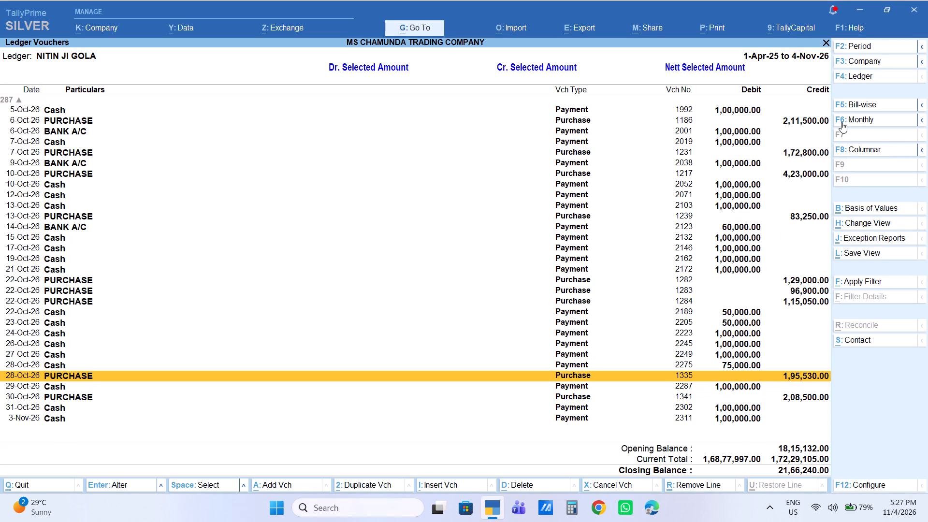
key("Up")
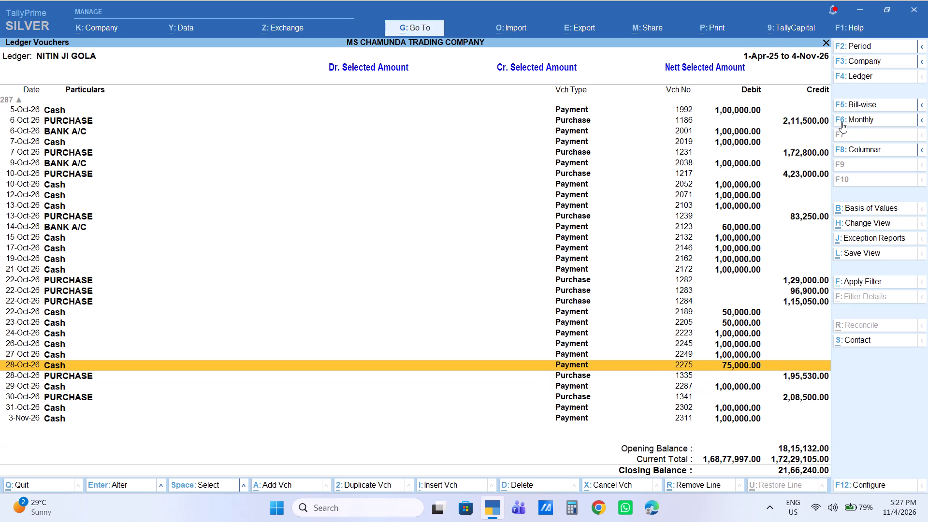
key("Up")
key("Up")
key("Up")
key("Up")
key("Up")
key("Up")
key("Up")
key("Up")
key("Up")
key("Up")
key("Up")
key("Up")
key("Up")
key("Up")
key("Up")
key("Up")
key("Up")
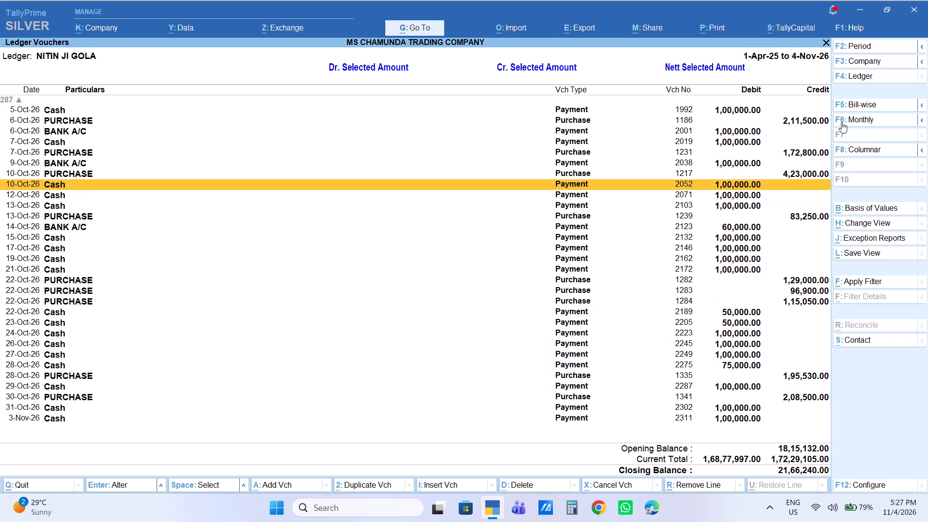
Examine the ledger's older purchase and payment entries, going back from early October to early July 2026.
key("Up")
key("Up")
key("Up")
key("Up")
key("Up")
key("Up")
key("Up")
key("Up")
key("Up")
key("Up")
key("Up")
key("Up")
key("Up")
key("Up")
key("Up")
key("Up")
key("Up")
key("Up")
key("Up")
key("Up")
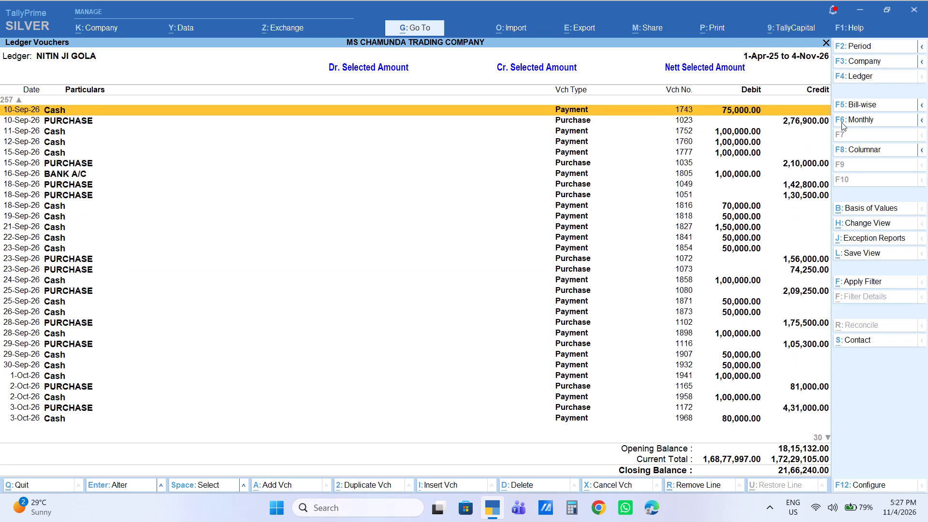
key("Up")
key("Up")
key("Up")
key("Up")
key("Up")
key("Up")
key("Up")
key("Up")
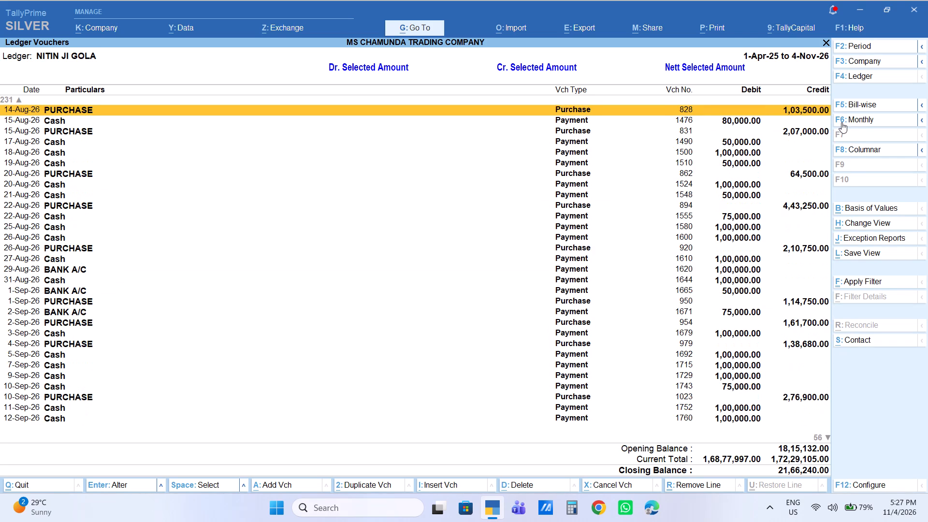
key("Up")
key("Down")
key("Up")
key("Up")
key("Up")
key("Up")
key("Up")
key("Up")
key("Up")
key("Up")
key("Up")
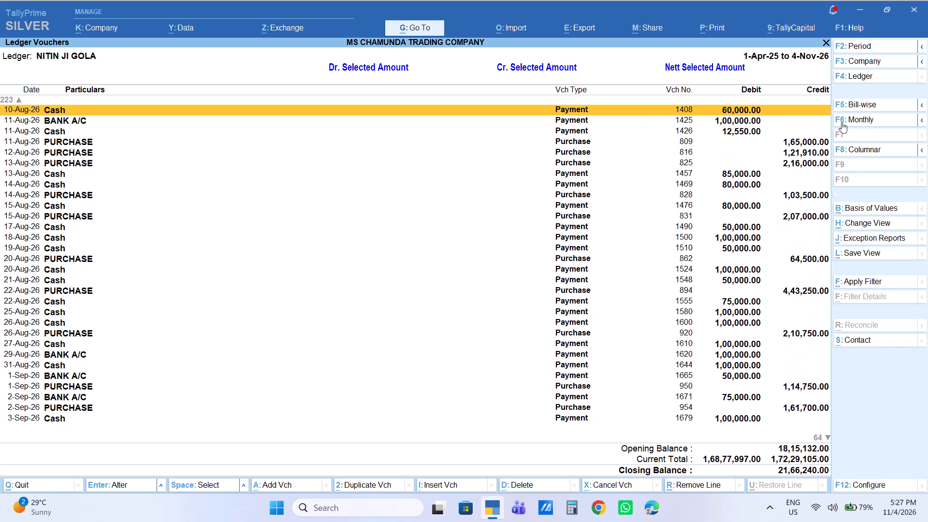
key("Up")
key("Up")
key("Up")
key("Up")
key("Up")
key("Up")
key("Up")
key("Up")
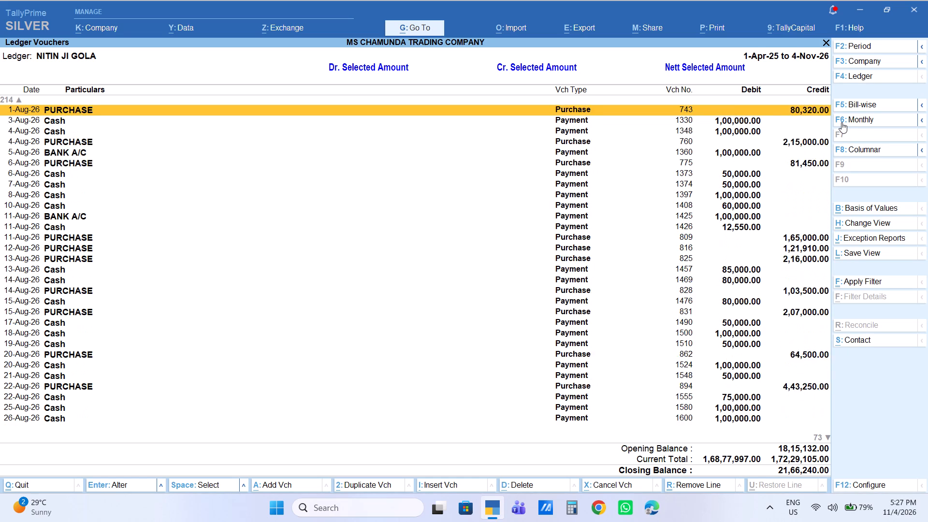
key("Up")
key("Up")
key("Up")
key("Up")
key("Up")
key("Up")
key("Up")
key("Up")
key("Up")
key("Up")
key("Up")
key("Up")
key("Up")
key("Up")
key("Up")
key("Up")
key("Up")
key("Up")
key("Up")
key("Up")
key("Up")
key("Up")
key("Up")
key("Up")
key("Up")
key("Up")
key("Up")
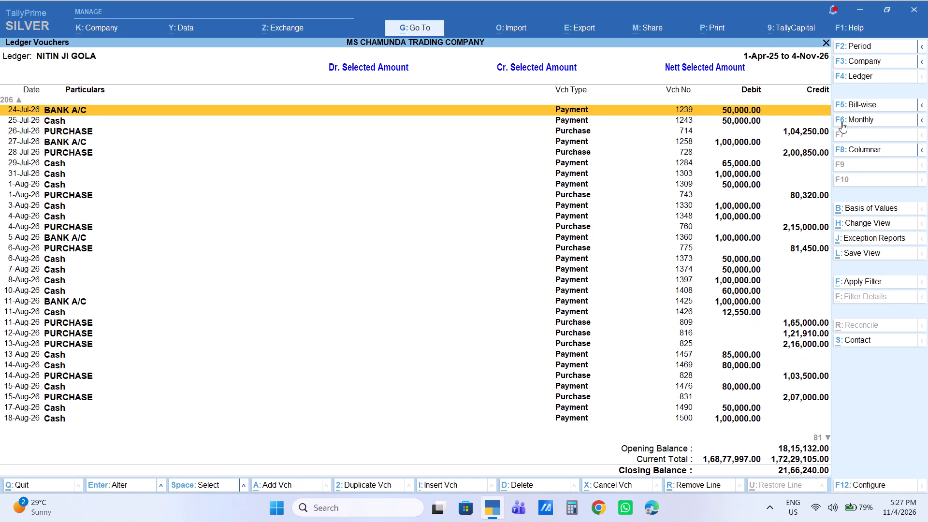
key("Up")
key("Up")
key("Up")
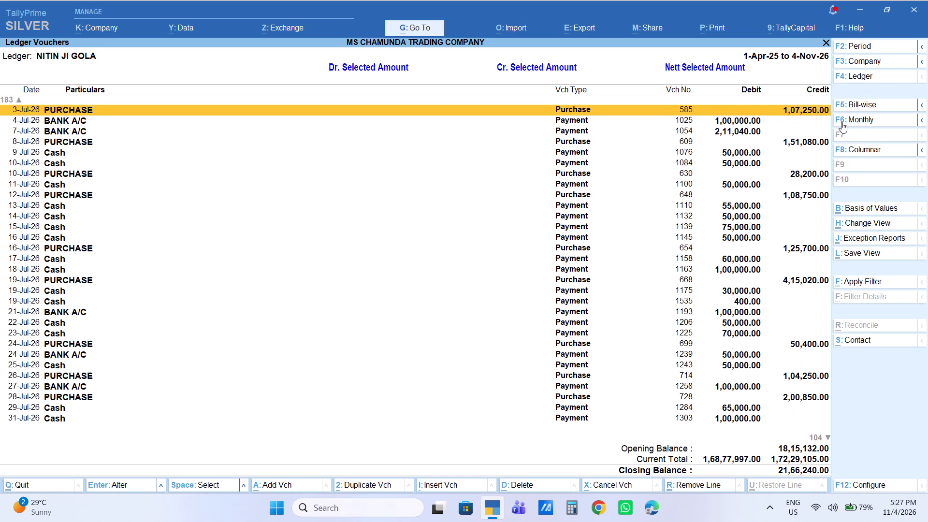
Examine the ledger's early-July 2026 purchase and payment entries, from 2-Jul-26 through 12-Jul-26.
key("Up")
key("Down")
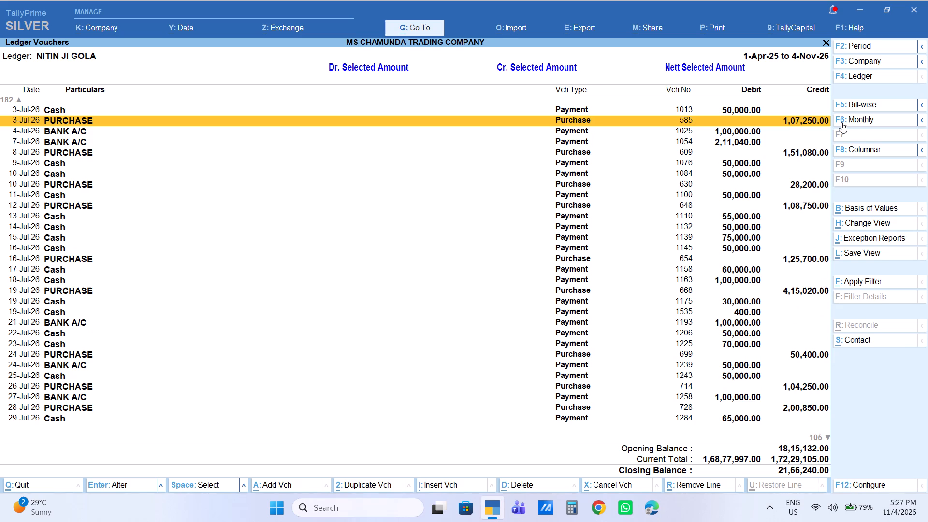
key("Up")
key("Up")
key("Up")
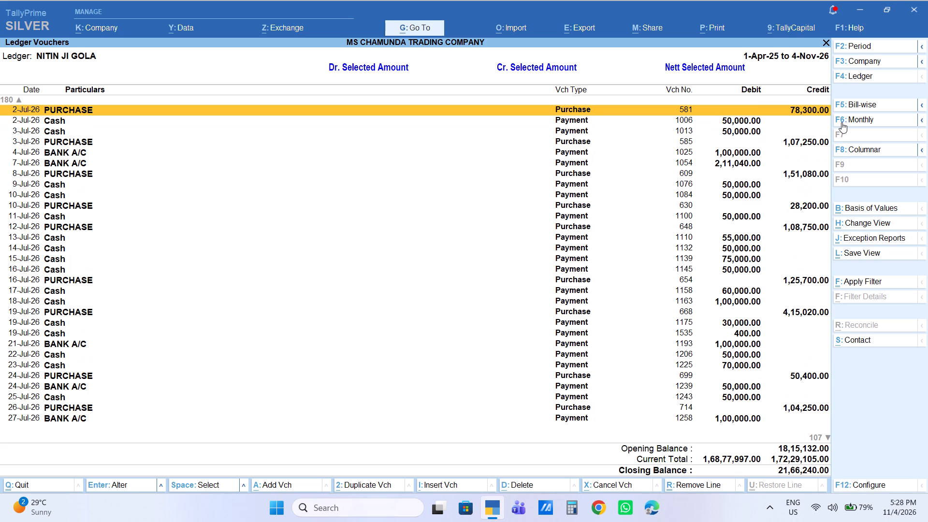
key("Down")
key("Down")
key("Down")
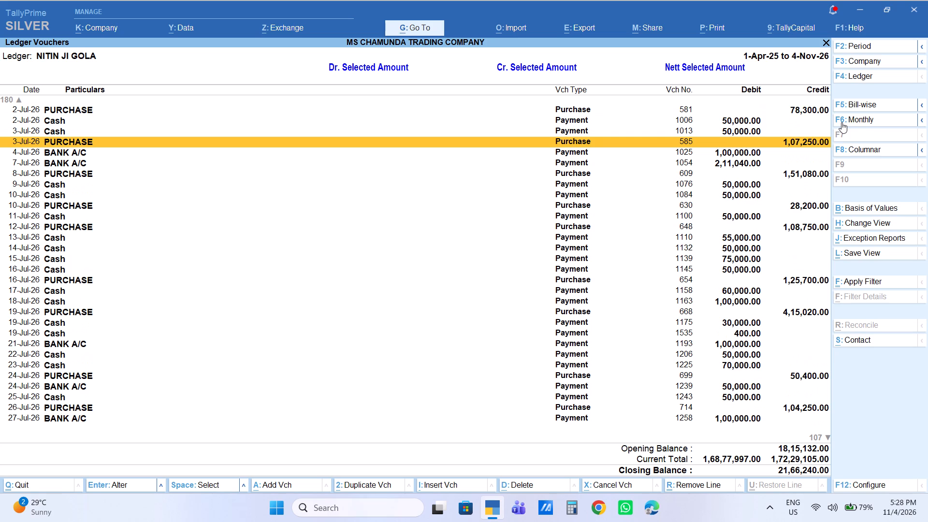
key("Down")
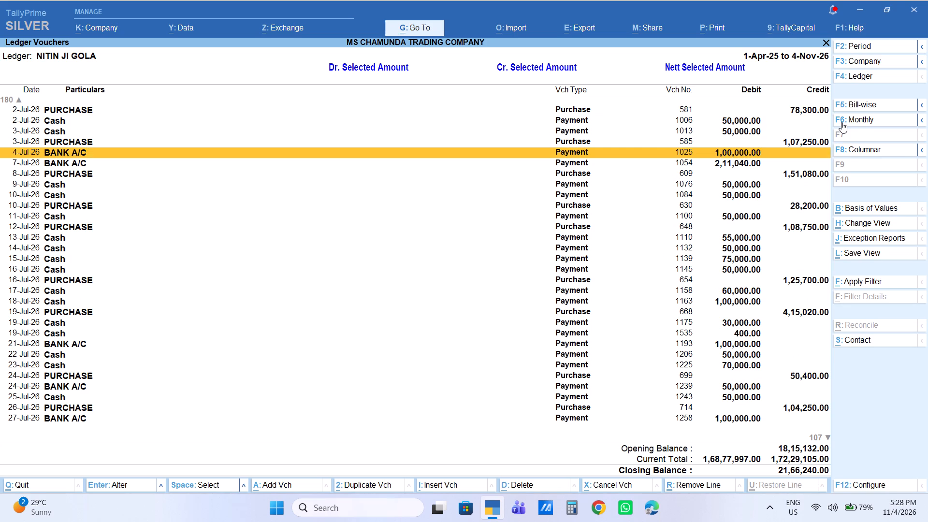
key("Down")
key("Down")
key("Down")
key("Down")
key("Down")
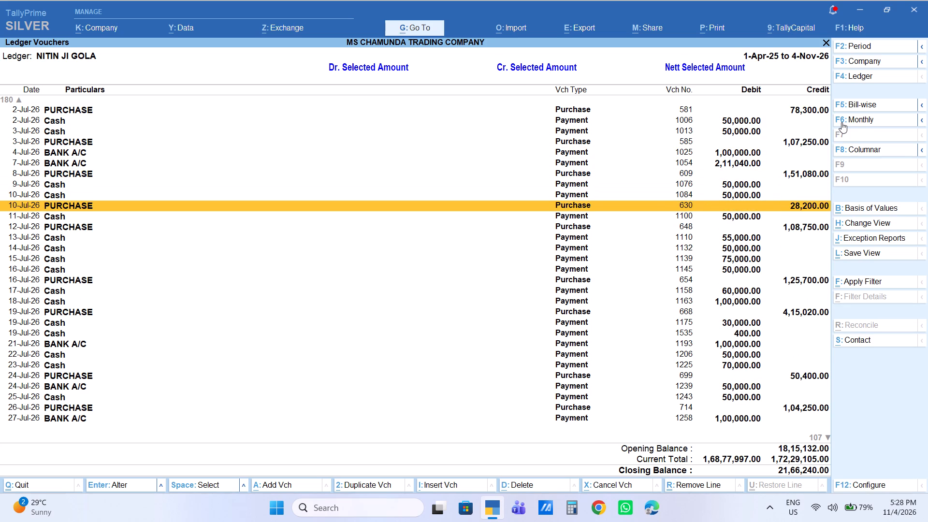
key("Down")
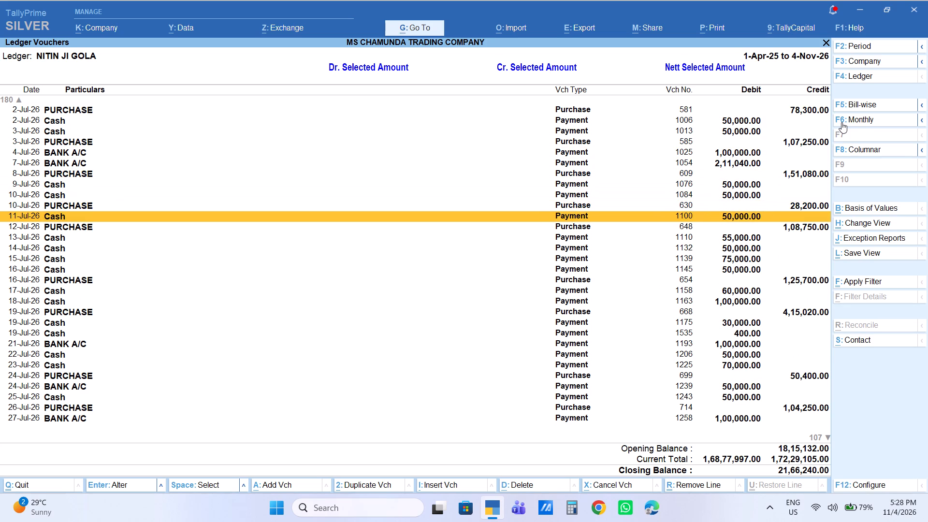
key("Down")
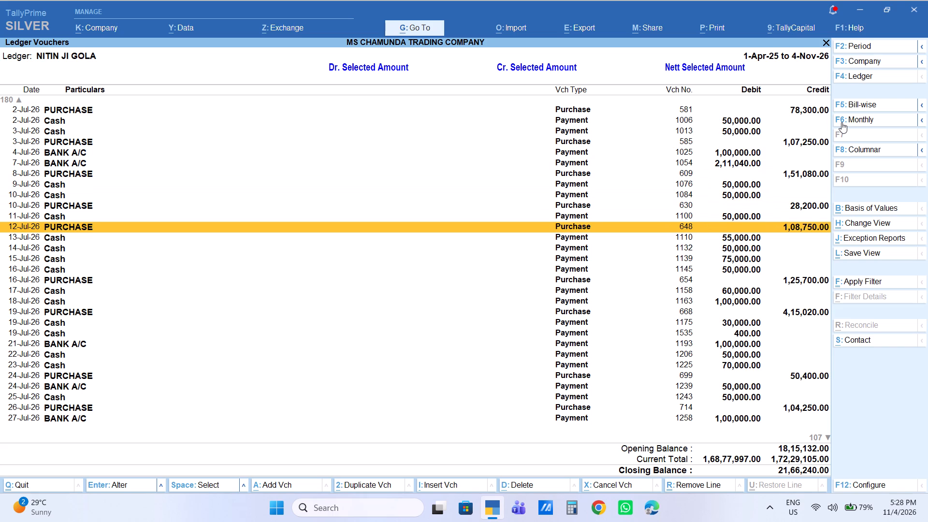
Open purchase voucher 668 dated 19-Jul-26 from the ledger to view its item details.
key("Down")
key("Down")
key("Down")
key("Down")
key("Down")
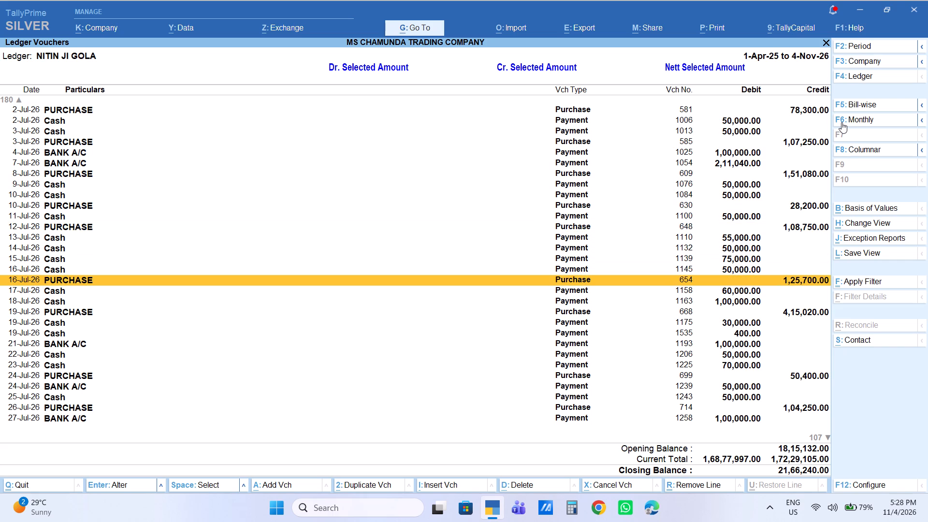
key("Down")
key("Down")
key("Down")
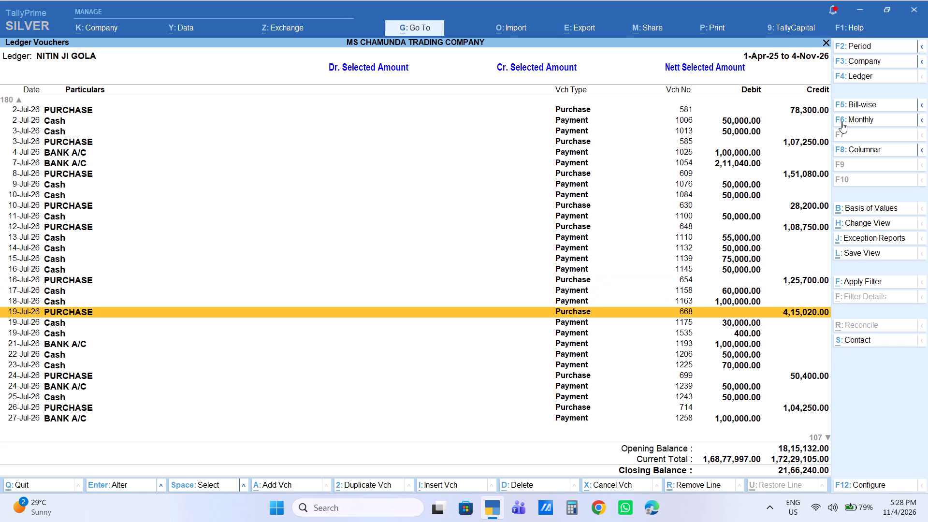
key("Return")
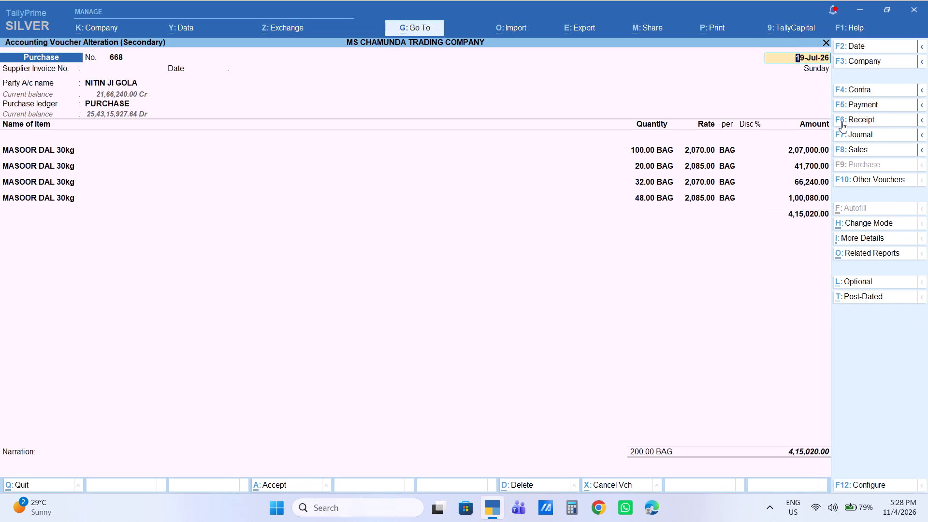
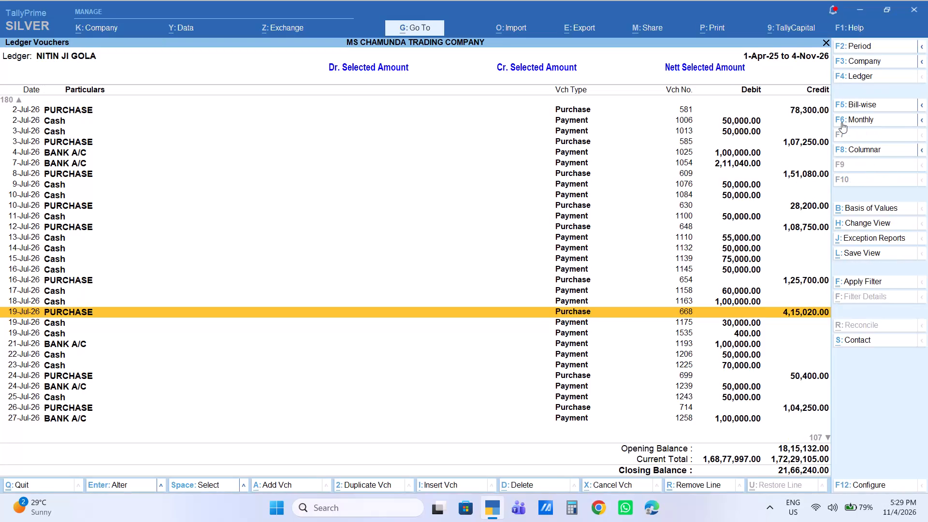
Open purchase voucher 699 dated 24-Jul-26 from the ledger, review its item details, and return to the ledger.
key("Down")
key("Down")
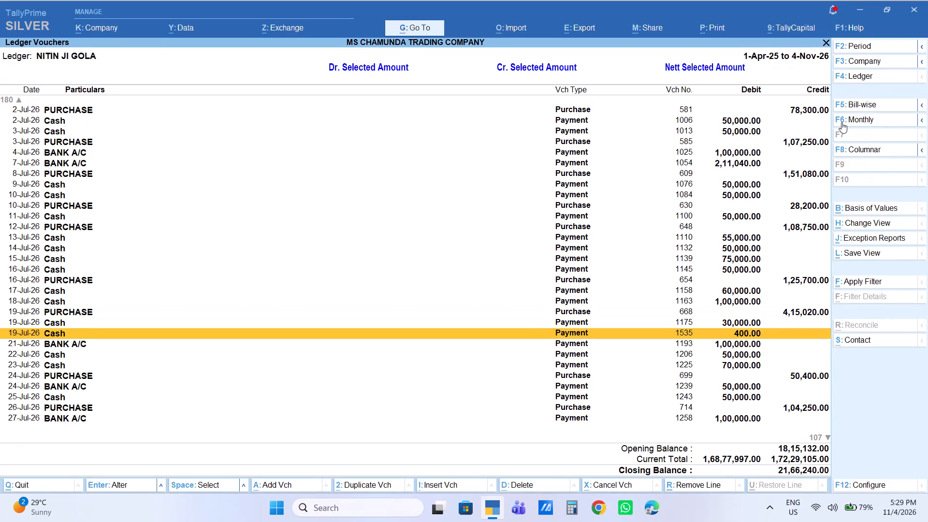
key("Down")
key("Down")
key("Down")
key("Down")
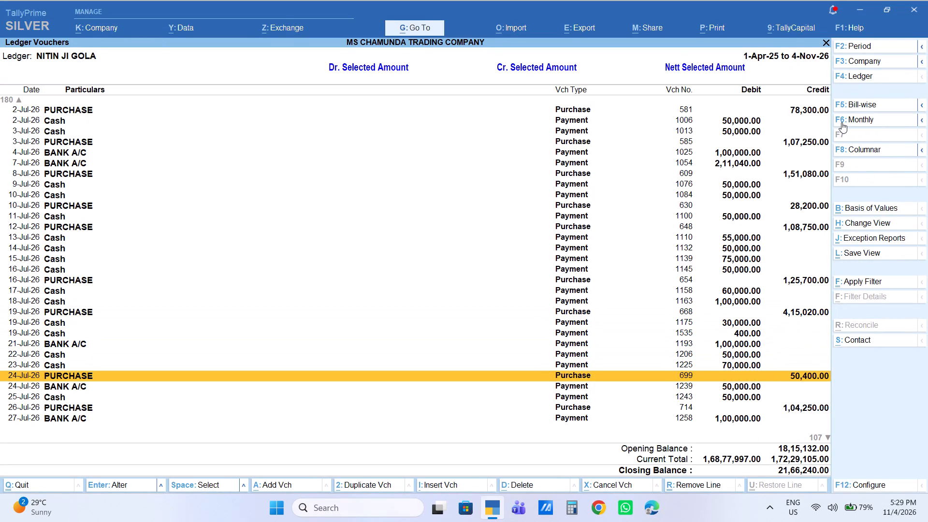
key("Return")
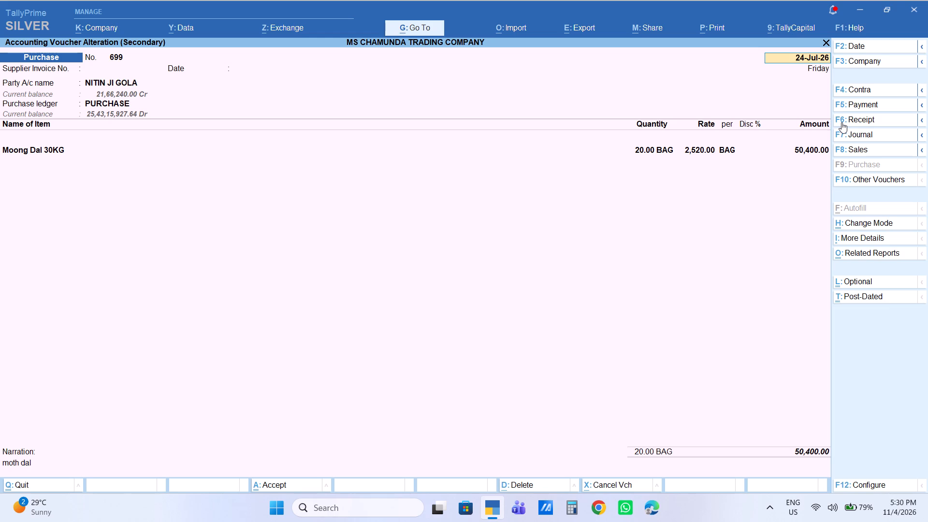
key("Escape")
key("Escape")
key("Escape")
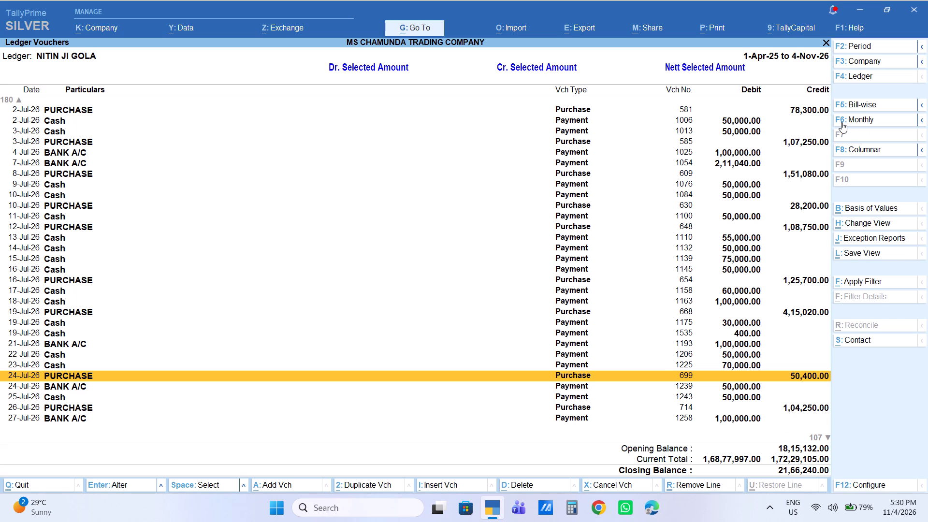
View the item details of purchase voucher 714 dated 26-Jul-26, and return to the ledger.
key("Down")
key("Down")
key("Down")
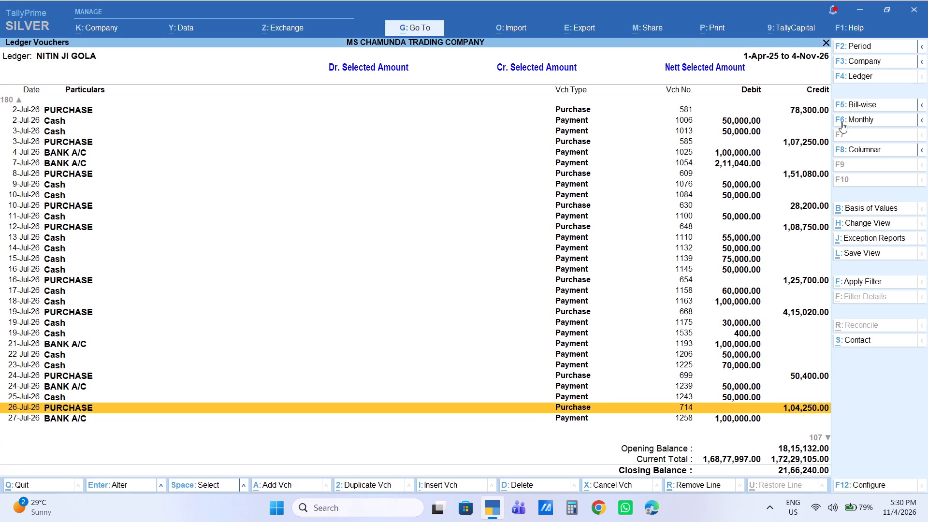
key("Return")
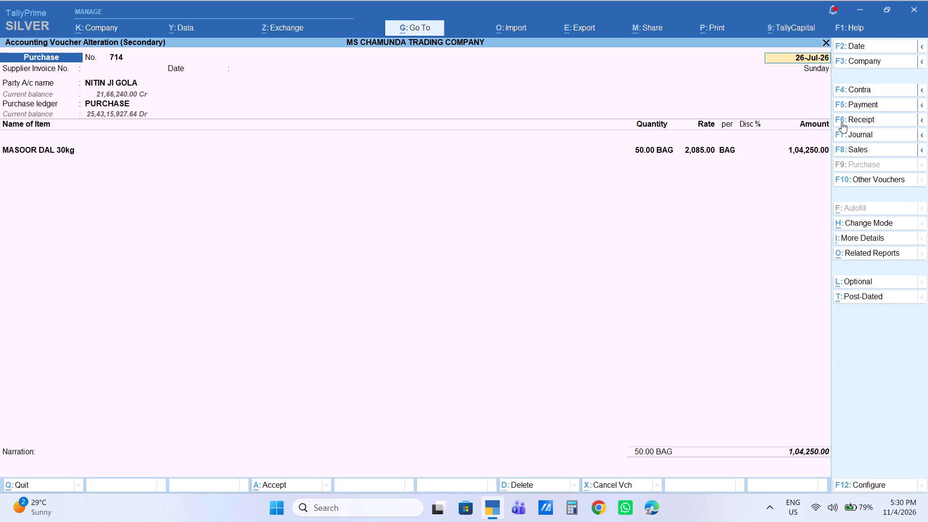
key("Escape")
key("Escape")
key("Escape")
View the item details of purchase voucher 728 dated 28-Jul-26, and return to the ledger.
key("Down")
key("Down")
key("Down")
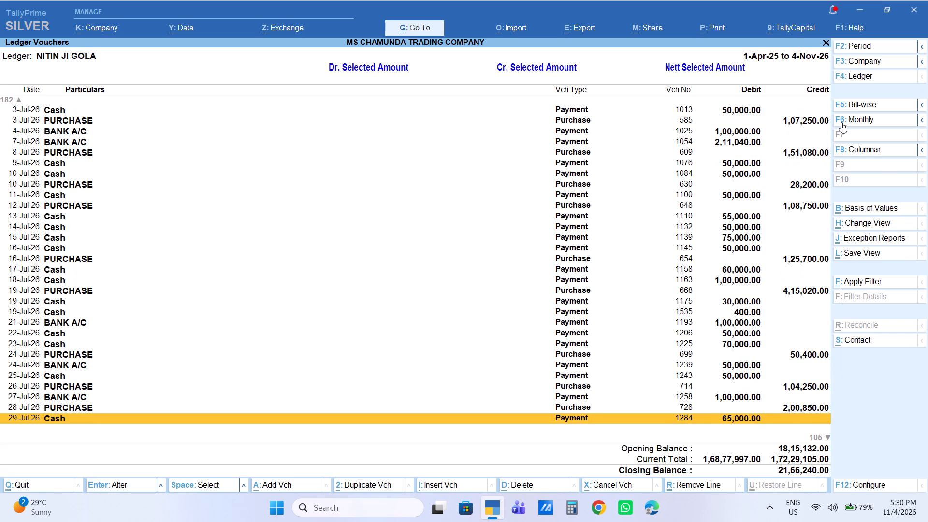
key("Up")
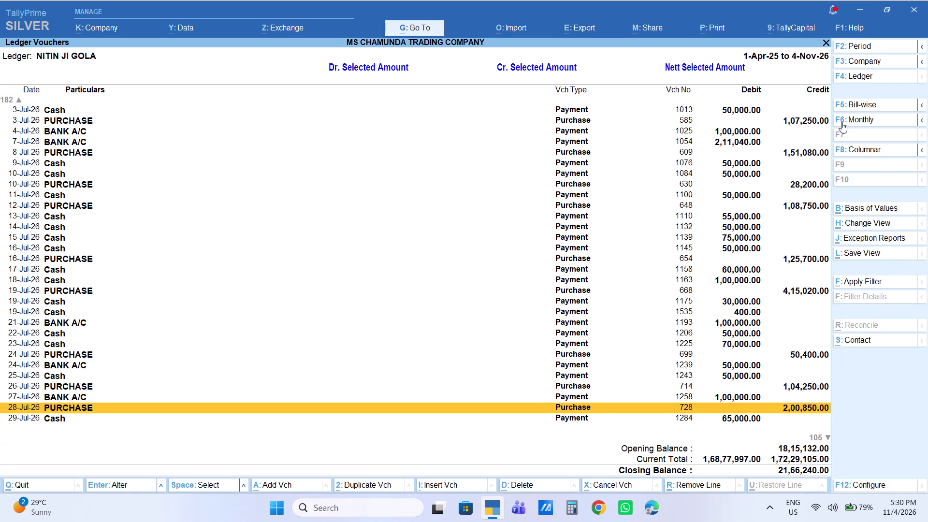
key("Return")
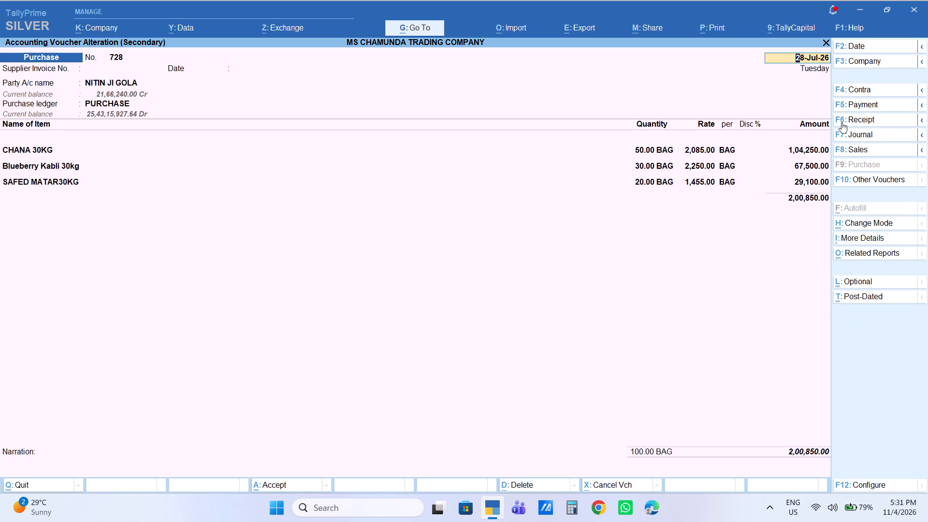
key("Escape")
key("Escape")
key("Escape")
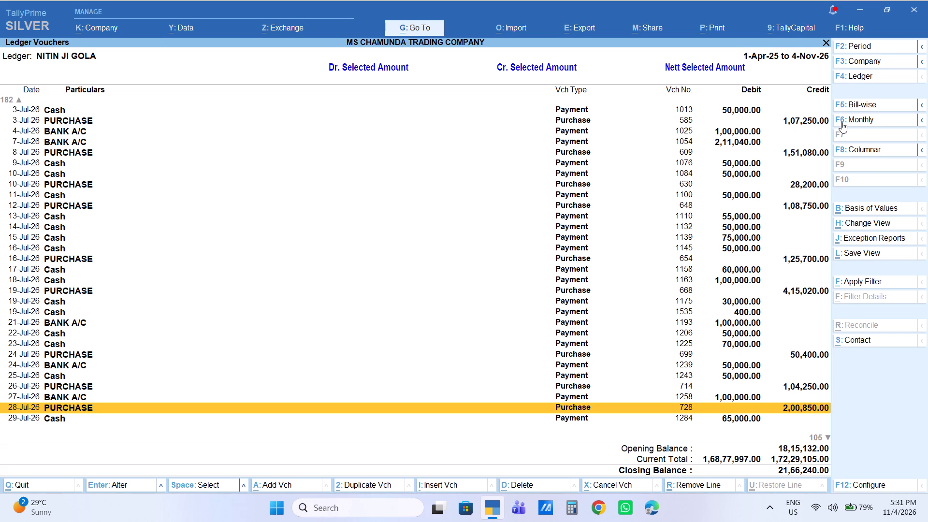
Open purchase voucher 760 dated 4-Aug-26 from the ledger, review its item details, and close it.
key("Down")
key("Down")
key("Down")
key("Down")
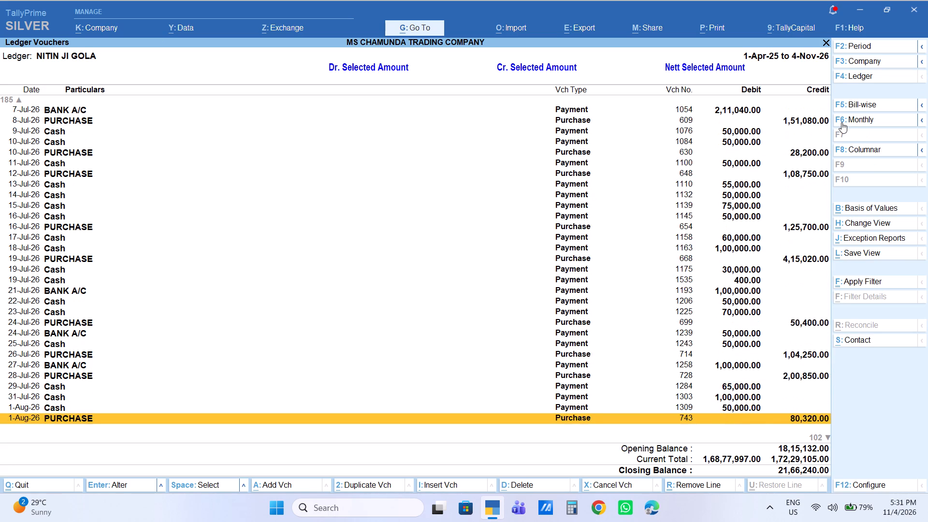
key("Down")
key("Up")
key("Down")
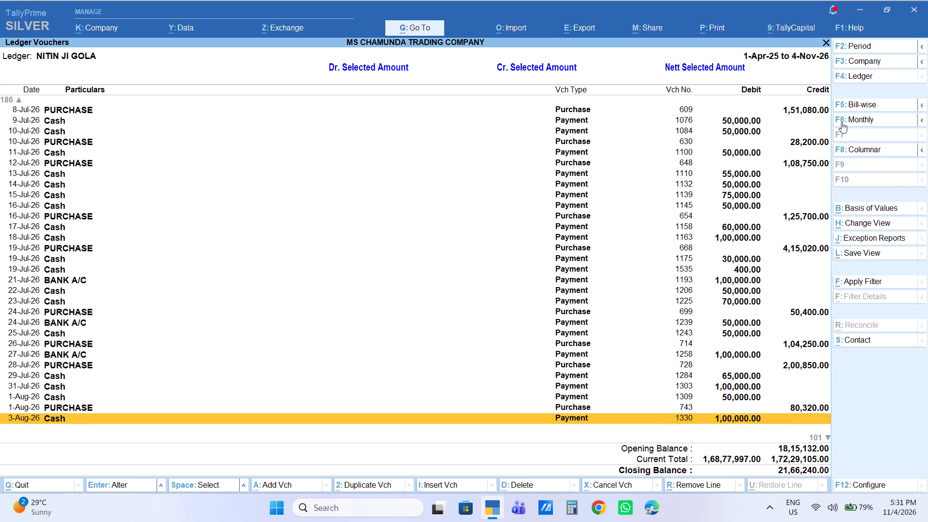
key("Down")
key("Down")
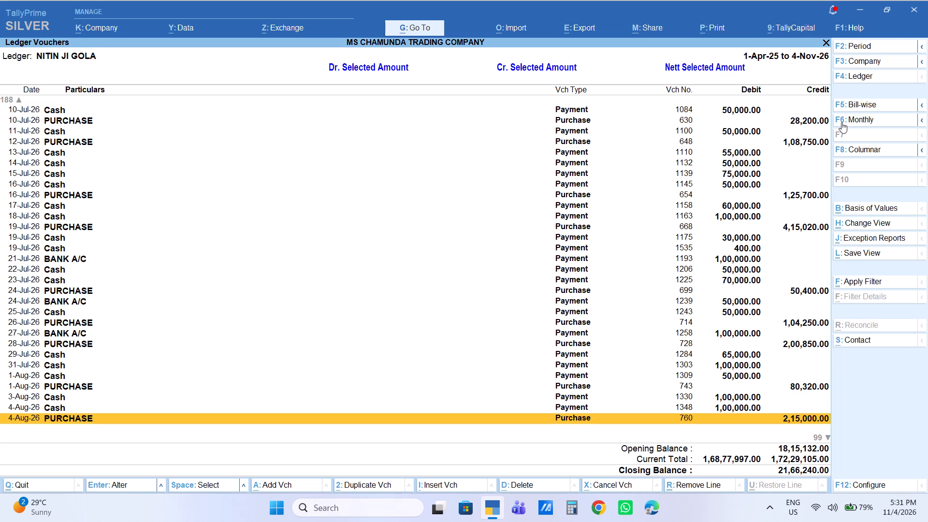
key("Return")
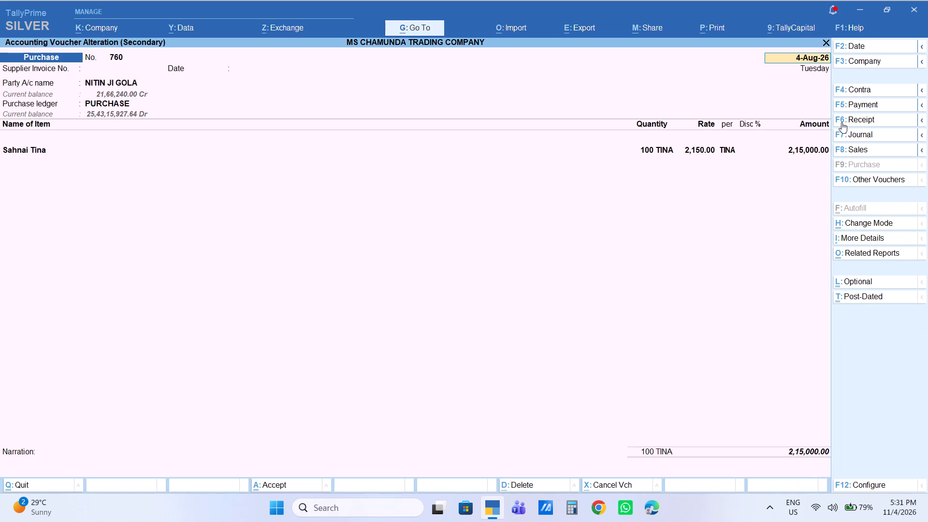
key("Escape")
key("Escape")
key("Escape")
Examine the ledger's purchase and payment entries from 5-Aug-26 through 13-Aug-26.
key("Down")
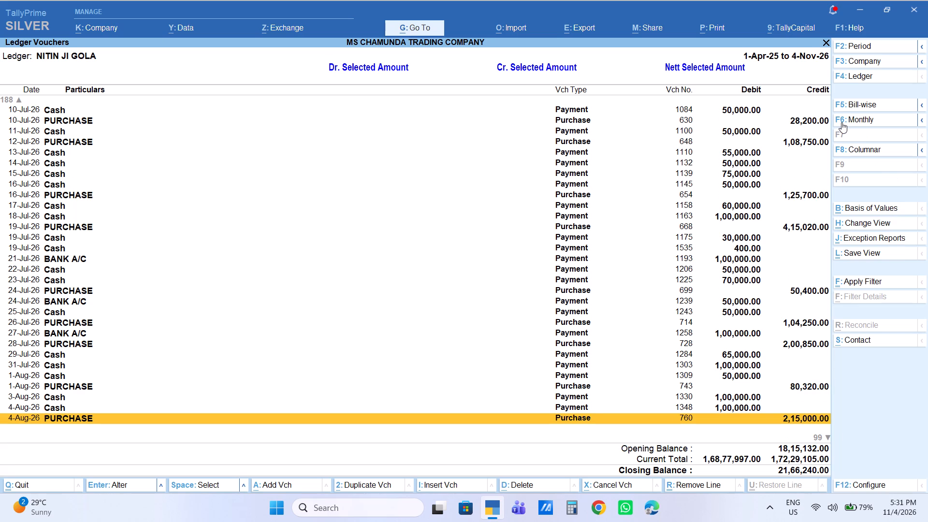
key("Down")
key("Down")
key("Up")
key("Down")
key("Down")
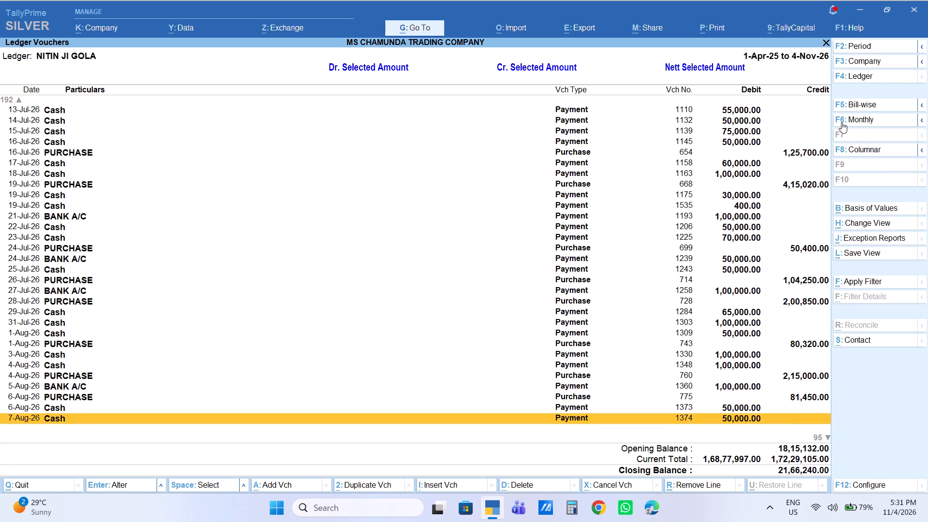
key("Down")
key("Down")
key("Down")
key("Down")
key("Down")
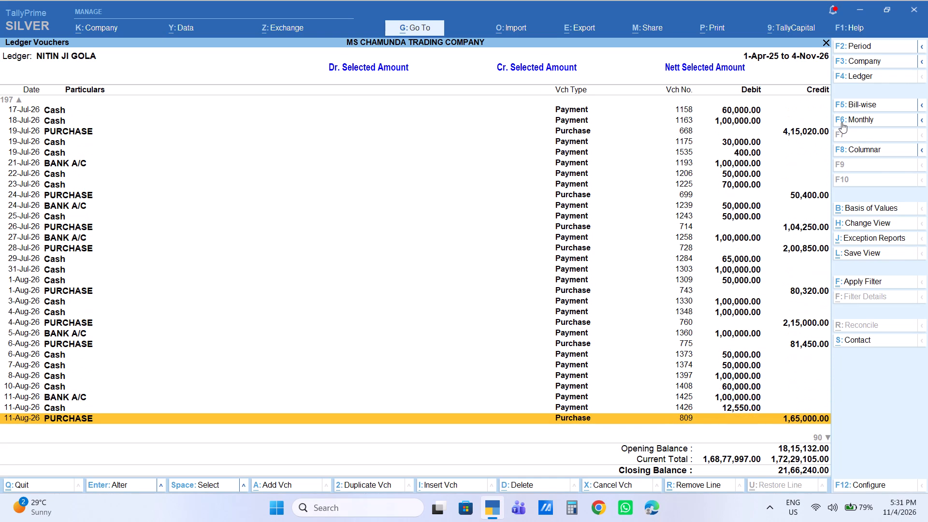
key("Down")
key("Down")
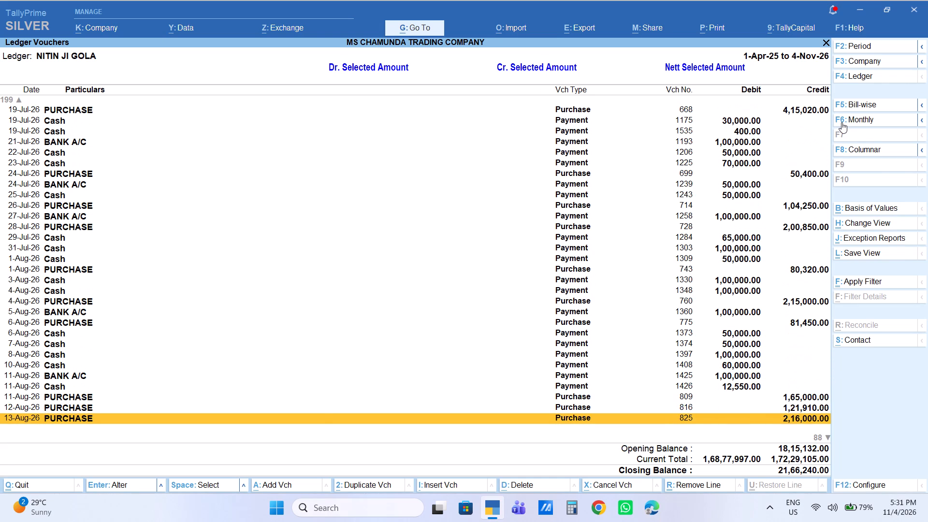
View the item details of purchase voucher 825 dated 13-Aug-26, and return to the ledger.
key("Up")
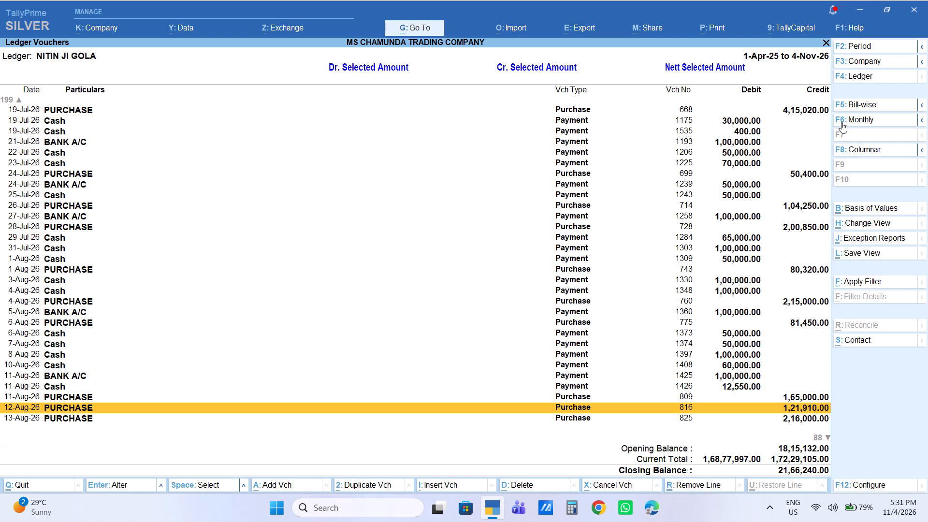
key("Down")
key("Down")
key("Up")
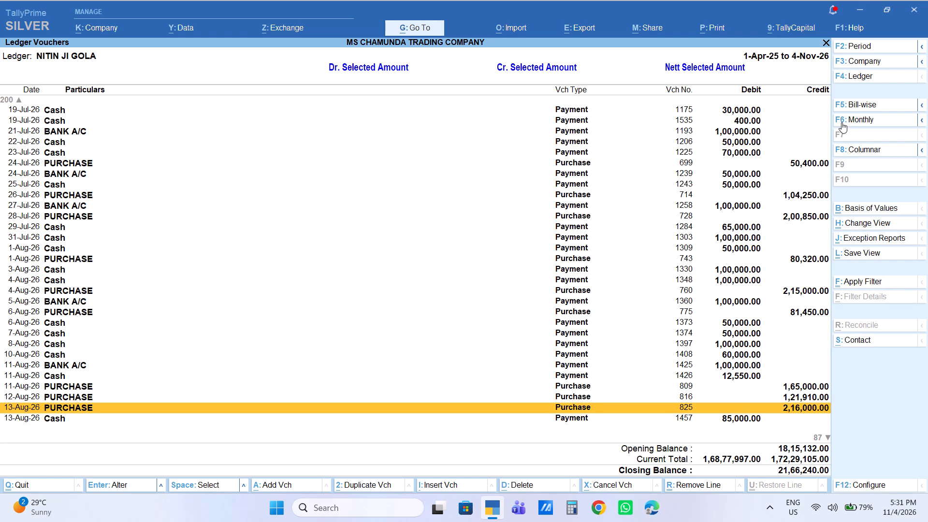
key("Return")
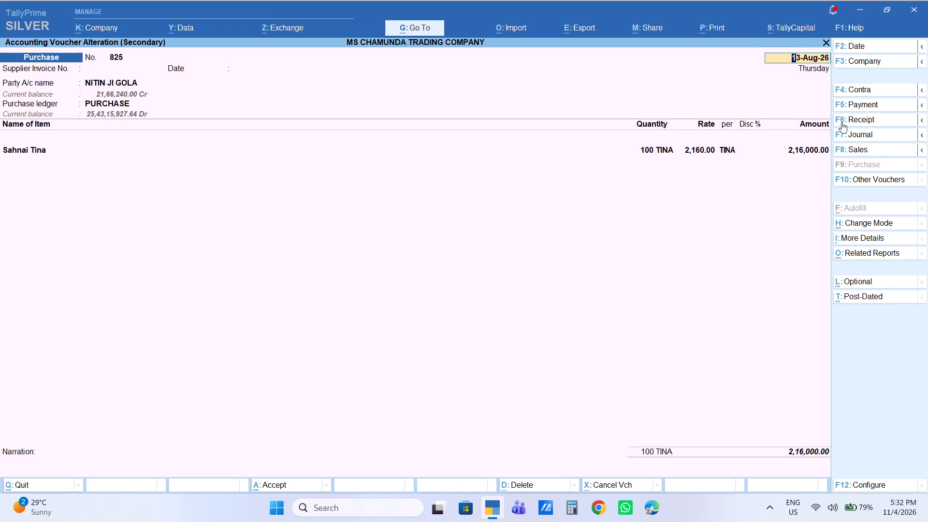
key("Escape")
key("Escape")
key("Escape")
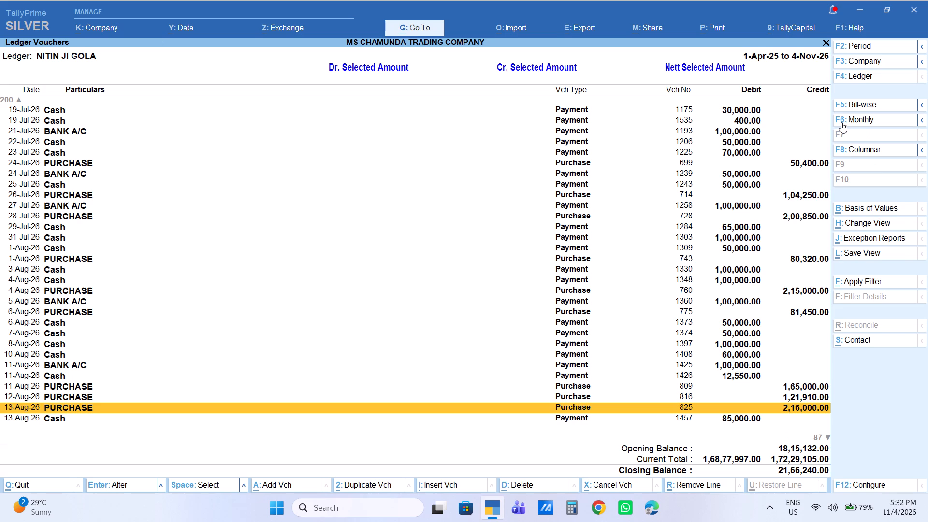
View the item details of purchase voucher 828 dated 14-Aug-26, and return to the ledger.
key("Down")
key("Down")
key("Down")
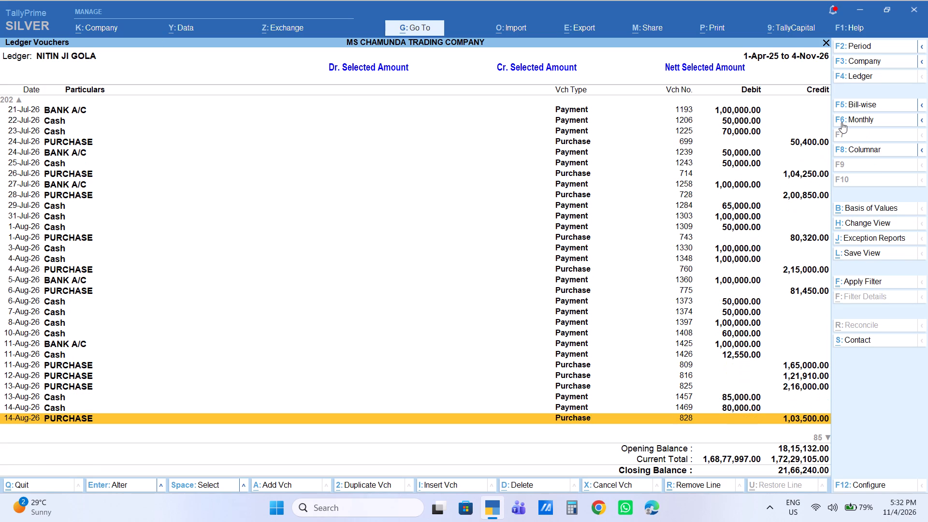
key("Return")
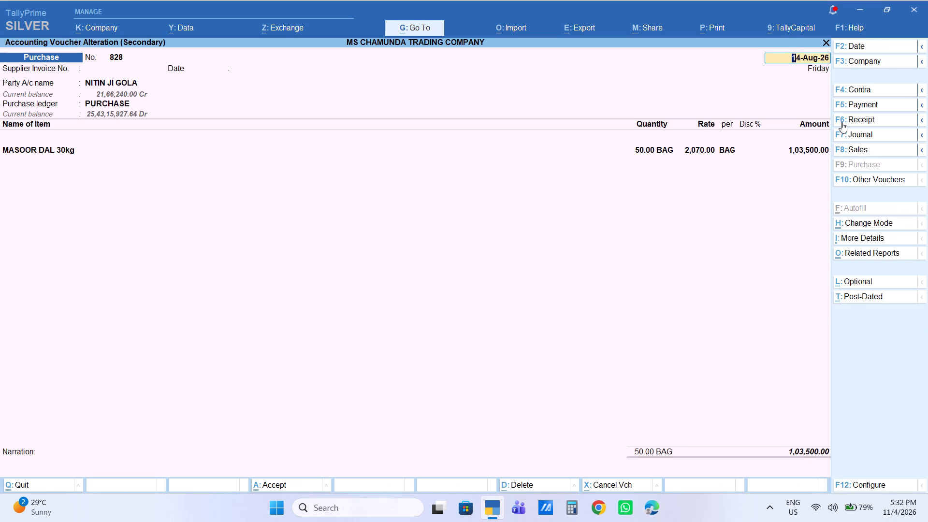
key("Escape")
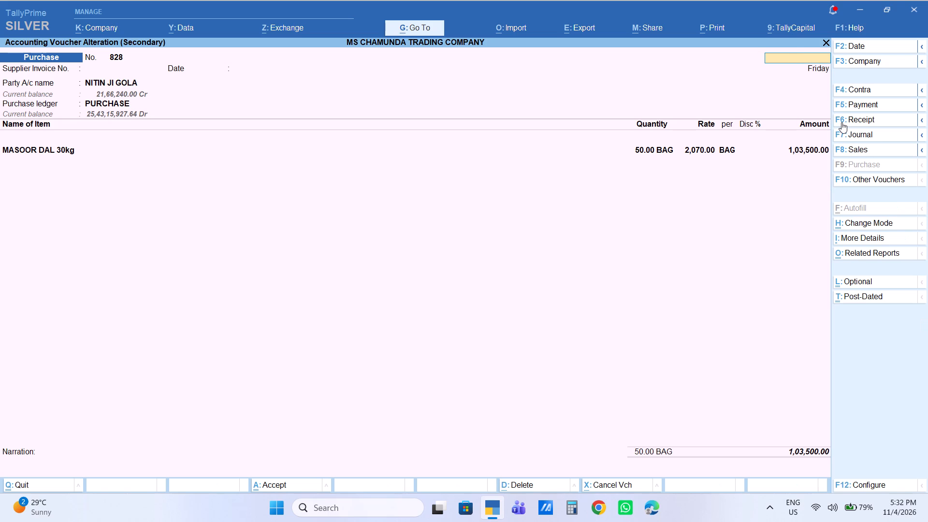
key("Escape")
key("Escape")
View the item details of purchase voucher 831 dated 15-Aug-26, and return to the ledger.
key("Down")
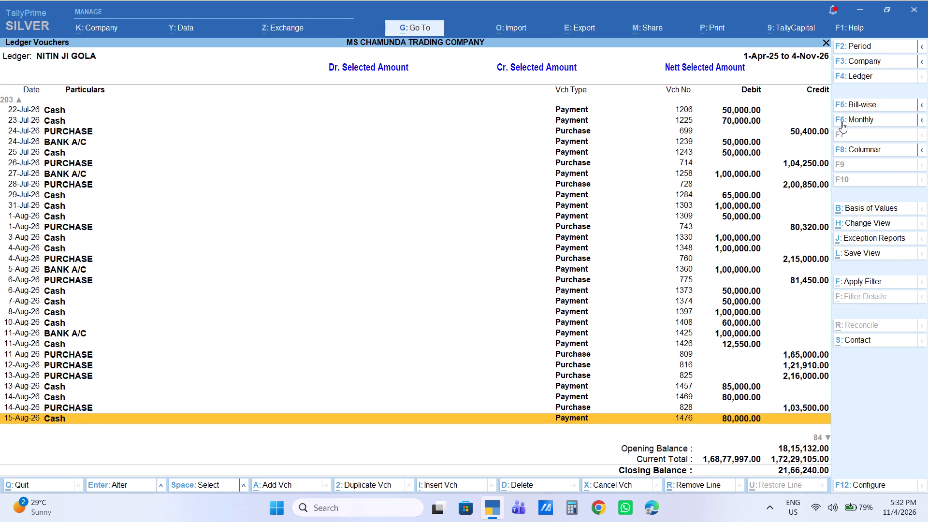
key("Down")
key("Return")
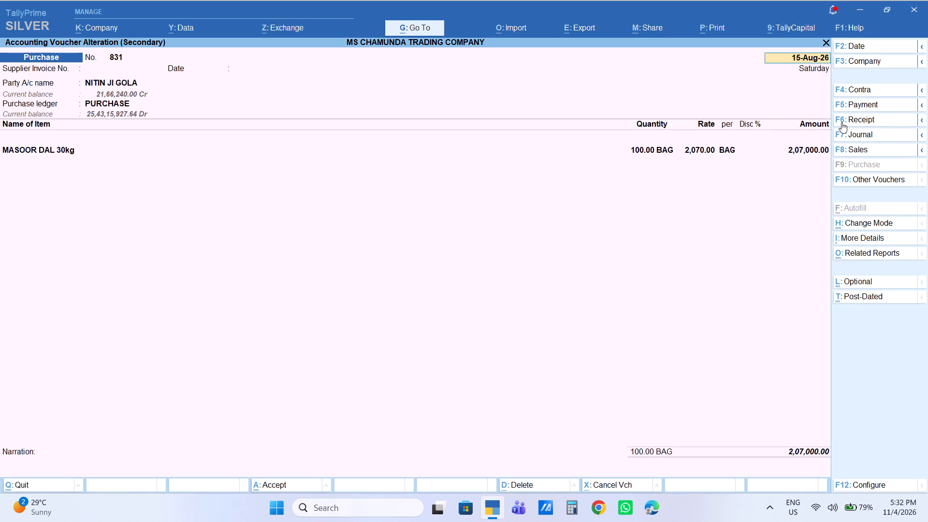
key("Escape")
key("Escape")
key("Escape")
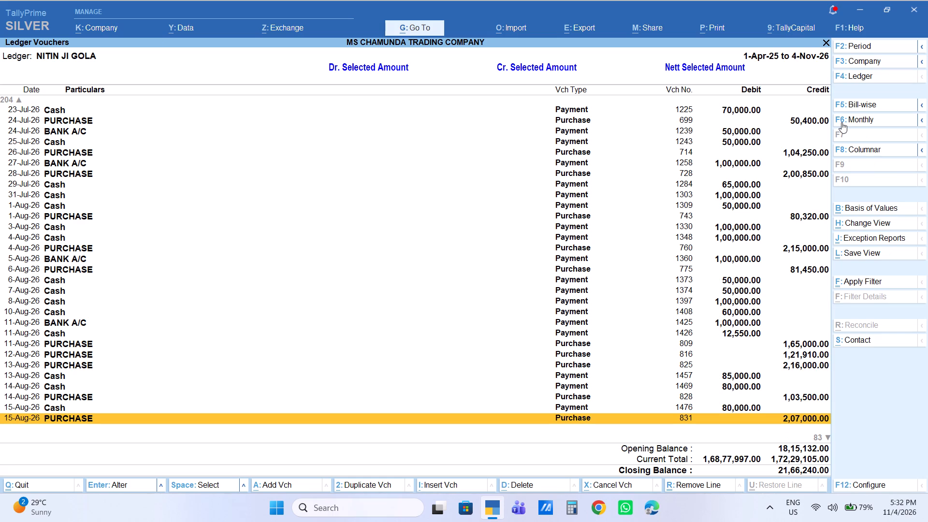
Reopen purchase voucher 828 dated 14-Aug-26 to recheck its item details, and close it.
key("Up")
key("Up")
key("Return")
key("Escape")
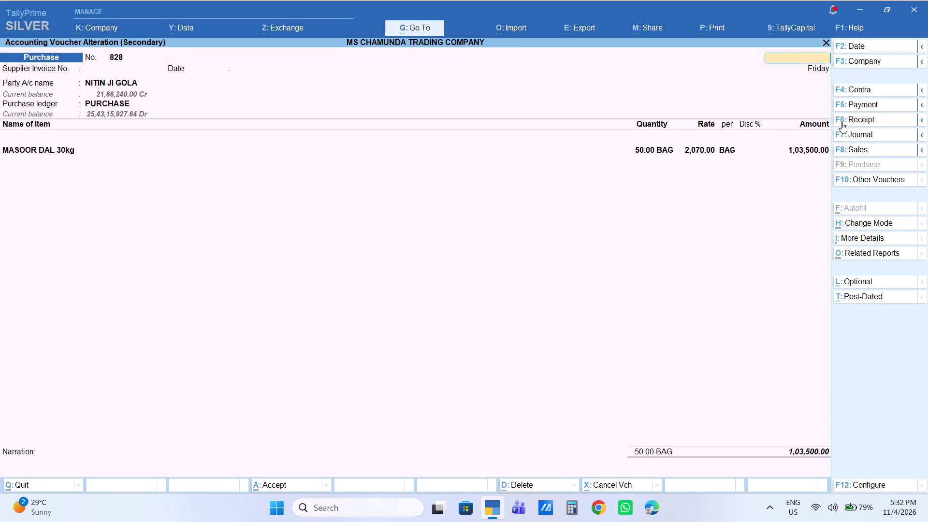
key("Escape")
key("Escape")
Open purchase voucher 862 dated 20-Aug-26 from the ledger to view its item details.
key("Down")
key("Down")
key("Down")
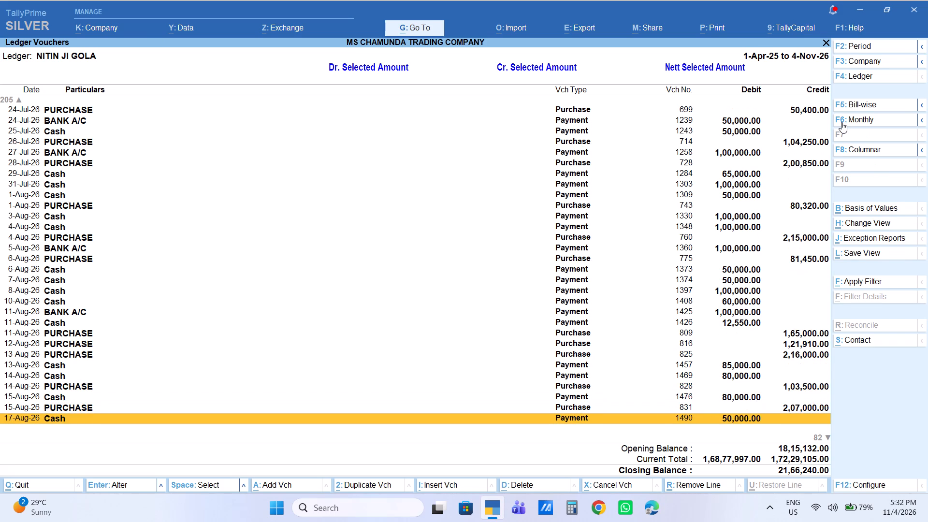
key("Down")
key("Down")
key("Down")
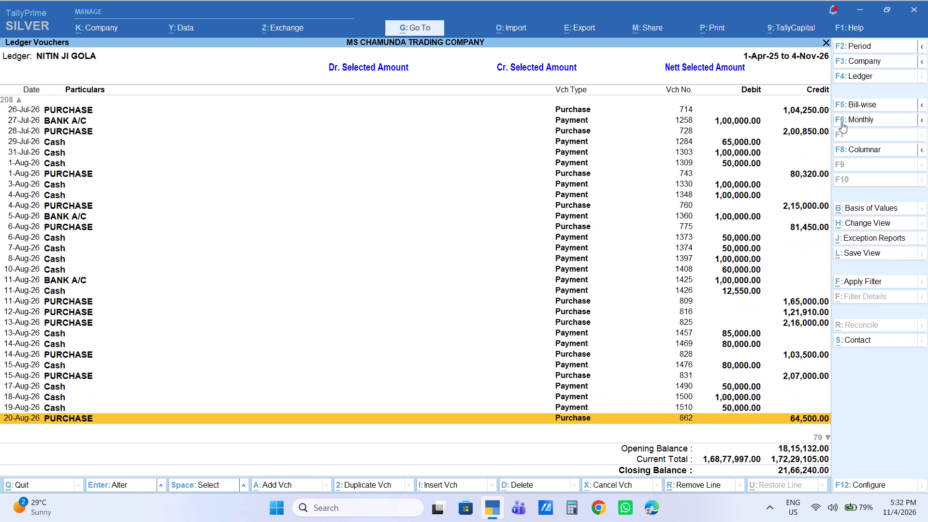
key("Return")
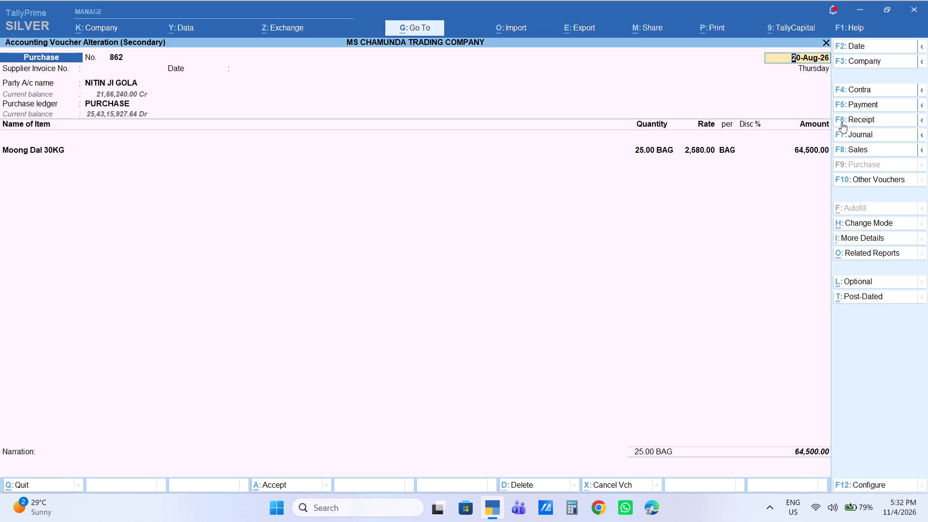
Close purchase voucher 862 without changes and return to the supplier's ledger vouchers.
key("Escape")
key("Escape")
key("Escape")
View the item details of purchase voucher 894 dated 22-Aug-26, and return to the ledger.
key("Down")
key("Down")
key("Down")
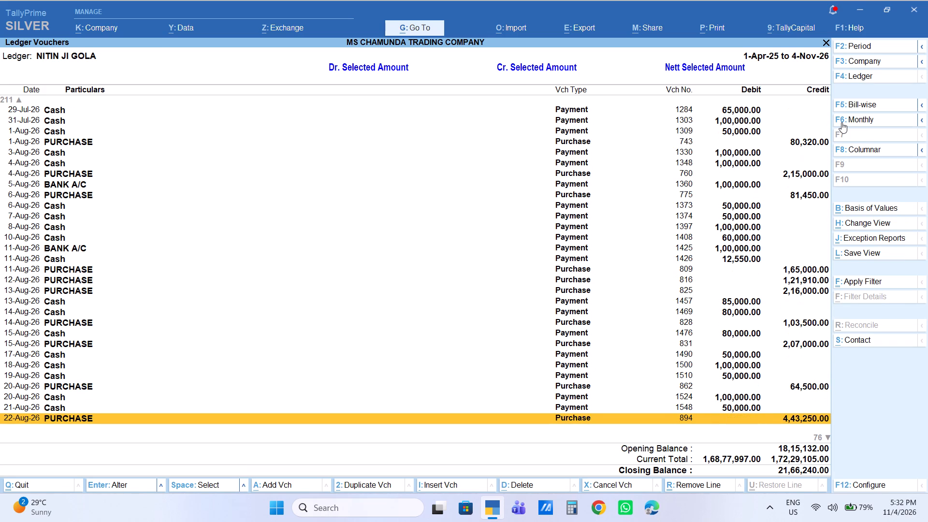
key("Return")
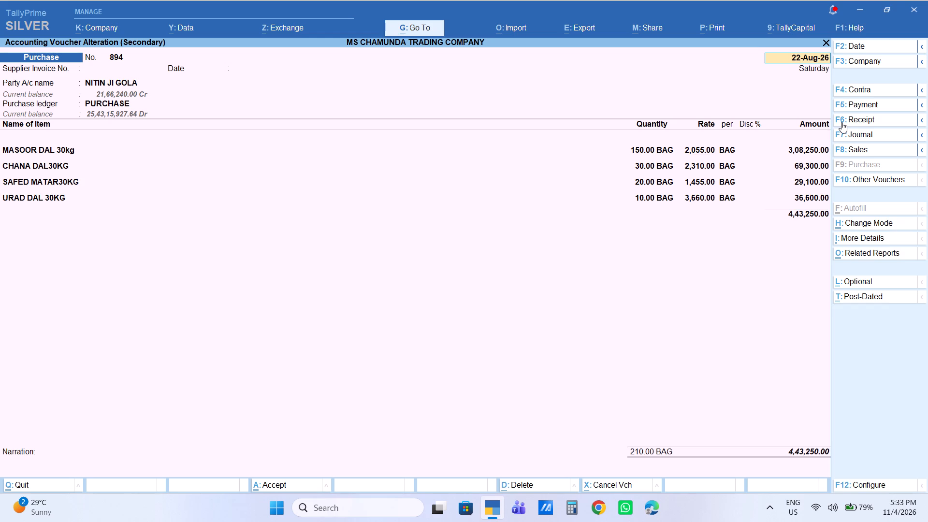
key("Escape")
key("Escape")
key("Escape")
Find purchase voucher 954 dated 2-Sep-26 in the ledger, view its item details, and return to the ledger.
key("Down")
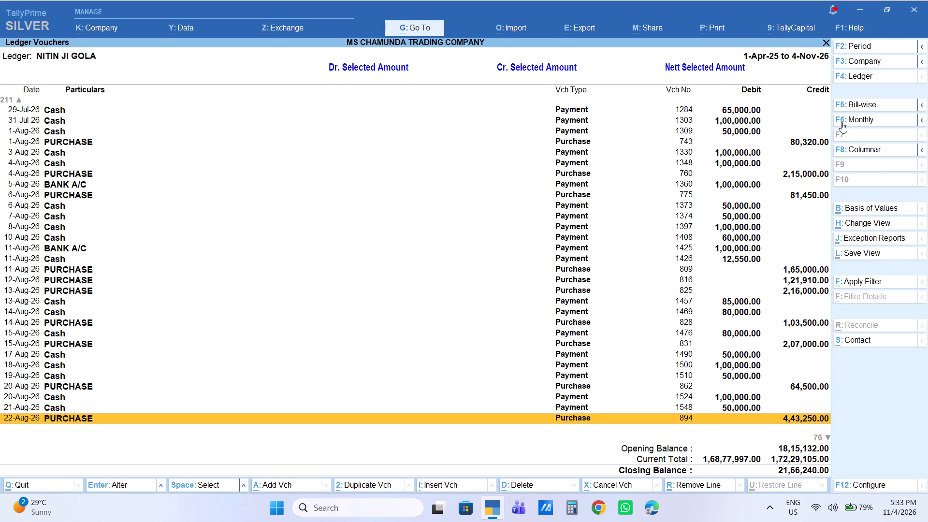
key("Down")
key("Down")
key("Down")
key("Down")
key("Up")
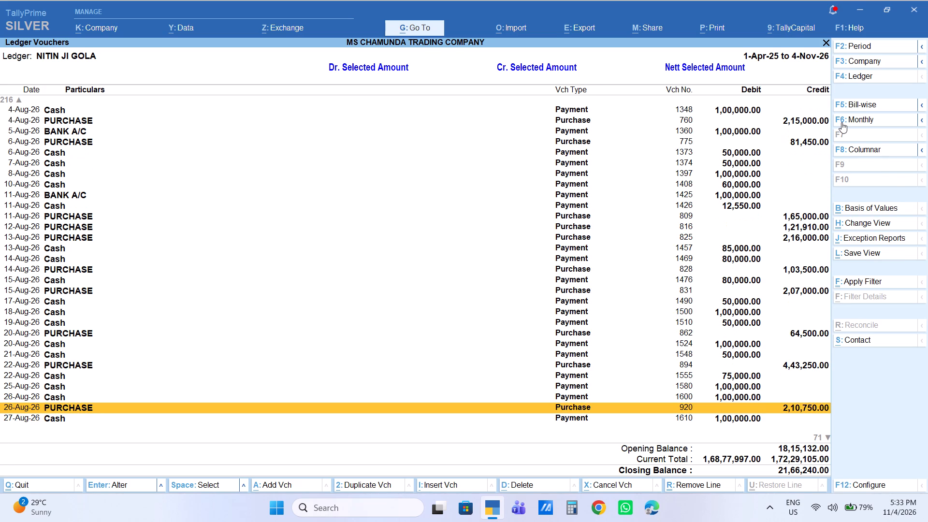
key("Down")
key("Down")
key("Down")
key("Down")
key("Down")
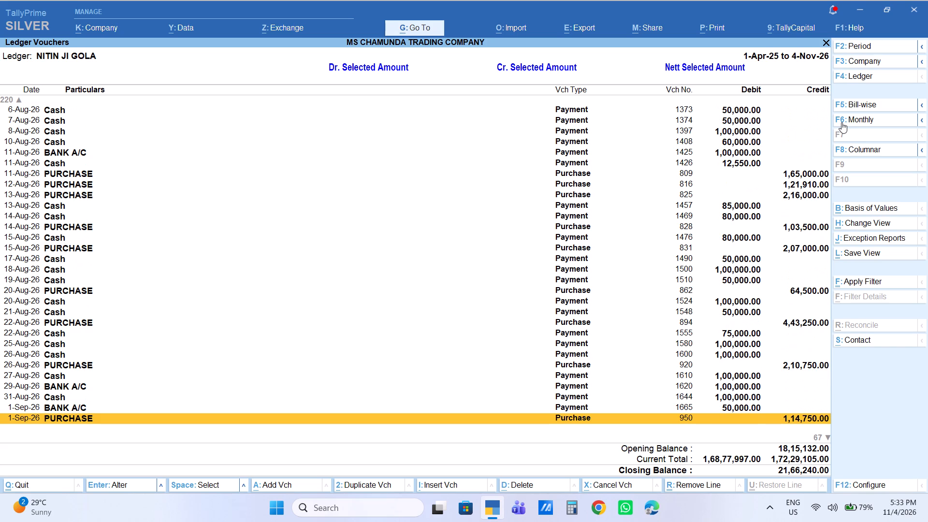
key("Down")
key("Down")
key("Down")
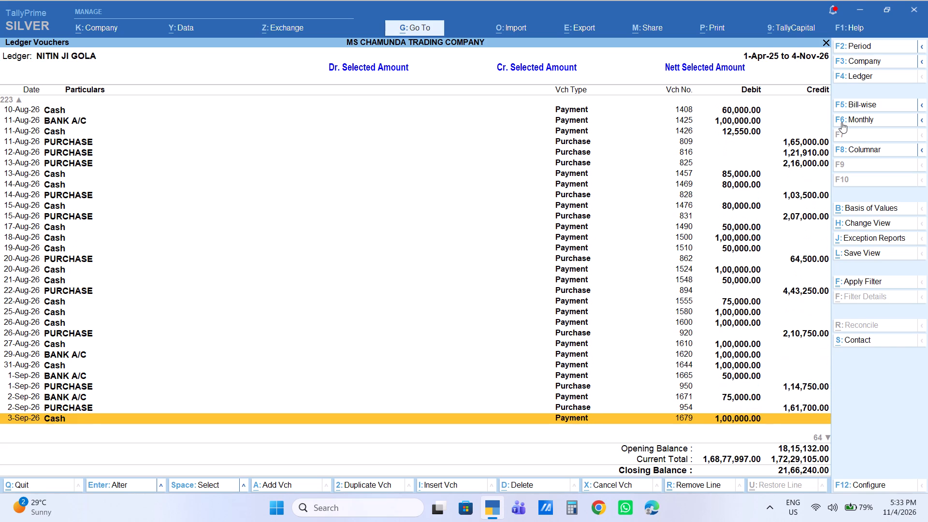
key("Up")
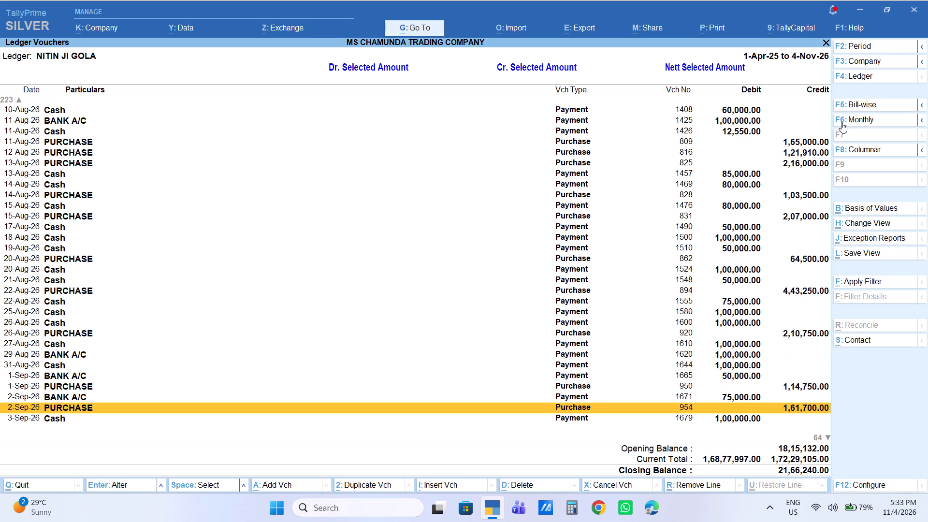
key("Return")
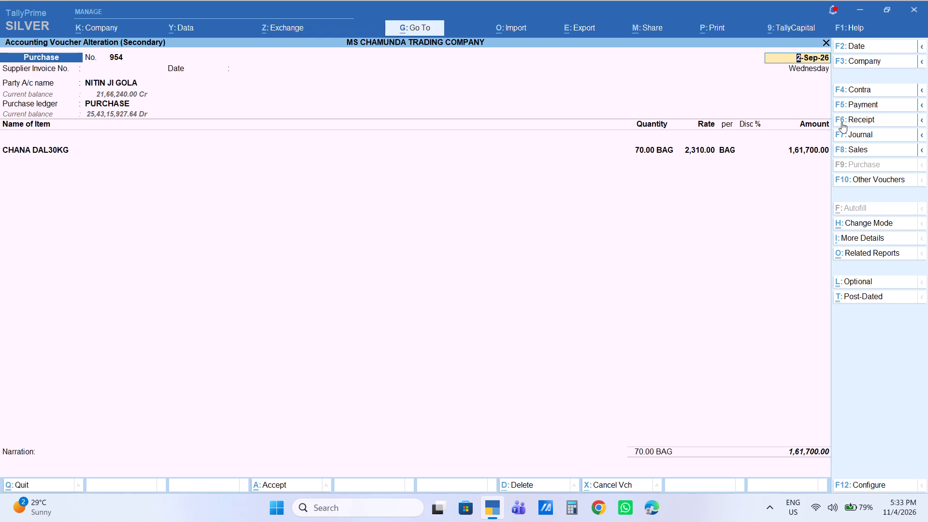
key("Escape")
key("Escape")
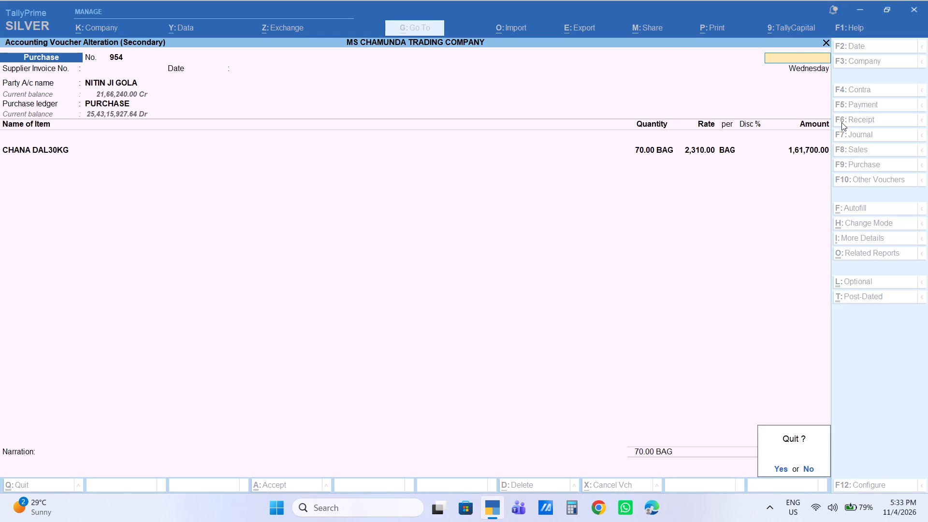
key("Escape")
View the item details and narration of purchase voucher 979 dated 4-Sep-26, and return to the ledger.
key("Down")
key("Down")
key("Down")
key("Up")
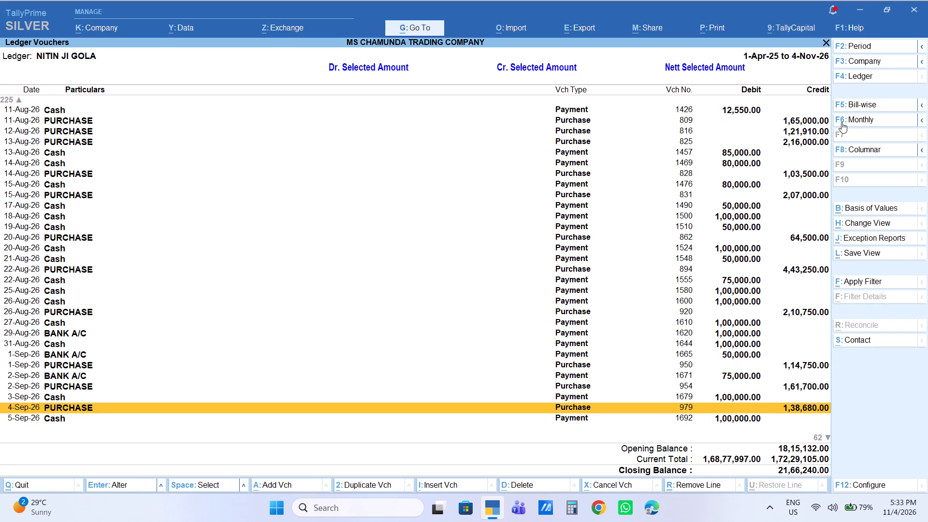
key("Return")
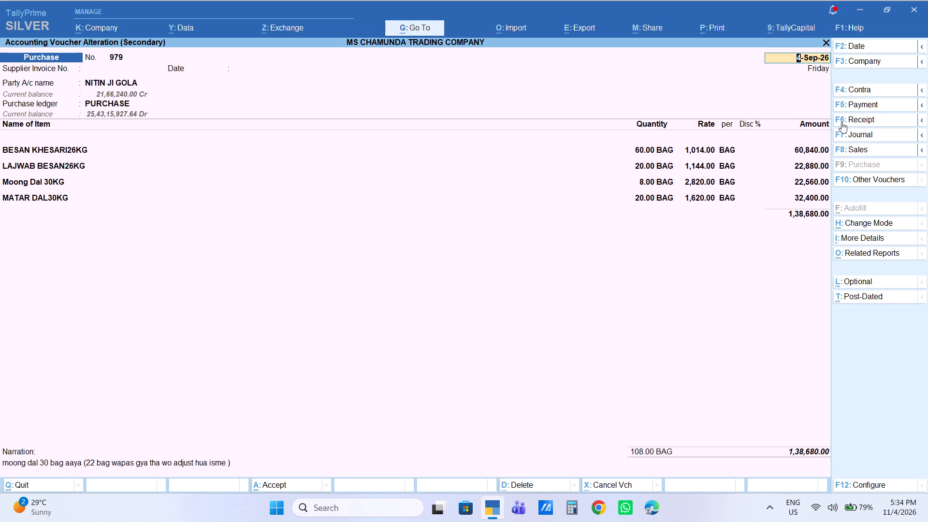
key("Escape")
key("Escape")
key("Escape")
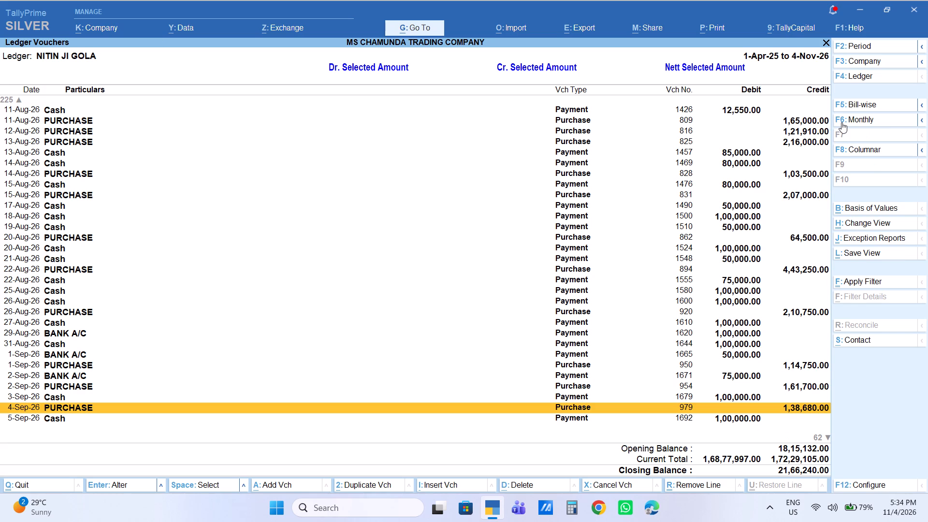
Find purchase voucher 1049 dated 18-Sep-26 in the ledger, view its item details, and return to the ledger.
key("Down")
key("Down")
key("Down")
key("Down")
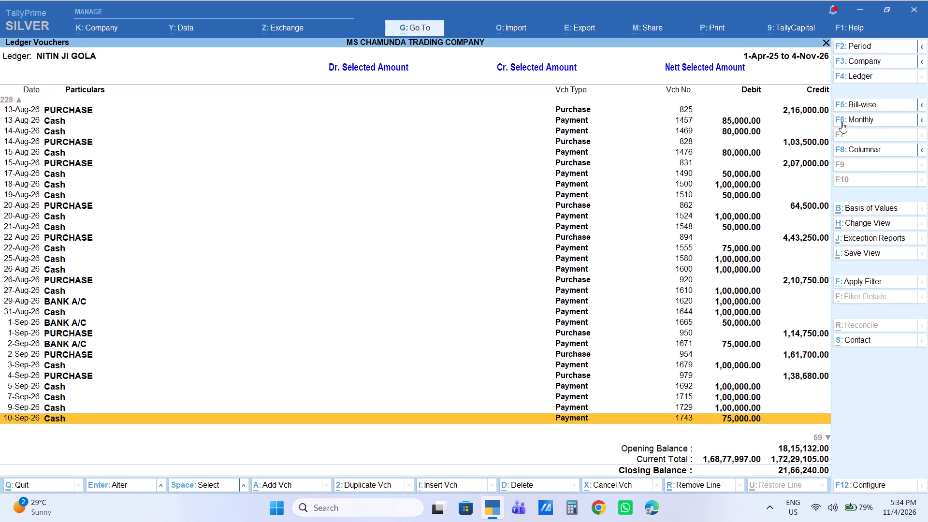
key("Down")
key("Down")
key("Up")
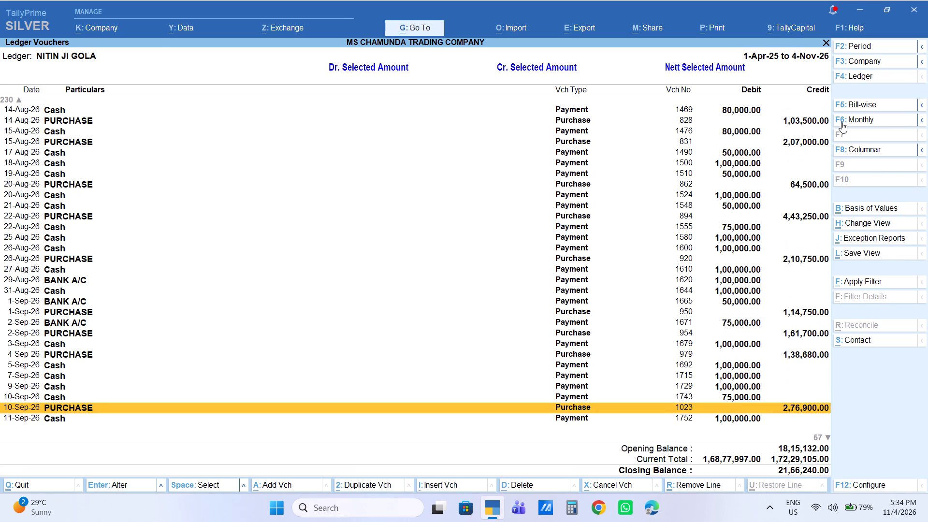
key("Down")
key("Down")
key("Down")
key("Down")
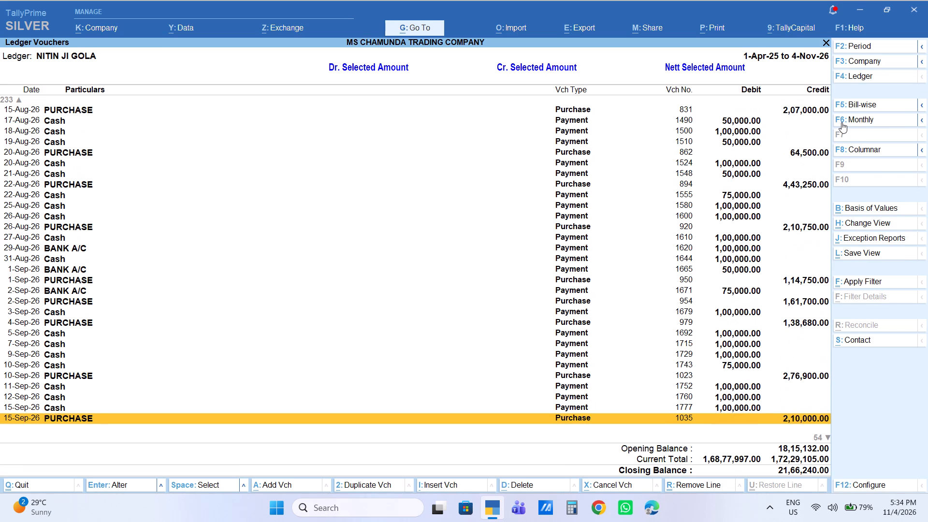
key("Down")
key("Down")
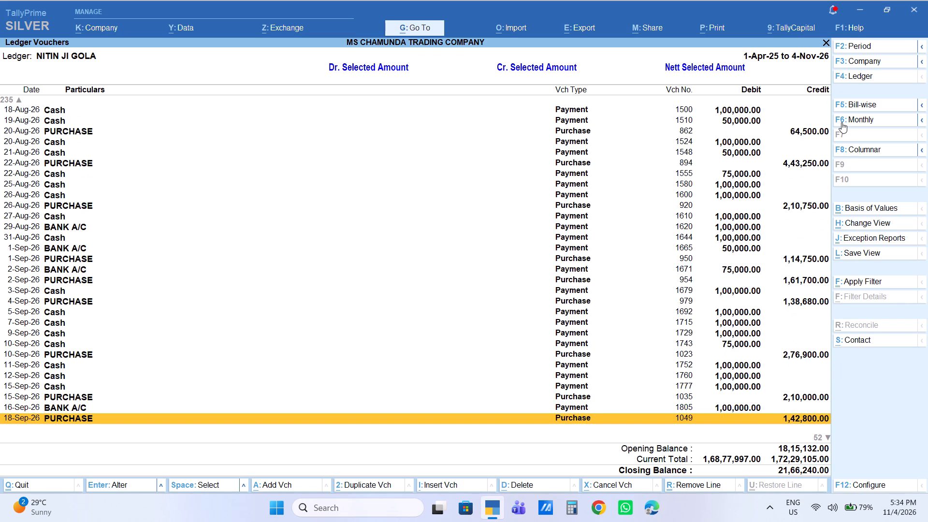
key("Down")
key("Up")
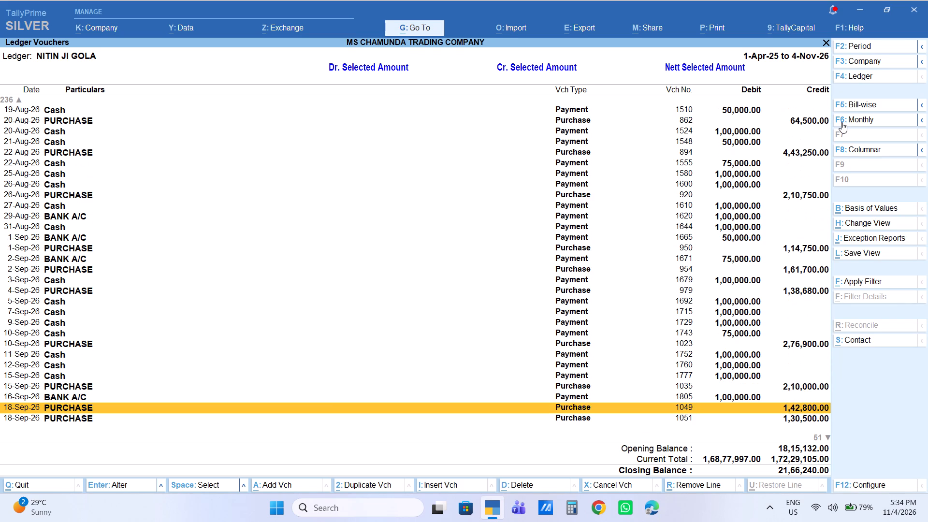
key("Return")
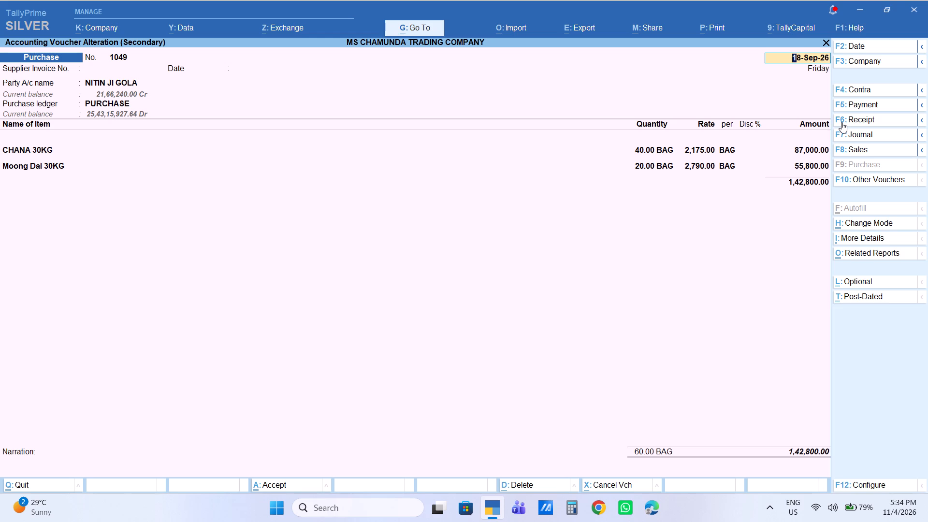
key("Escape")
key("Escape")
key("Escape")
View the item details of purchase voucher 1051 dated 18-Sep-26, and return to the ledger.
key("Down")
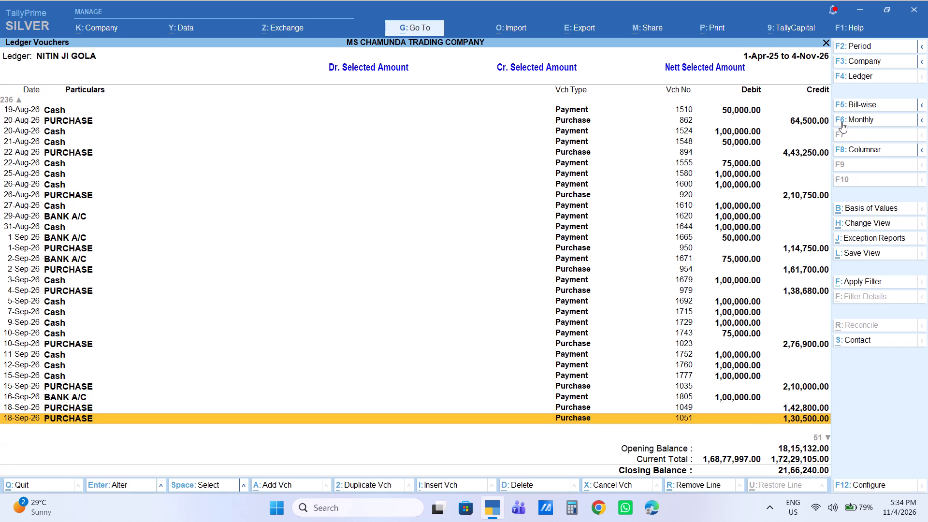
key("Return")
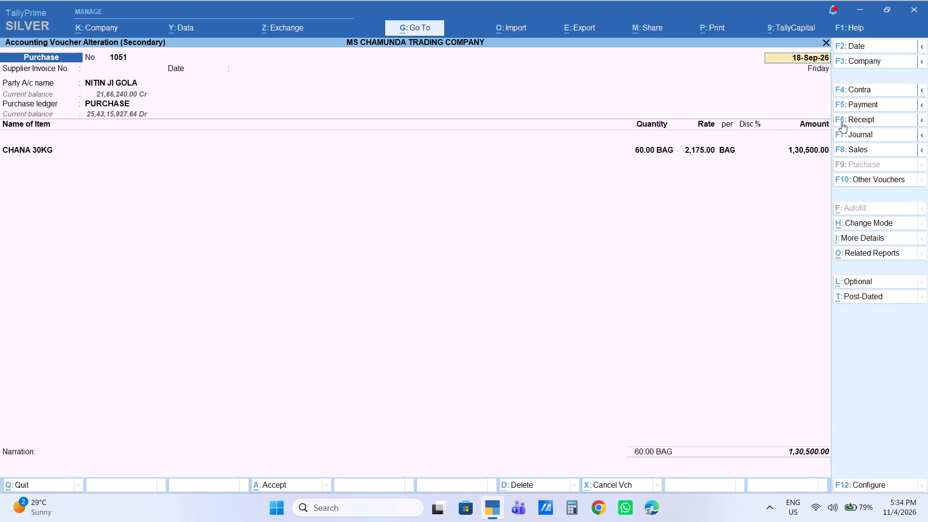
key("Escape")
key("Escape")
key("Escape")
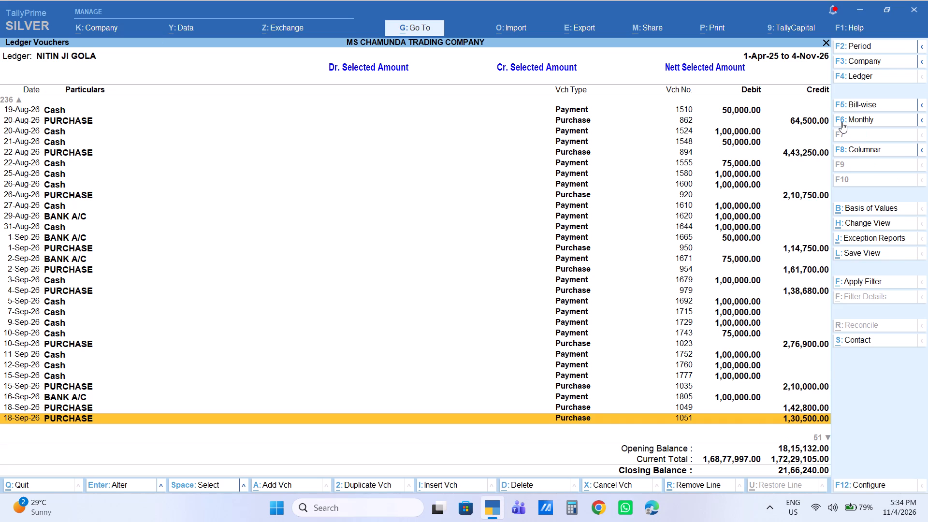
Open purchase voucher 1072 dated 23-Sep-26 from the ledger to view its item details.
key("Down")
key("Down")
key("Down")
key("Down")
key("Down")
key("Down")
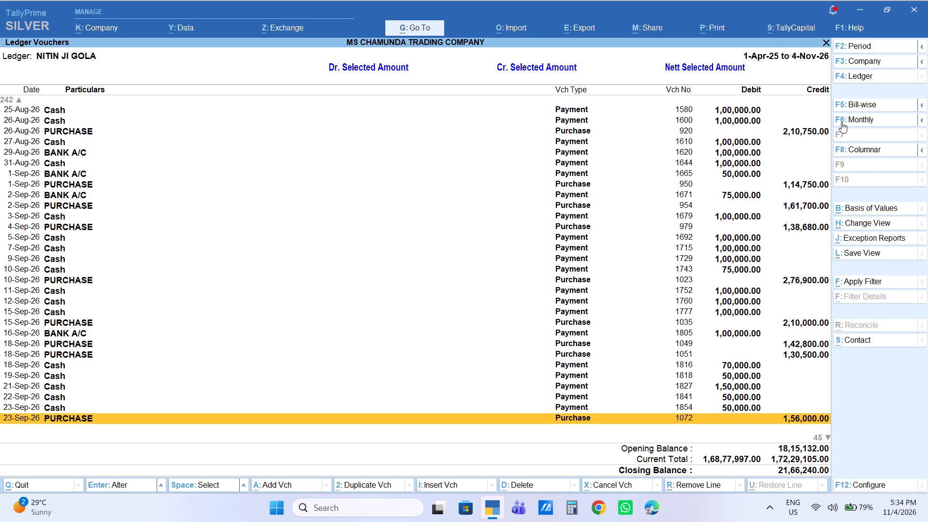
key("Return")
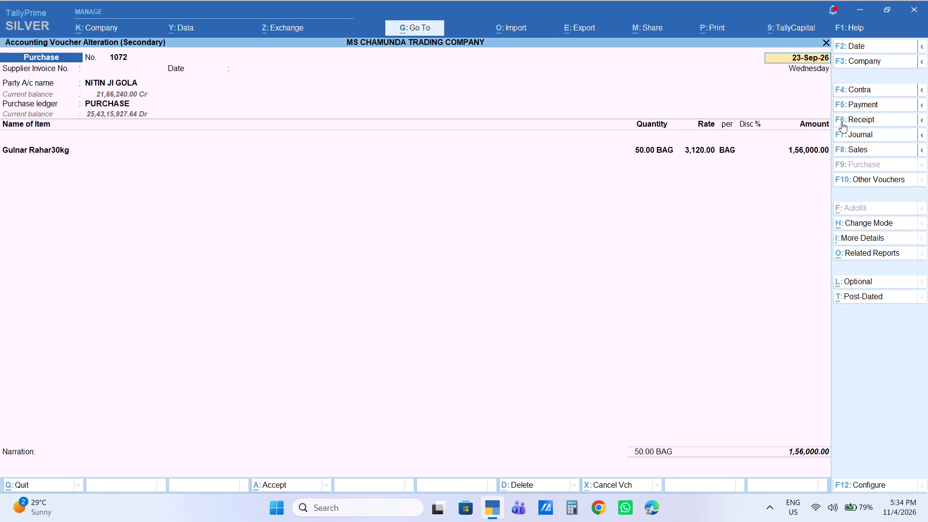